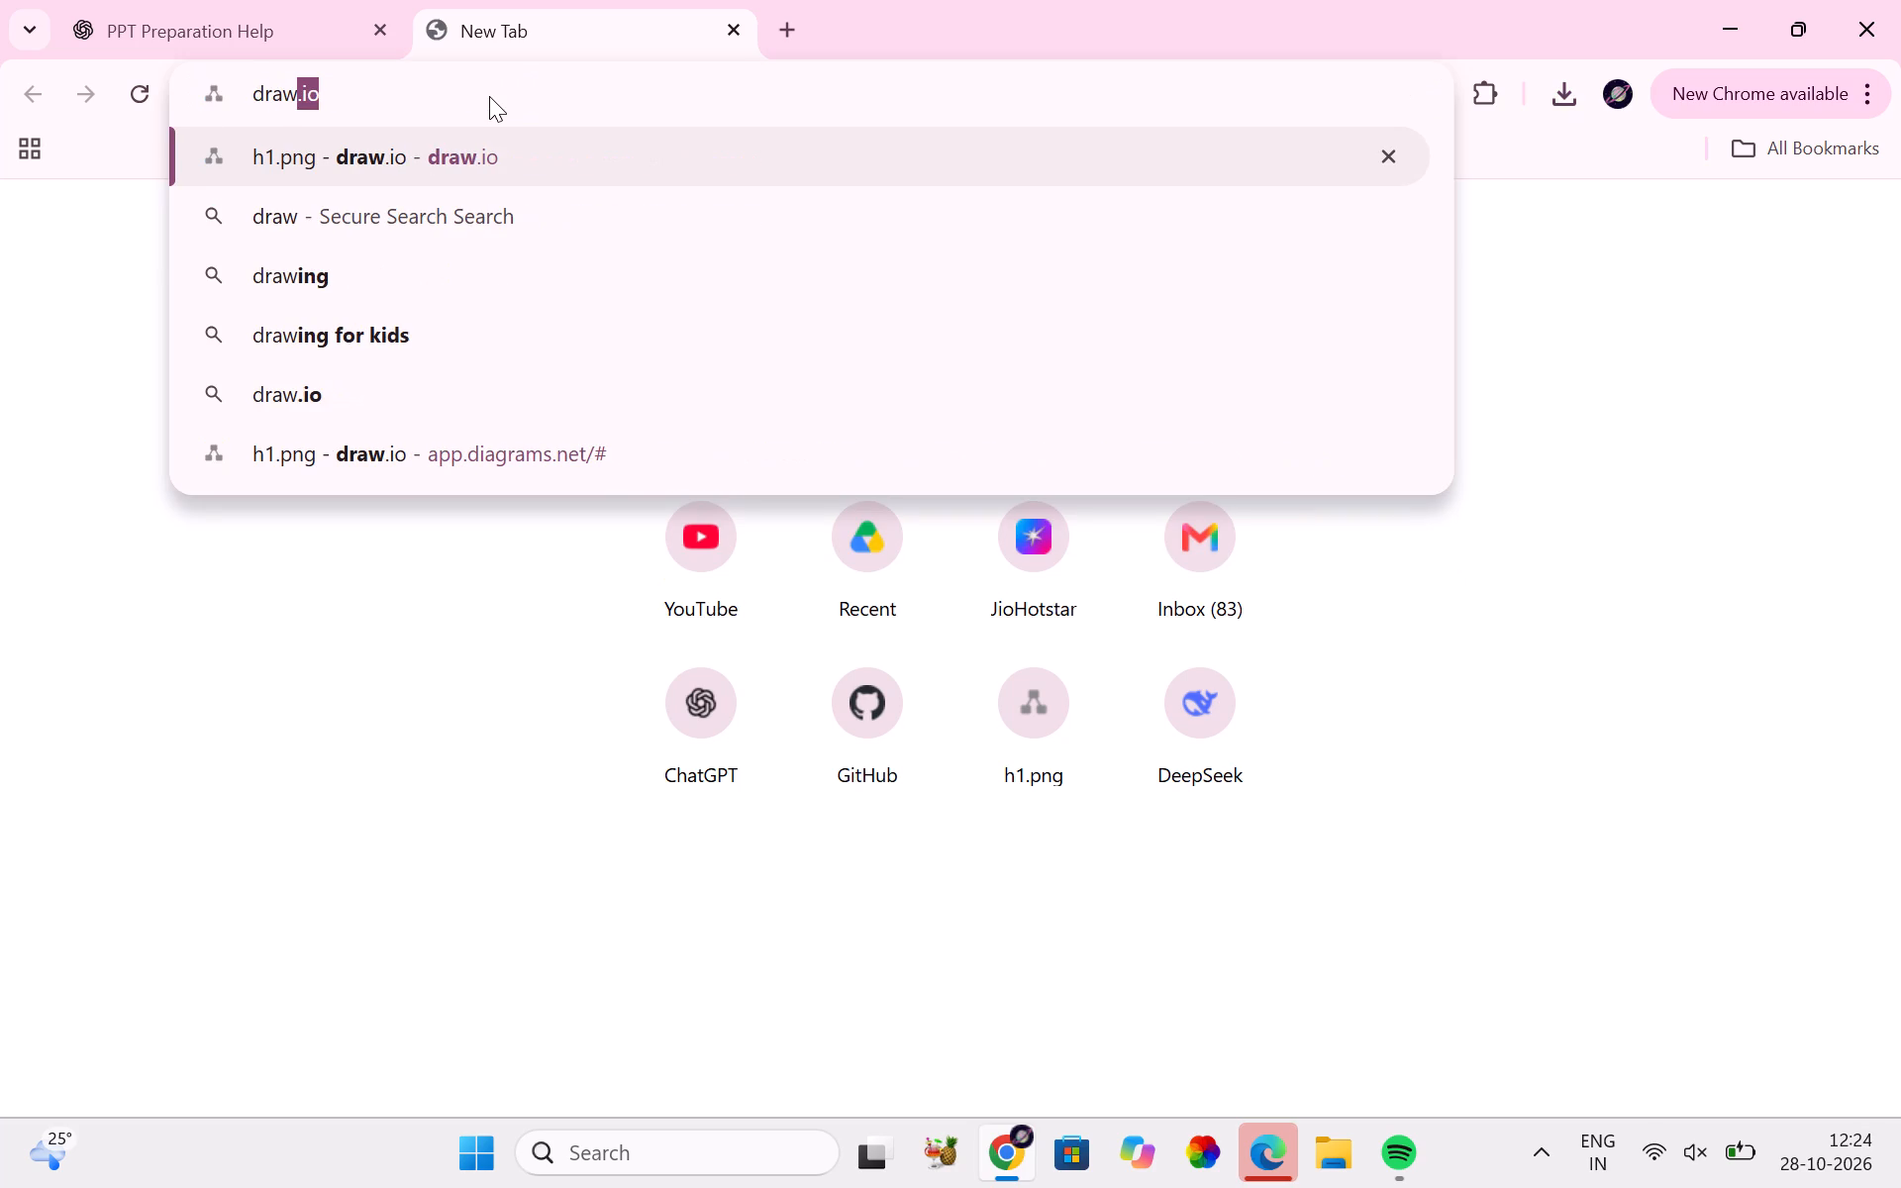
{"action": "key", "text": "Return"}
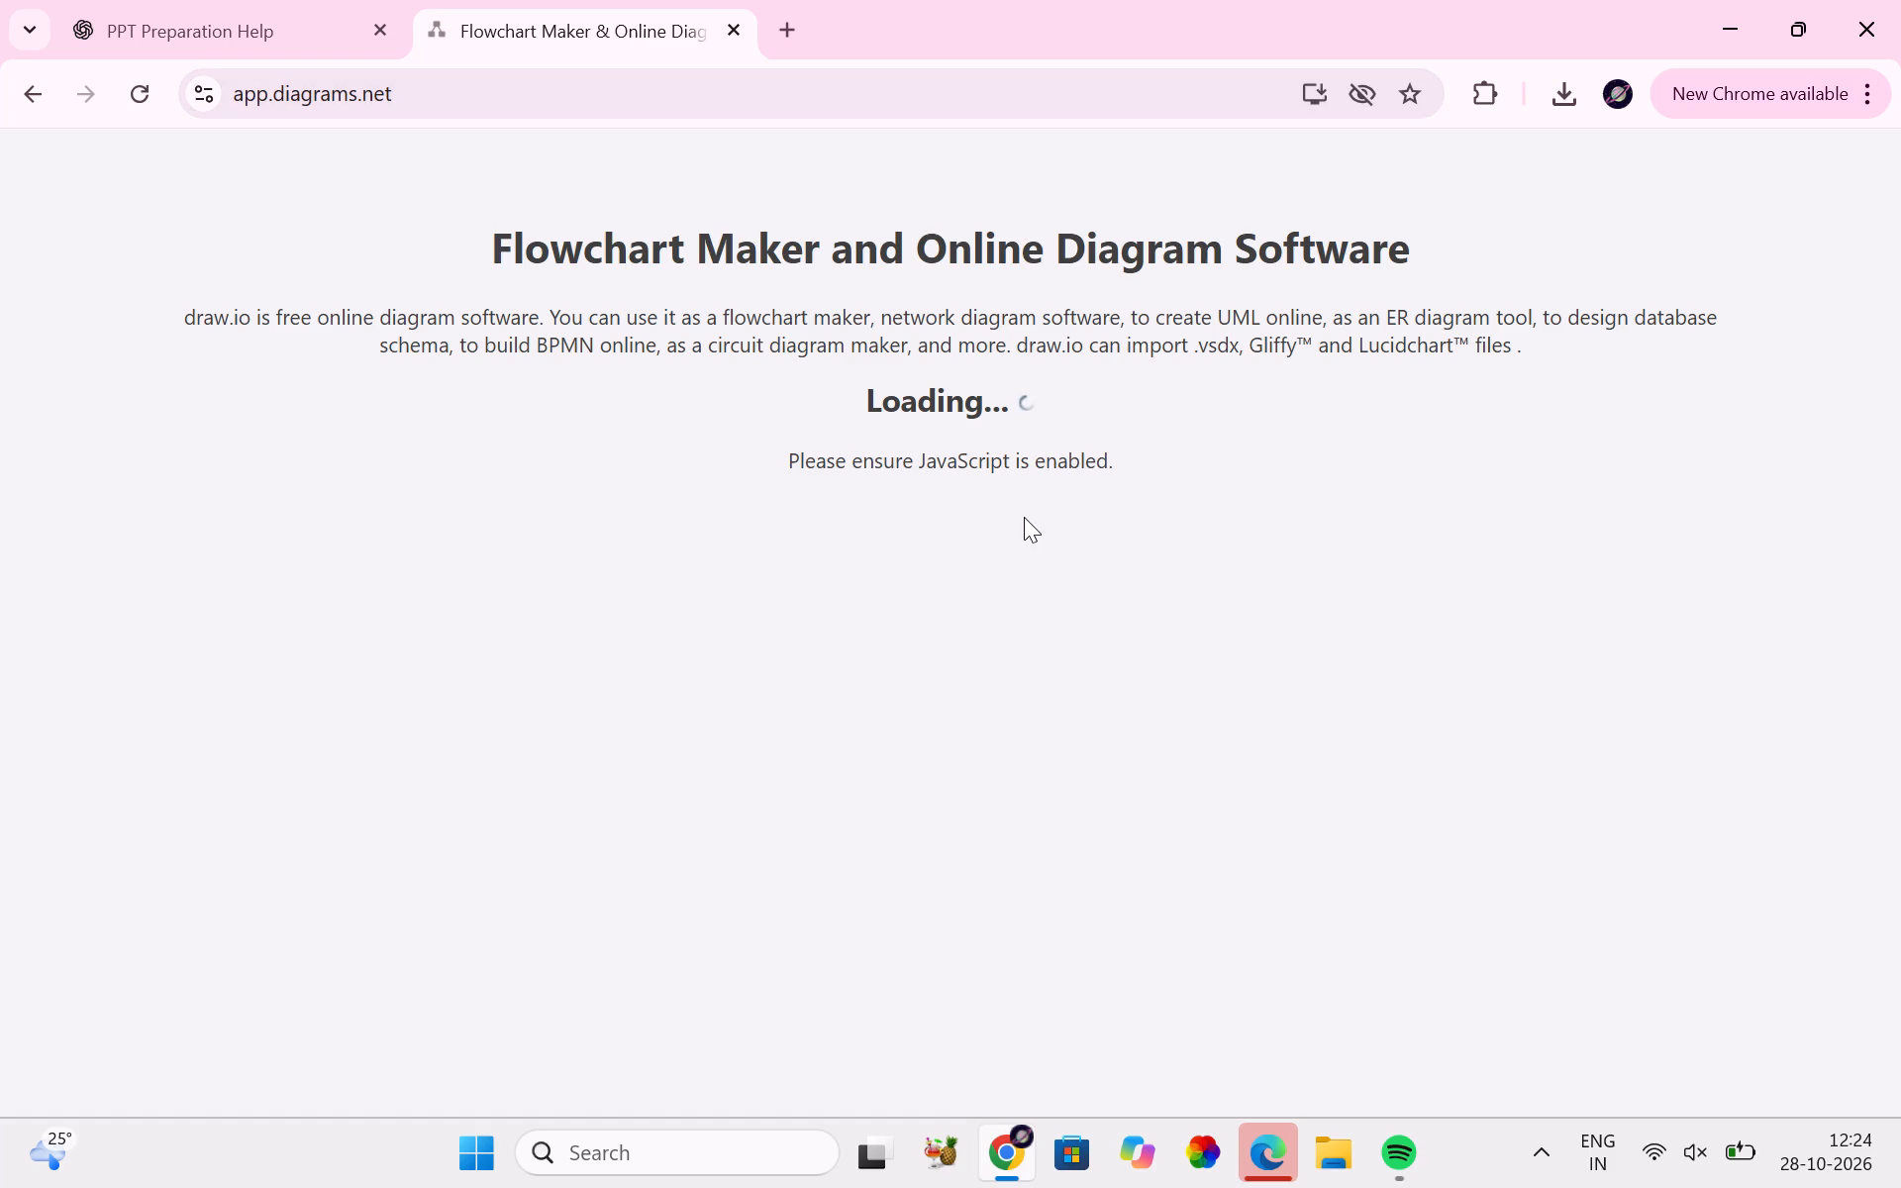
{"action": "scroll", "coordinate": [1024, 517], "scroll_direction": "up", "scroll_amount": 1}
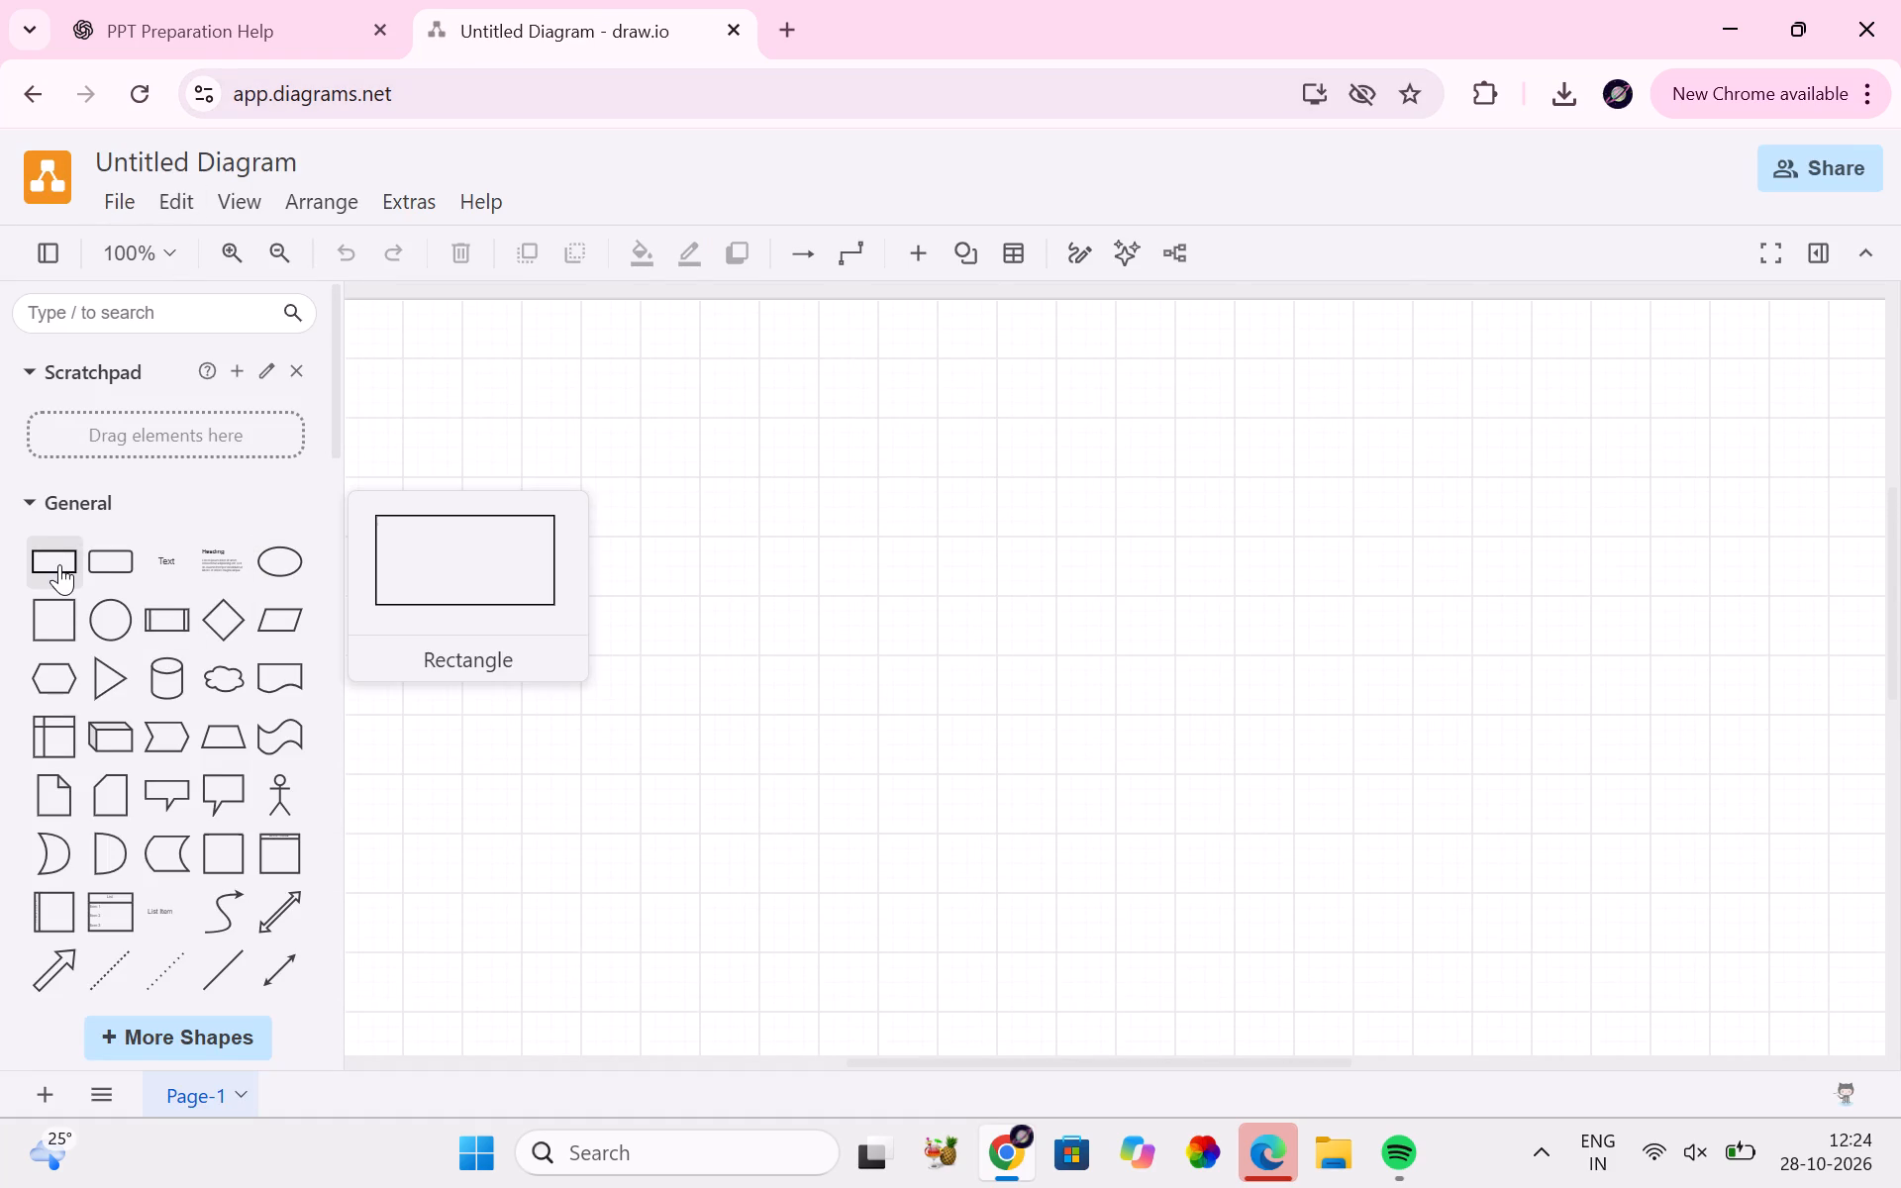
Add a rectangle to the blank draw.io canvas and enlarge it to about 460 x 380.
{"action": "left_click", "coordinate": [60, 593]}
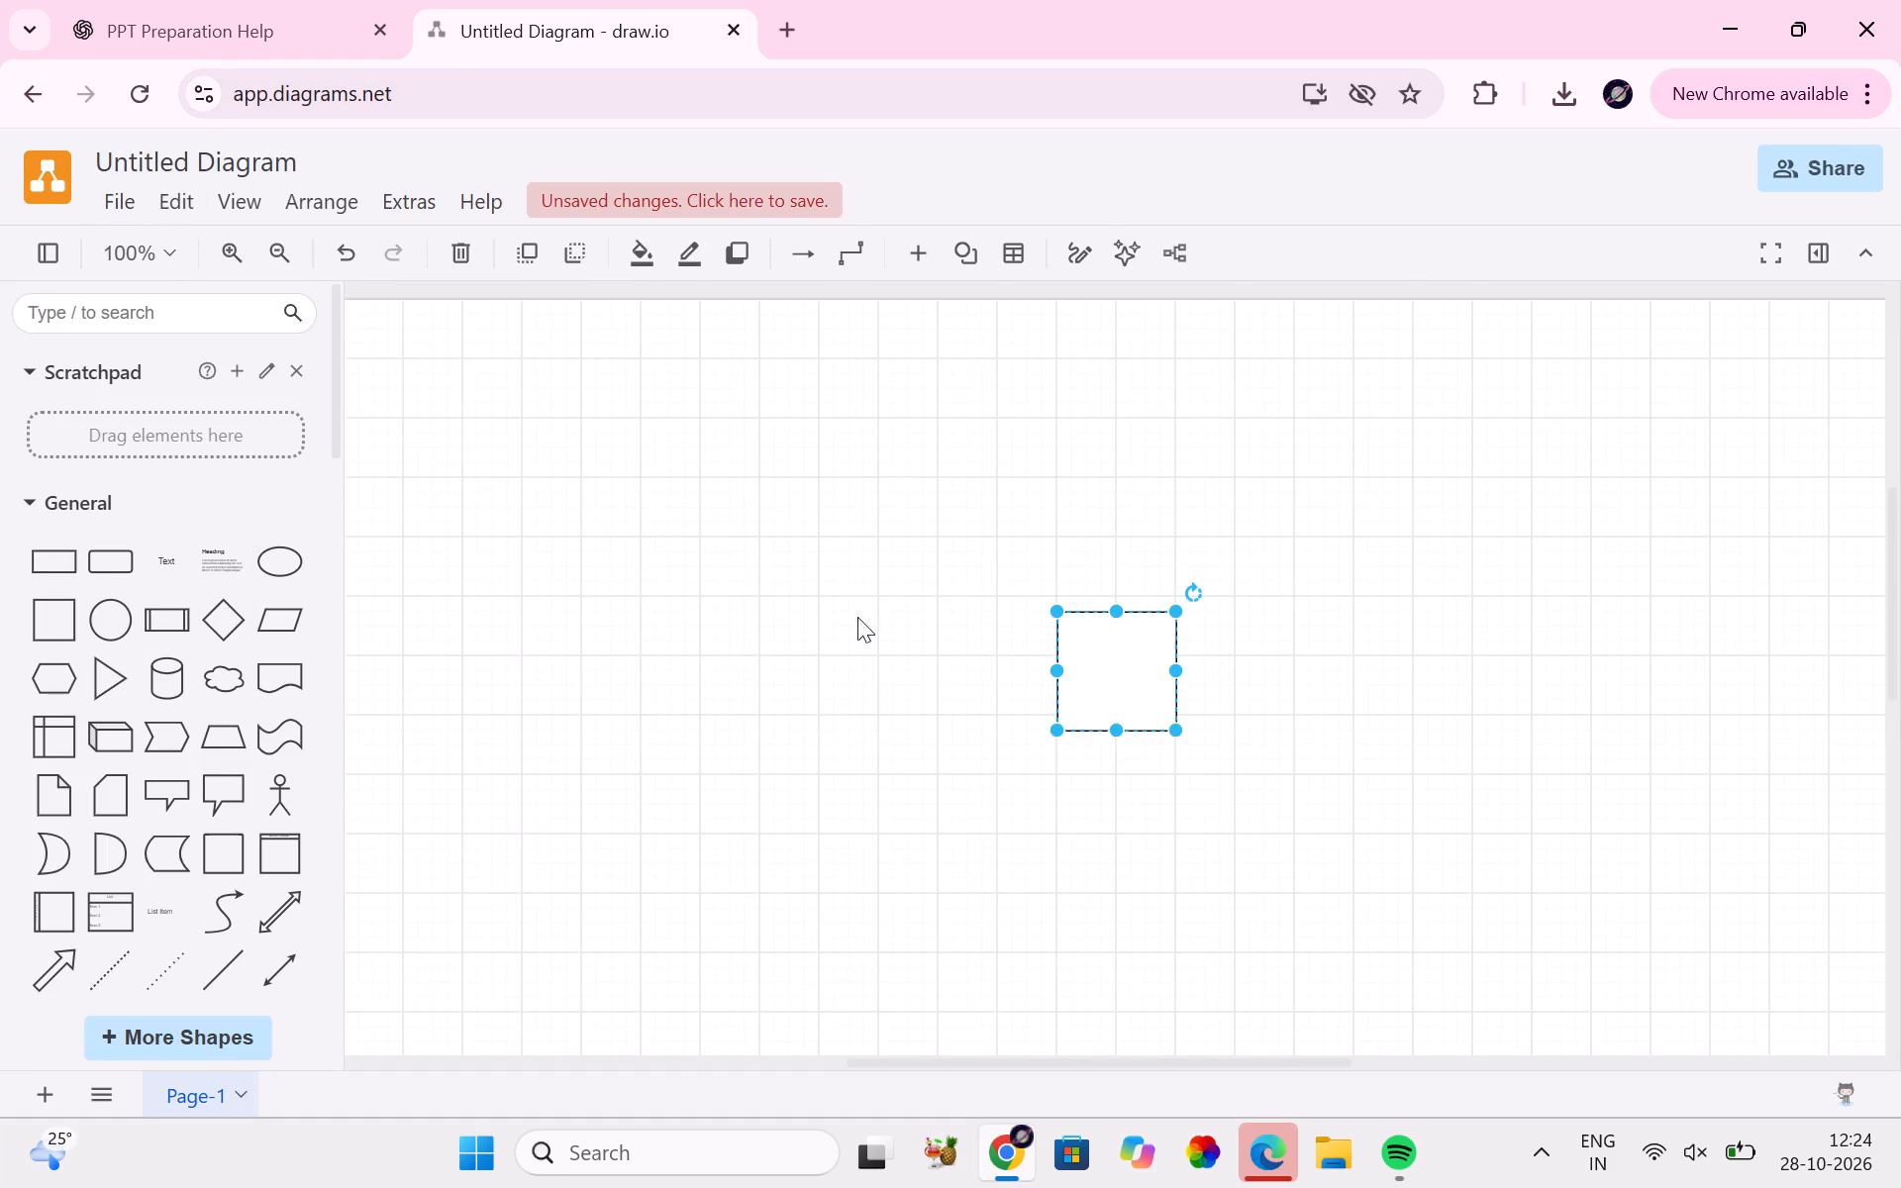
{"action": "key", "text": "Delete"}
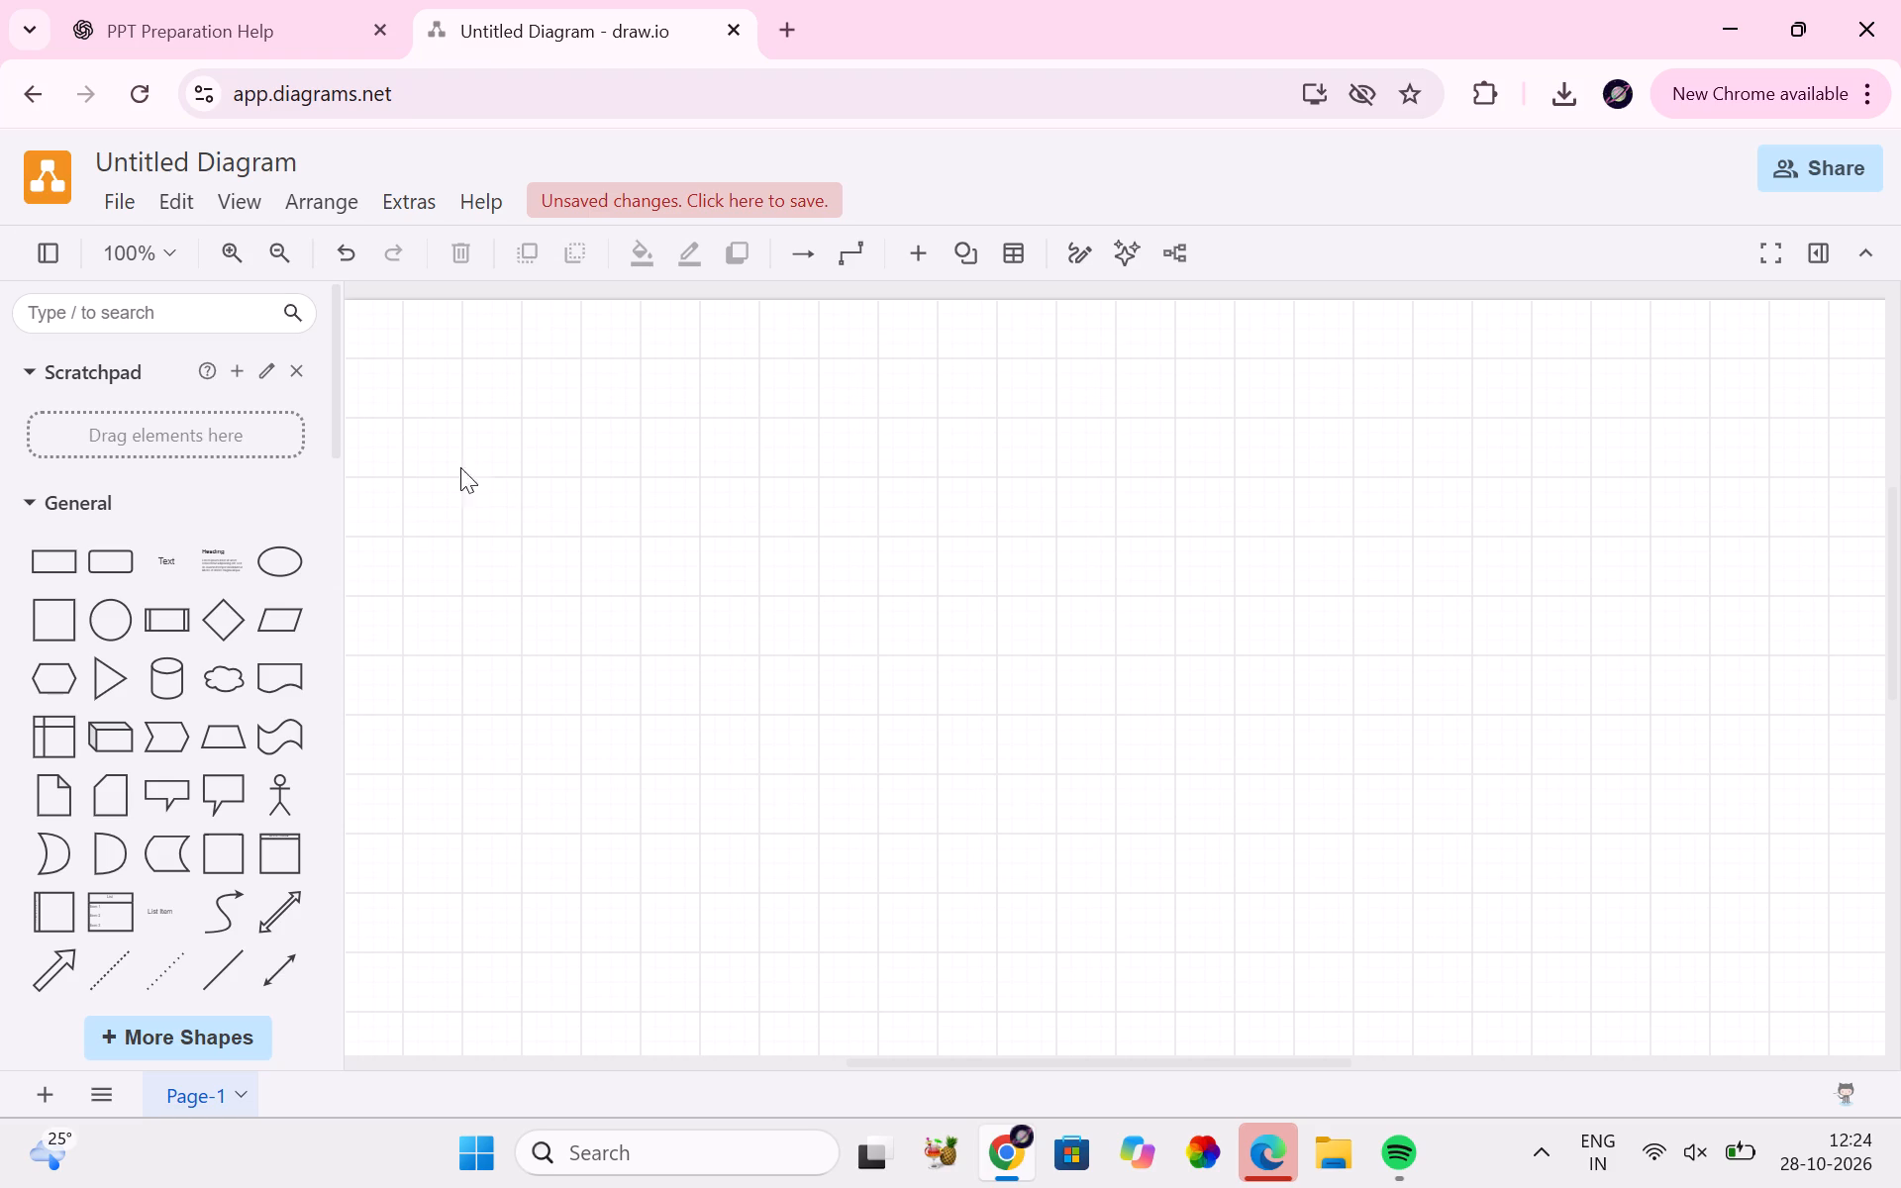
{"action": "left_click", "coordinate": [65, 550]}
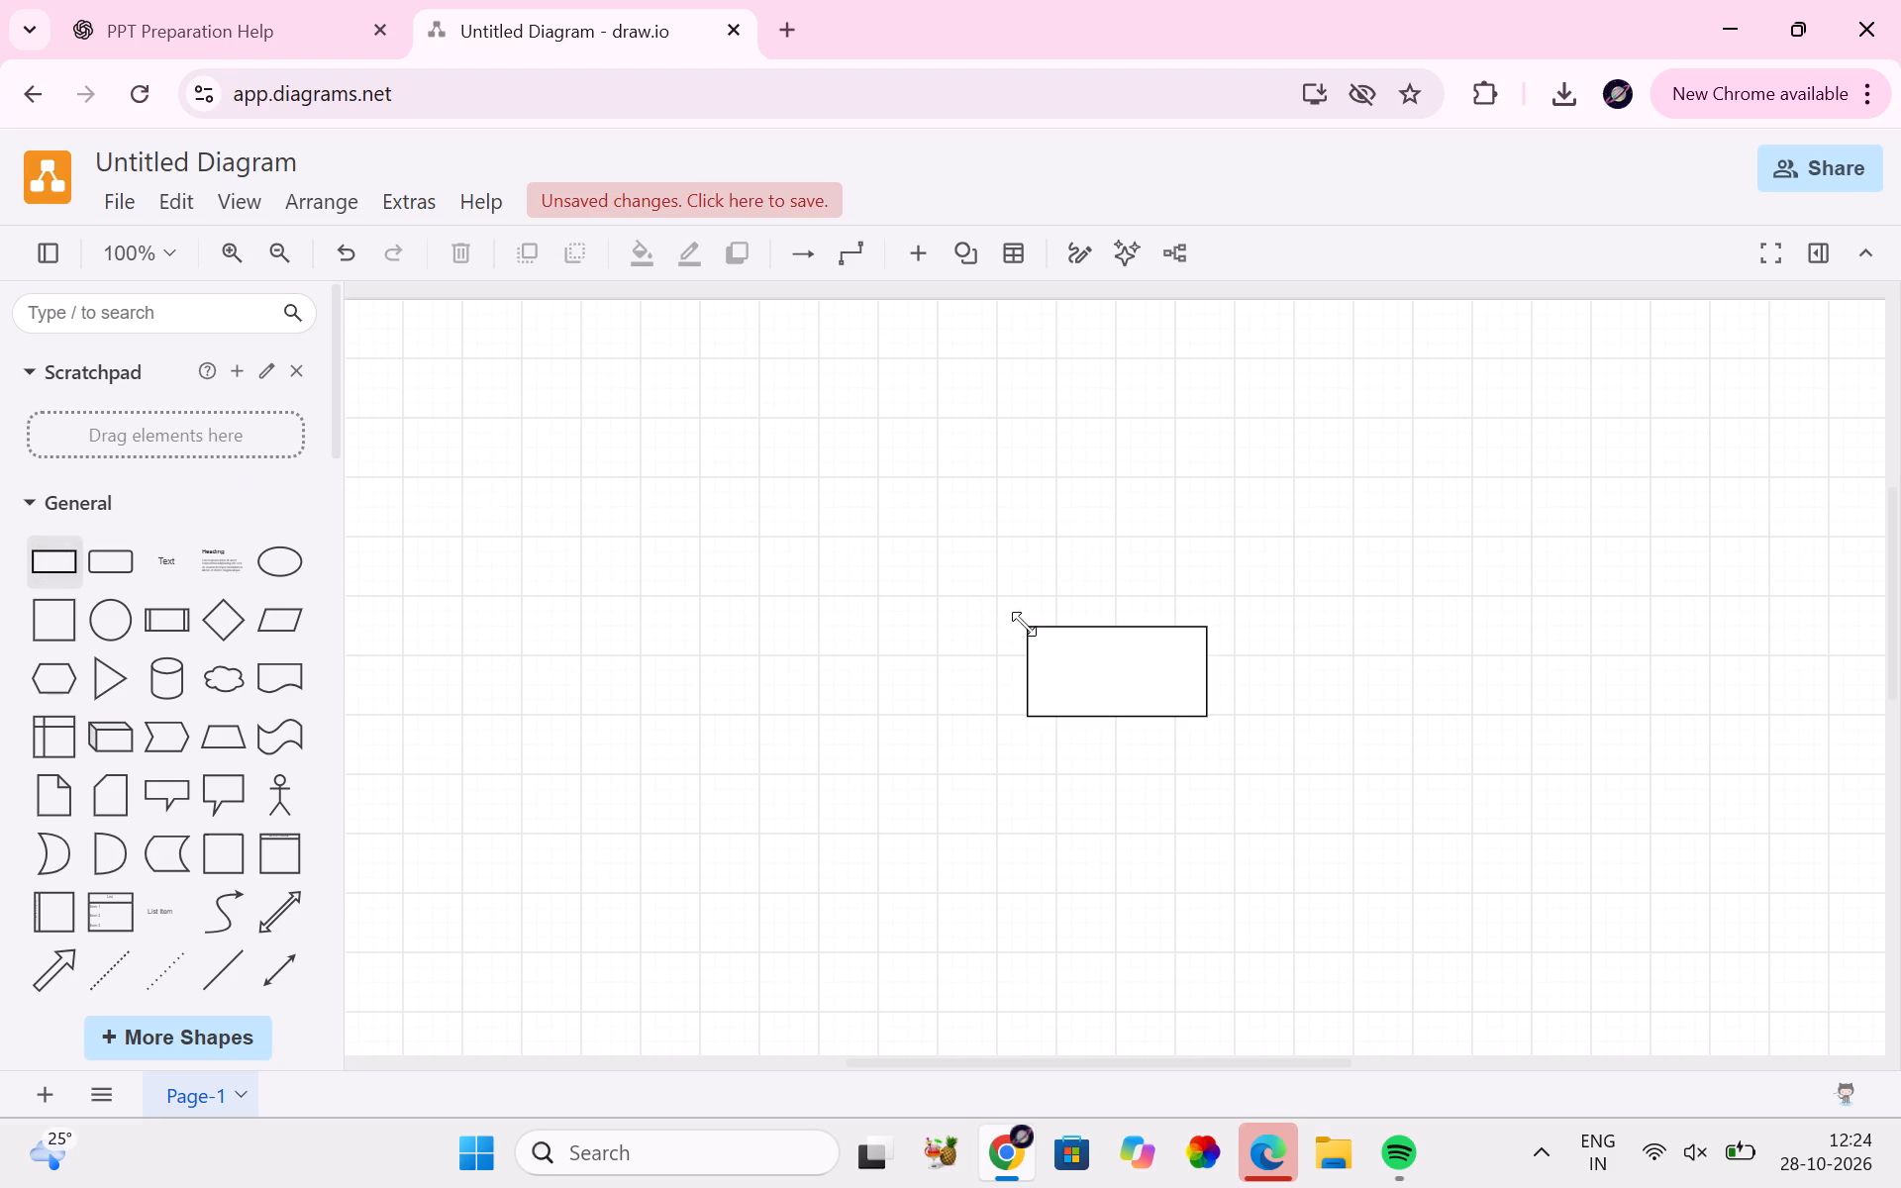
{"action": "left_click_drag", "start_coordinate": [1031, 636], "coordinate": [736, 416]}
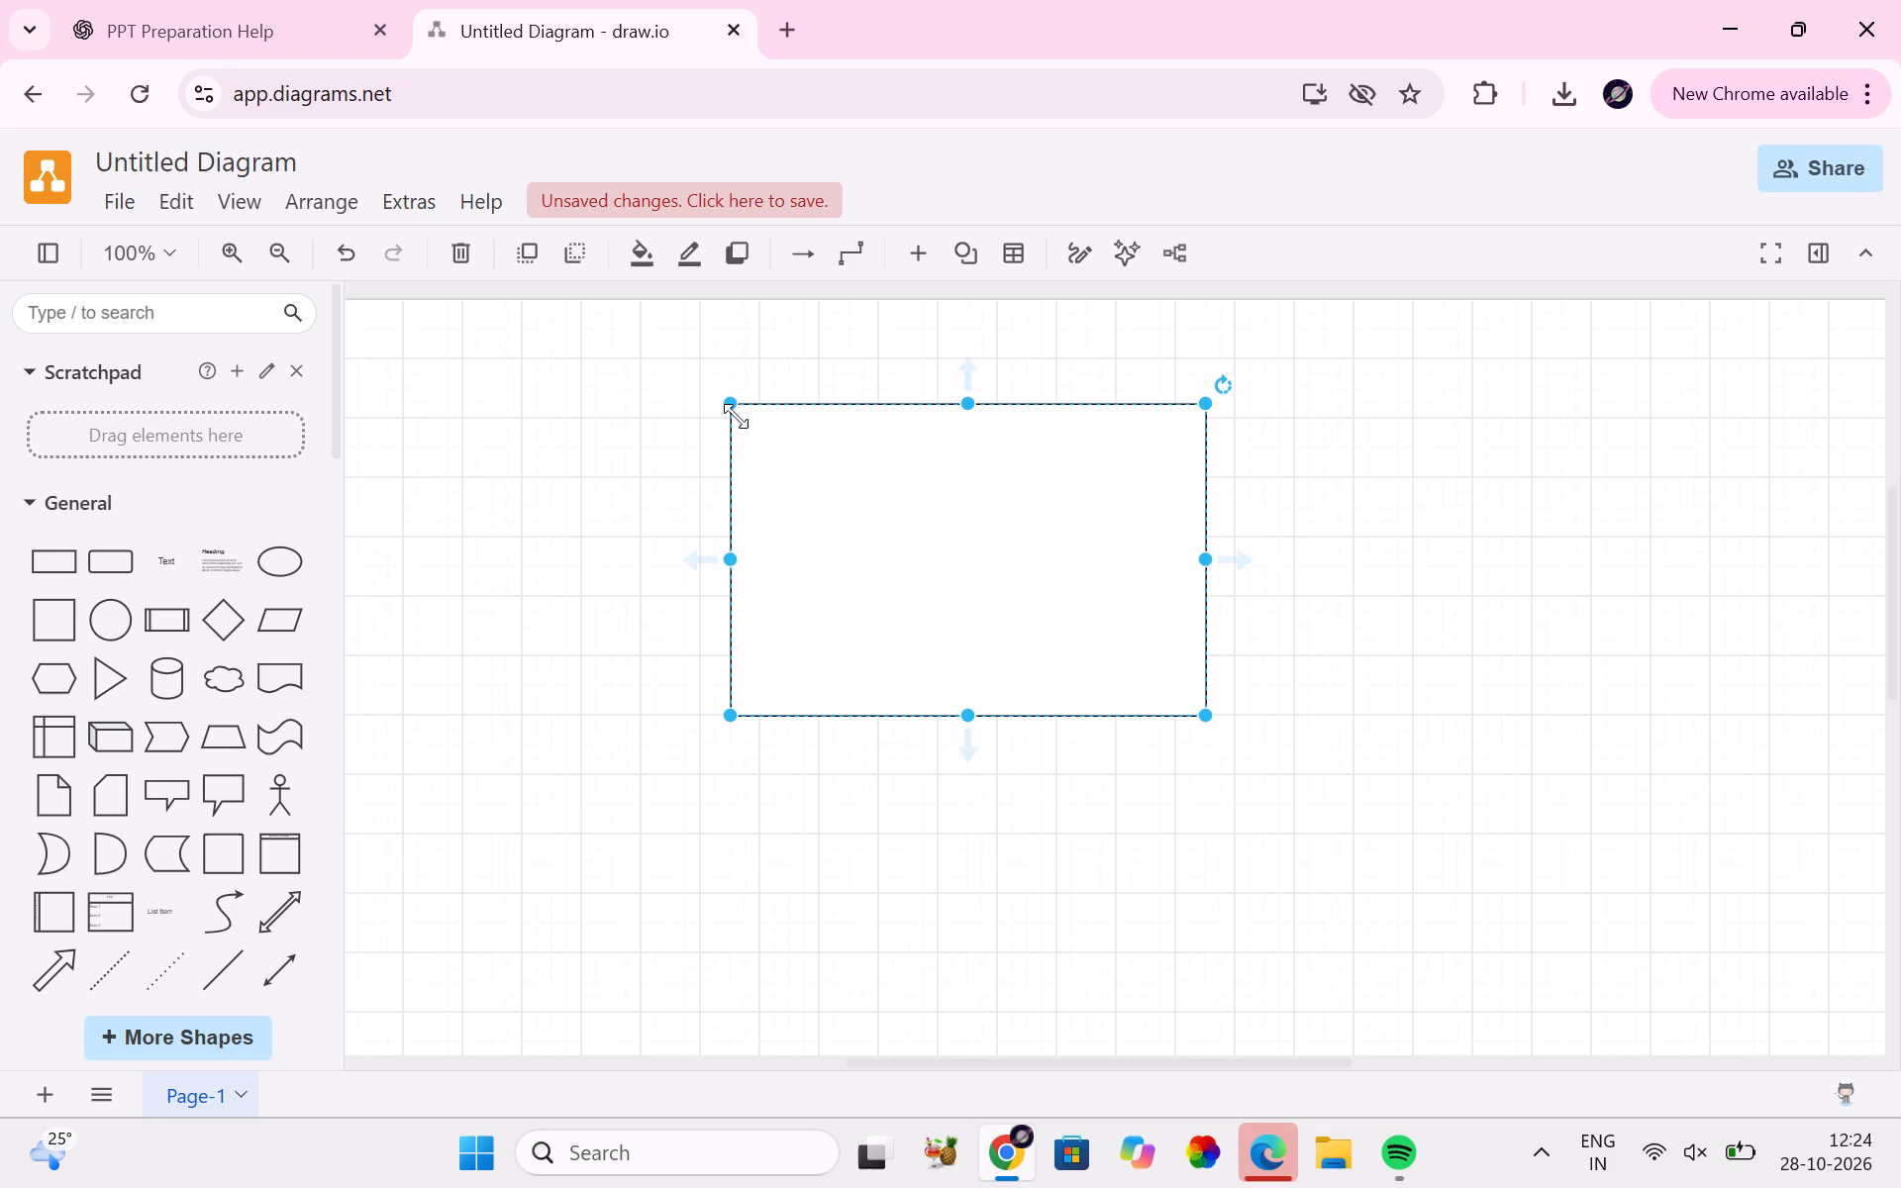
{"action": "left_click_drag", "start_coordinate": [1201, 717], "coordinate": [1418, 966]}
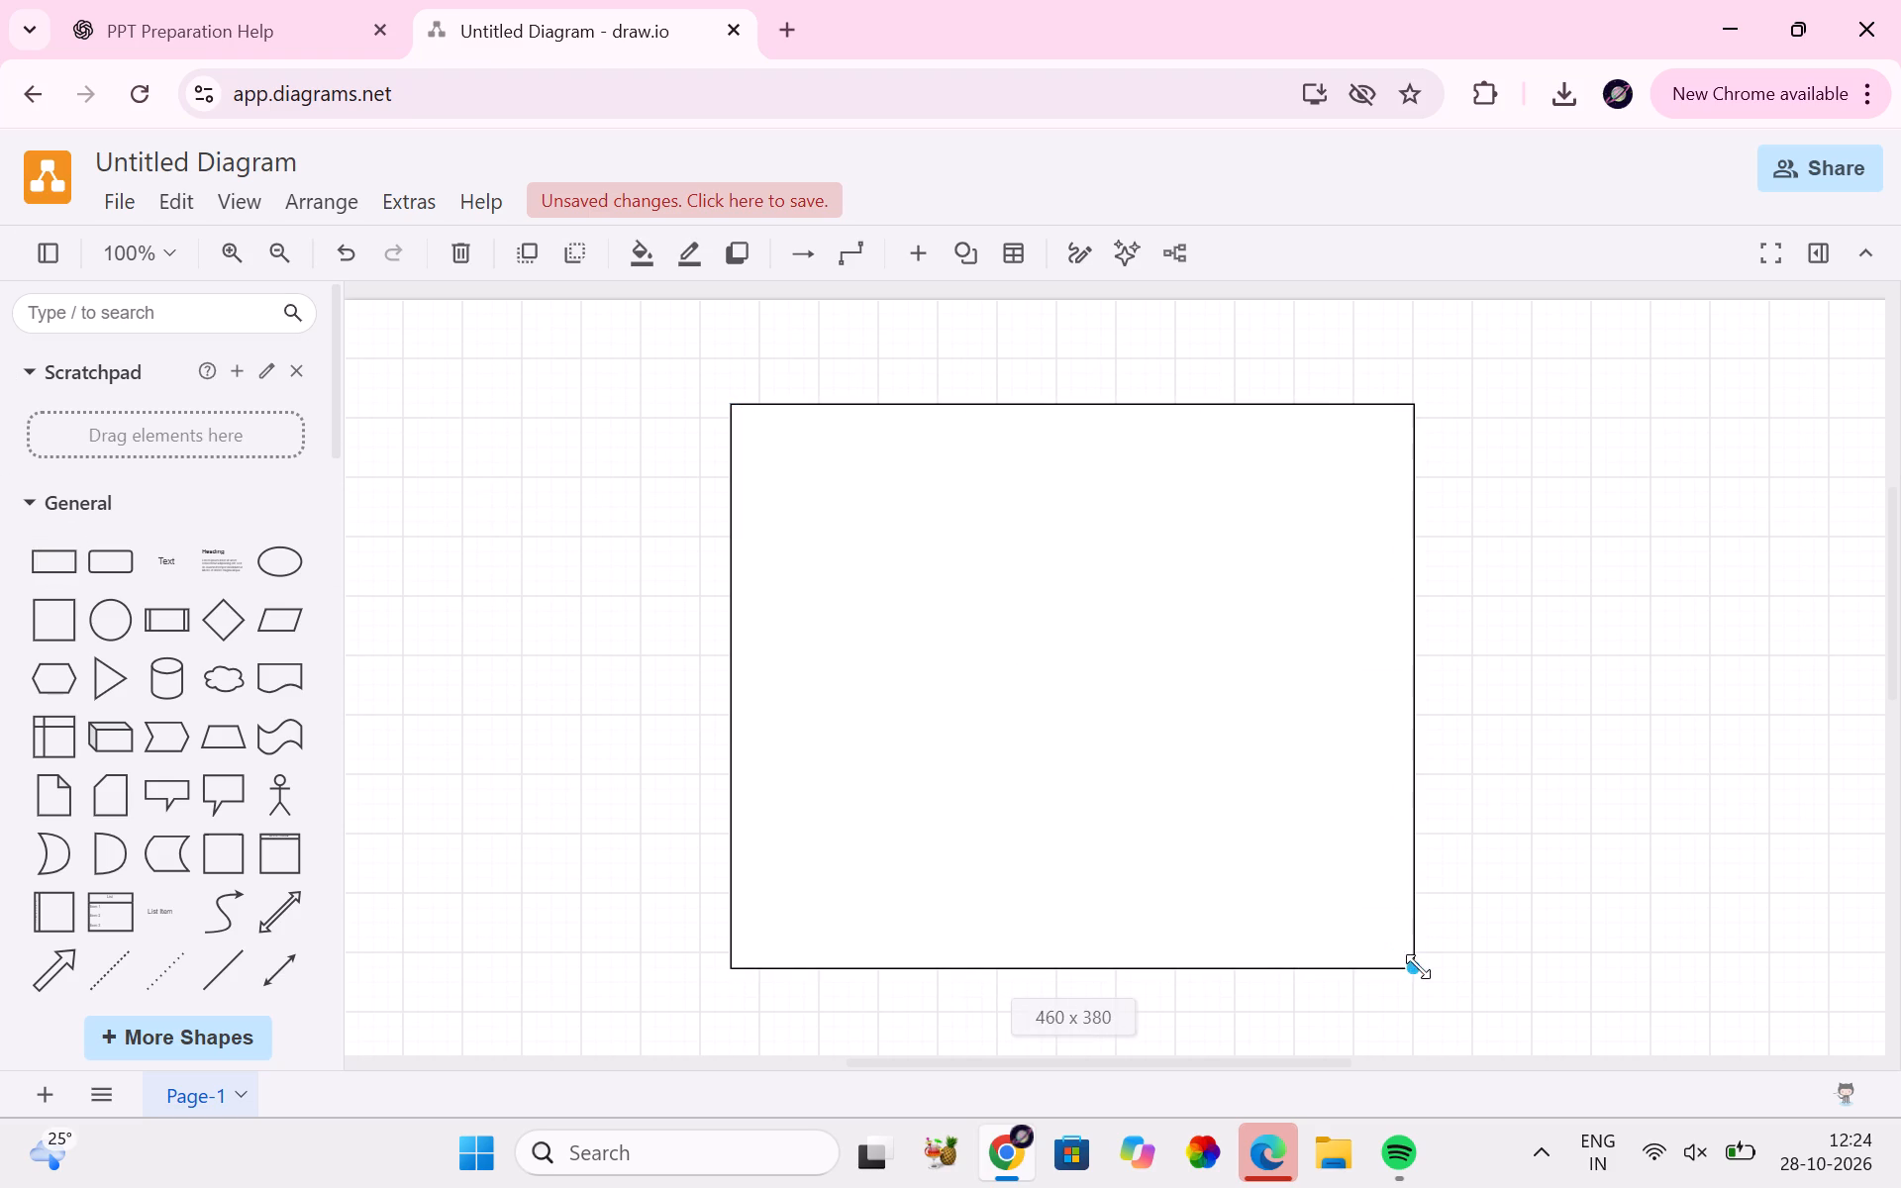
{"action": "left_click_drag", "start_coordinate": [1418, 966], "coordinate": [1413, 967]}
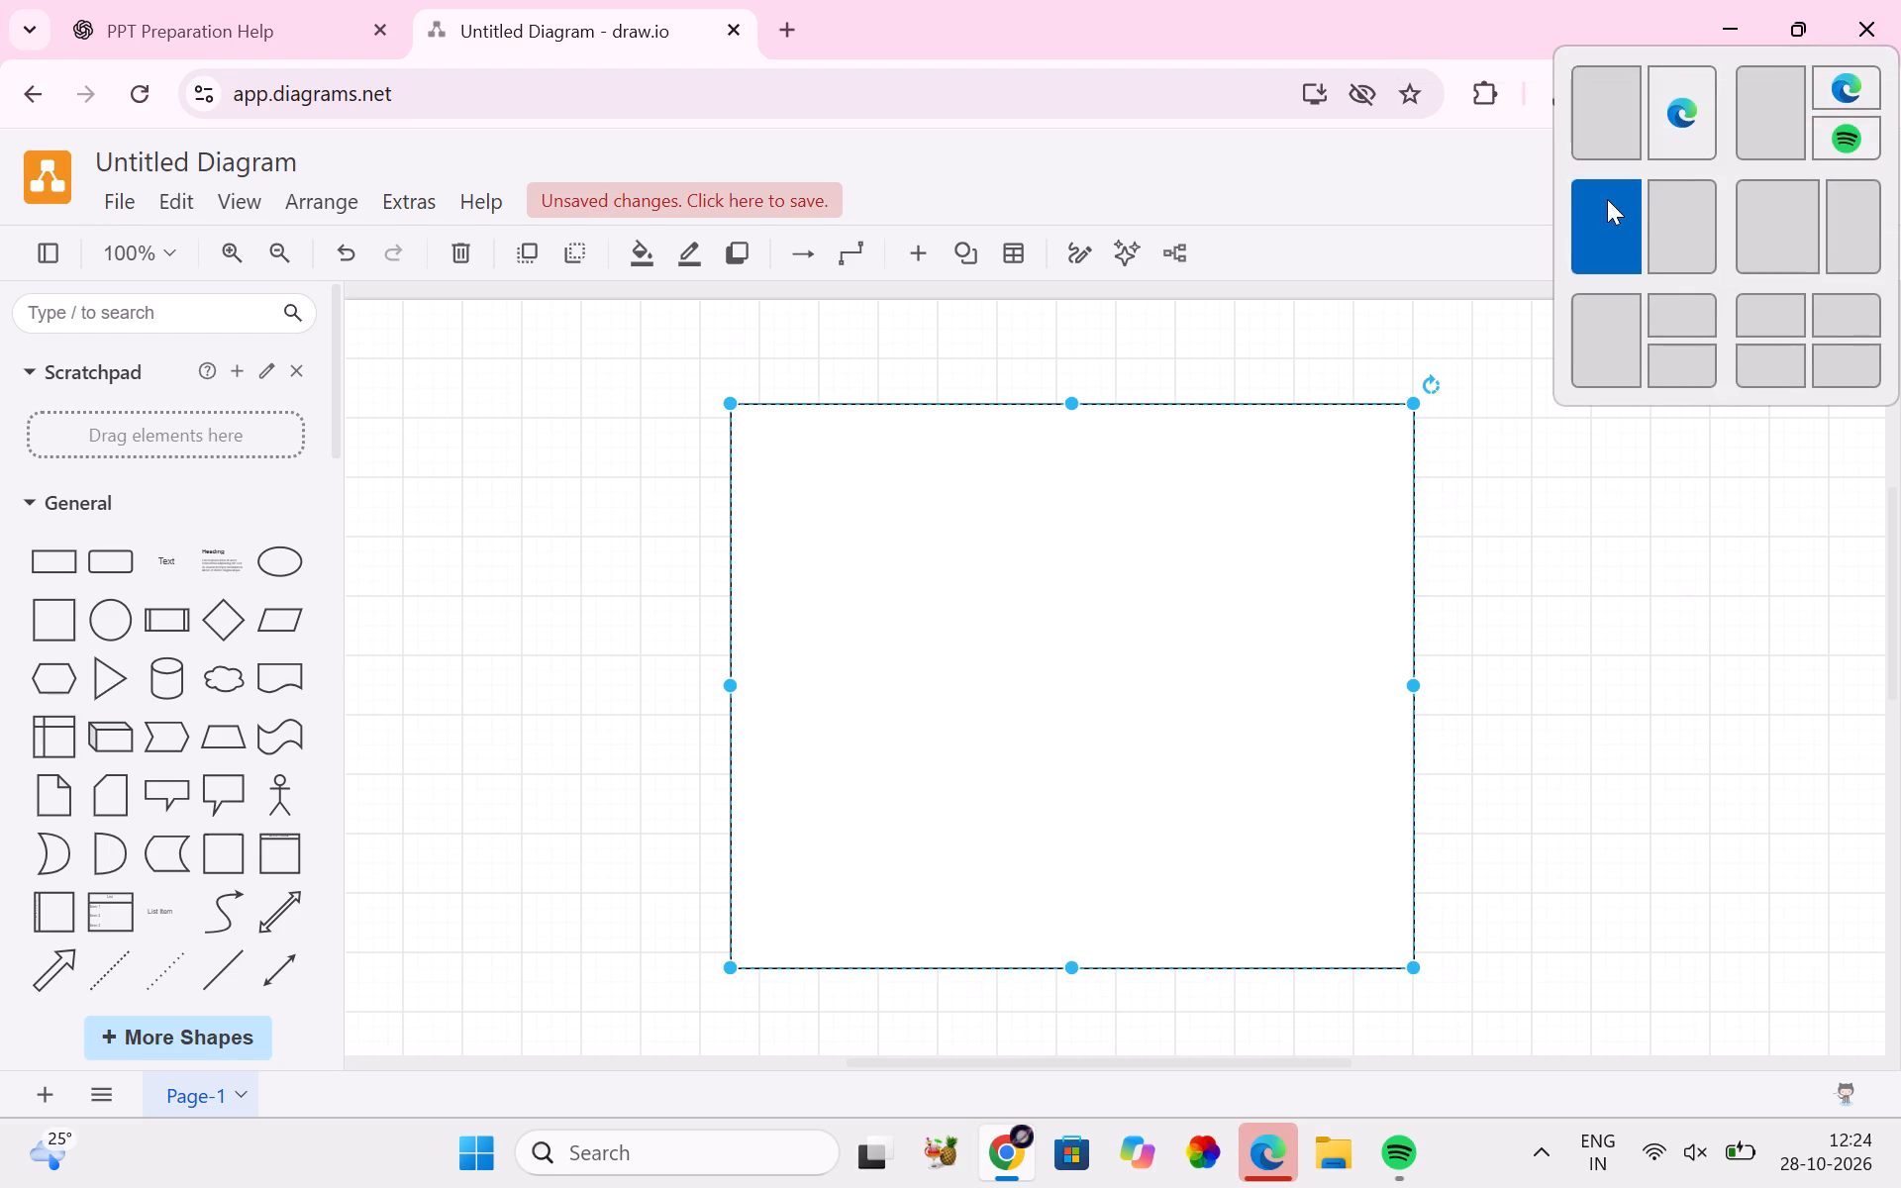
Open the recent SEIMS_Presentation.pptx from the Downloads folder in PowerPoint and browse its slides.
{"action": "left_click", "coordinate": [1607, 199]}
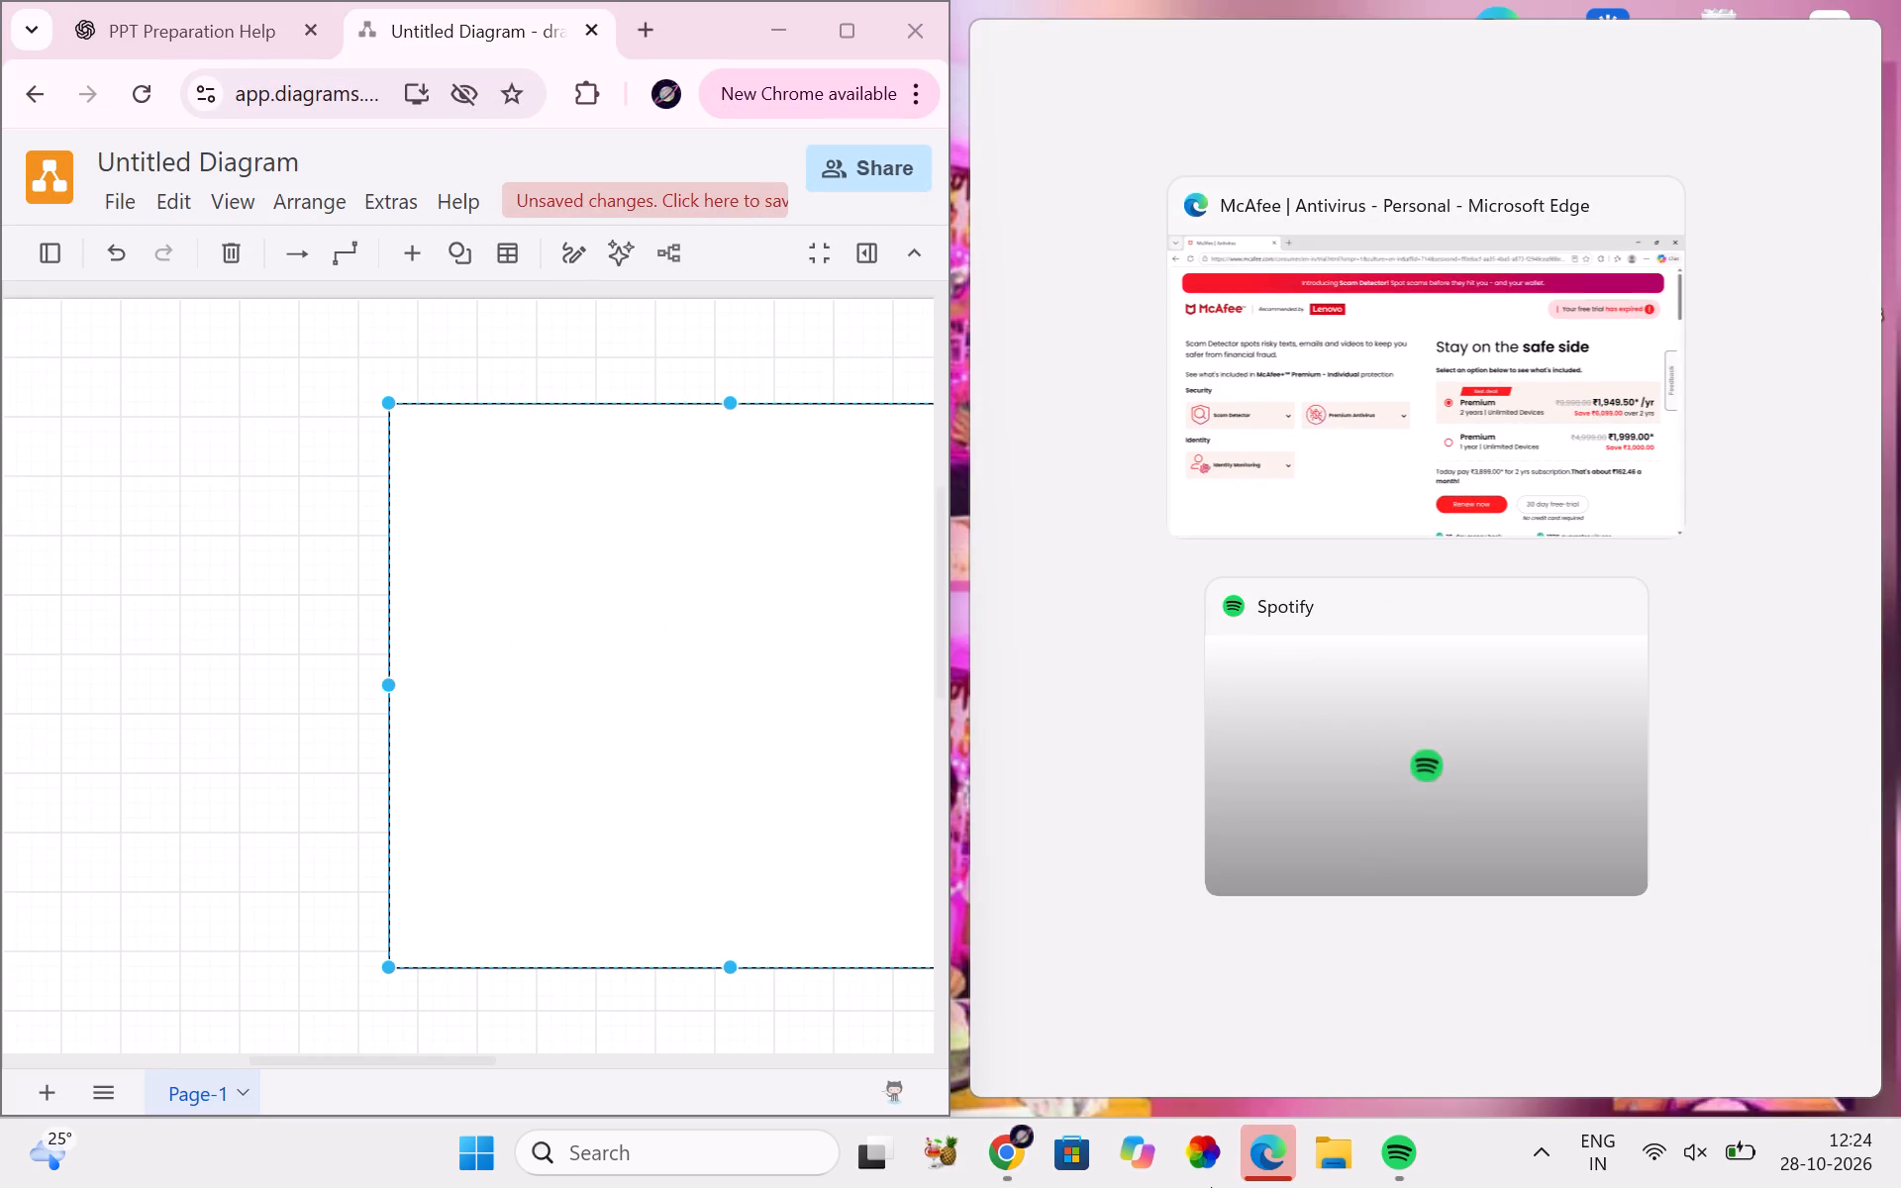
{"action": "double_click", "coordinate": [1333, 1165]}
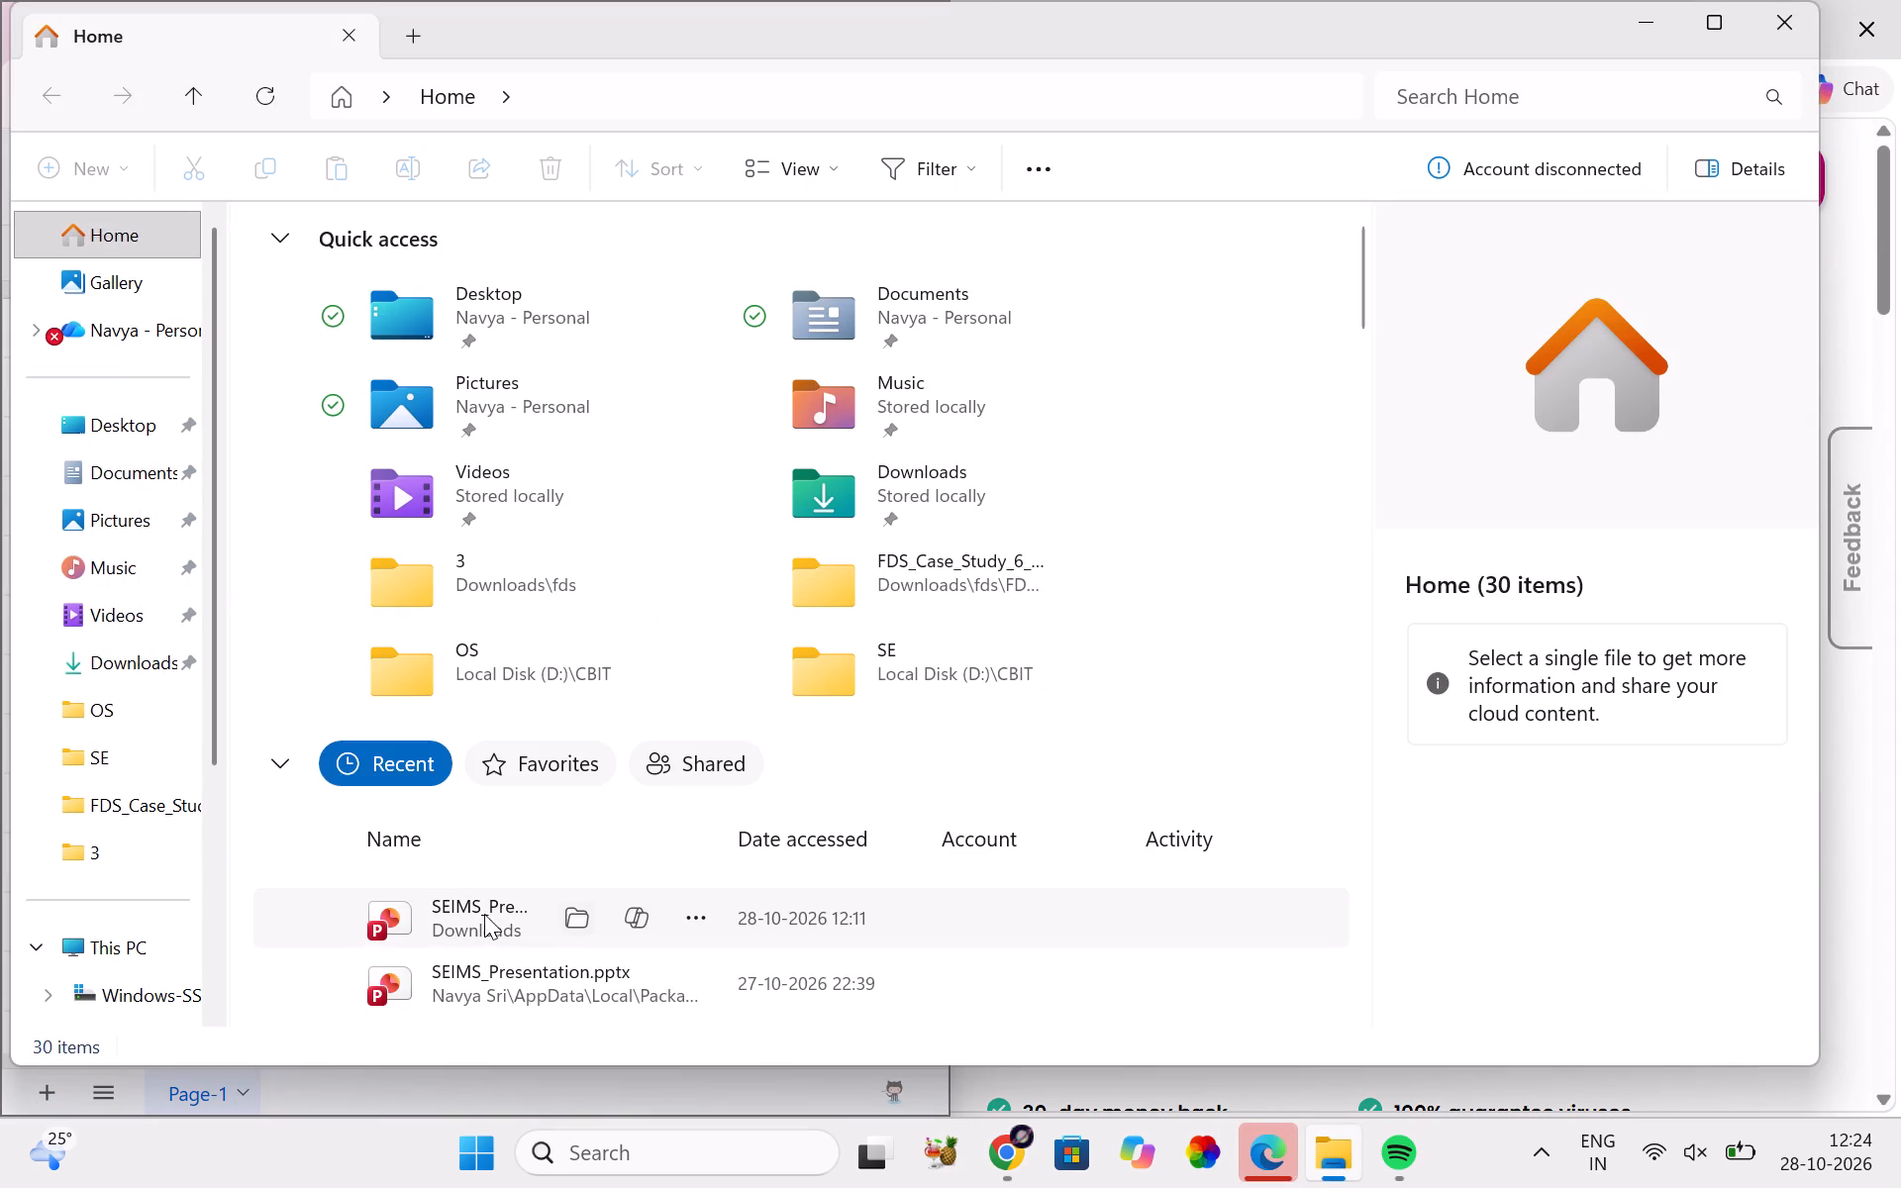
{"action": "double_click", "coordinate": [455, 918]}
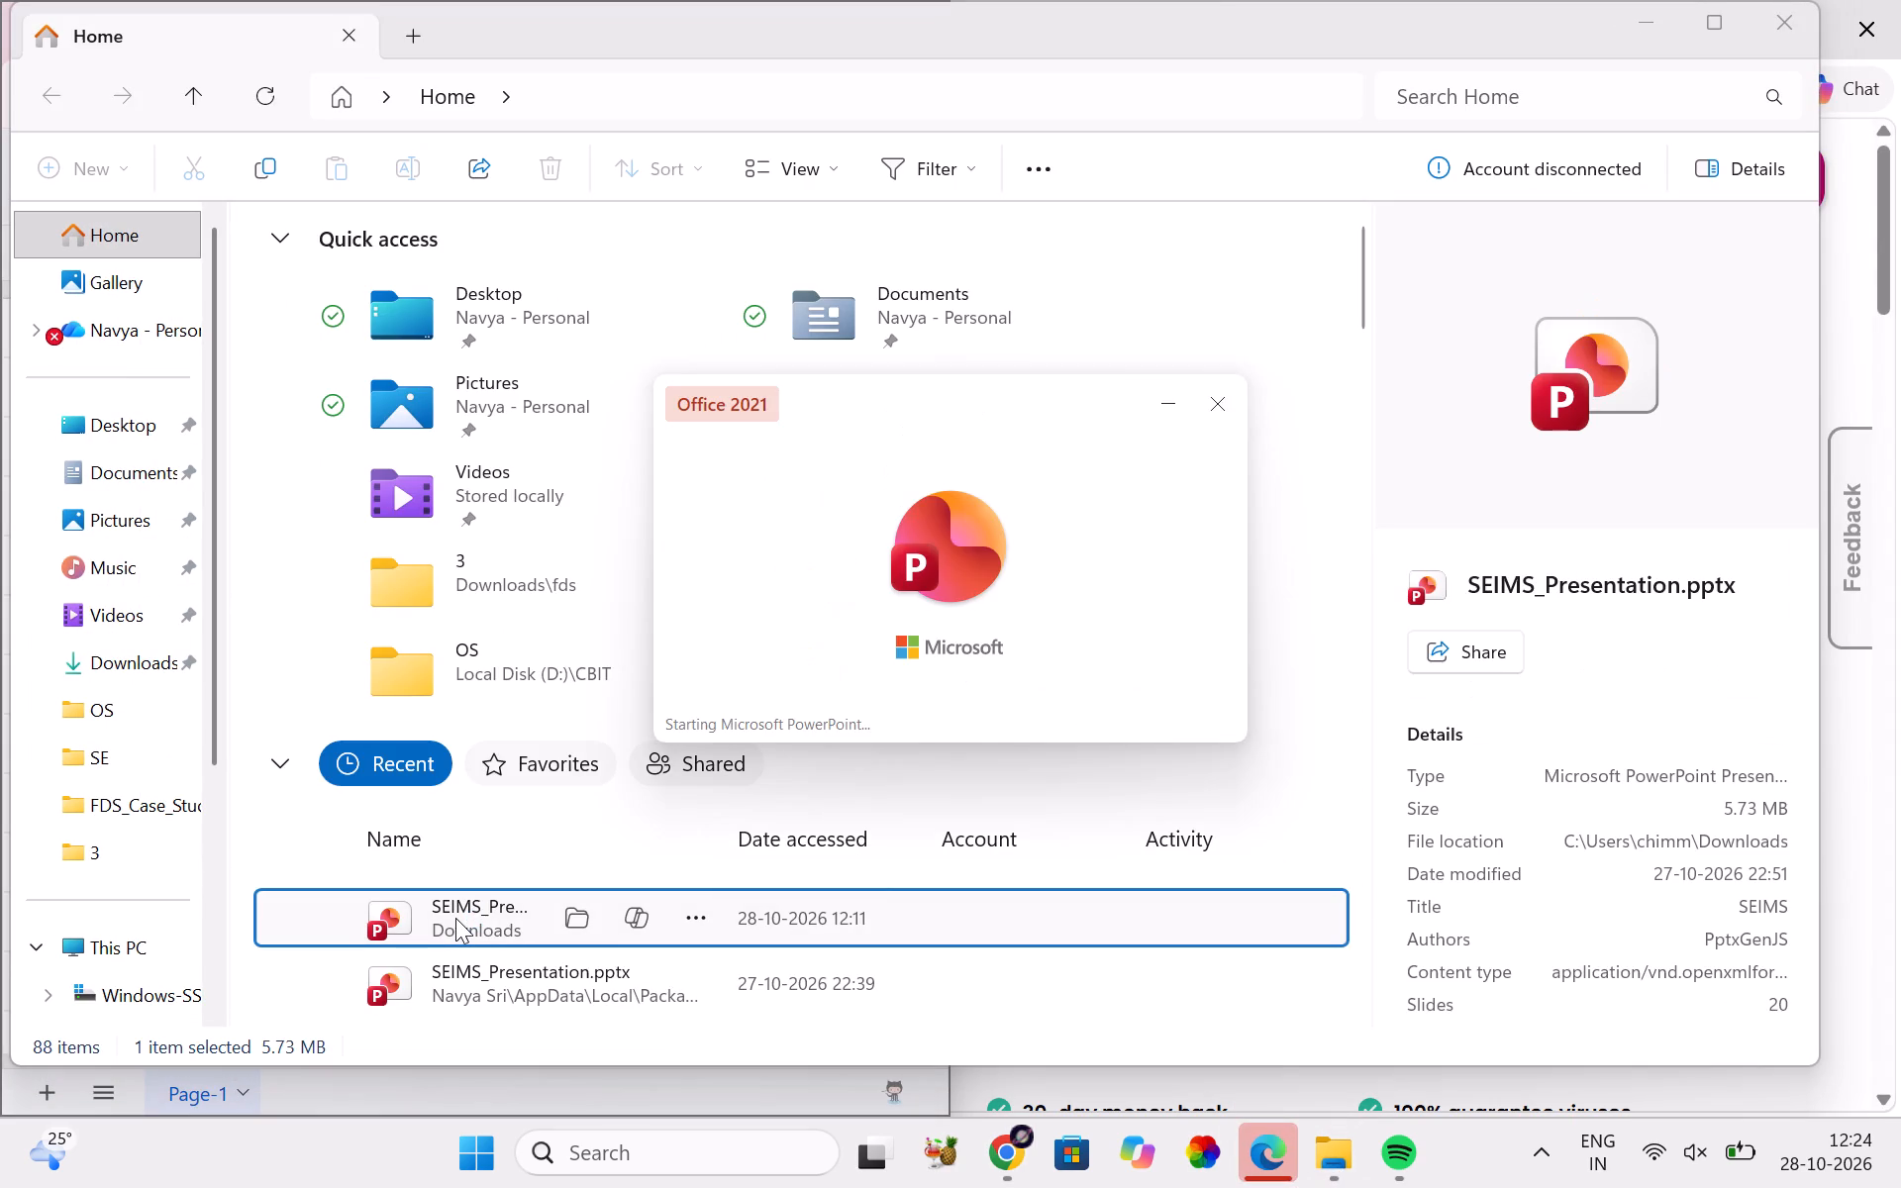
{"action": "scroll", "coordinate": [1031, 641], "scroll_direction": "down", "scroll_amount": 1}
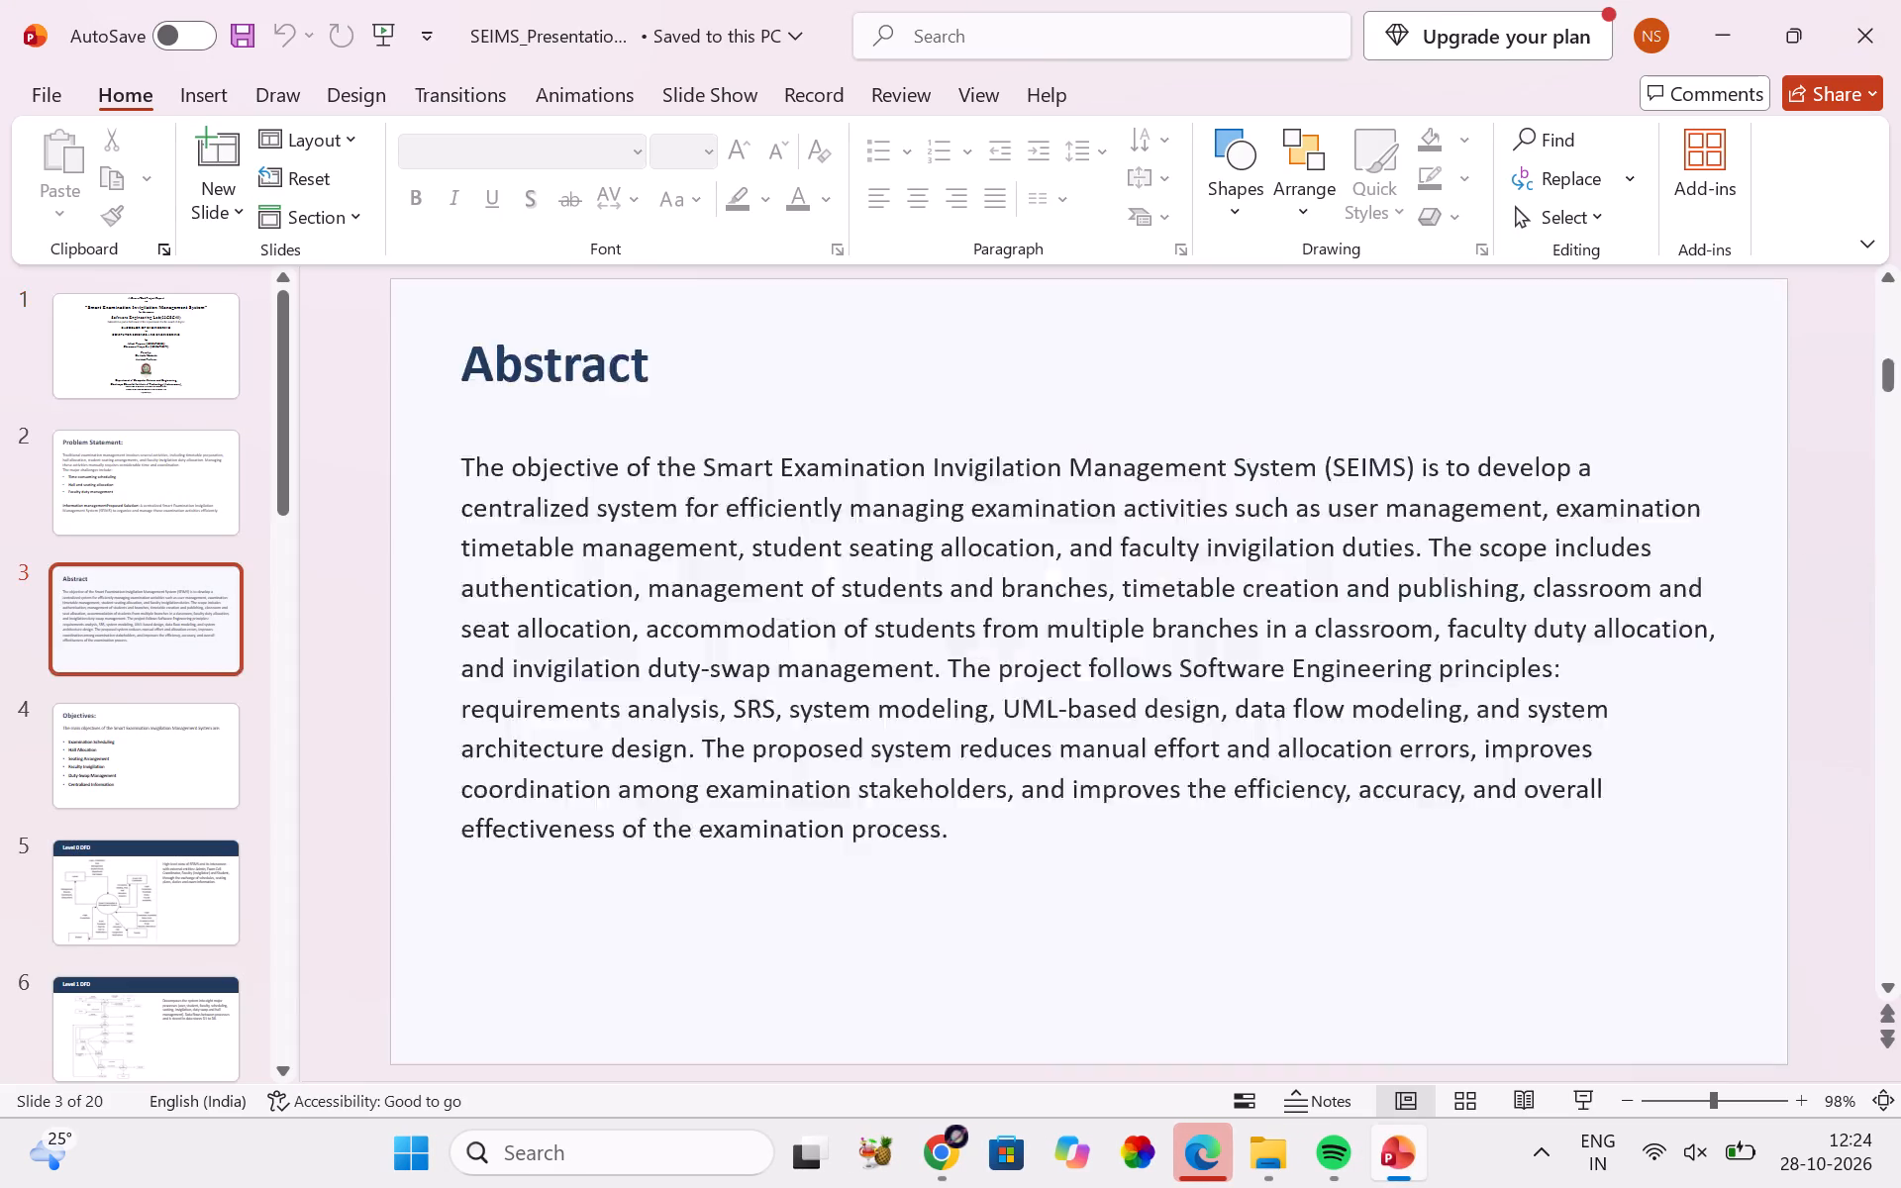
{"action": "scroll", "coordinate": [1031, 641], "scroll_direction": "down", "scroll_amount": 3}
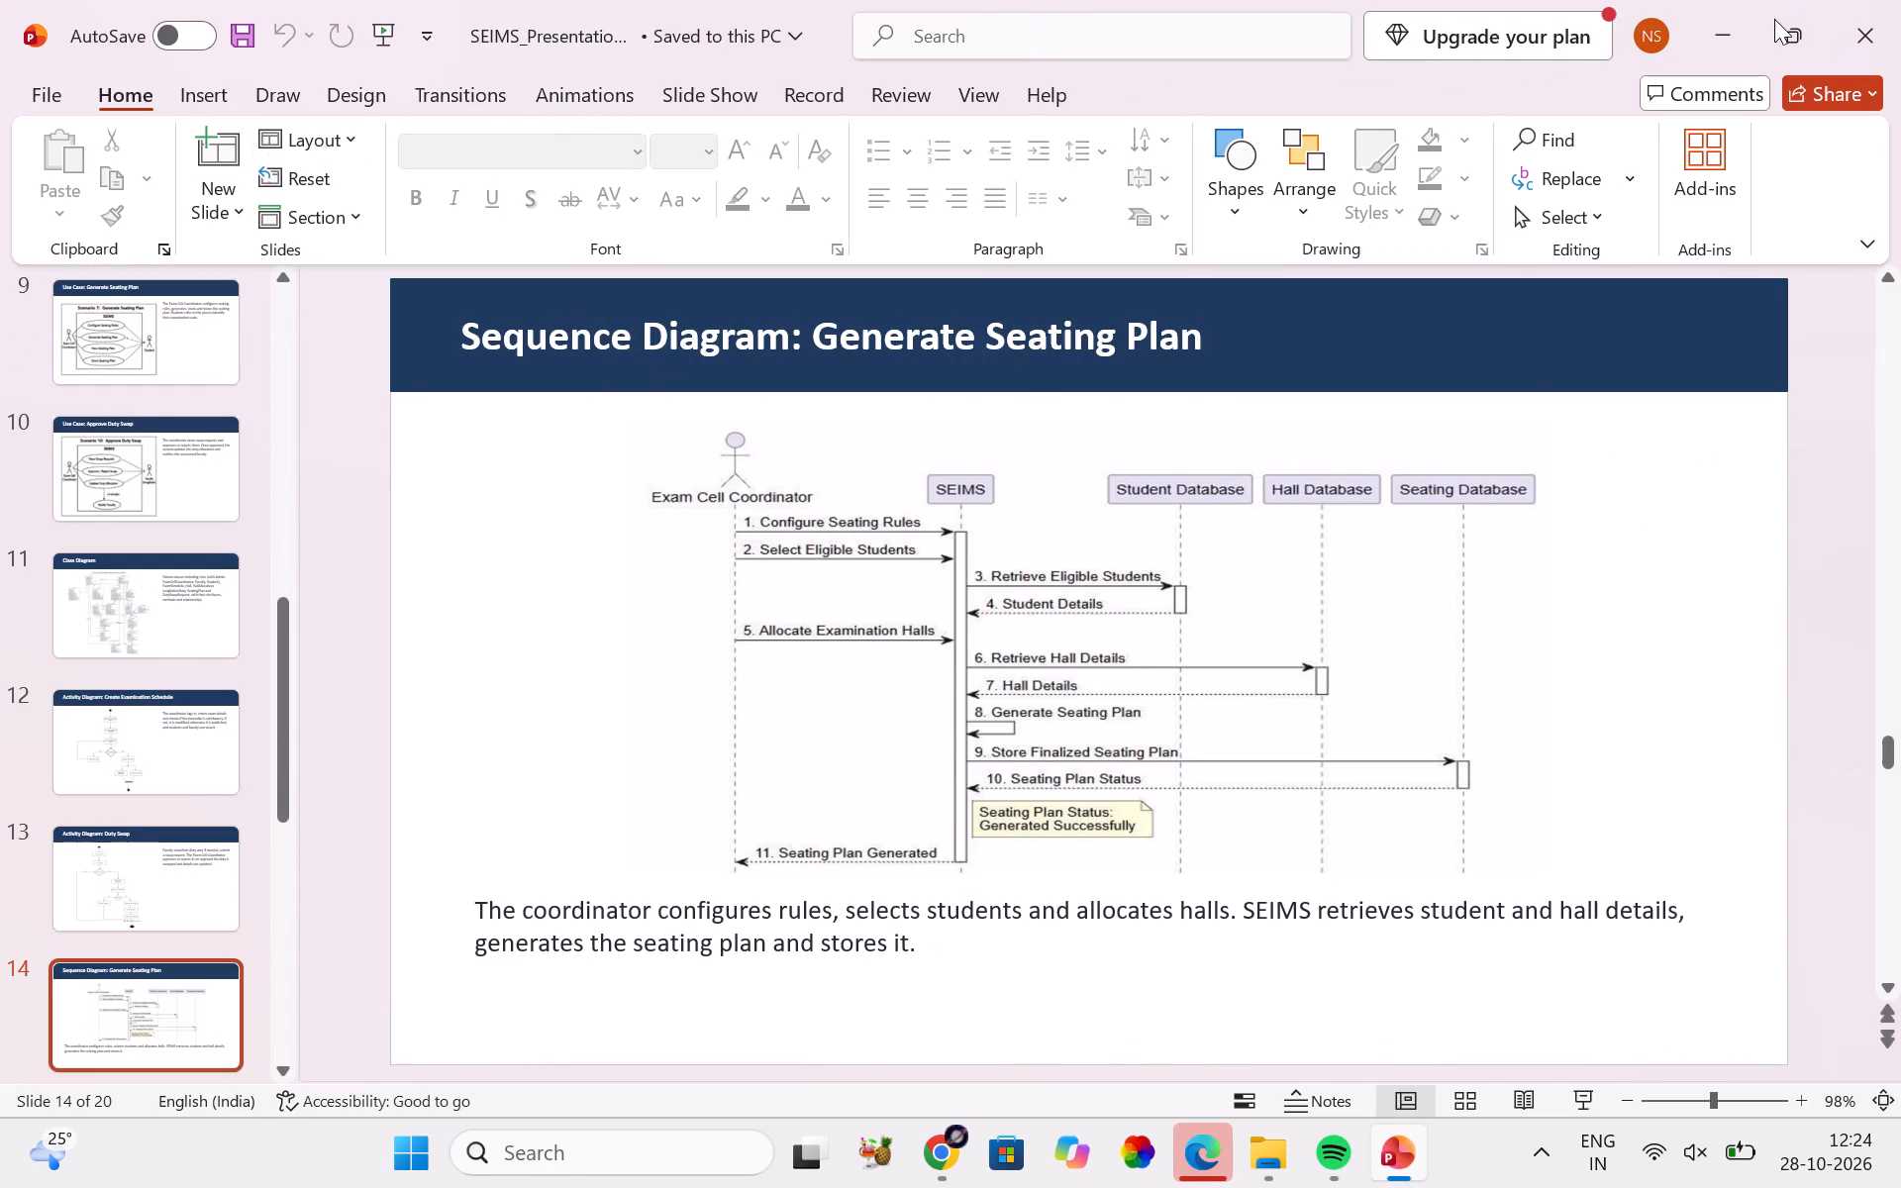
Arrange the PowerPoint presentation and the draw.io browser window side by side, with PowerPoint on the left half.
{"action": "left_click", "coordinate": [1606, 189]}
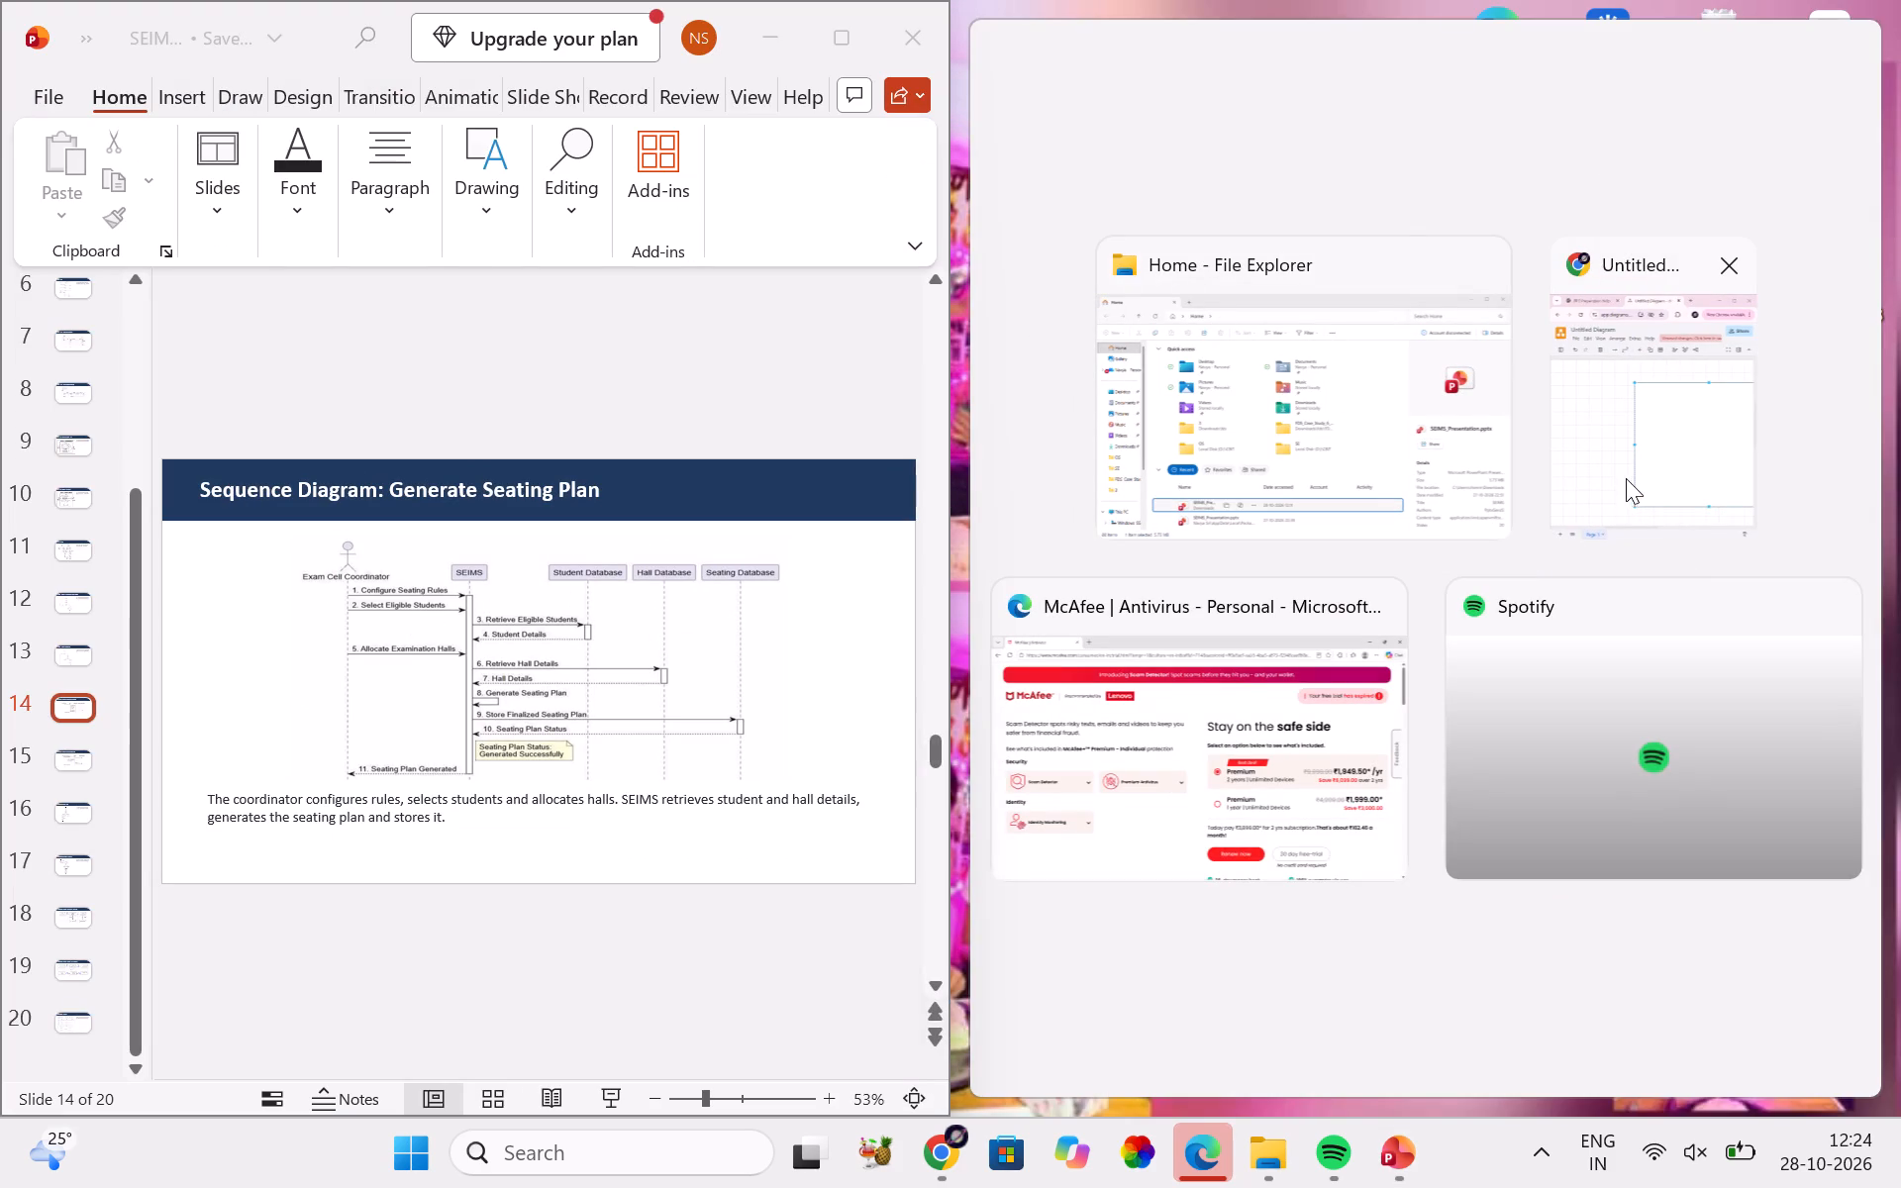
{"action": "left_click", "coordinate": [1629, 472]}
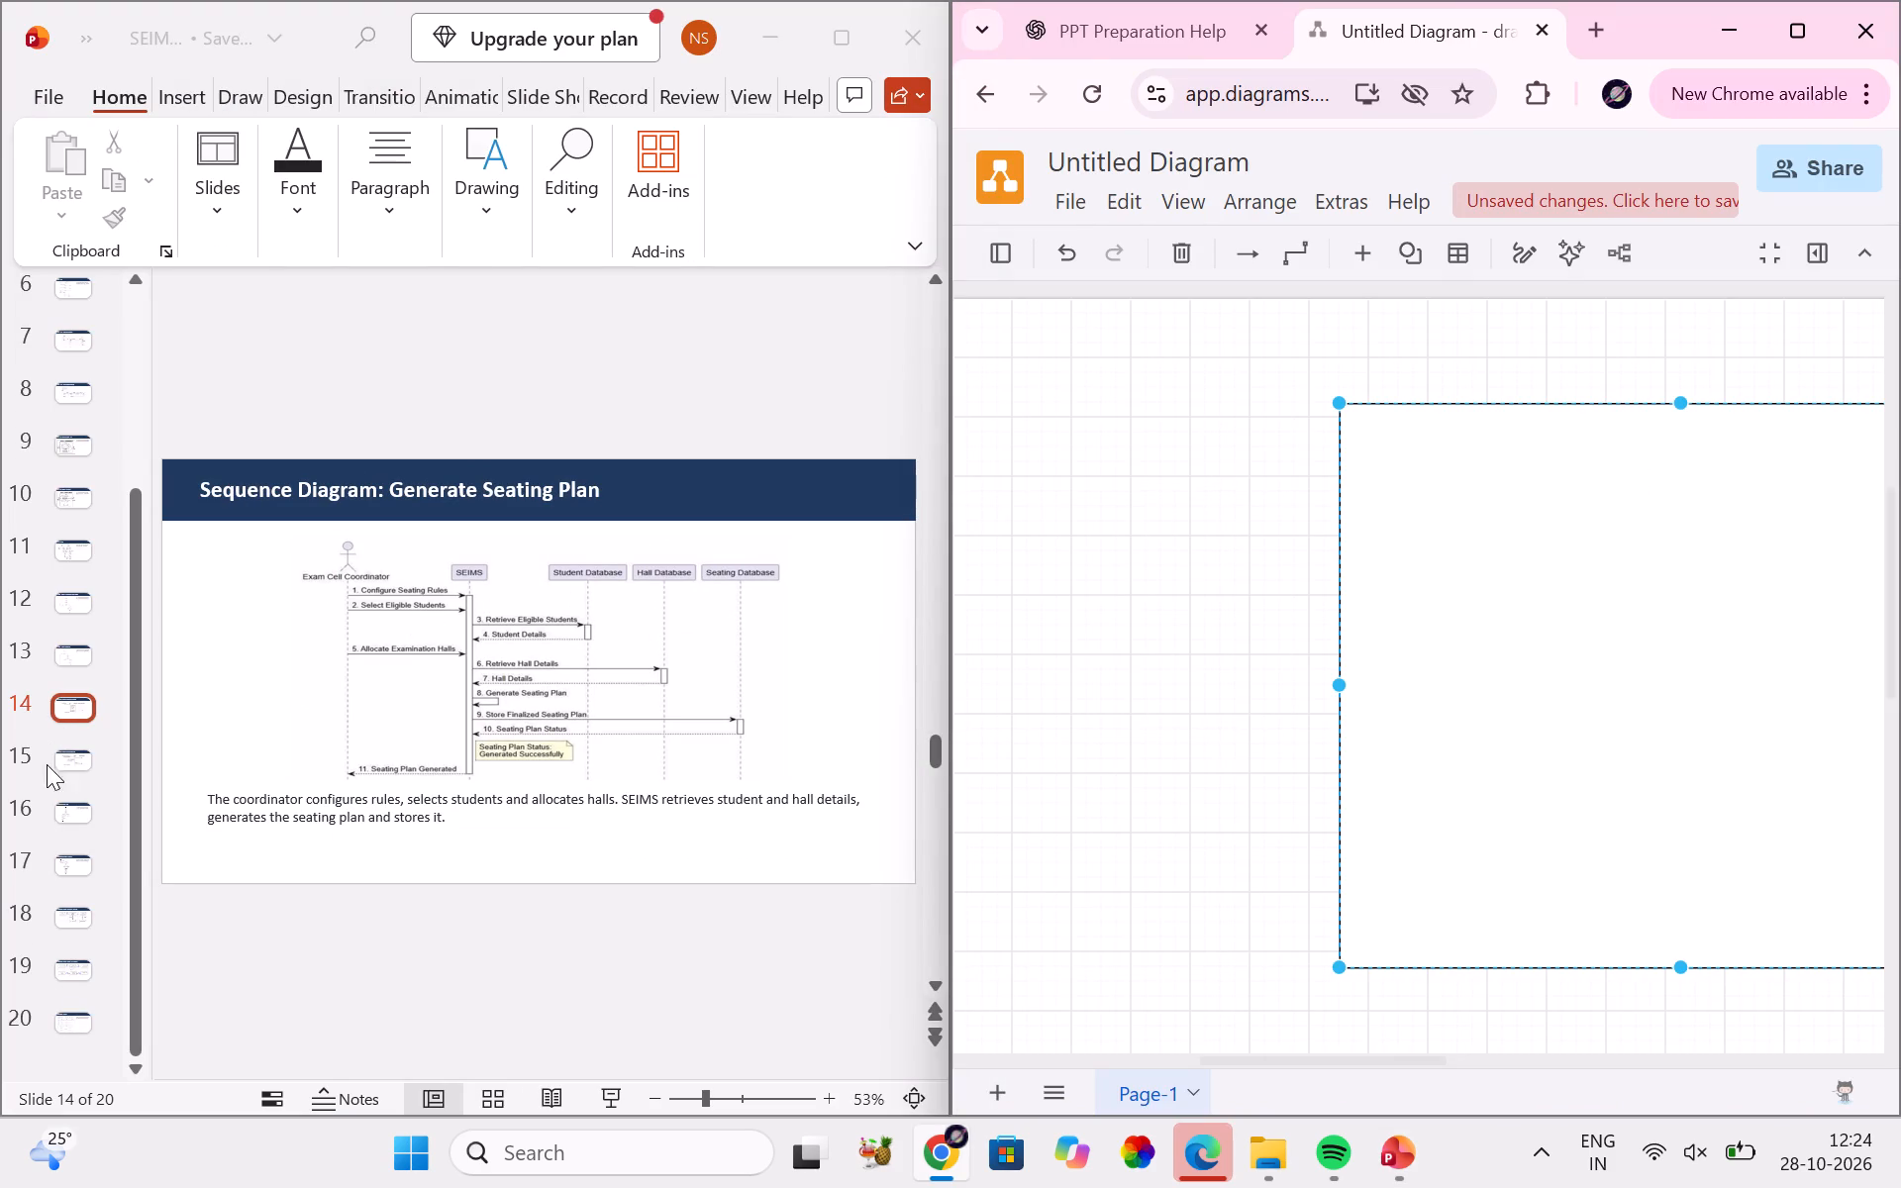
Display slide 9, "Use Case: Generate Seating Plan", in the presentation as the drawing reference.
{"action": "left_click", "coordinate": [57, 769]}
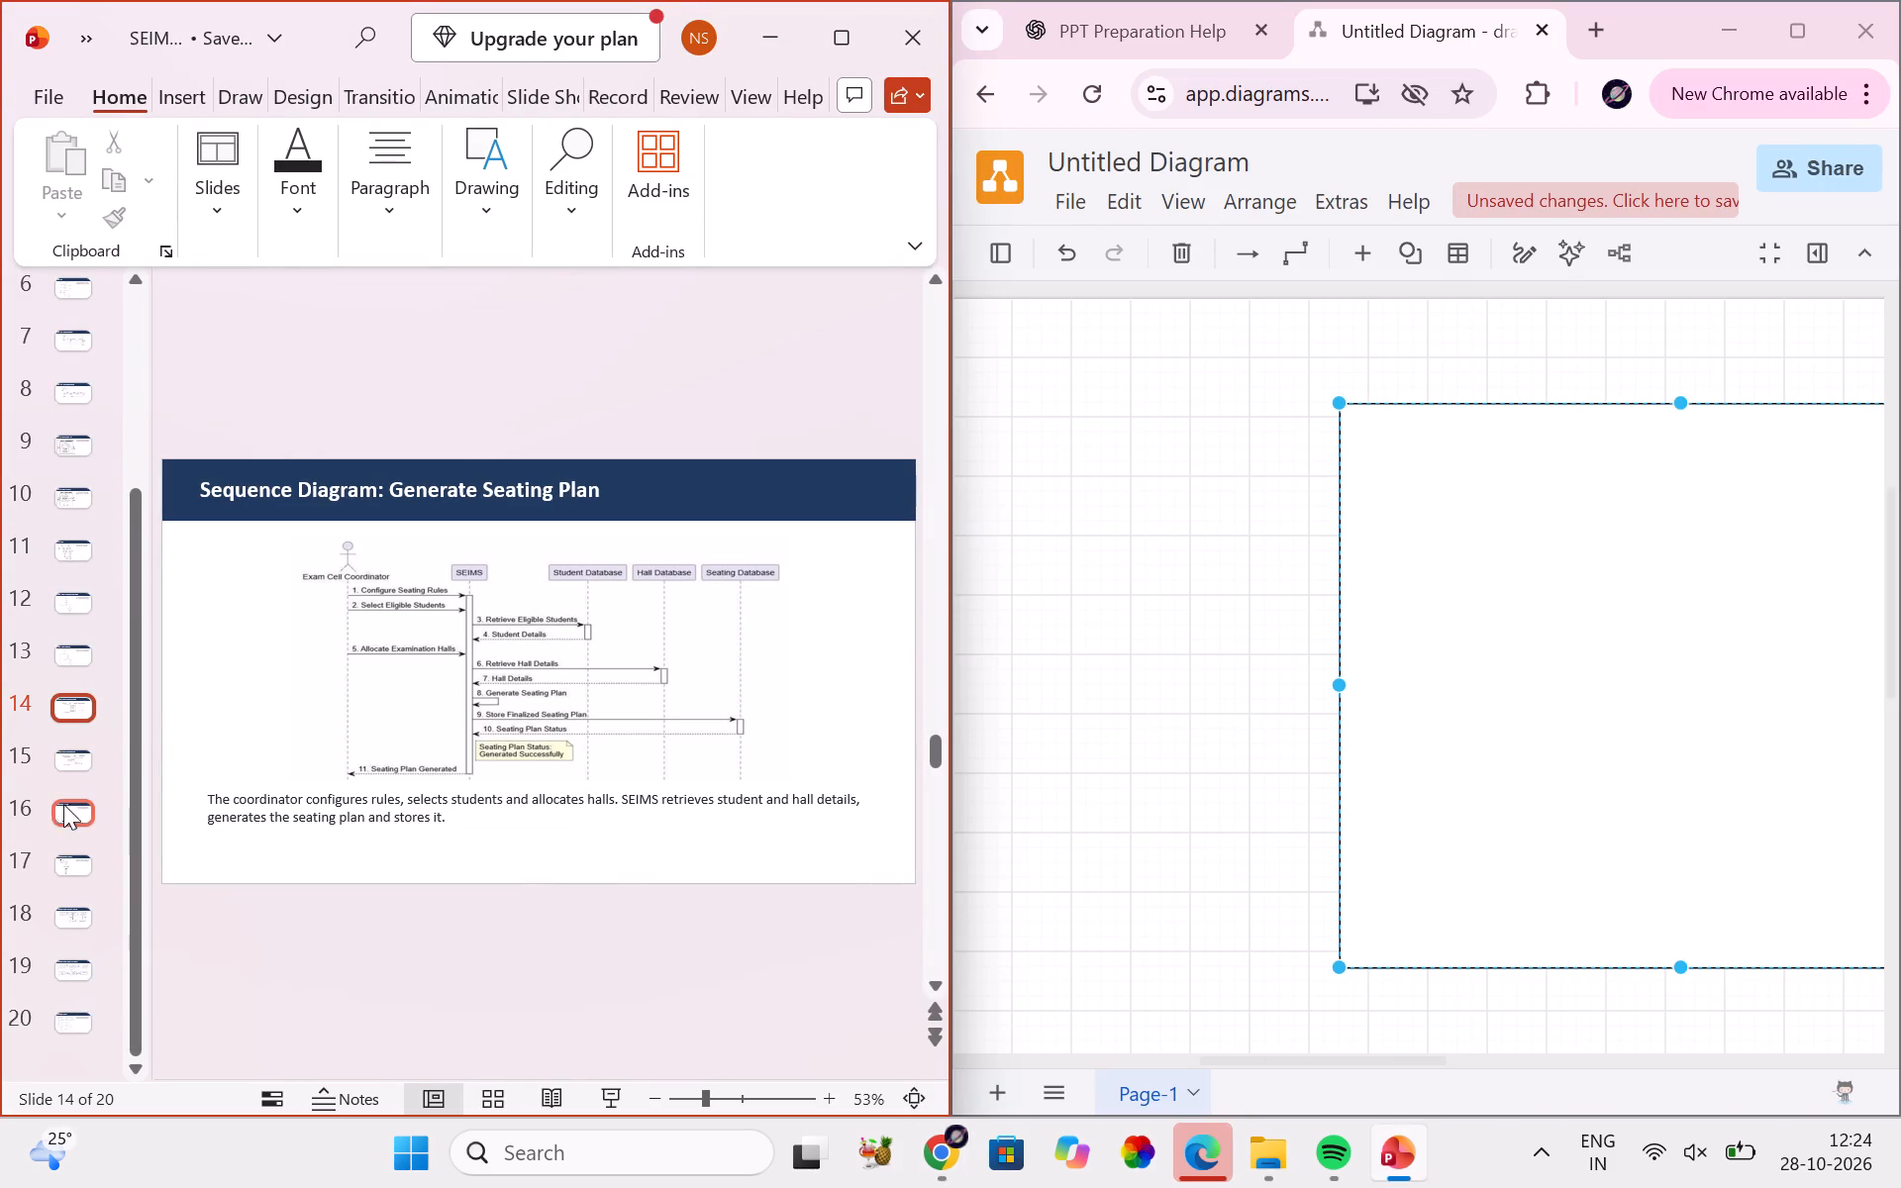
{"action": "left_click", "coordinate": [71, 600]}
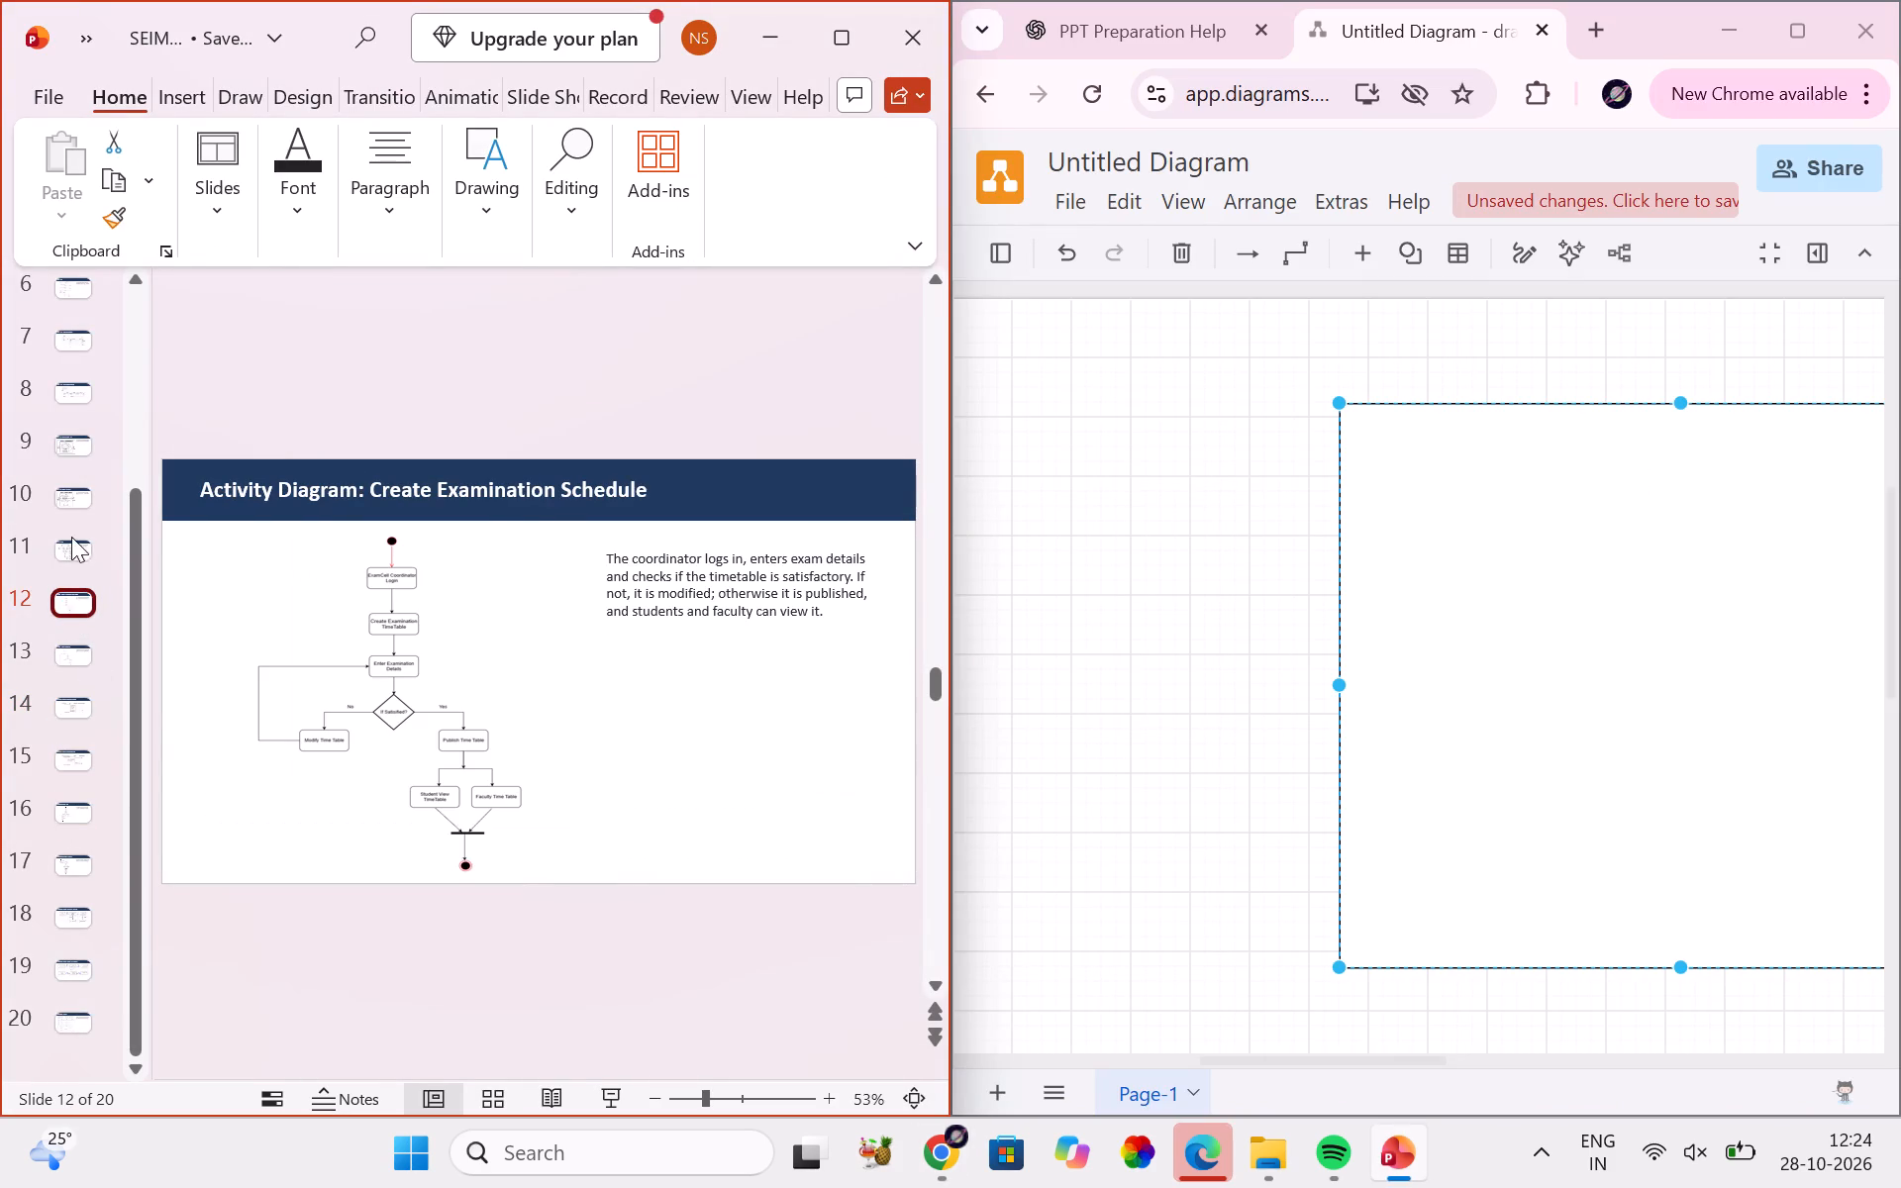
{"action": "left_click", "coordinate": [73, 437]}
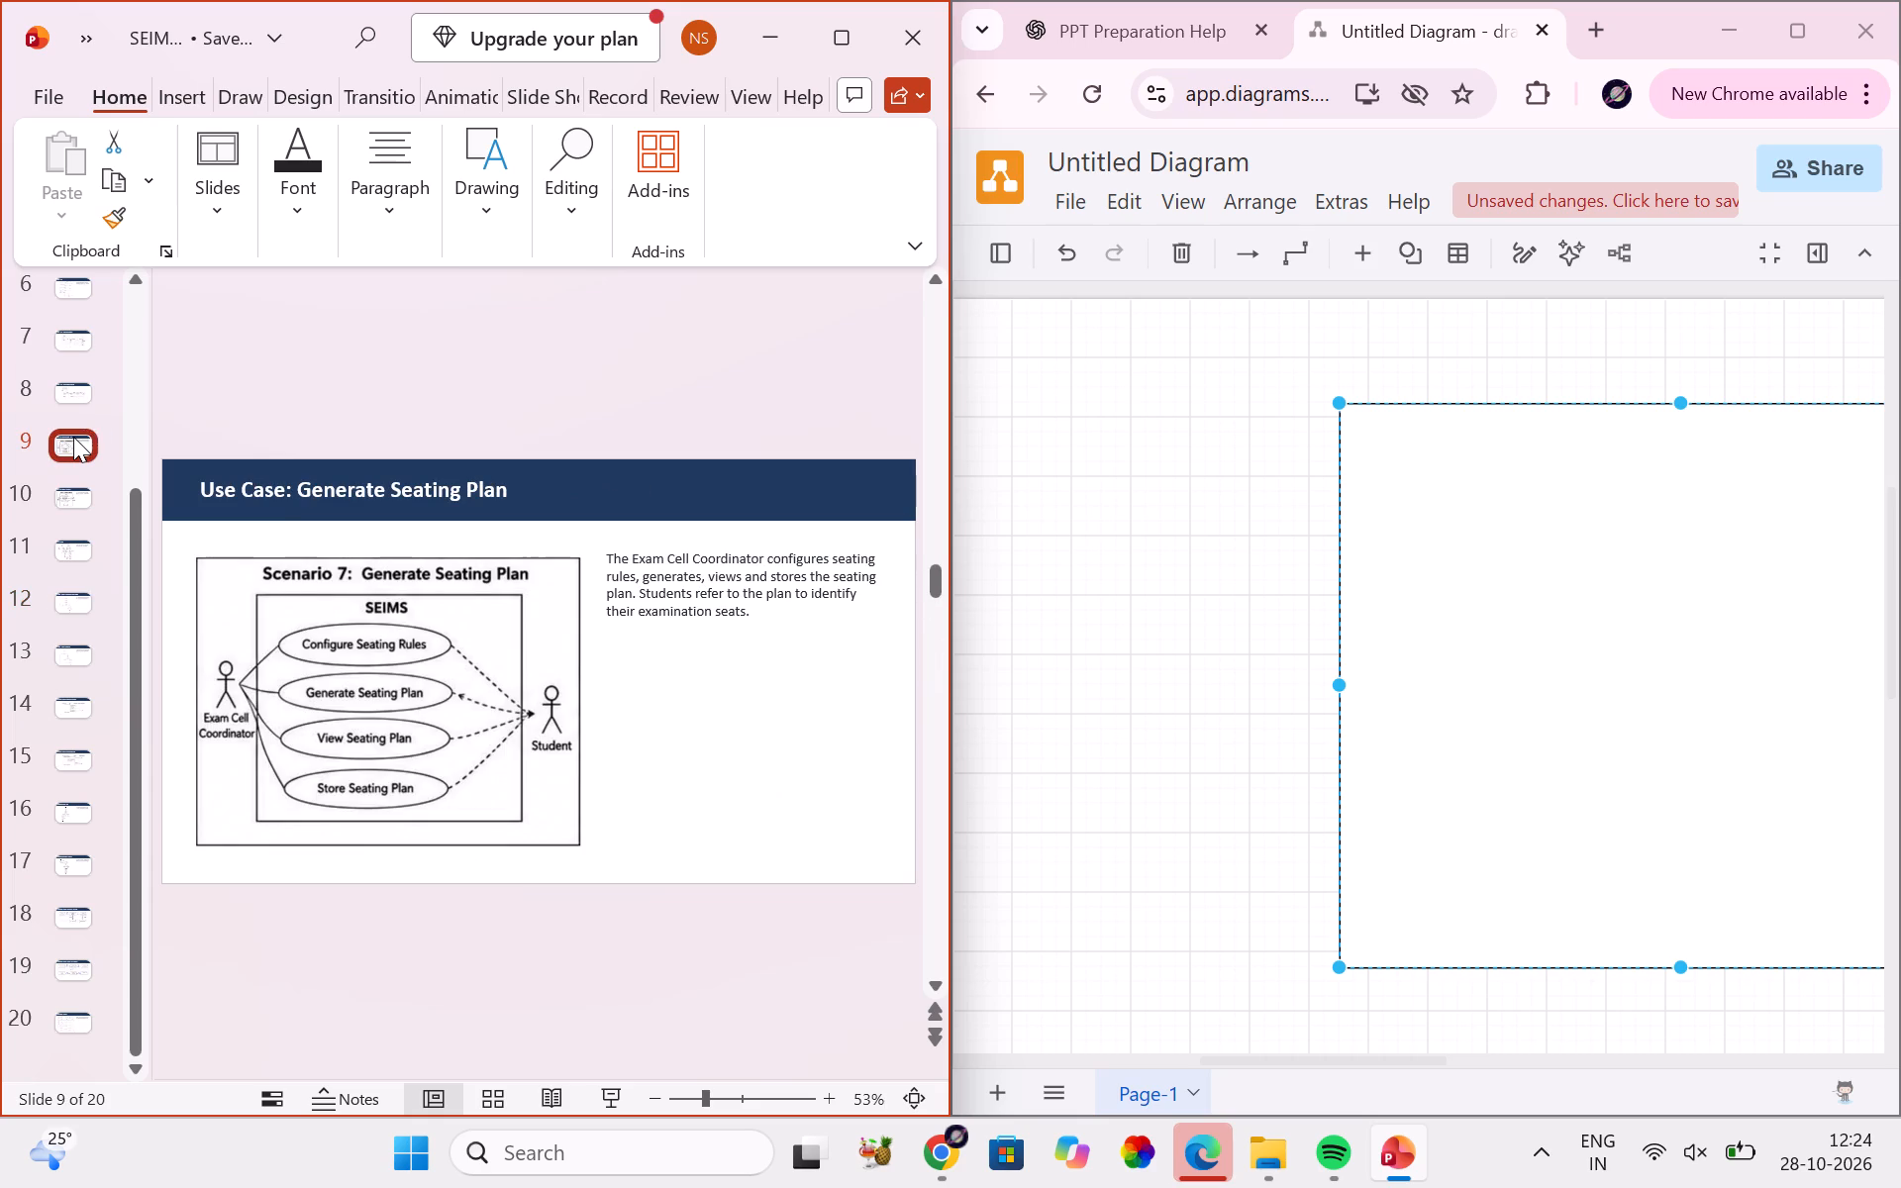
Enlarge the view of slide 9 to 75% and examine the Generate Seating Plan use case diagram.
{"action": "key", "text": "Up"}
{"action": "key", "text": "Down"}
{"action": "scroll", "coordinate": [362, 614], "scroll_direction": "up", "scroll_amount": 4, "text": "ctrl"}
{"action": "scroll", "coordinate": [362, 614], "scroll_direction": "right", "scroll_amount": 2}
{"action": "scroll", "coordinate": [362, 614], "scroll_direction": "down", "scroll_amount": 1, "text": "ctrl"}
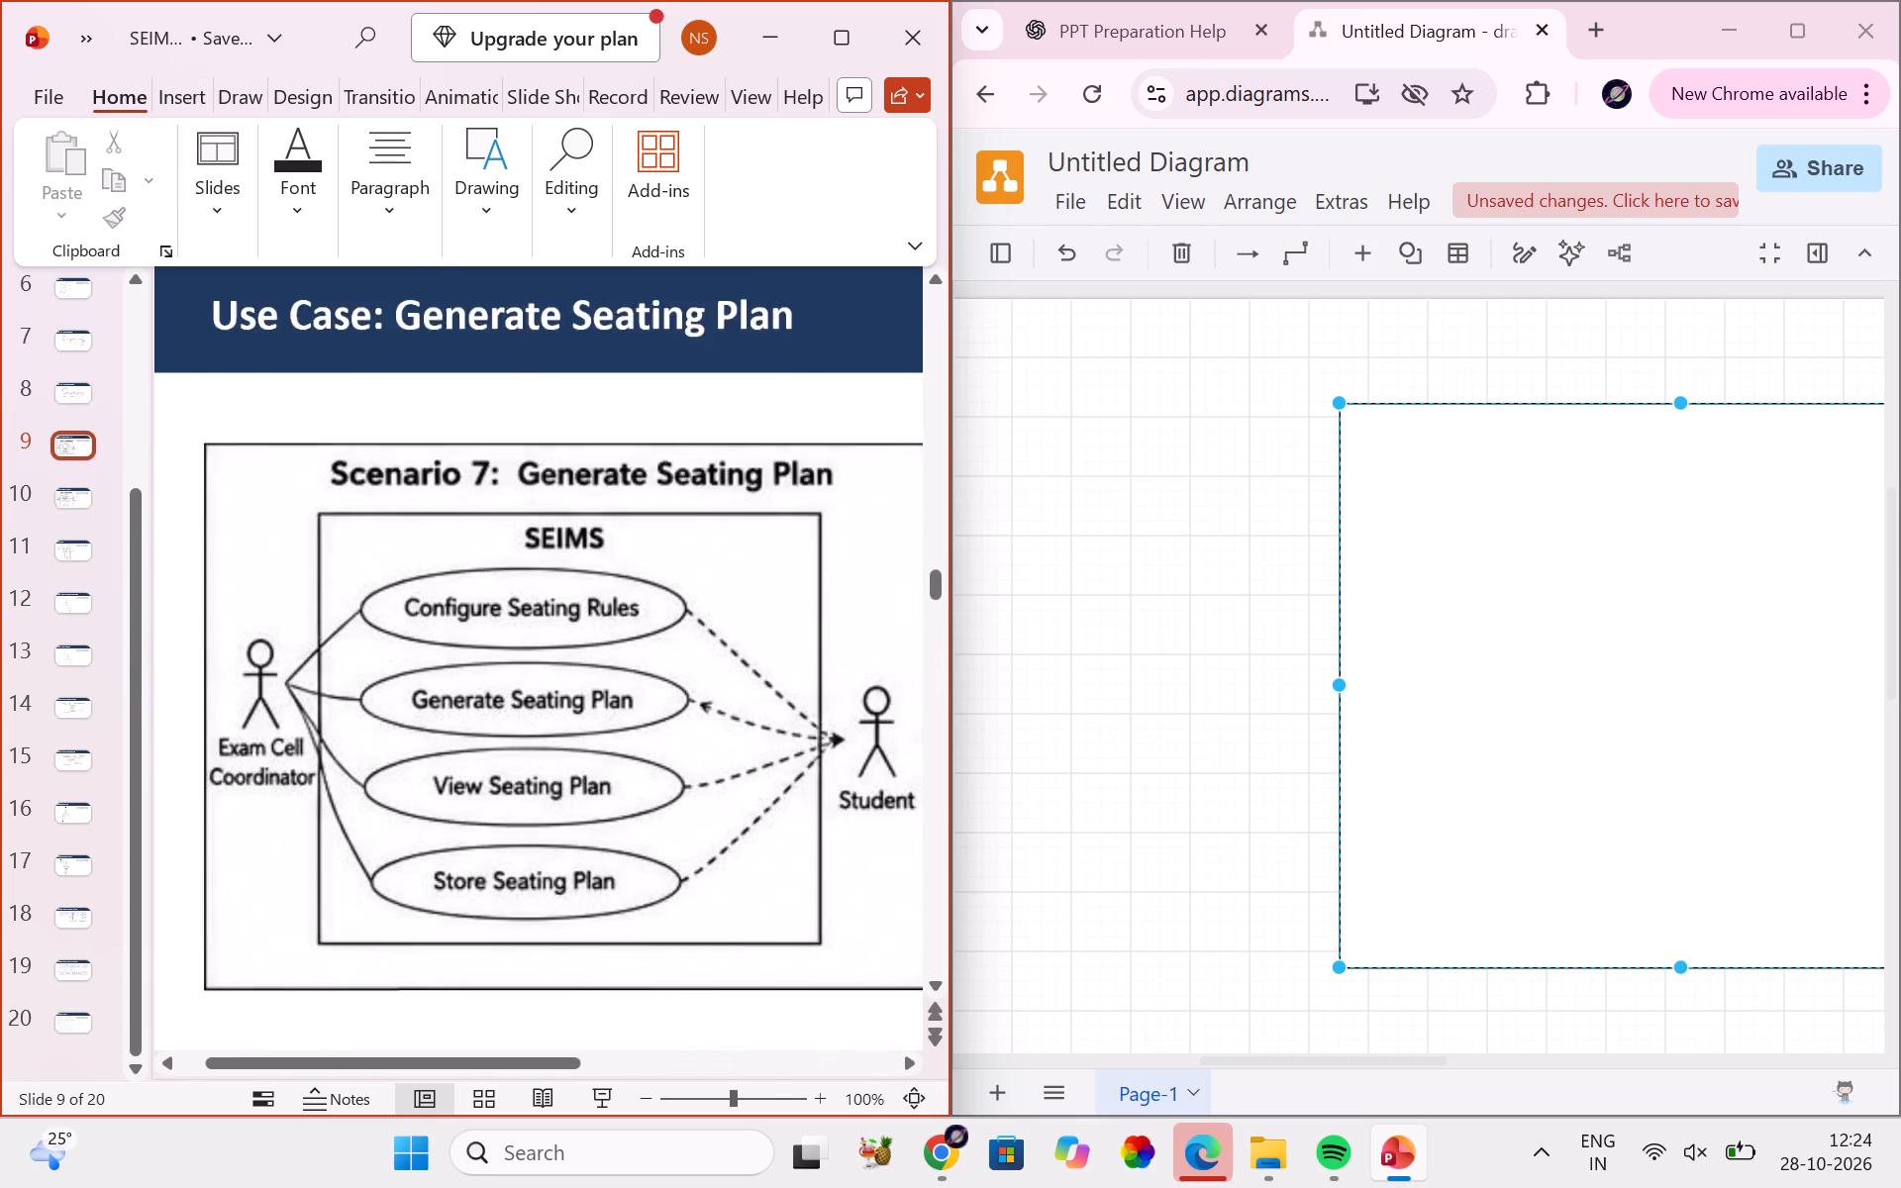
{"action": "scroll", "coordinate": [362, 614], "scroll_direction": "down", "scroll_amount": 1, "text": "ctrl"}
{"action": "scroll", "coordinate": [414, 623], "scroll_direction": "right", "scroll_amount": 1}
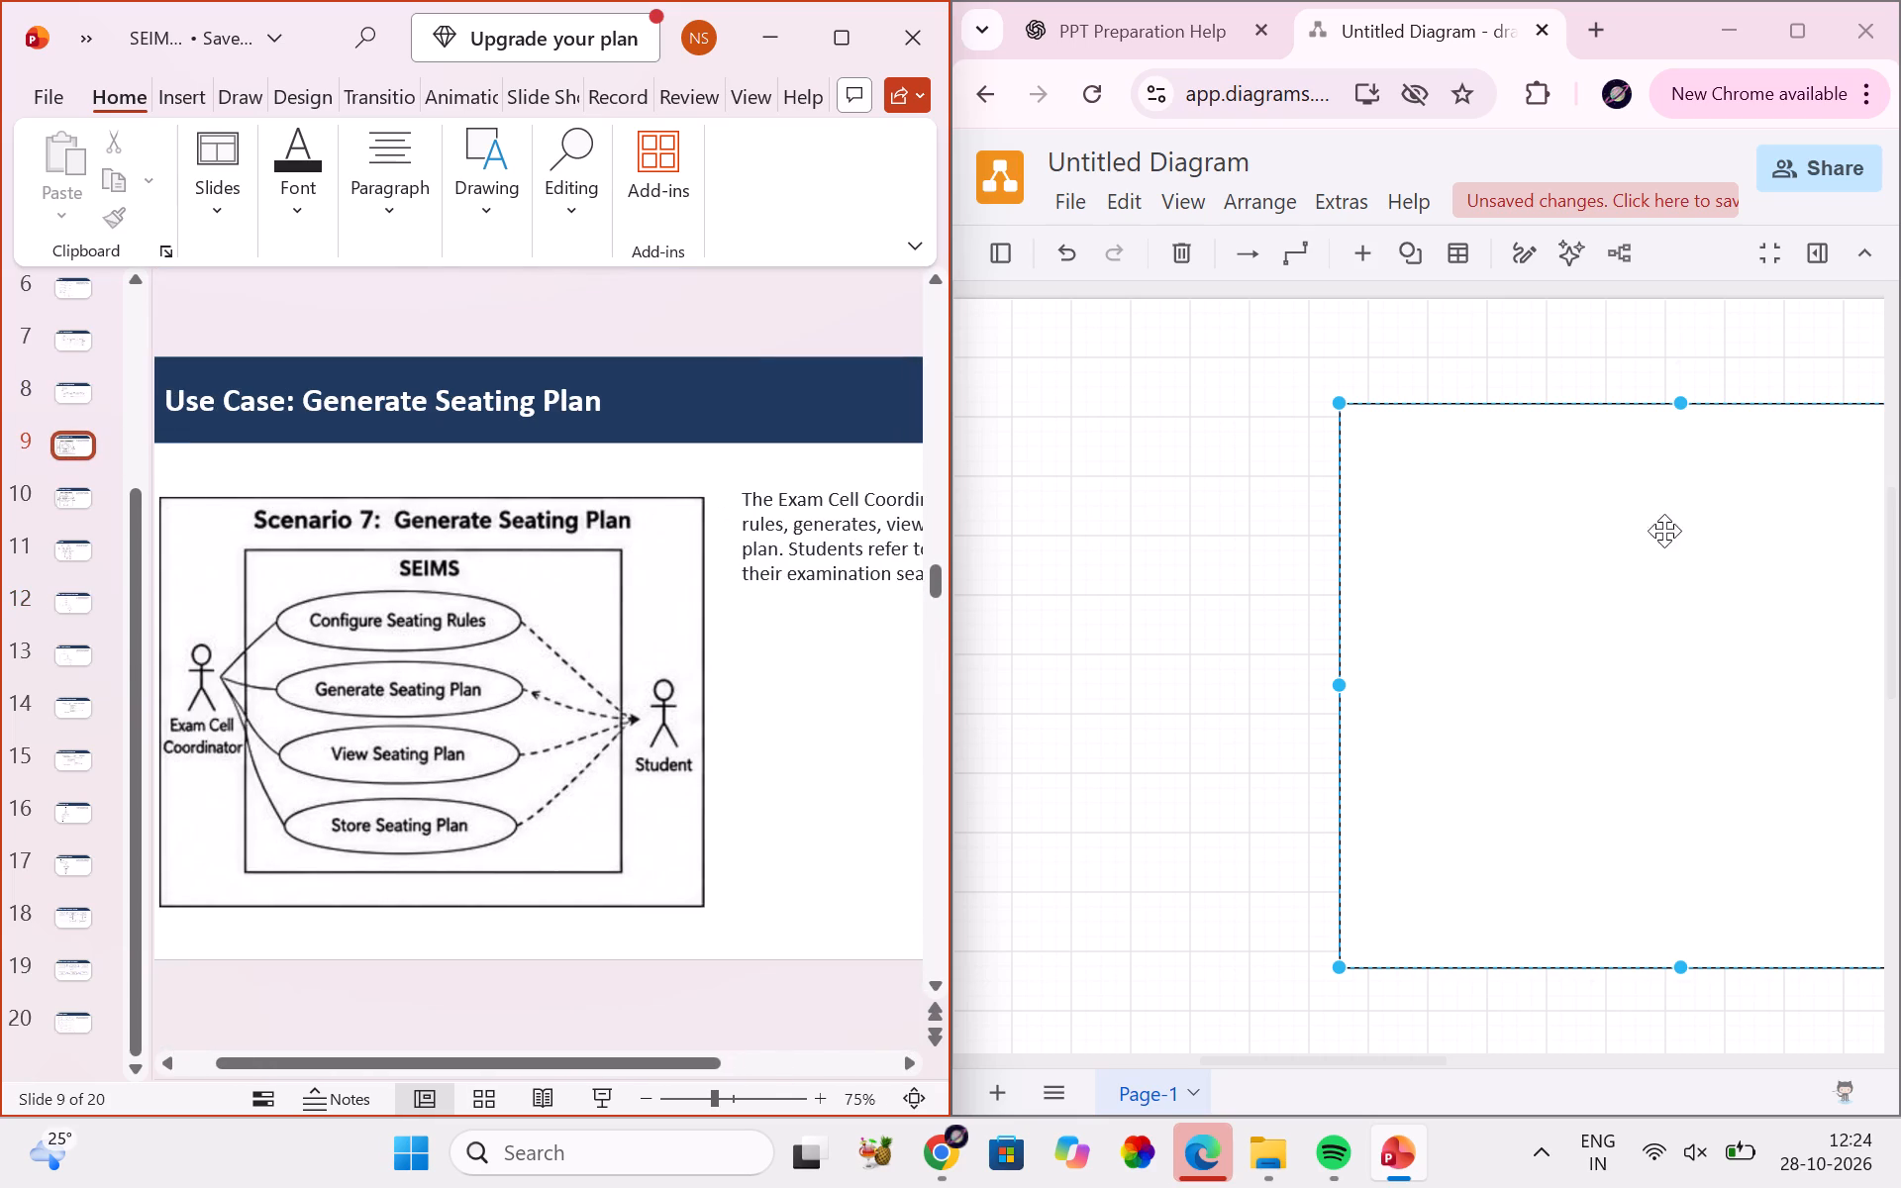
Switch to the draw.io browser window and maximize it to make the shape library accessible.
{"action": "scroll", "coordinate": [1702, 569], "scroll_direction": "left", "scroll_amount": 2}
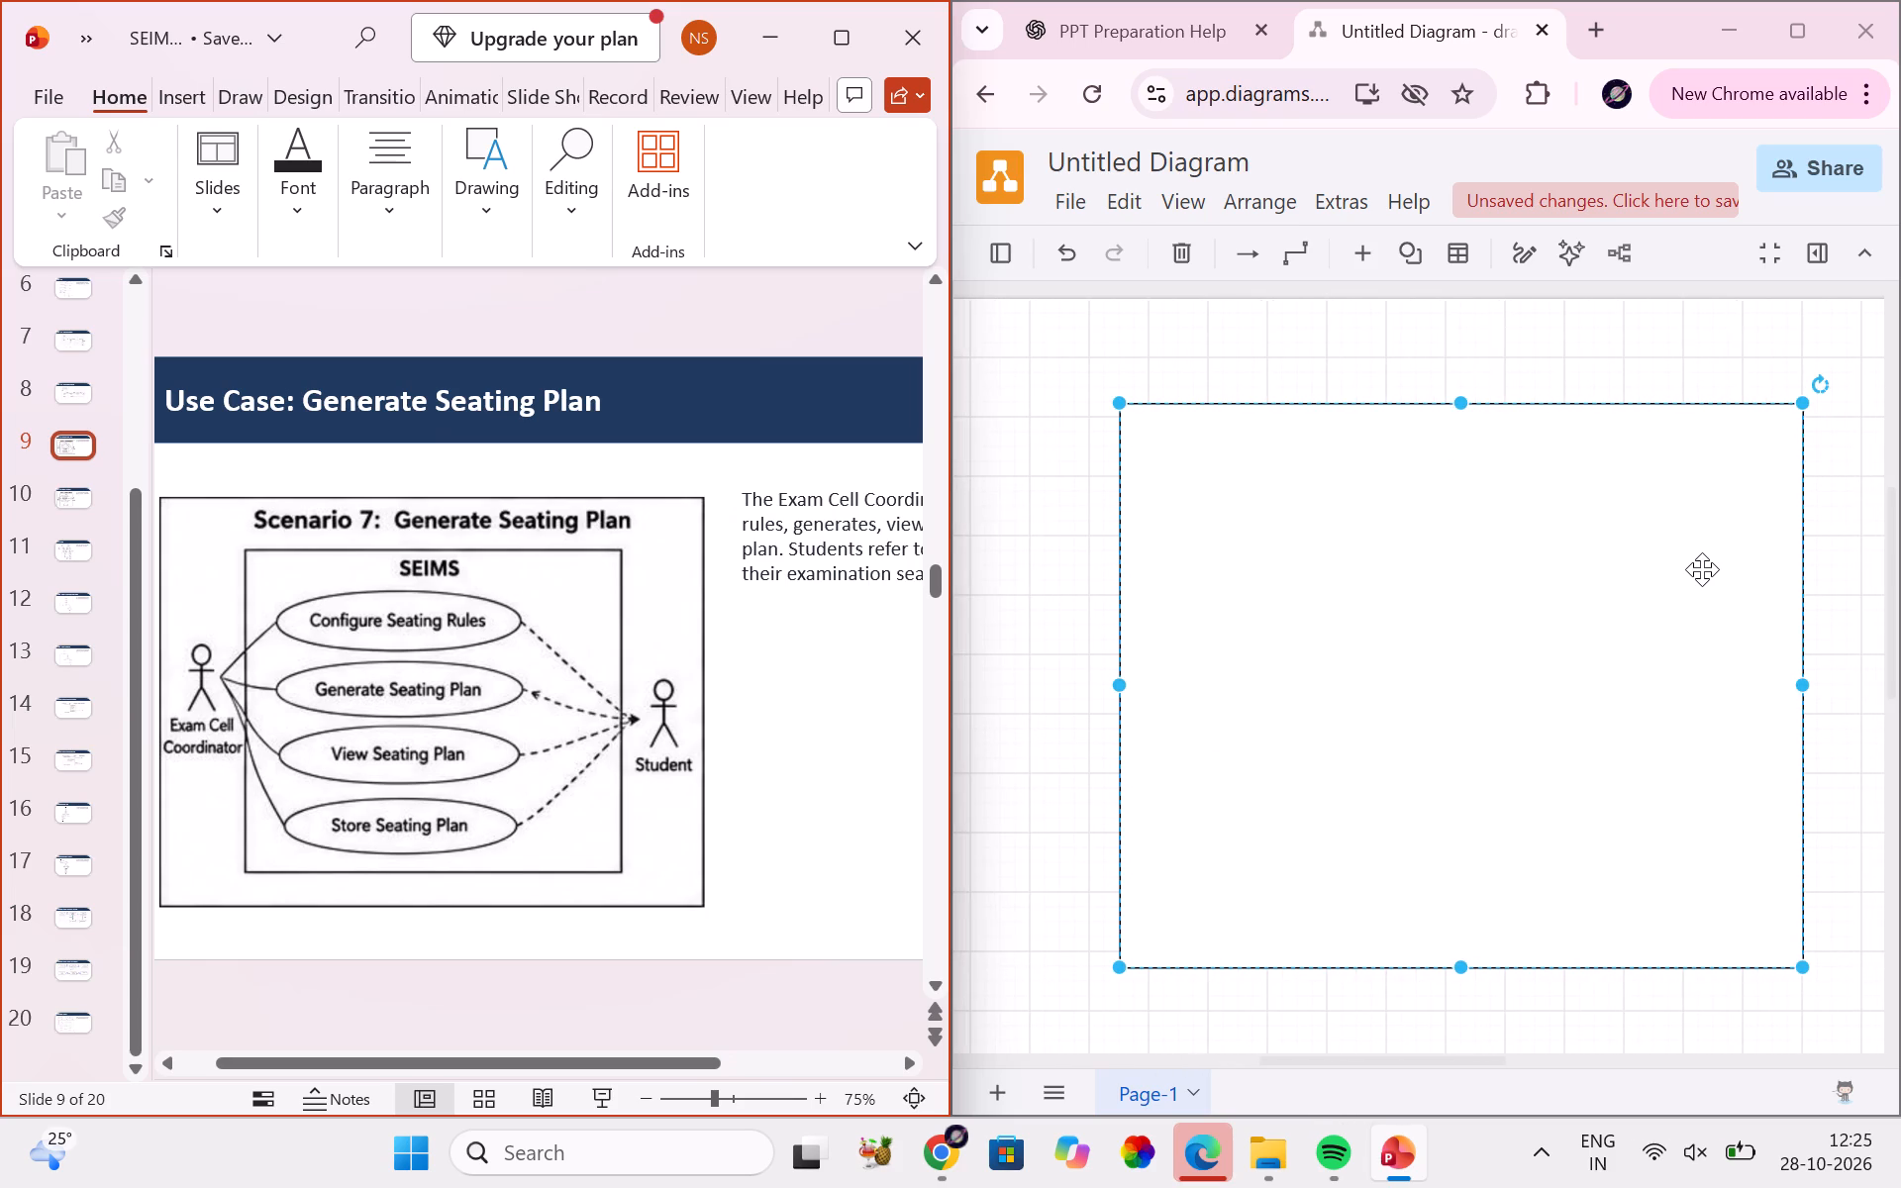
{"action": "scroll", "coordinate": [1702, 569], "scroll_direction": "left", "scroll_amount": 1}
{"action": "left_click", "coordinate": [1075, 200]}
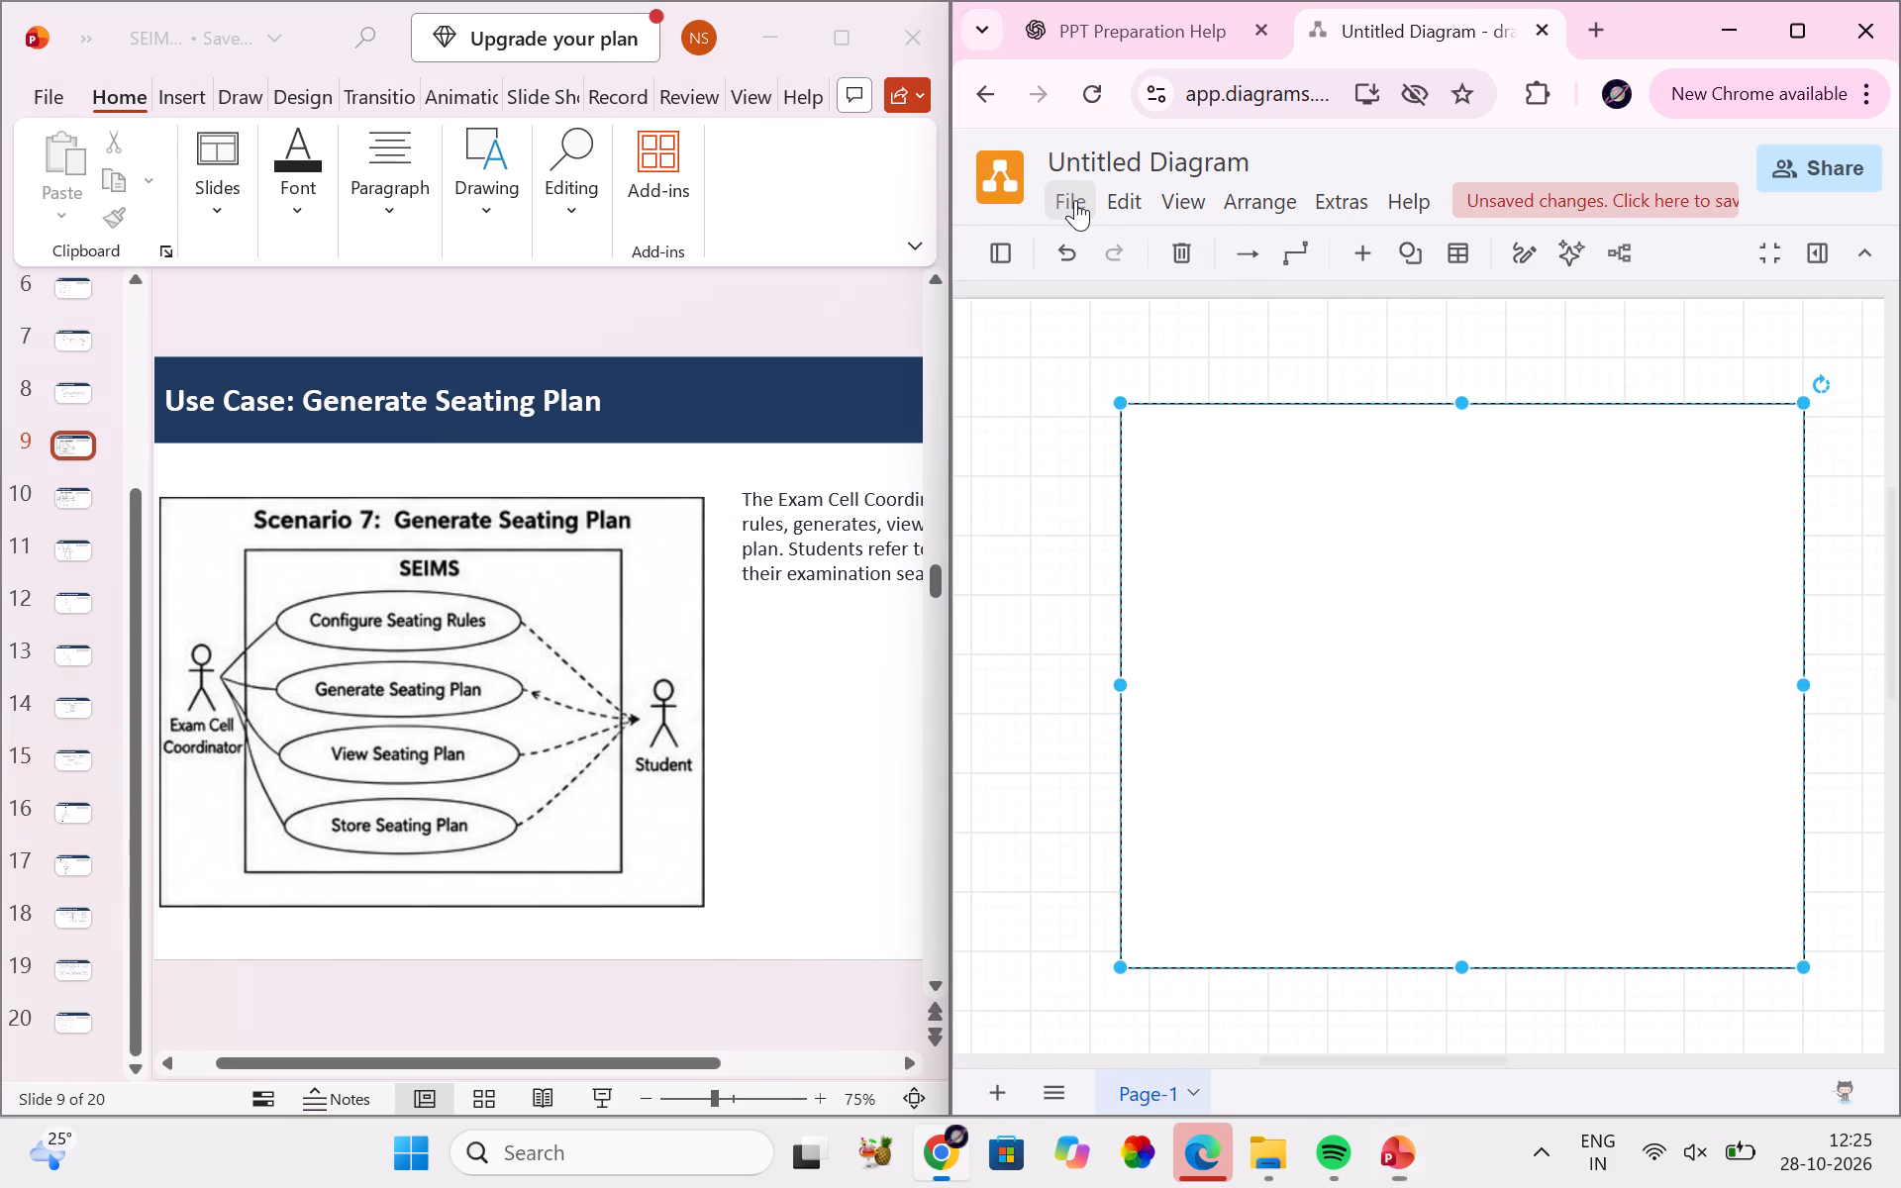
{"action": "left_click", "coordinate": [992, 366]}
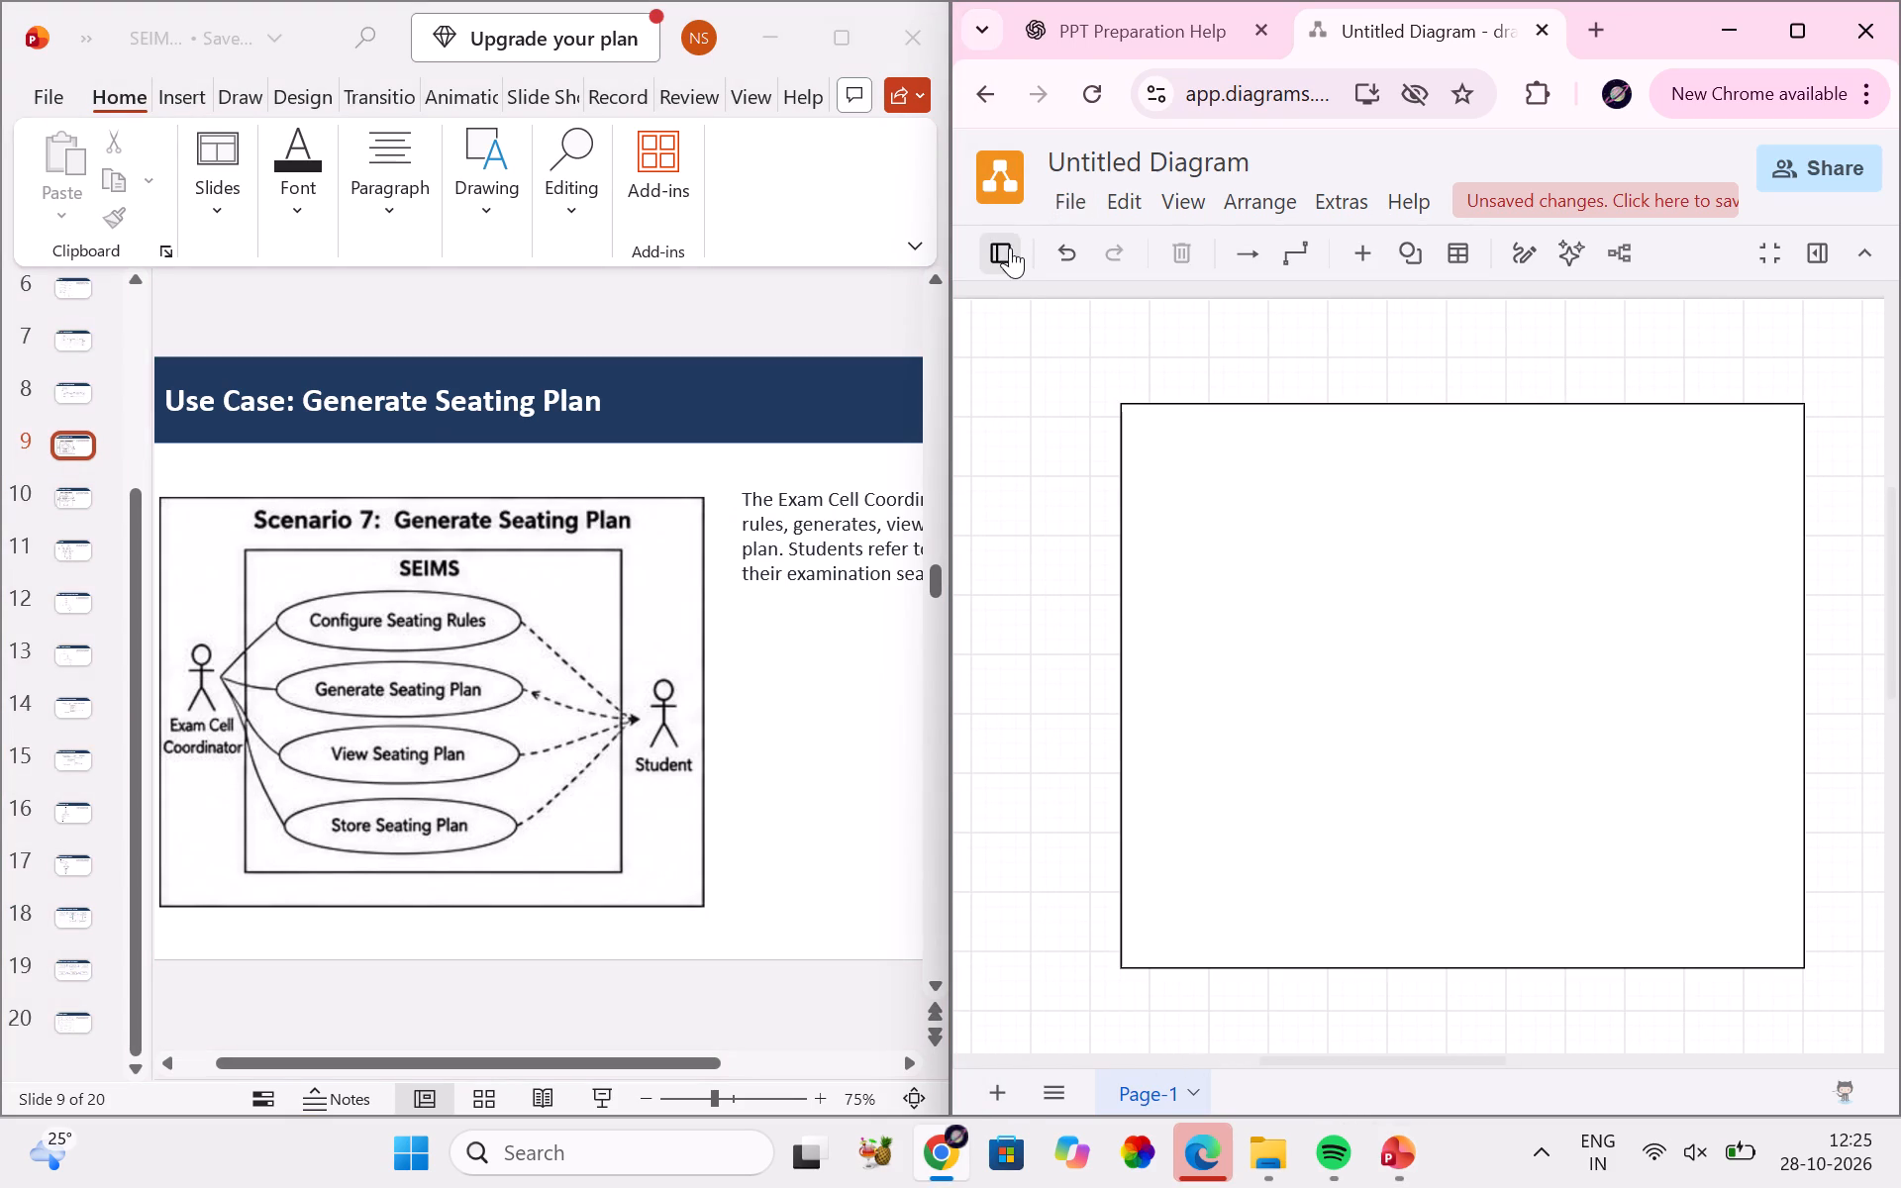
{"action": "left_click", "coordinate": [1010, 244]}
{"action": "left_click", "coordinate": [1791, 30]}
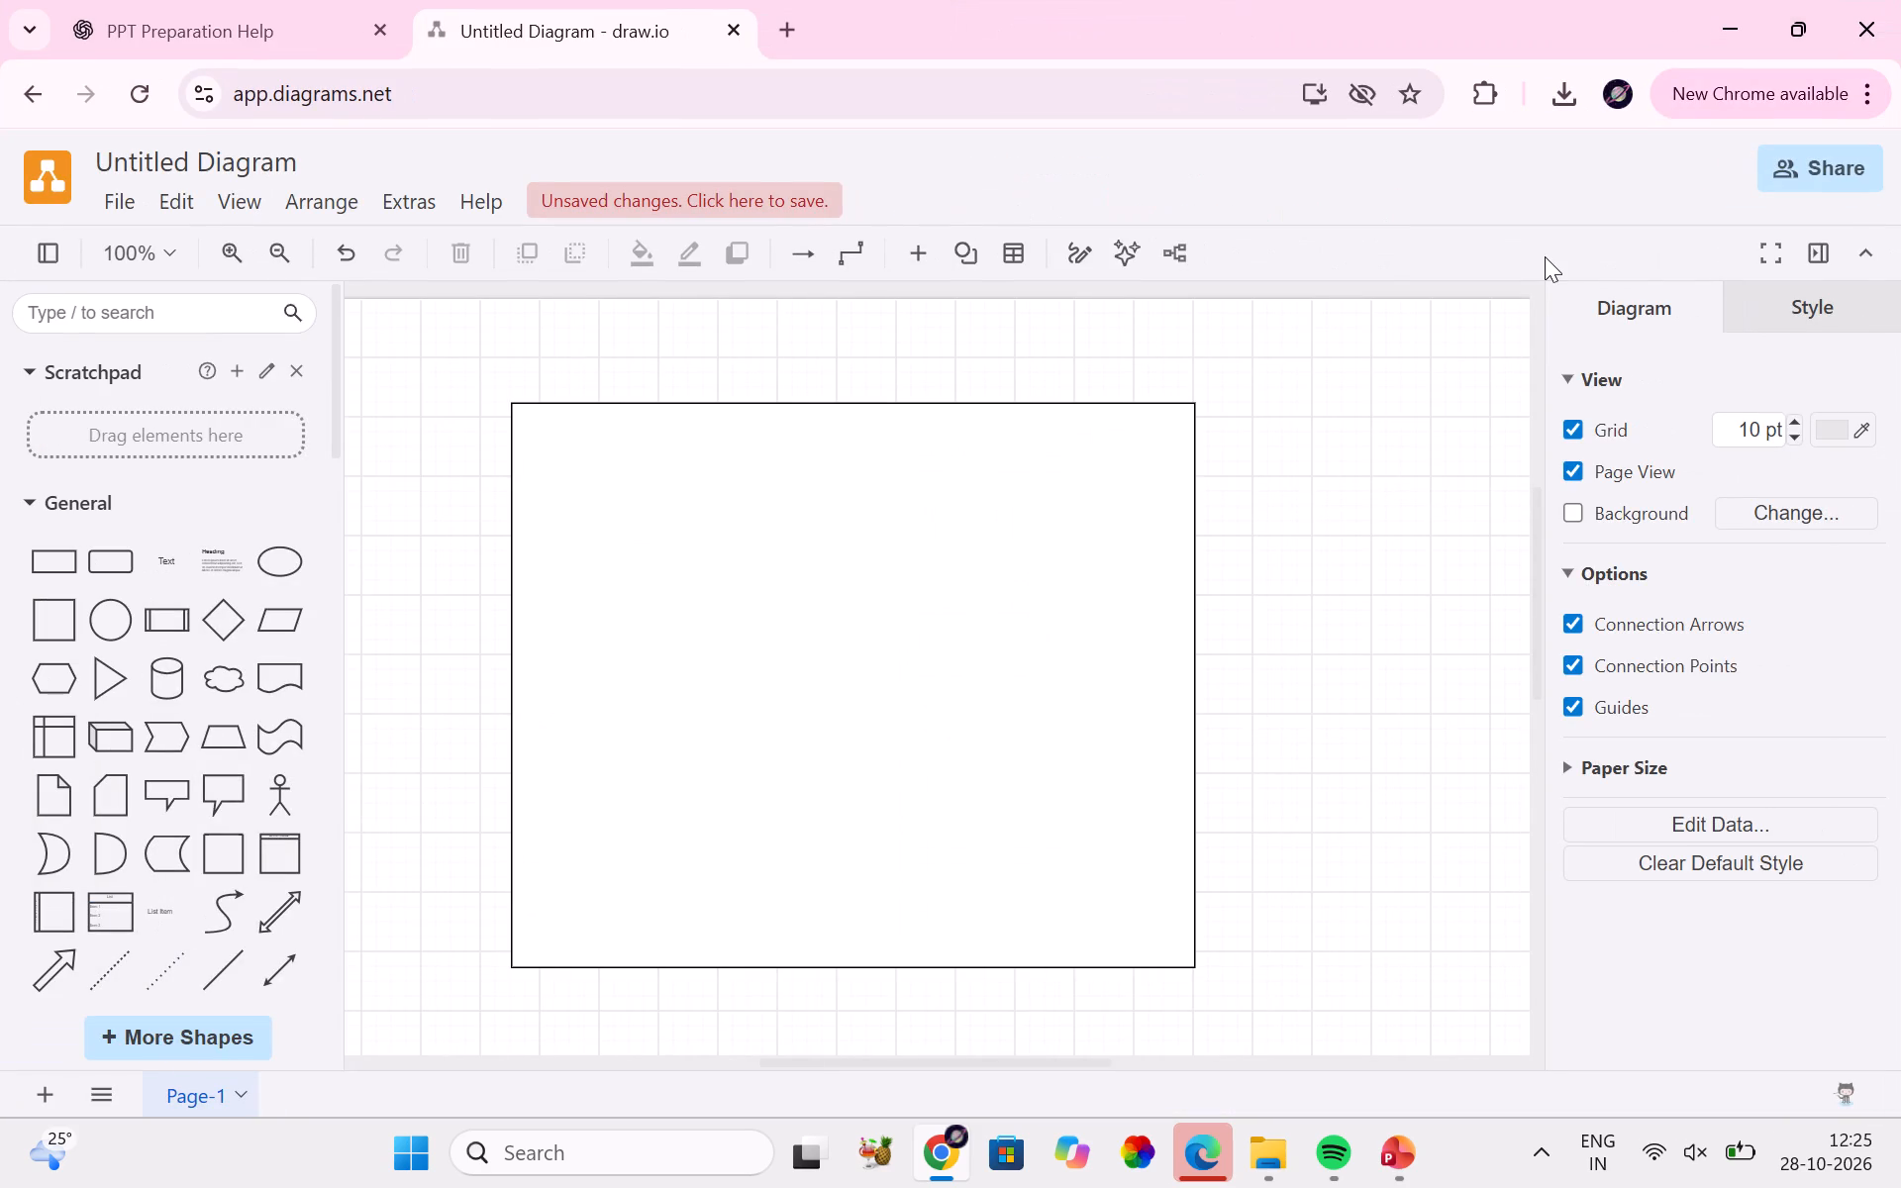
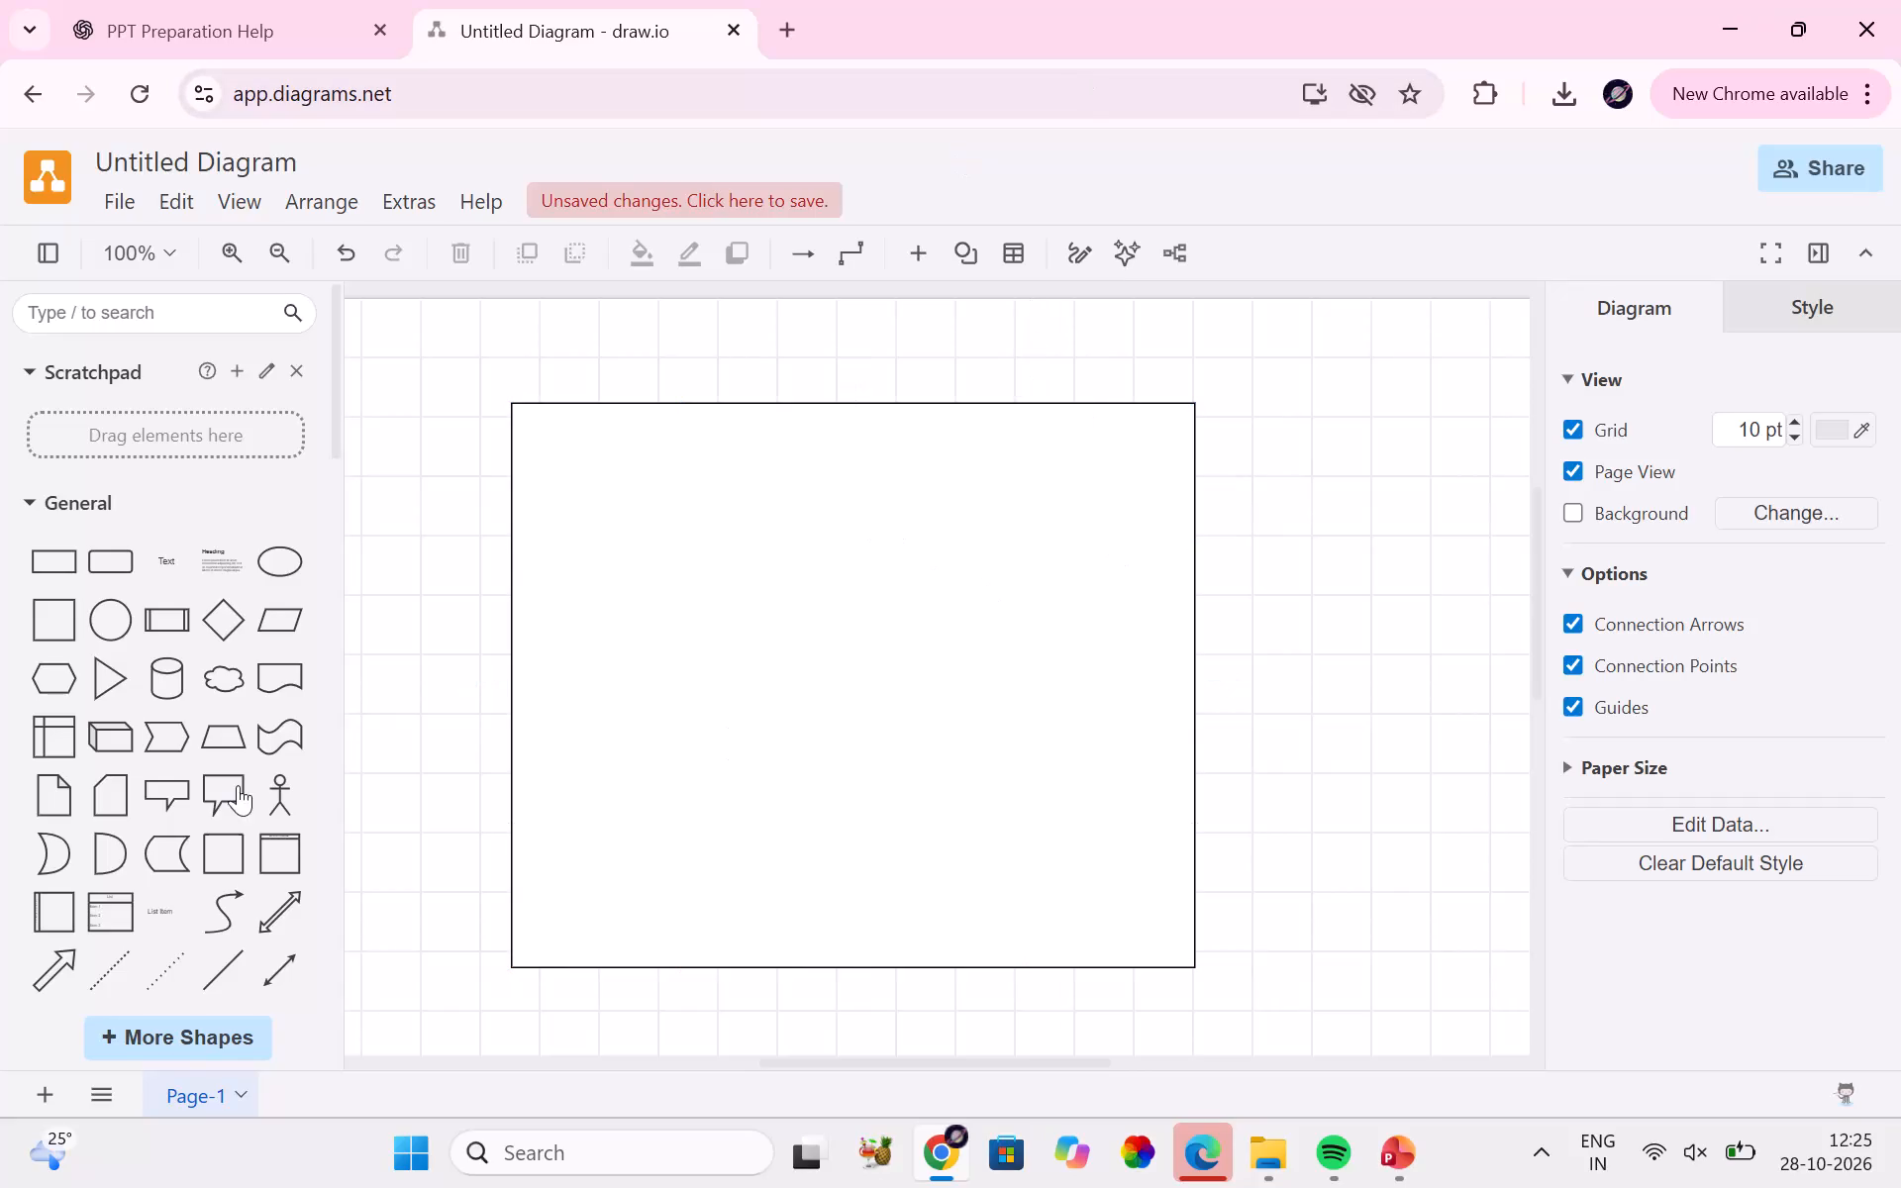
Add a rectangle of about 280 x 270 inside the large outer rectangle as the system boundary.
{"action": "left_click", "coordinate": [50, 573]}
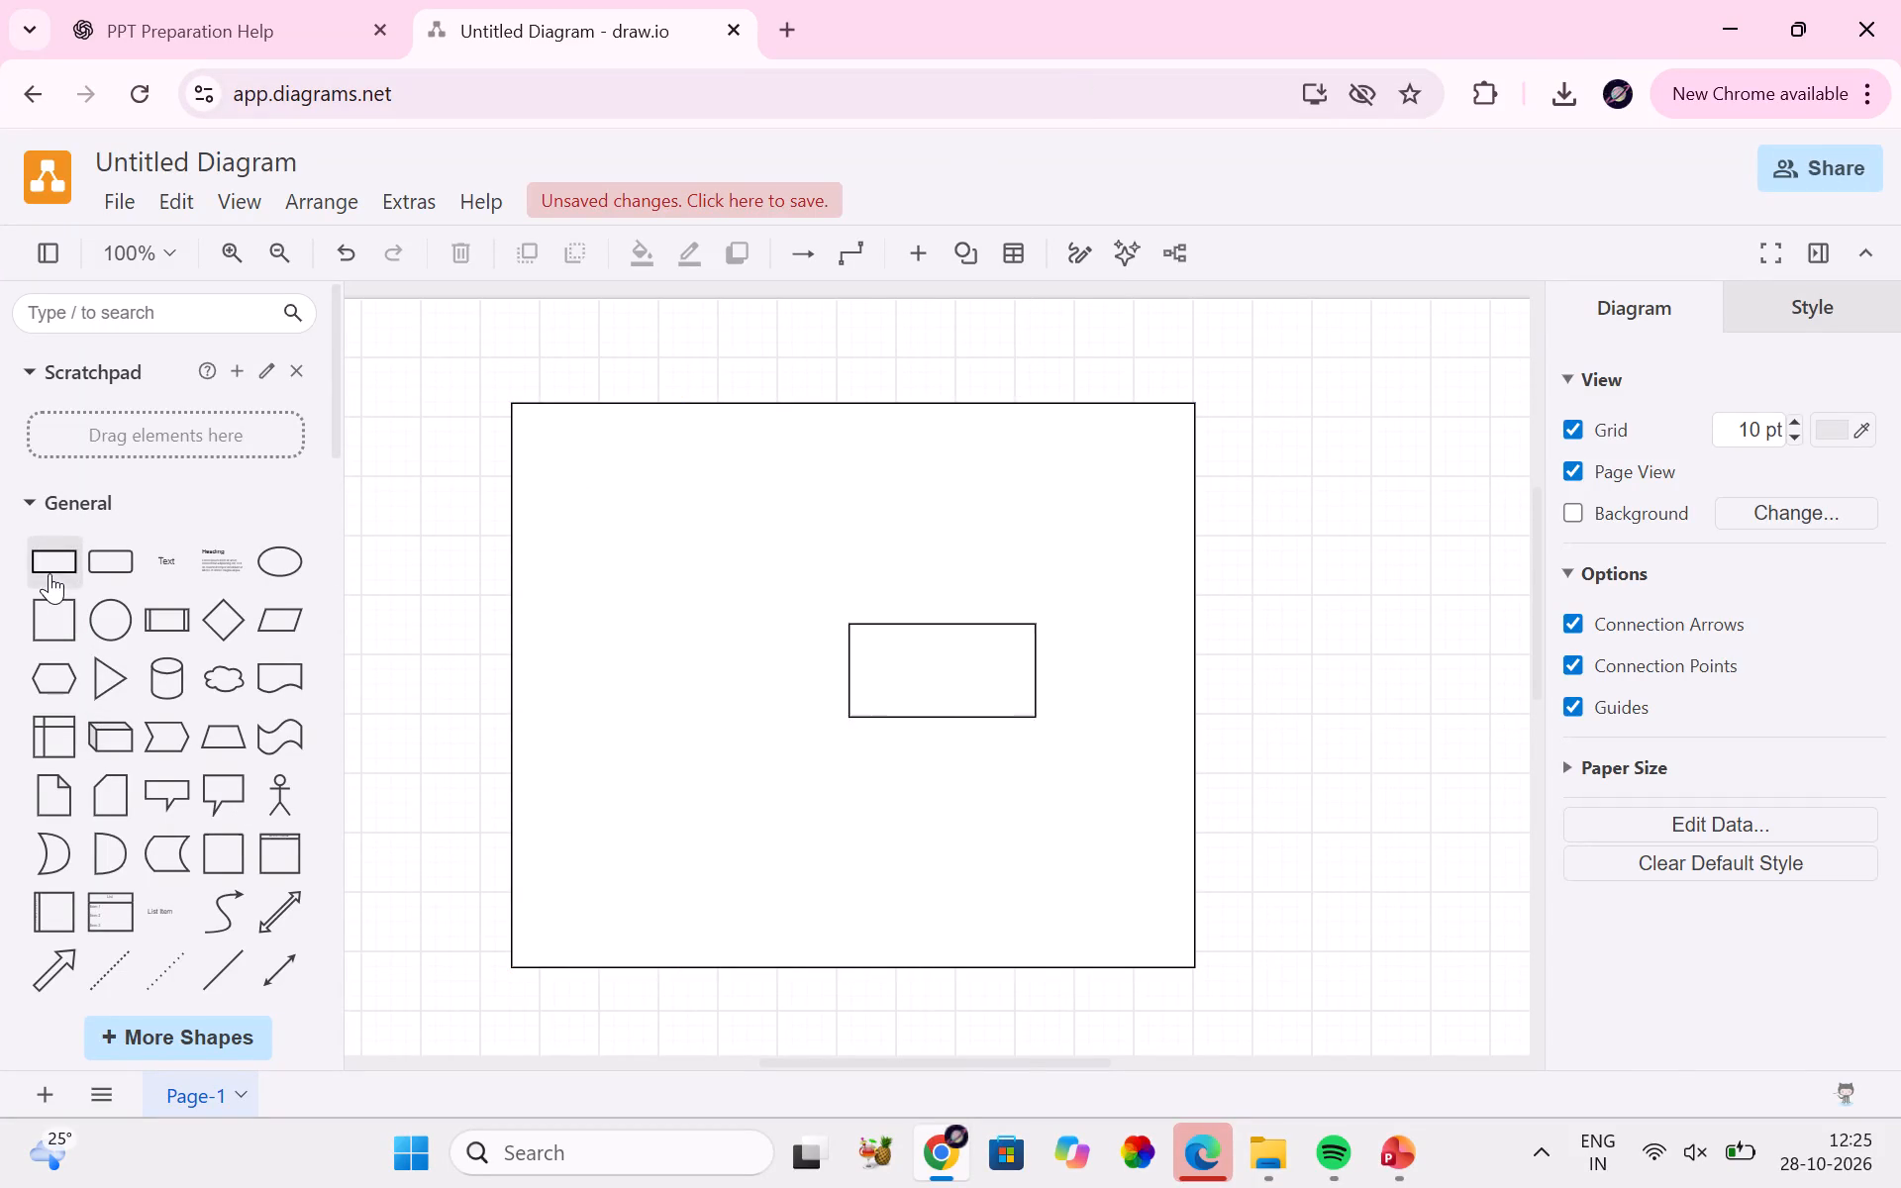
{"action": "left_click_drag", "start_coordinate": [848, 627], "coordinate": [573, 477]}
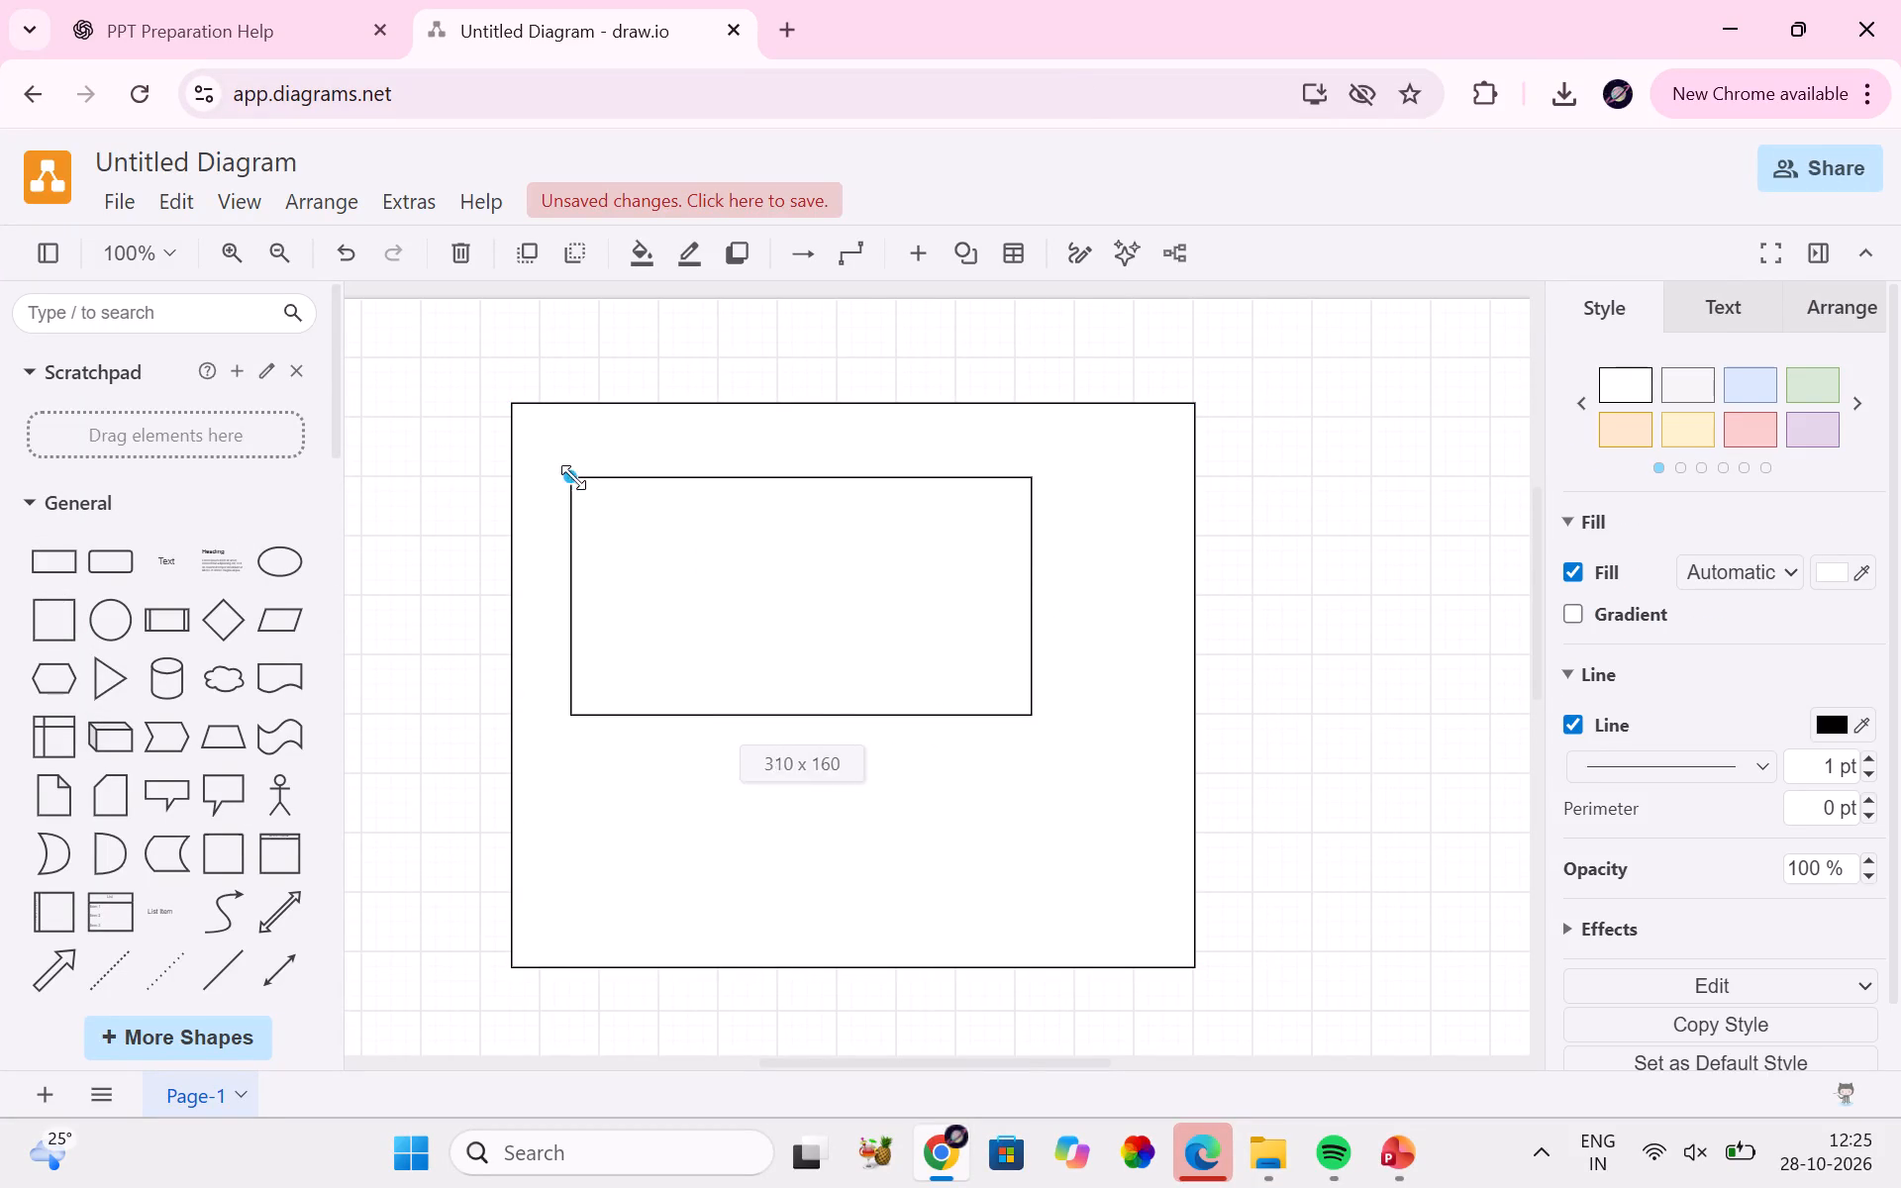
{"action": "left_click_drag", "start_coordinate": [573, 477], "coordinate": [618, 480]}
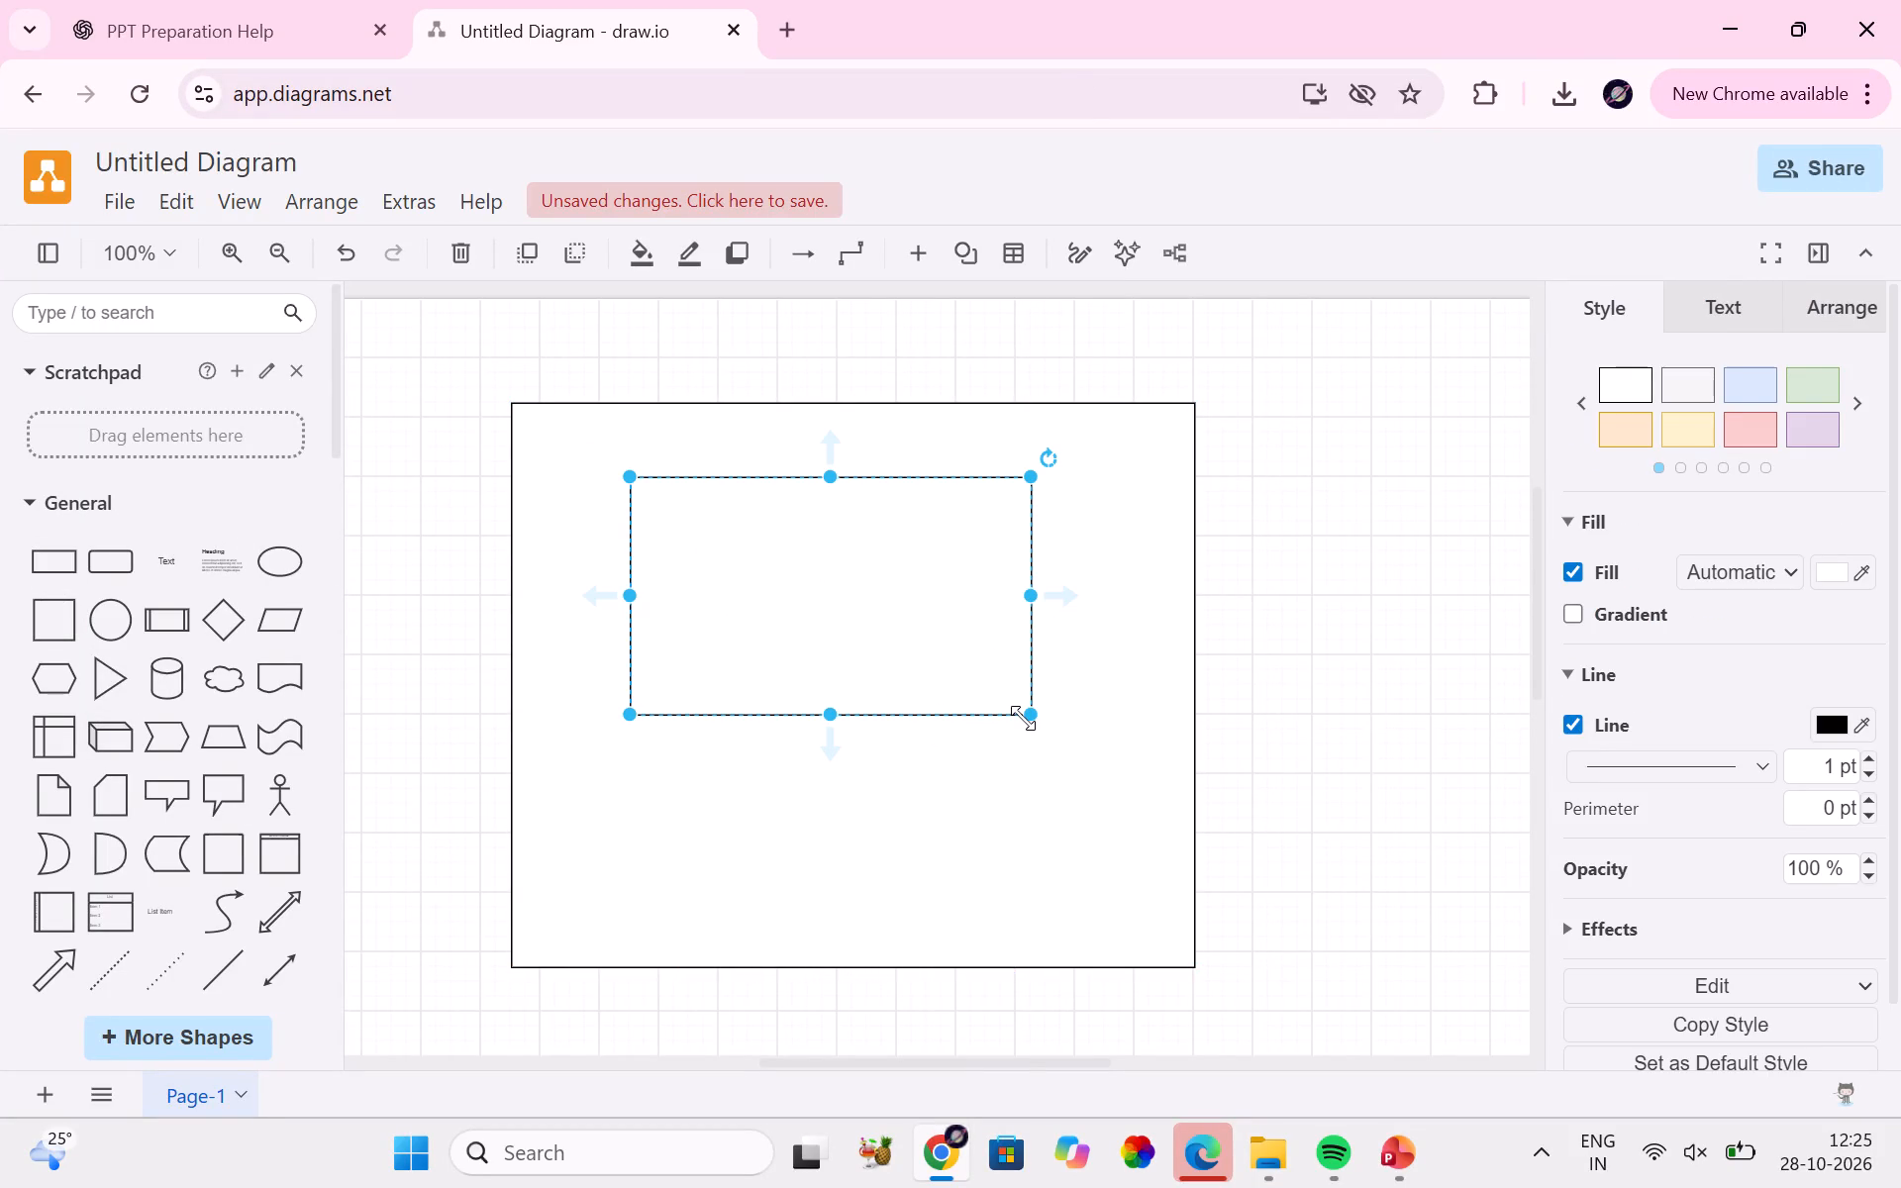
{"action": "left_click_drag", "start_coordinate": [1023, 718], "coordinate": [1071, 888]}
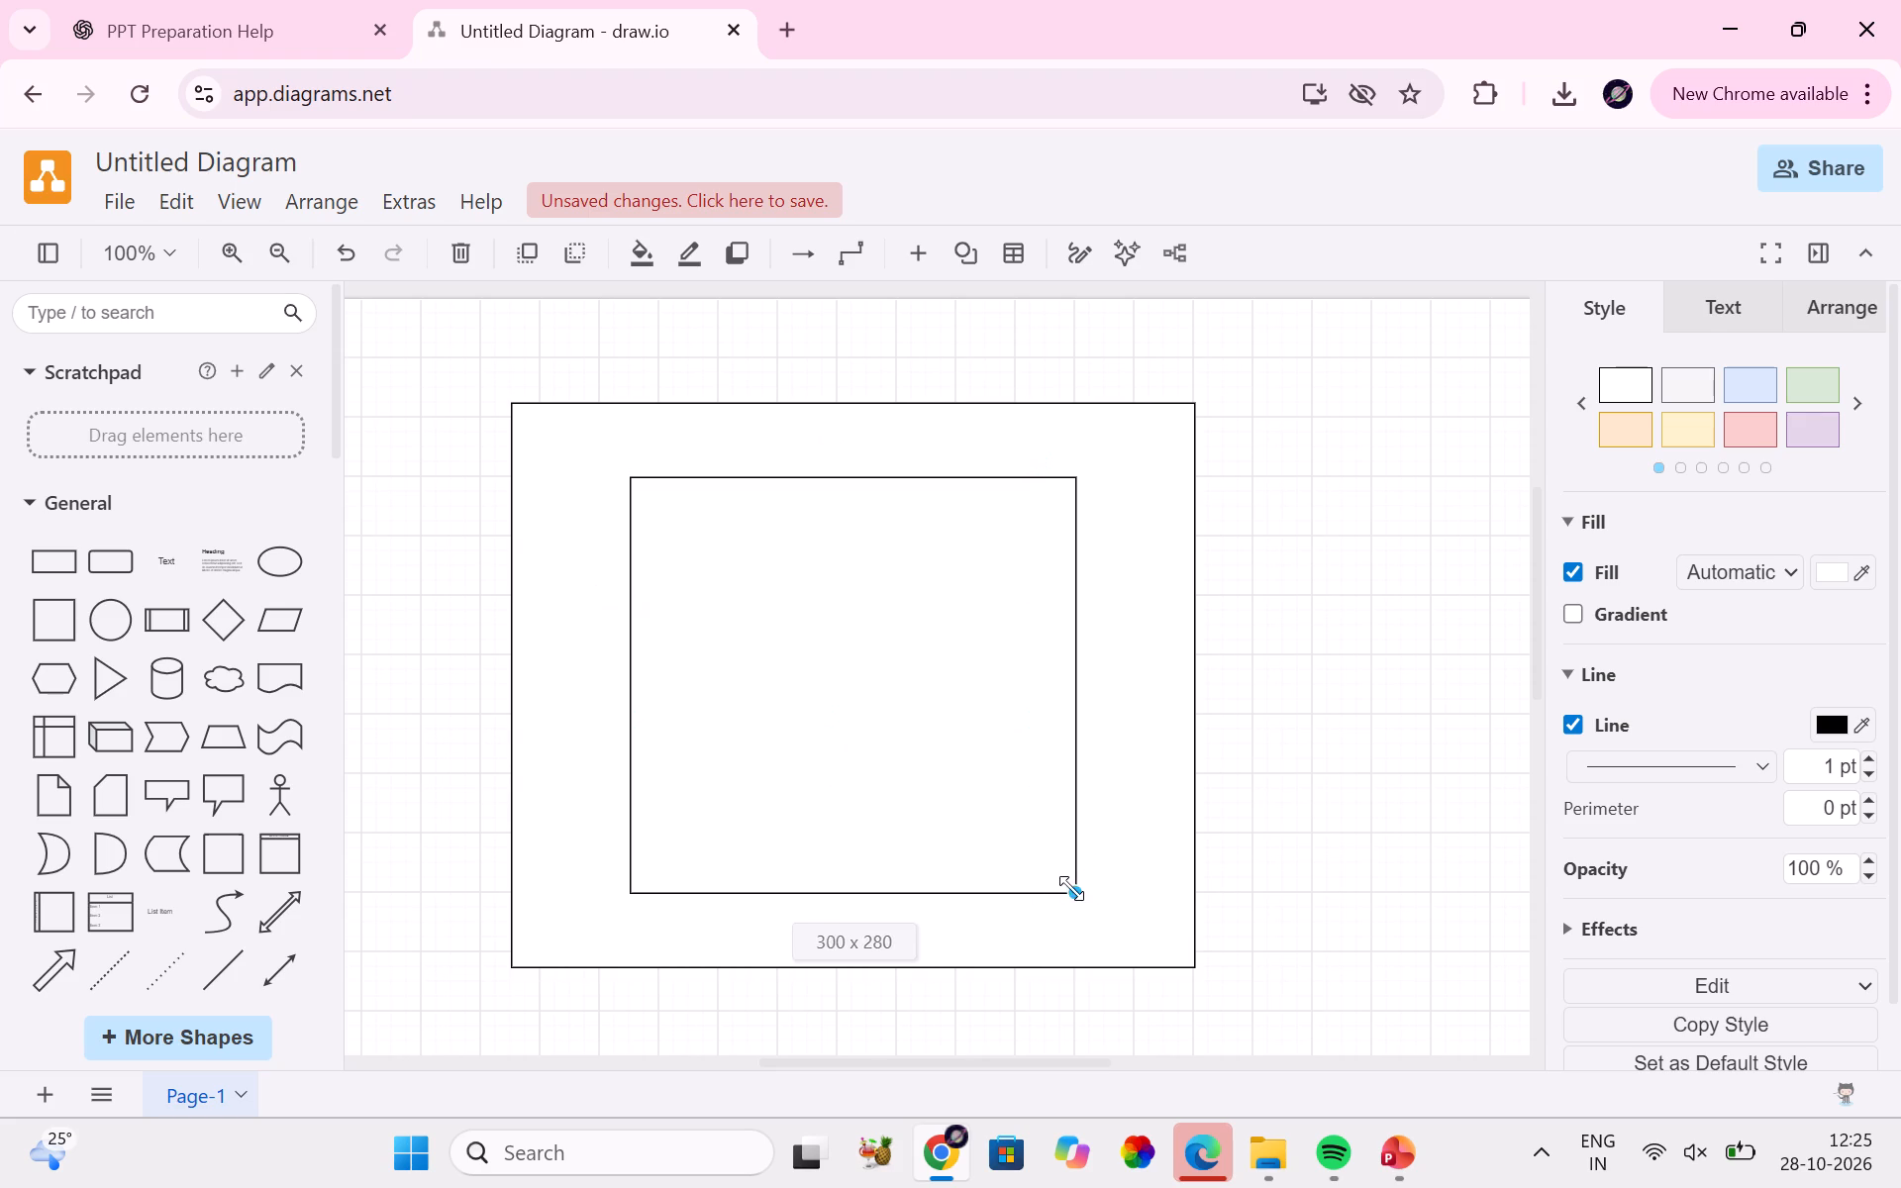
{"action": "left_click_drag", "start_coordinate": [1071, 888], "coordinate": [1069, 882]}
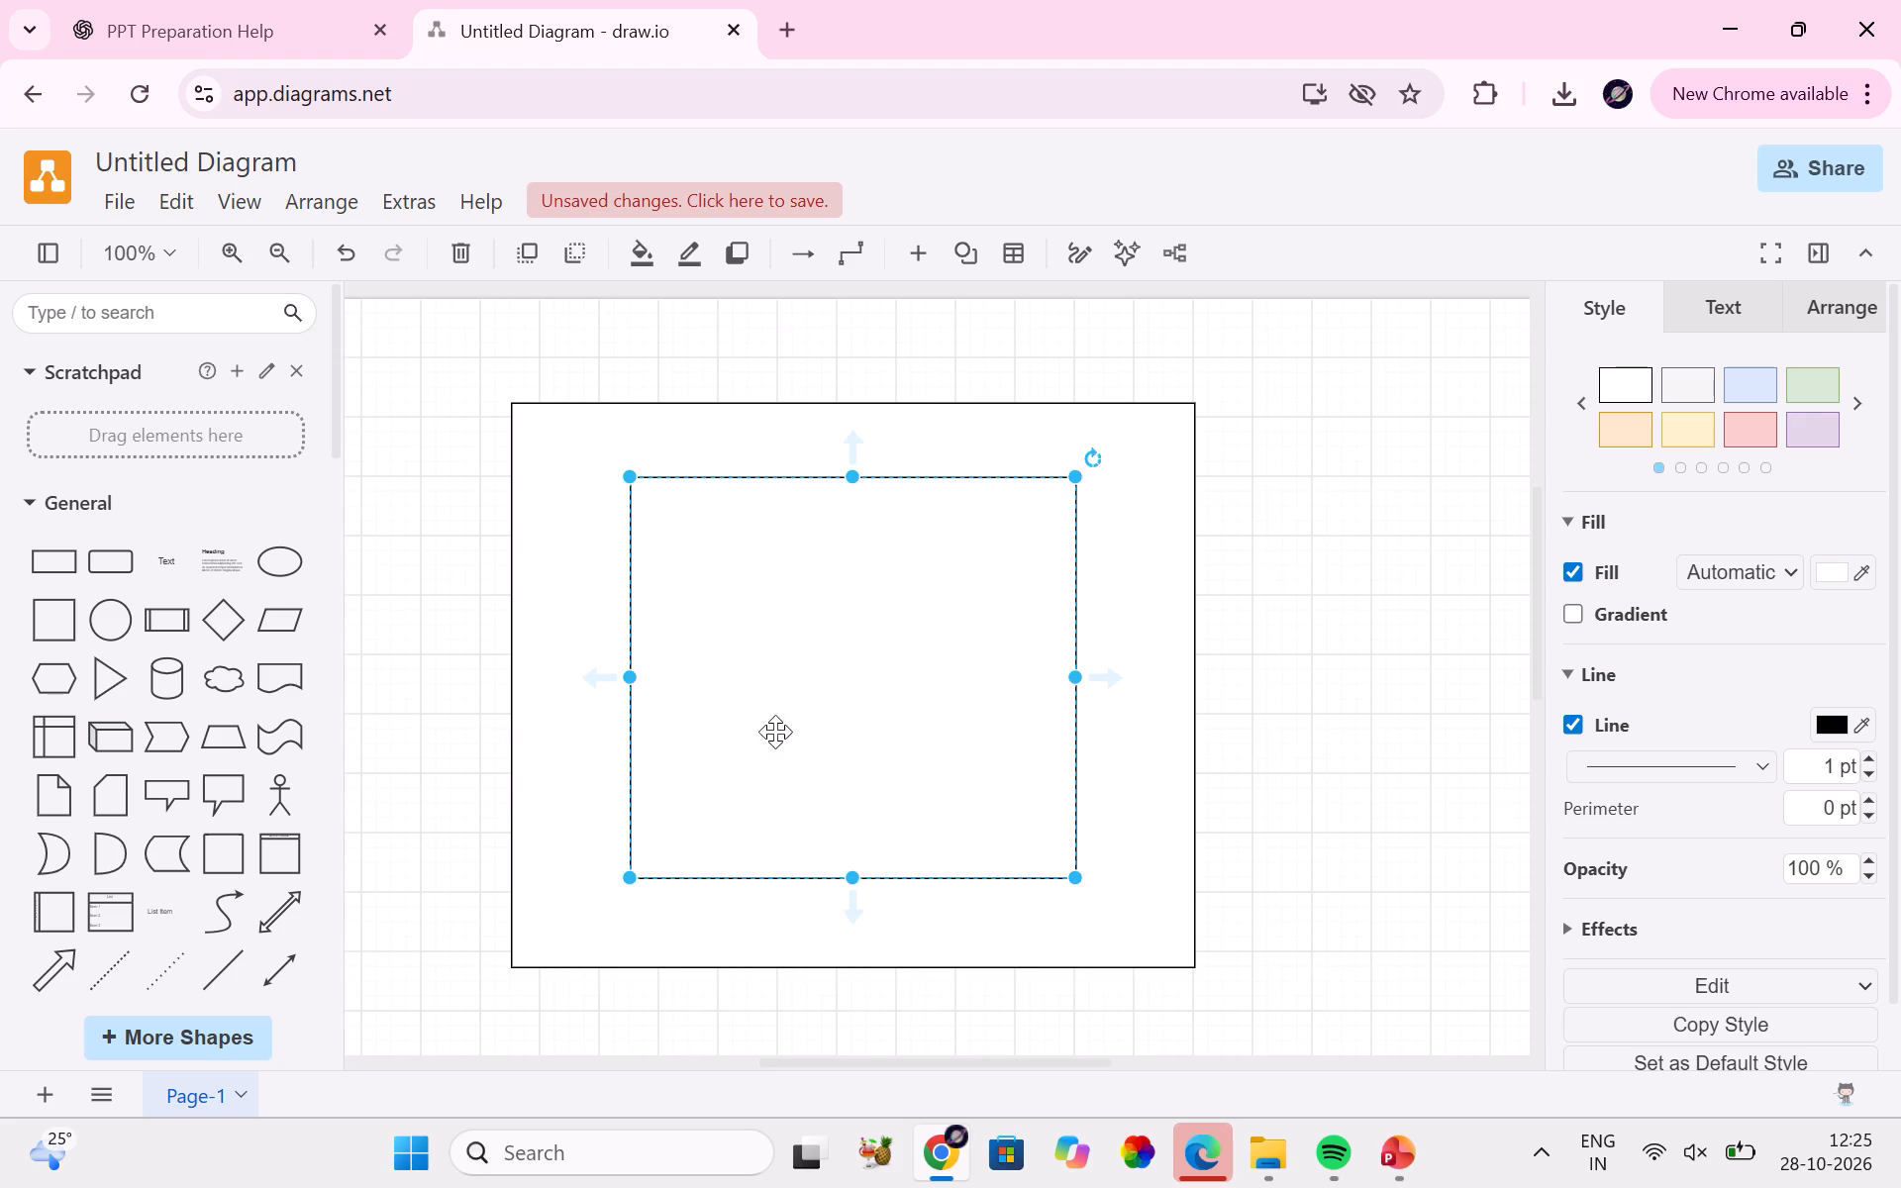
{"action": "left_click_drag", "start_coordinate": [636, 669], "coordinate": [667, 673]}
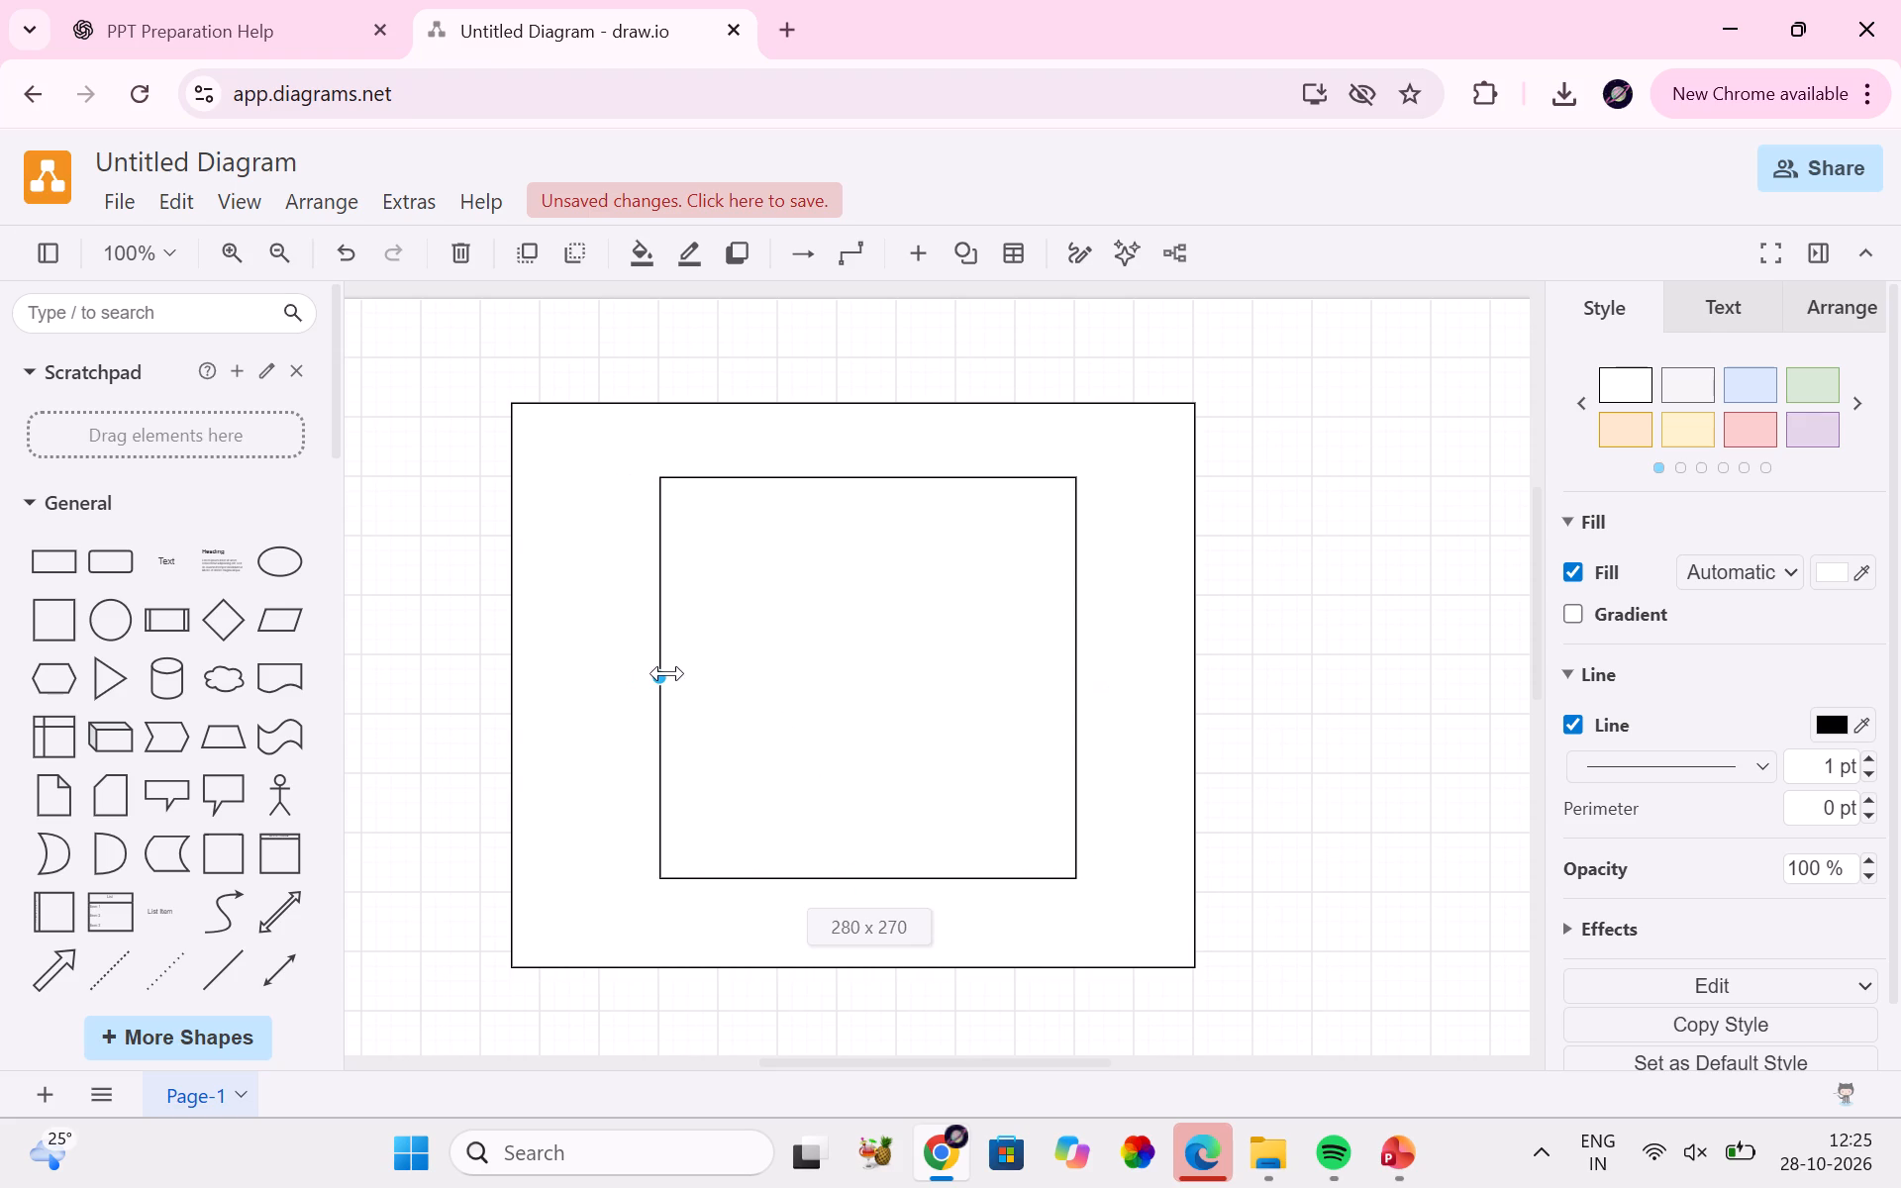
Add an actor figure and place it in the margin left of the inner rectangle.
{"action": "scroll", "coordinate": [206, 706], "scroll_direction": "down", "scroll_amount": 1}
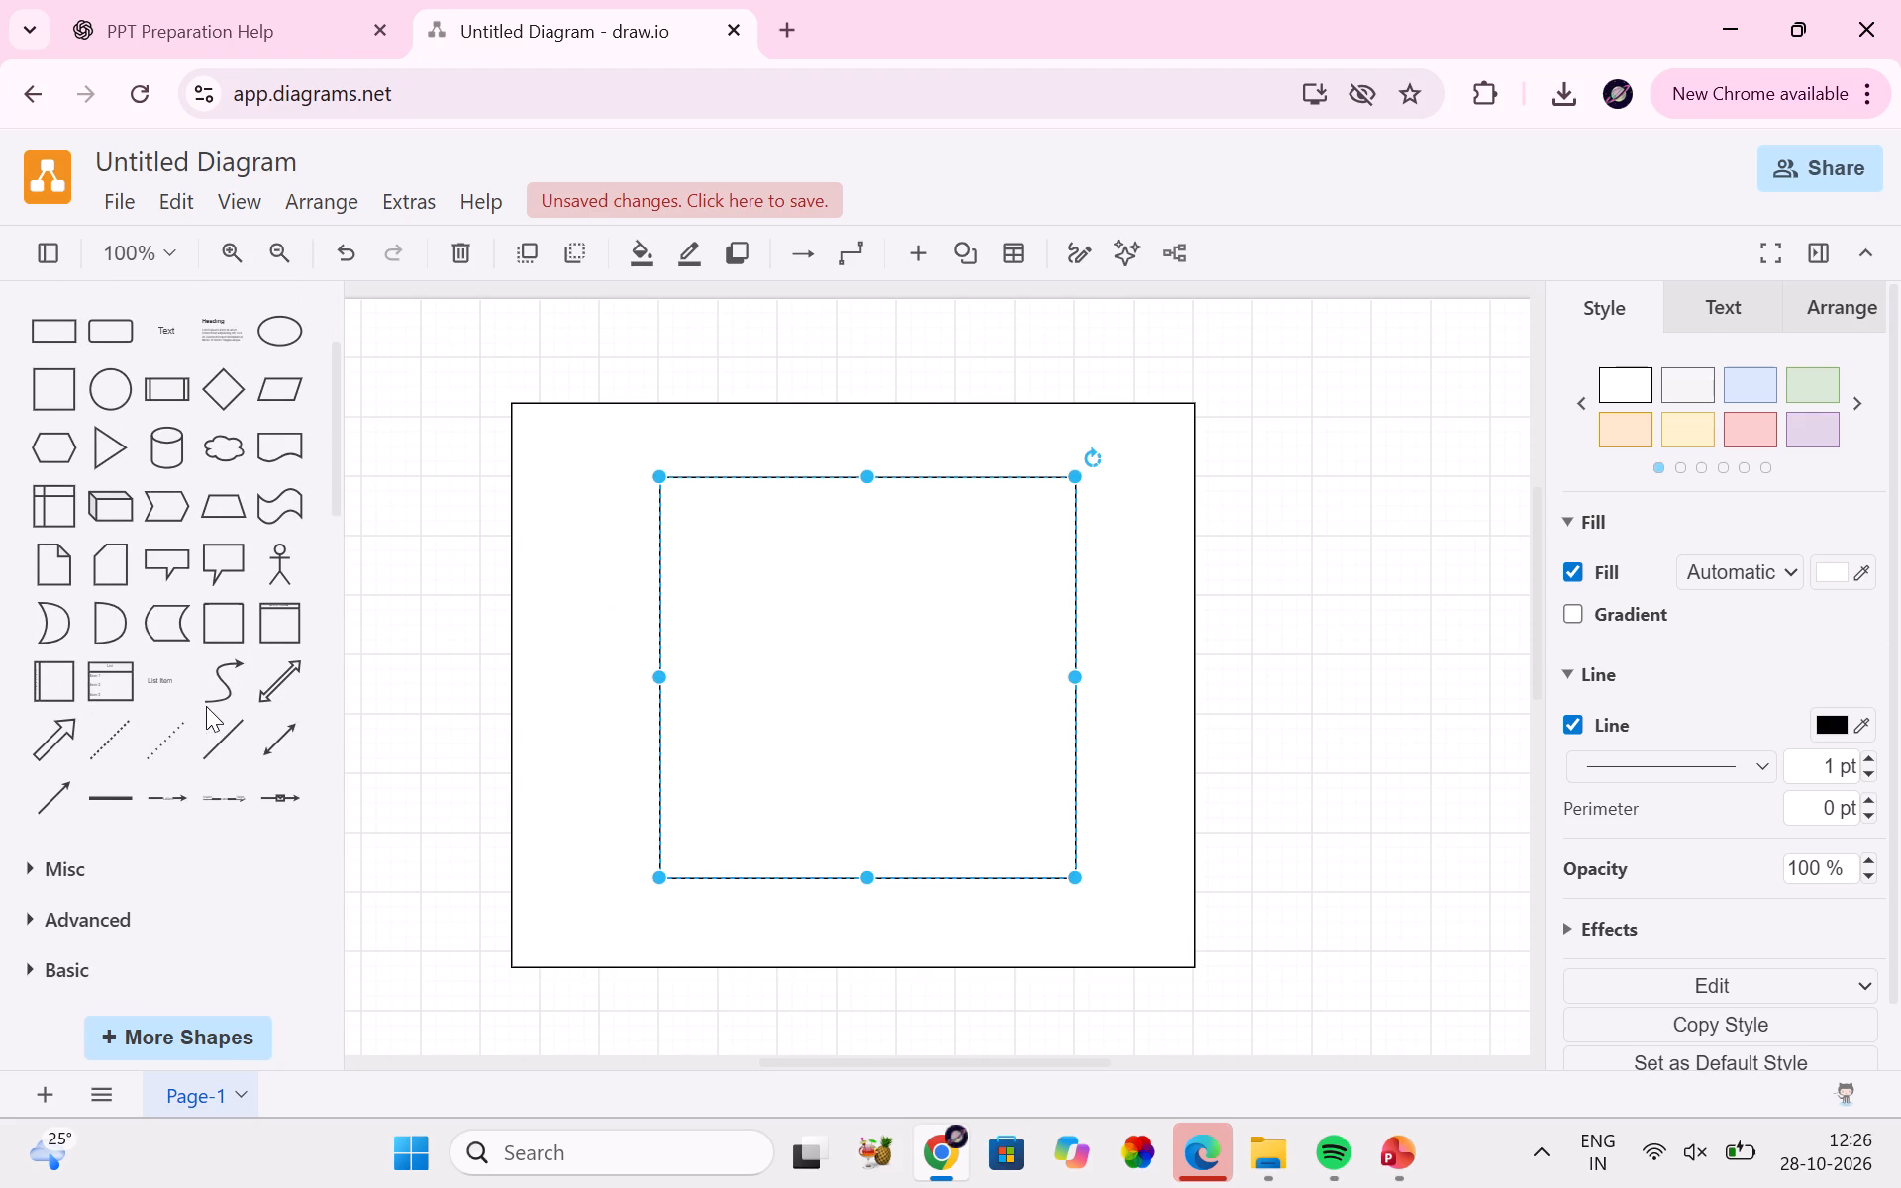
{"action": "scroll", "coordinate": [206, 706], "scroll_direction": "down", "scroll_amount": 1}
{"action": "left_click", "coordinate": [301, 550]}
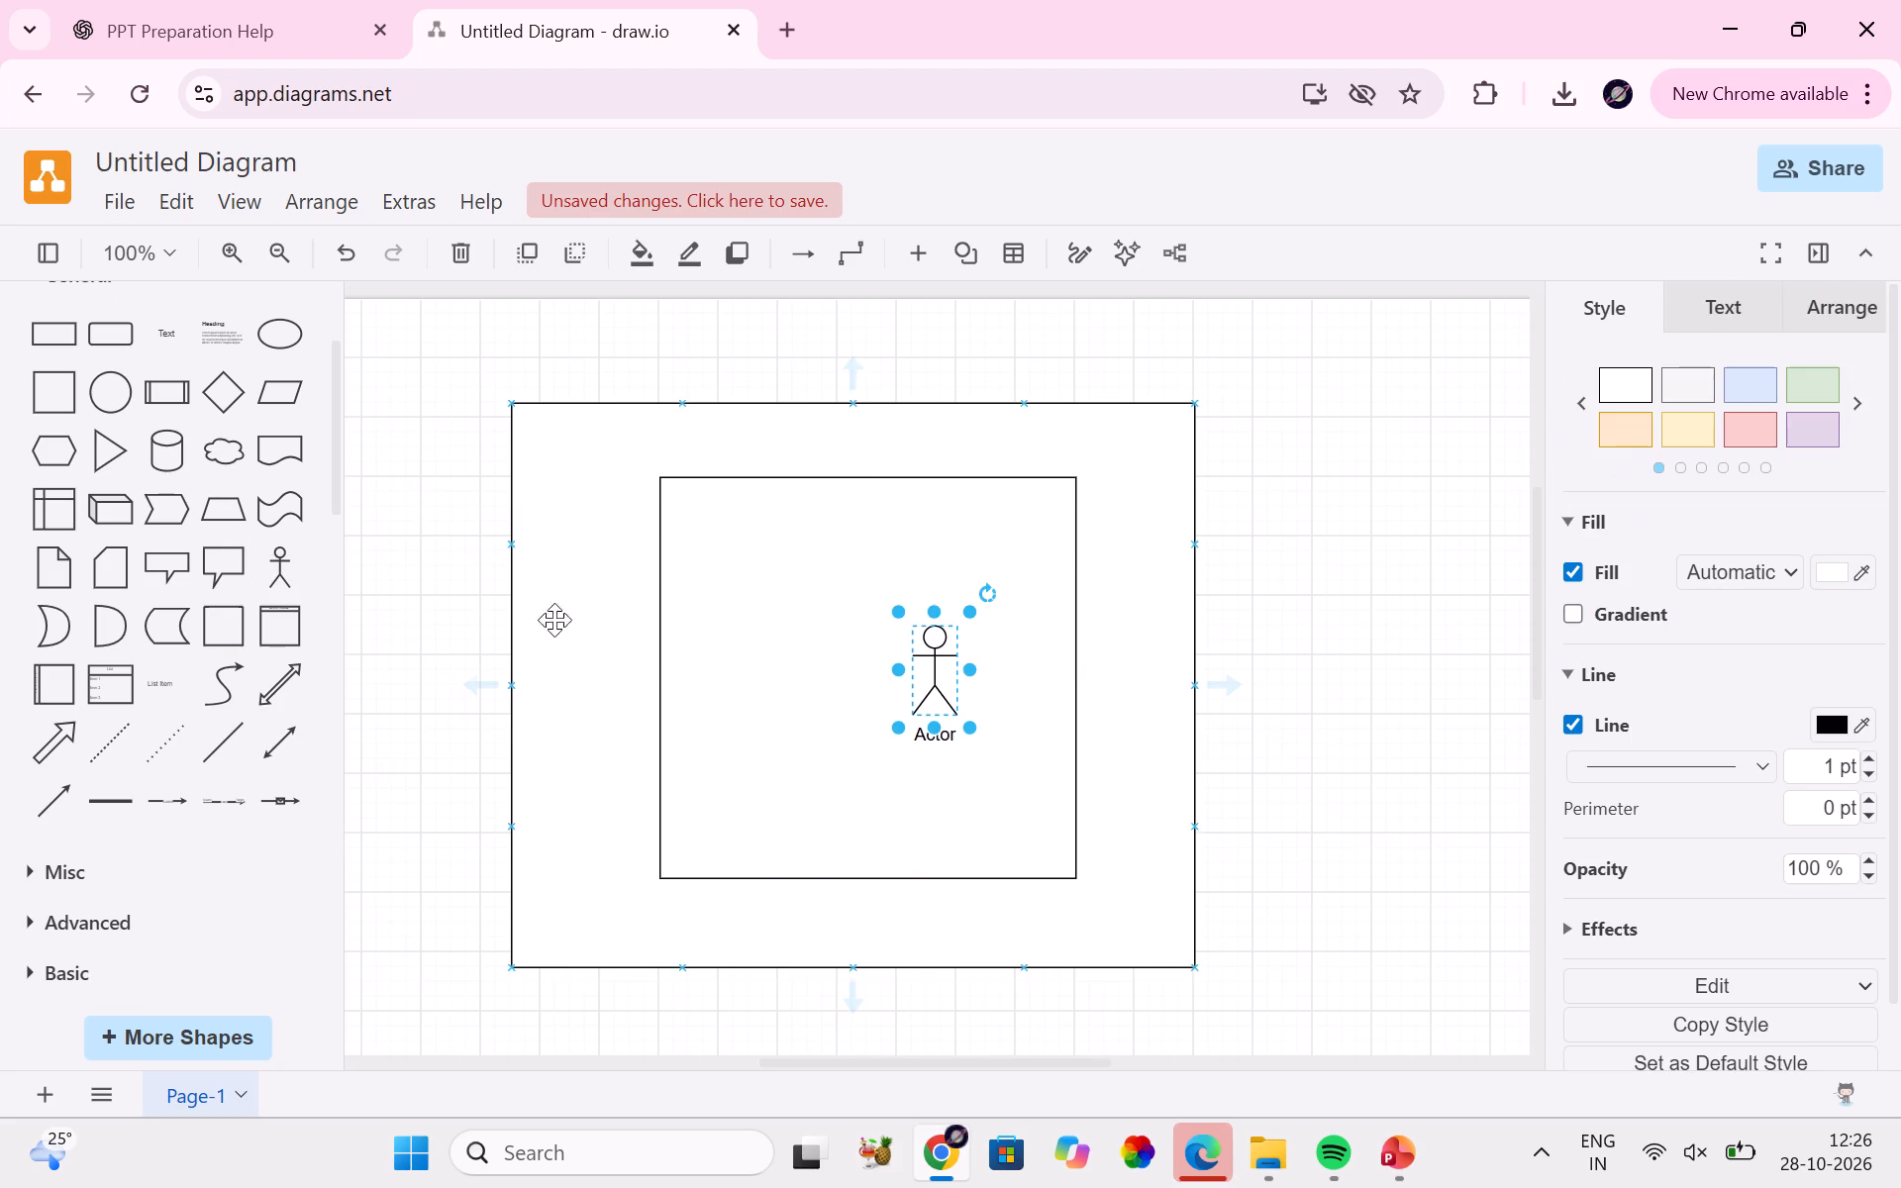
{"action": "left_click_drag", "start_coordinate": [929, 675], "coordinate": [573, 652]}
Label the actor "Exam cell coordinator", with "coordinator" on a second line.
{"action": "double_click", "coordinate": [589, 701]}
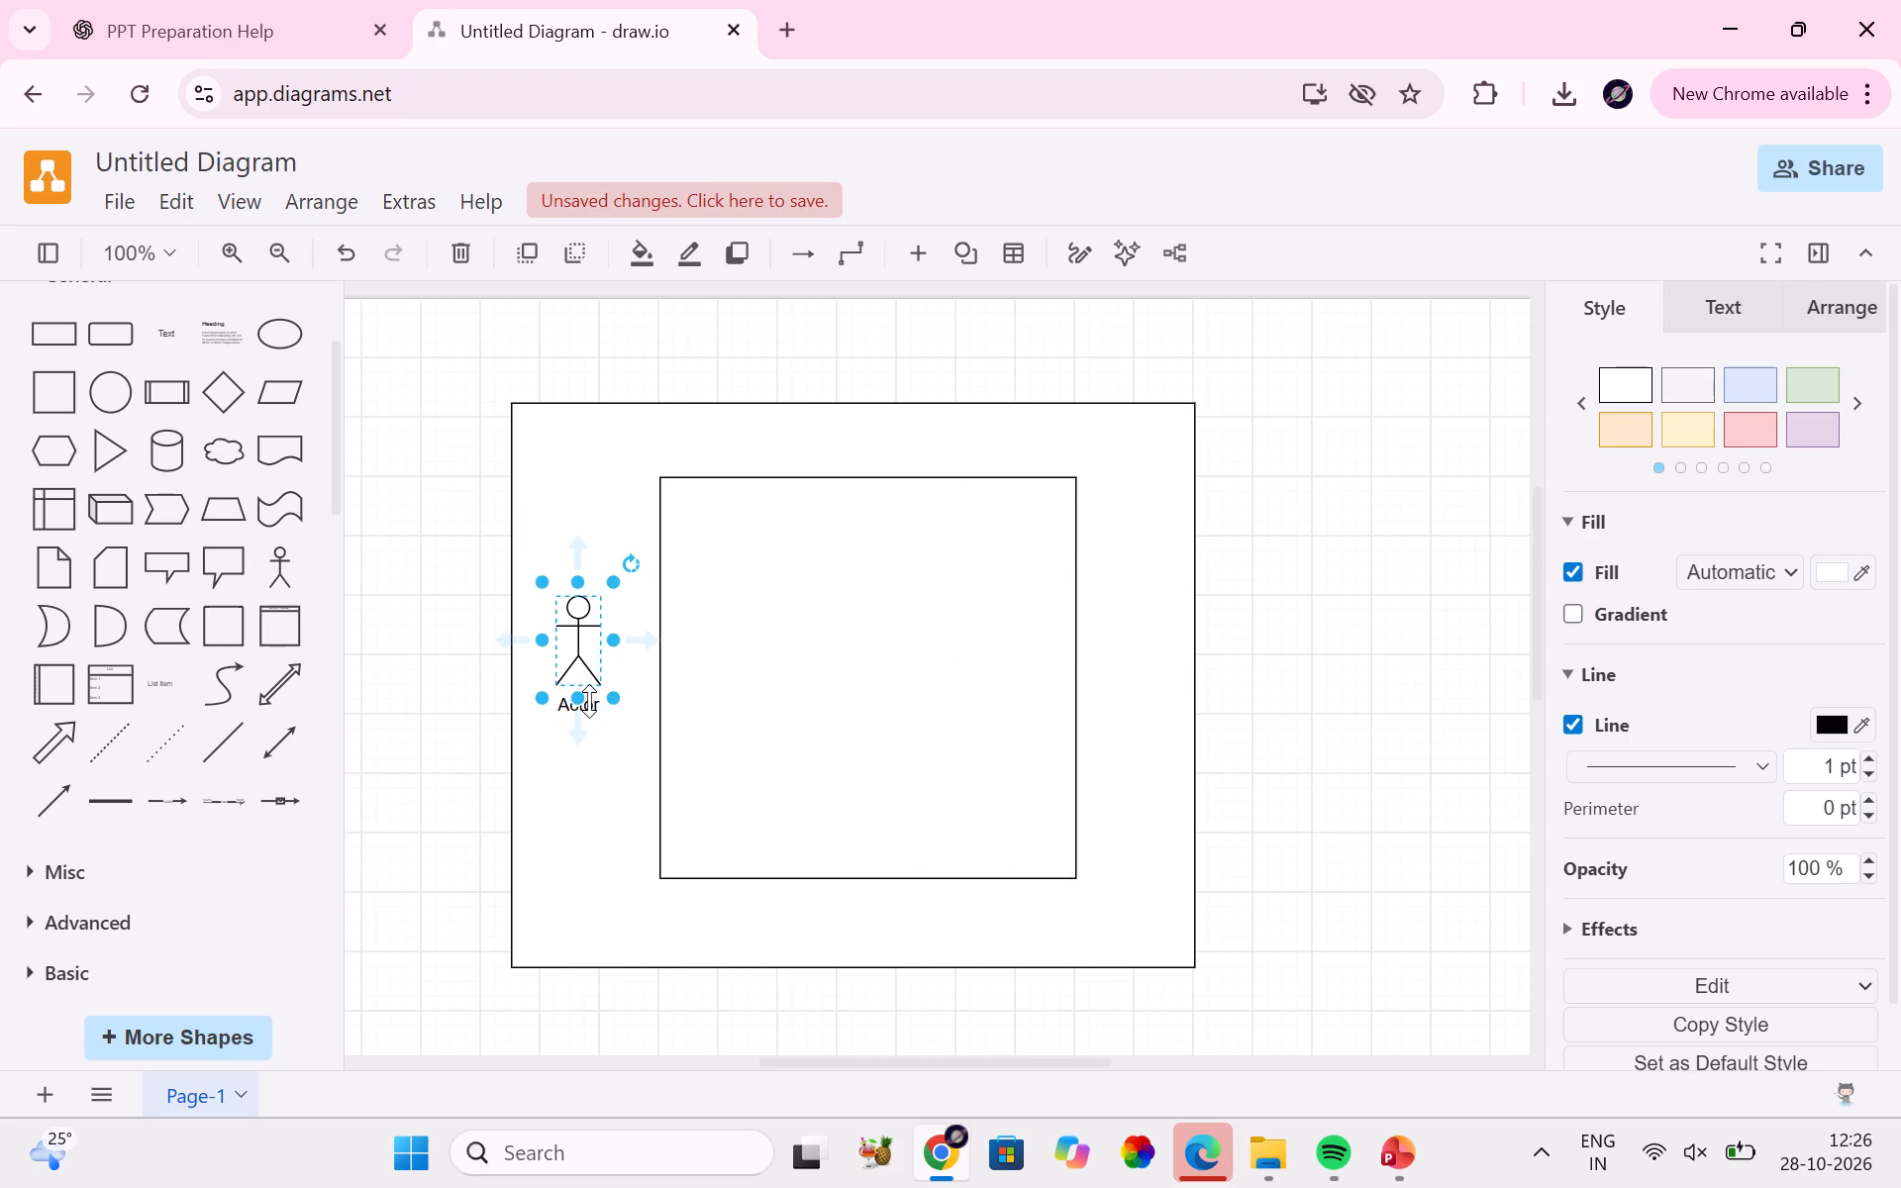
{"action": "double_click", "coordinate": [587, 670]}
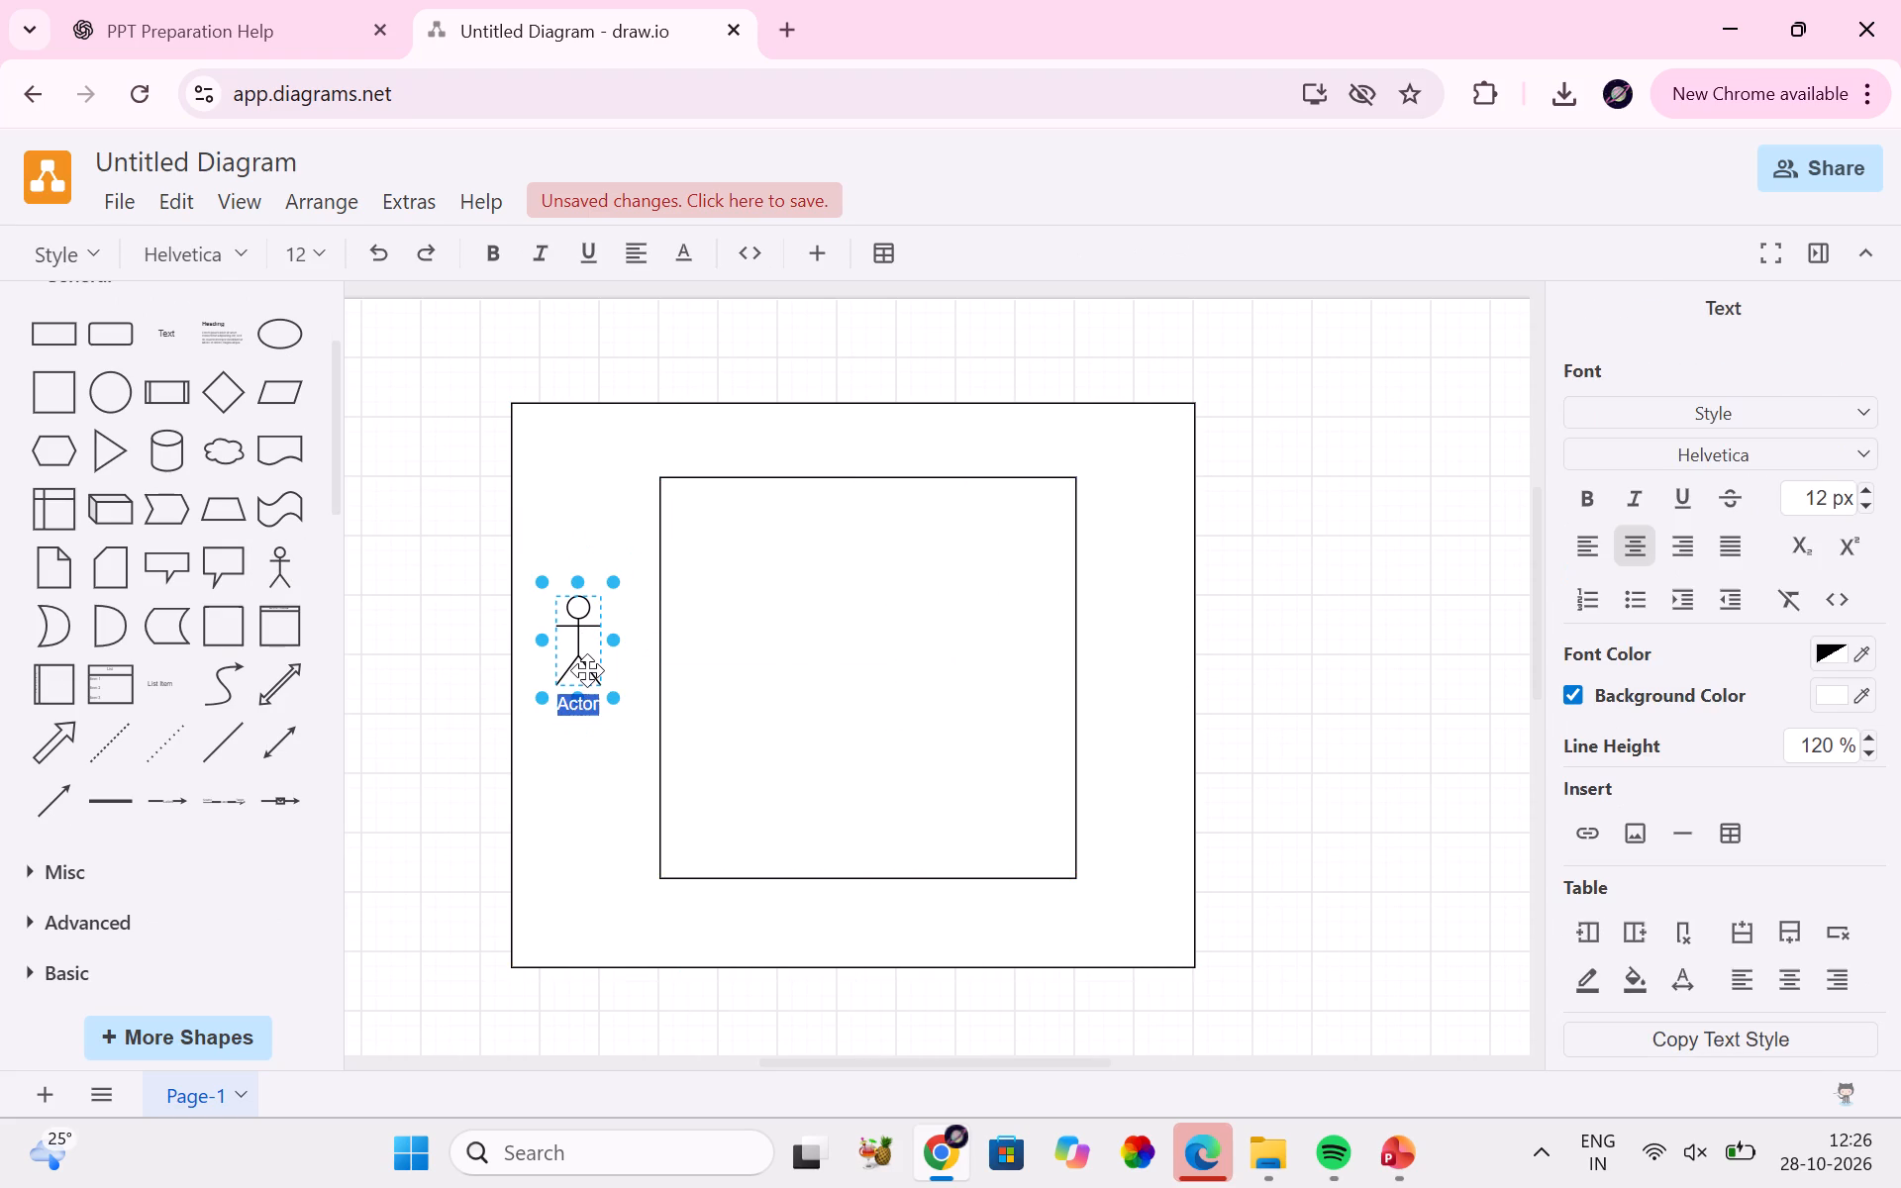
{"action": "key", "text": "BackSpace"}
{"action": "key", "text": "shift+e"}
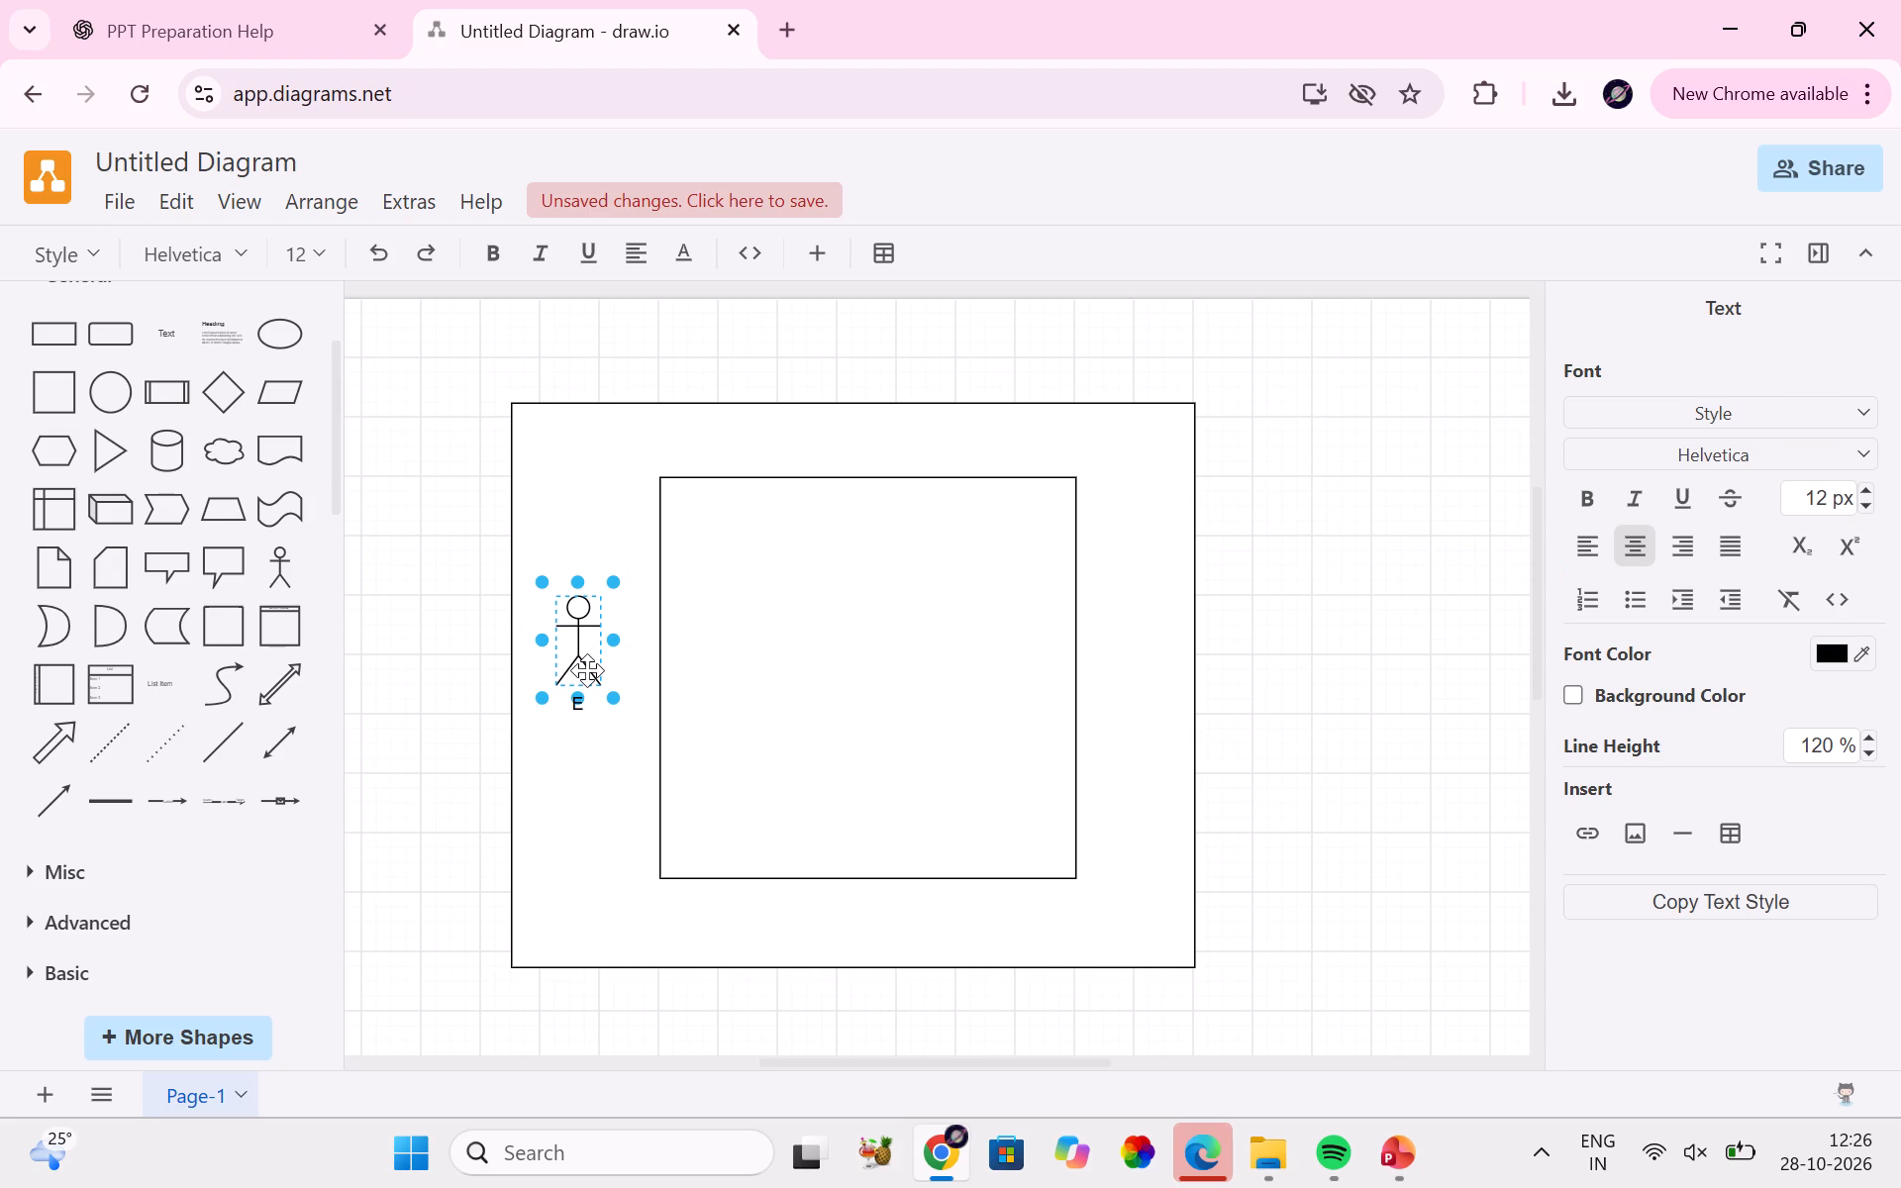
{"action": "type", "text": "xam cell"}
{"action": "key", "text": "space"}
{"action": "type", "text": "coo"}
{"action": "type", "text": "rdinat"}
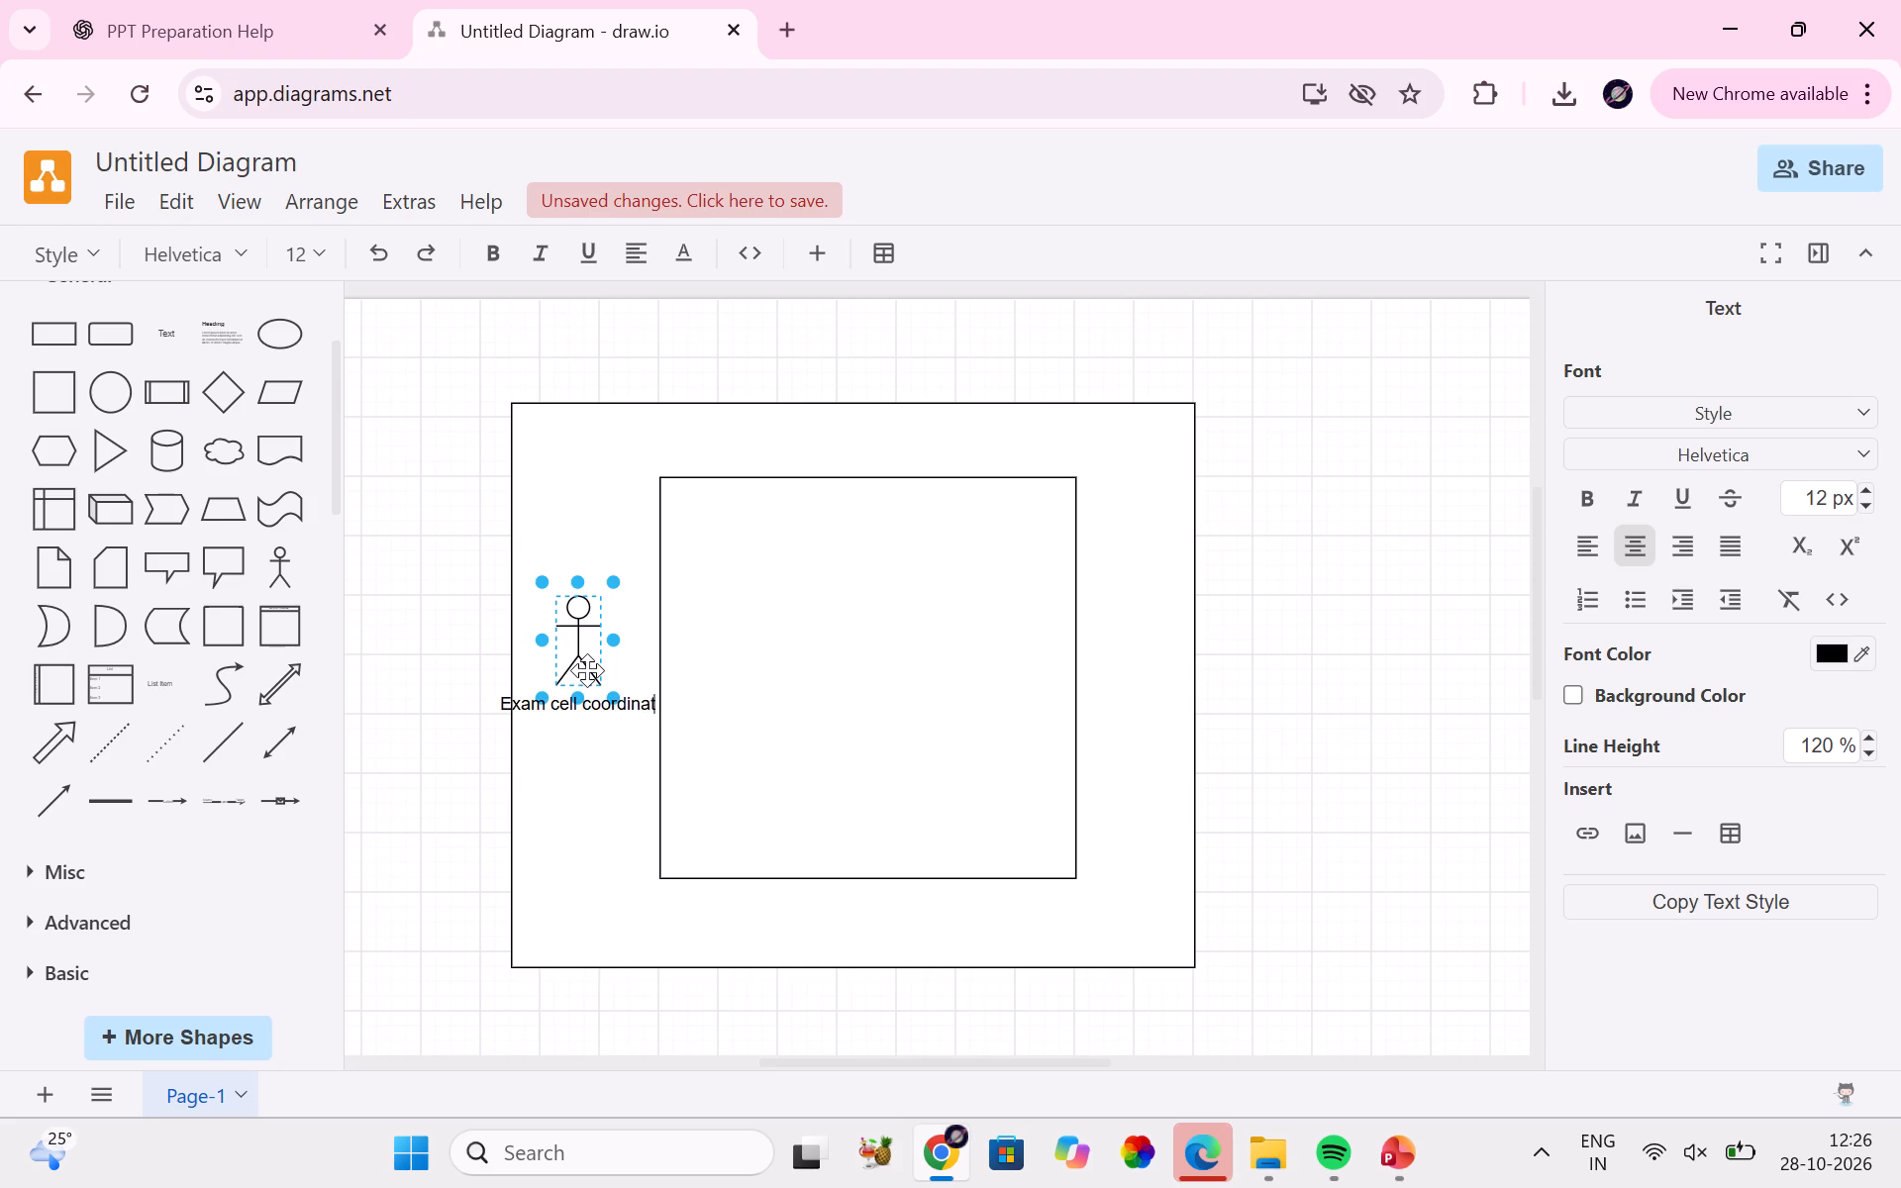
{"action": "type", "text": "or"}
{"action": "key", "text": "Left"}
{"action": "key", "text": "Left"}
{"action": "key", "text": "Left"}
{"action": "key", "text": "Left"}
{"action": "key", "text": "Left"}
{"action": "key", "text": "Left"}
{"action": "key", "text": "Left"}
{"action": "key", "text": "Left"}
{"action": "key", "text": "Left"}
{"action": "key", "text": "Left"}
{"action": "key", "text": "Left"}
{"action": "key", "text": "Return"}
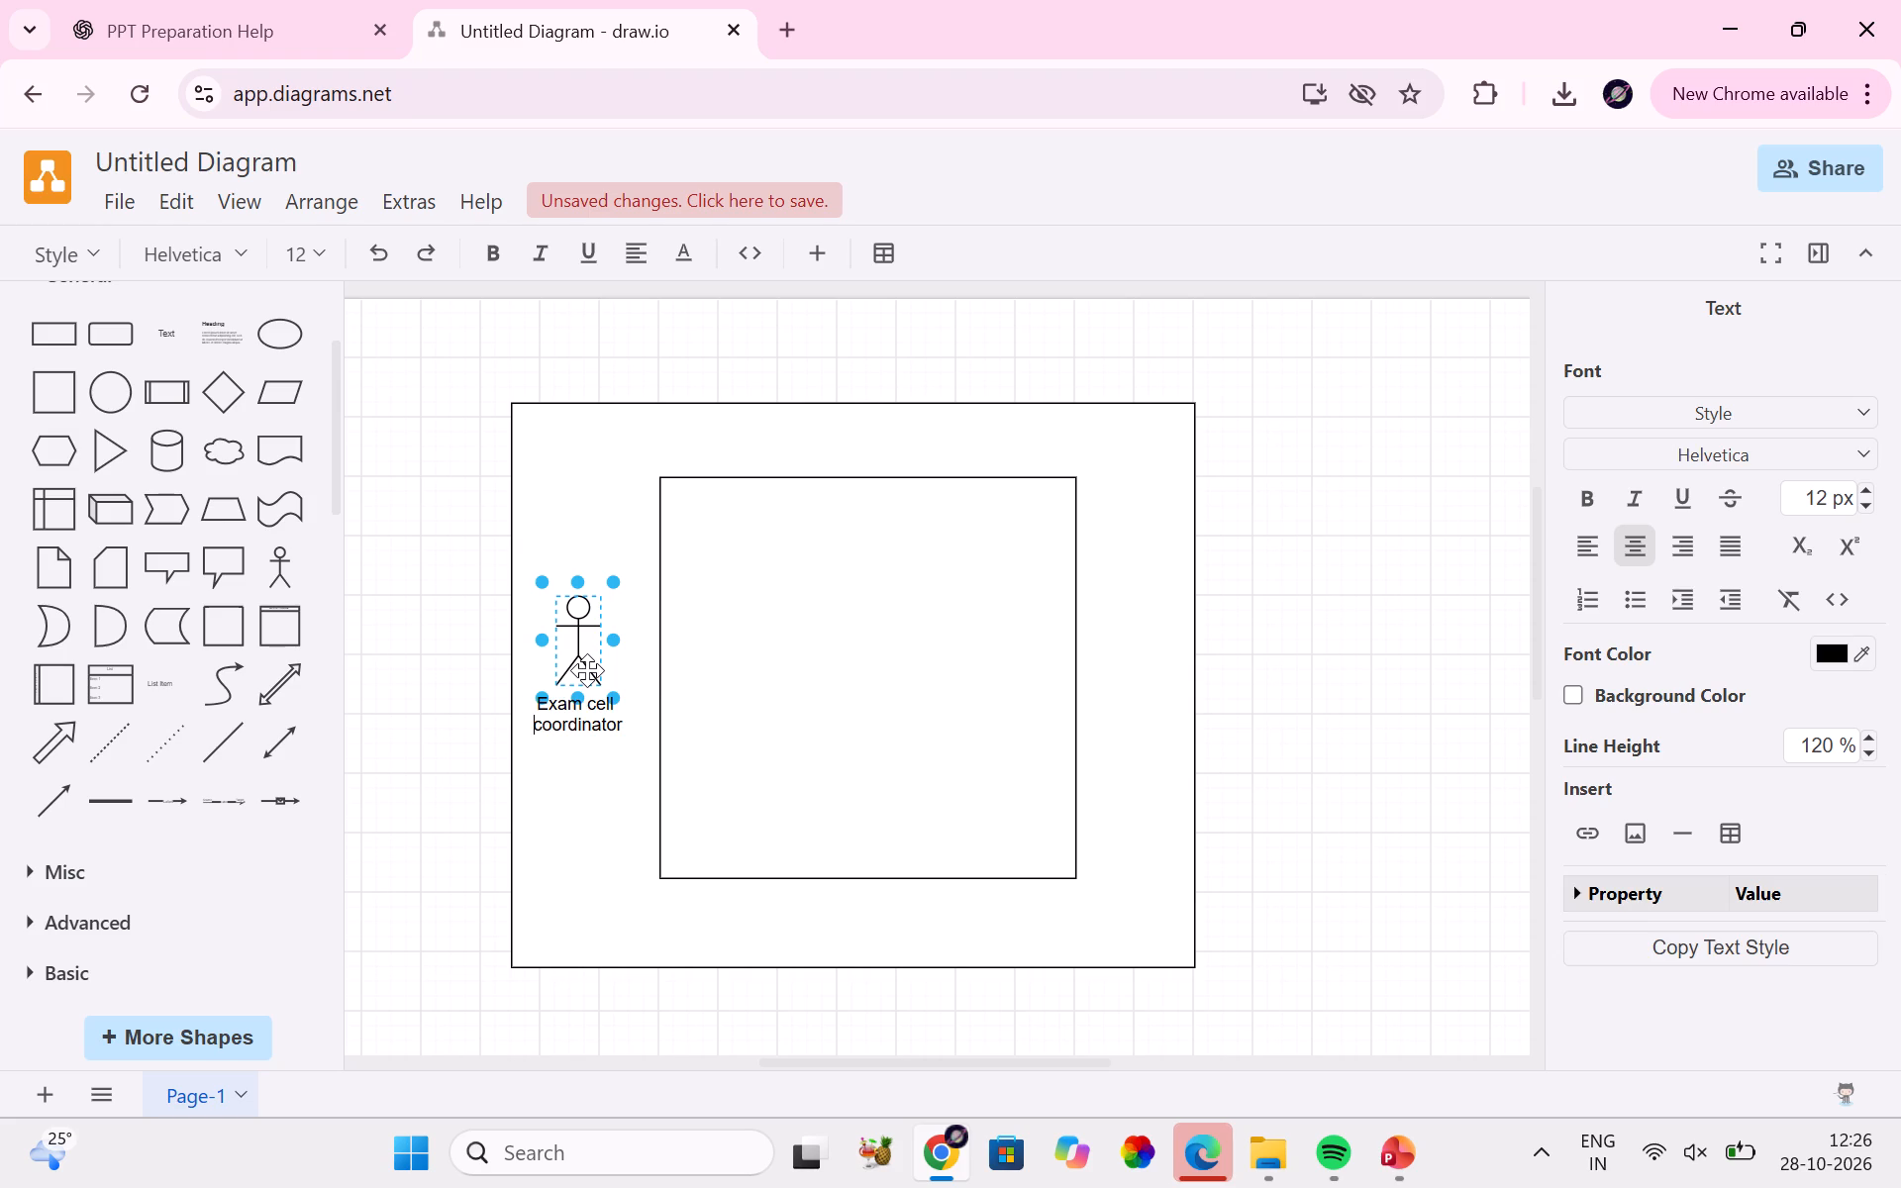
{"action": "left_click", "coordinate": [867, 702]}
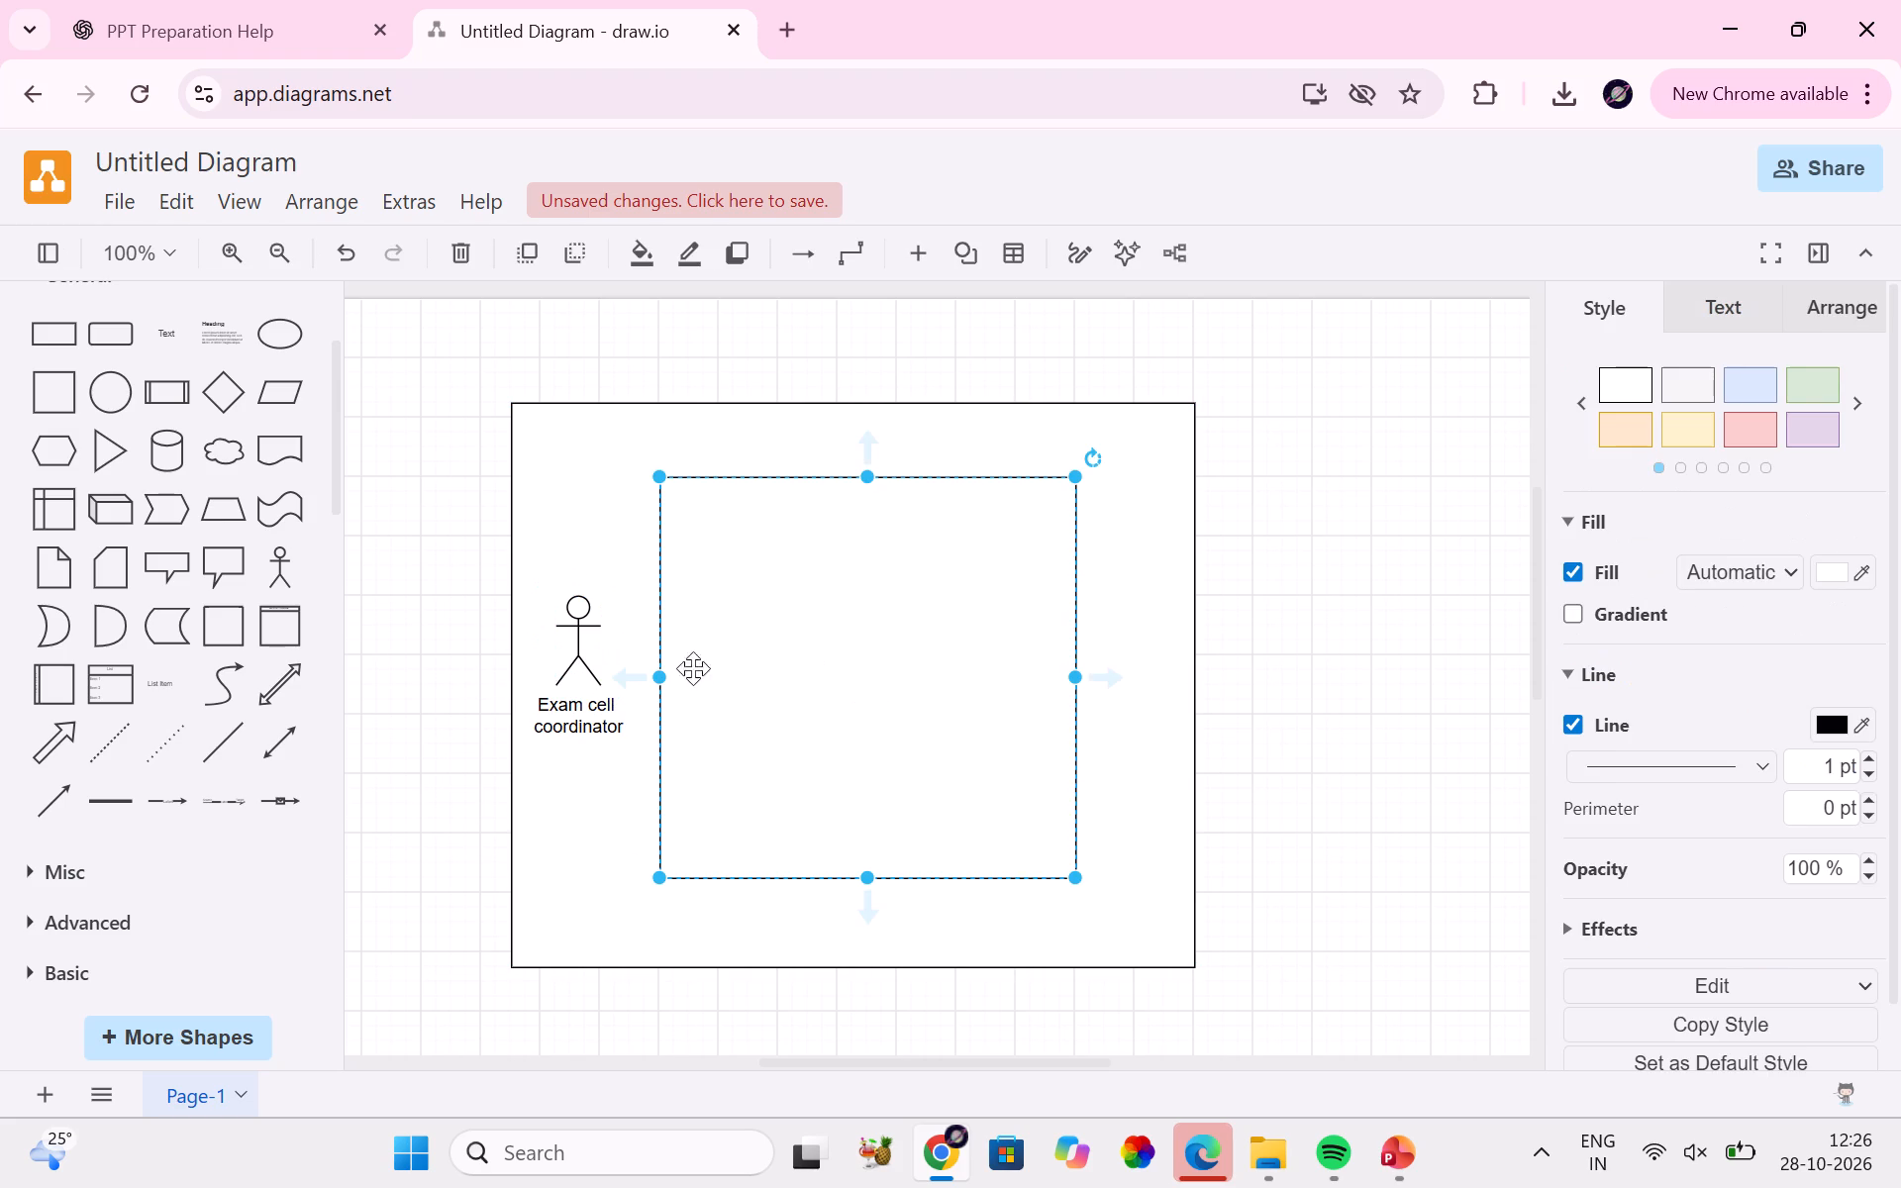
Copy the Exam cell coordinator actor and place the duplicate in the margin right of the inner rectangle.
{"action": "left_click", "coordinate": [574, 641]}
{"action": "key", "text": "ctrl+c"}
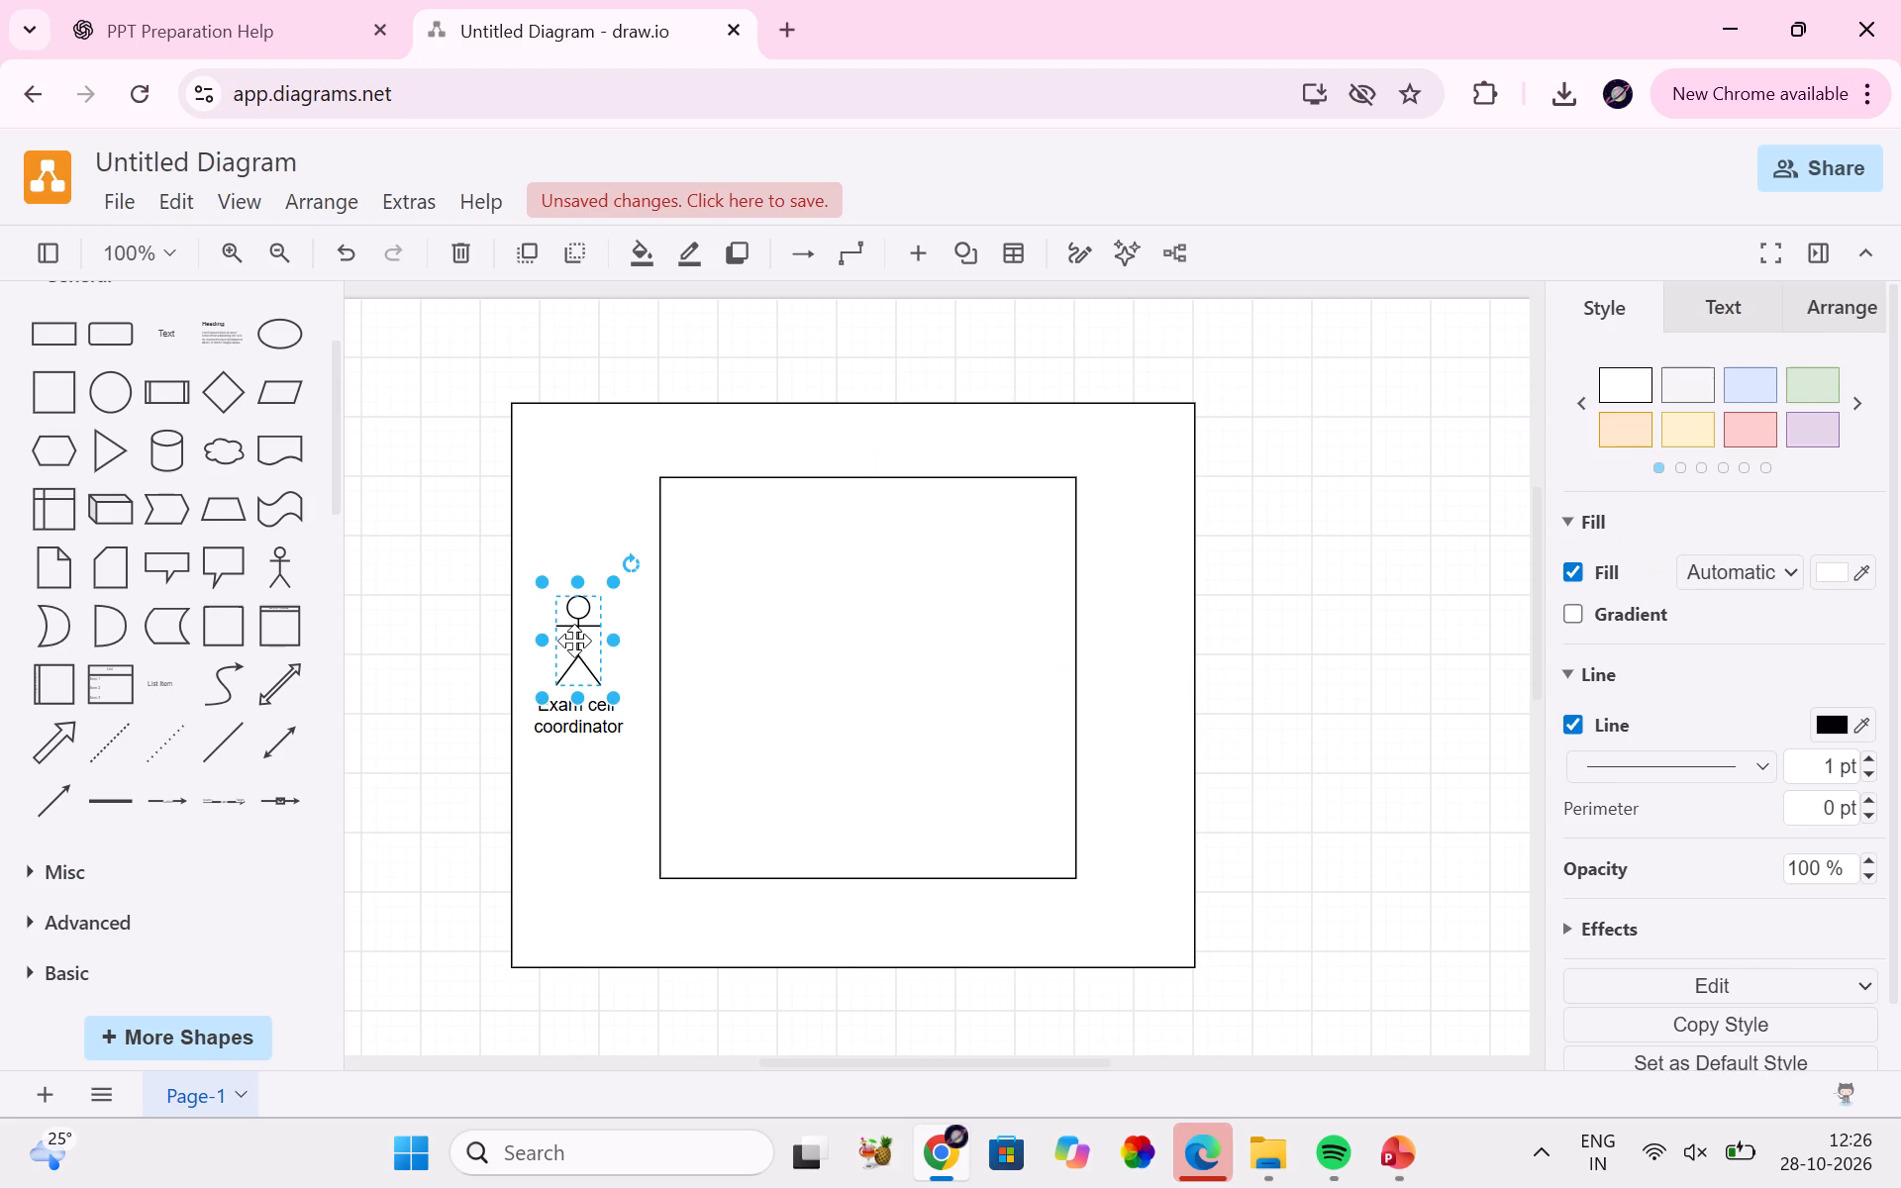
{"action": "left_click", "coordinate": [1170, 711]}
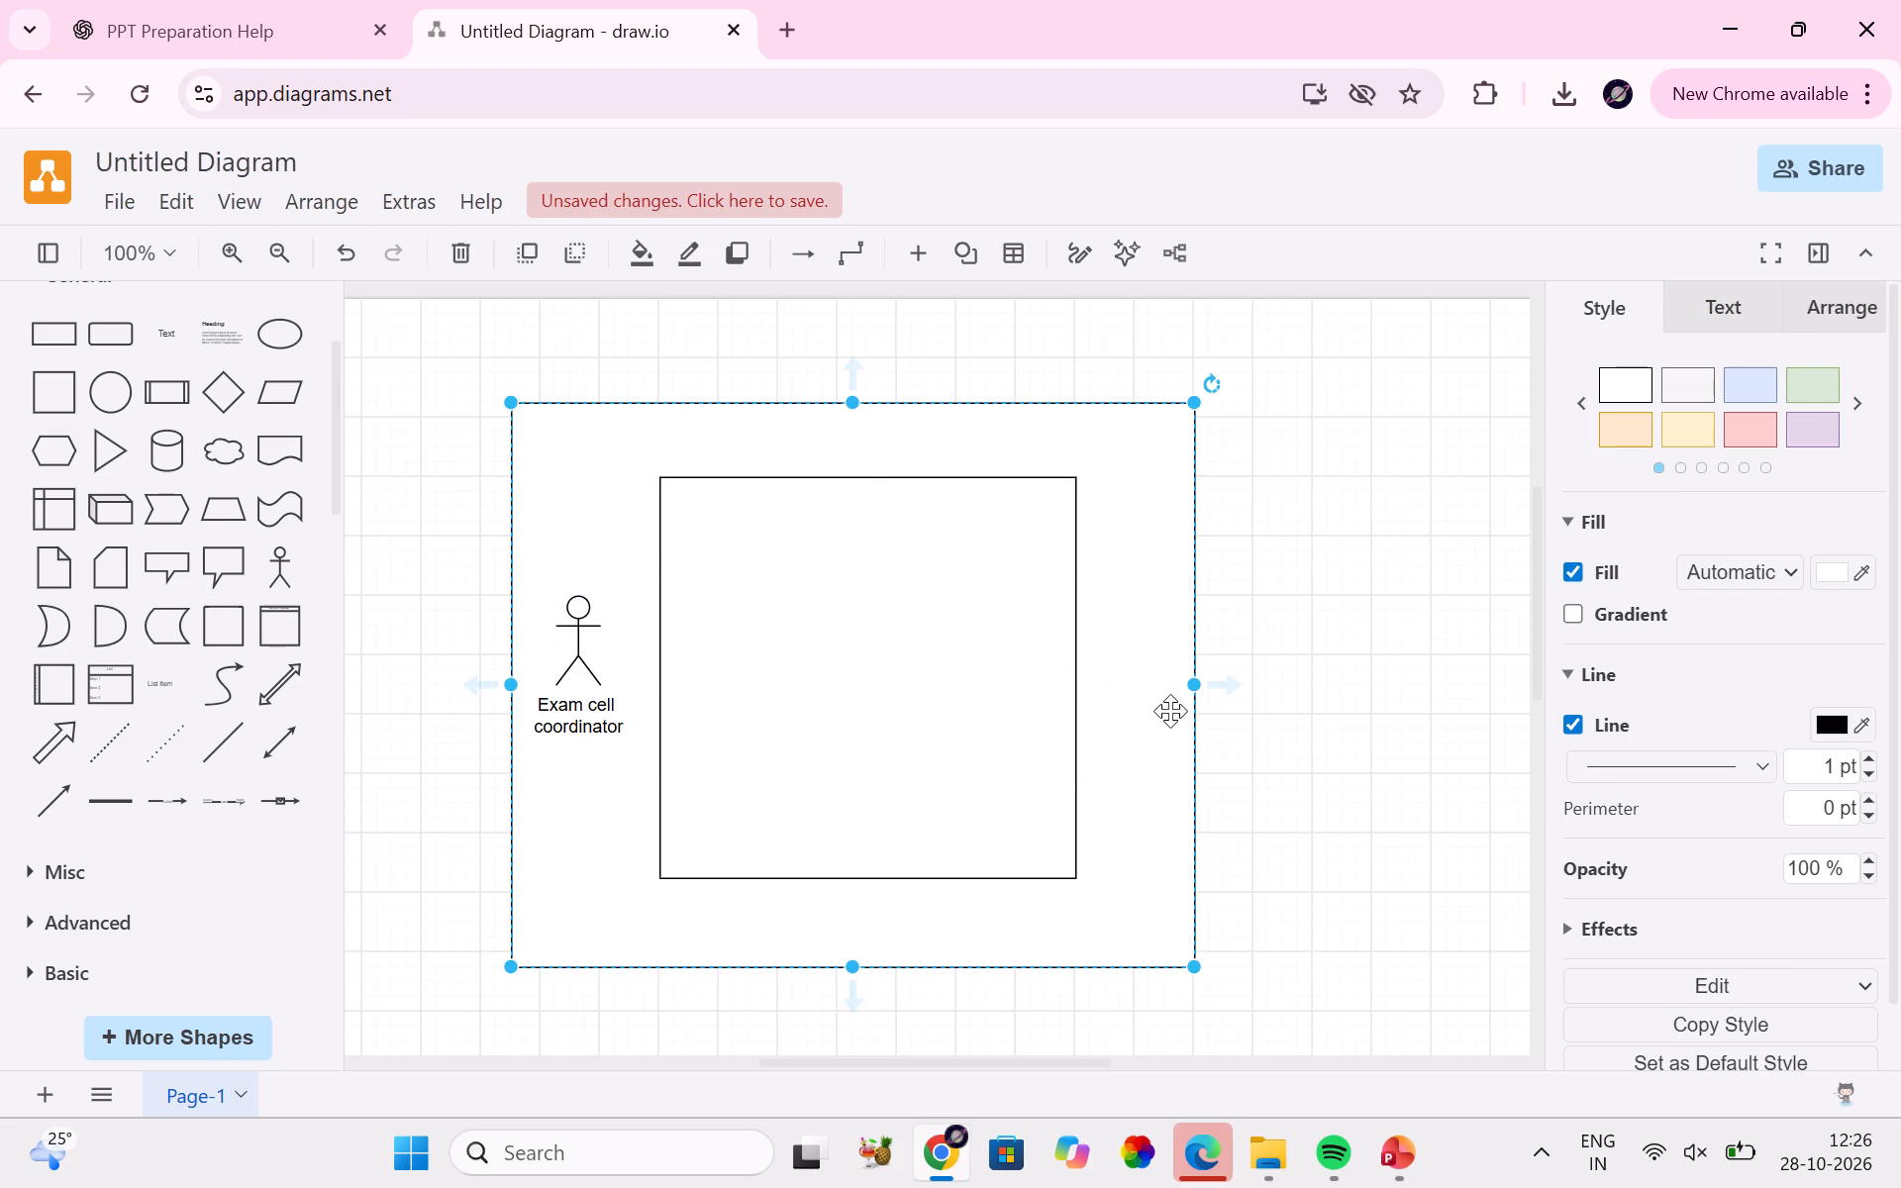
{"action": "key", "text": "ctrl+v"}
{"action": "left_click_drag", "start_coordinate": [1191, 765], "coordinate": [1134, 660]}
Replace the duplicated actor's label with "Student".
{"action": "triple_click", "coordinate": [1134, 718]}
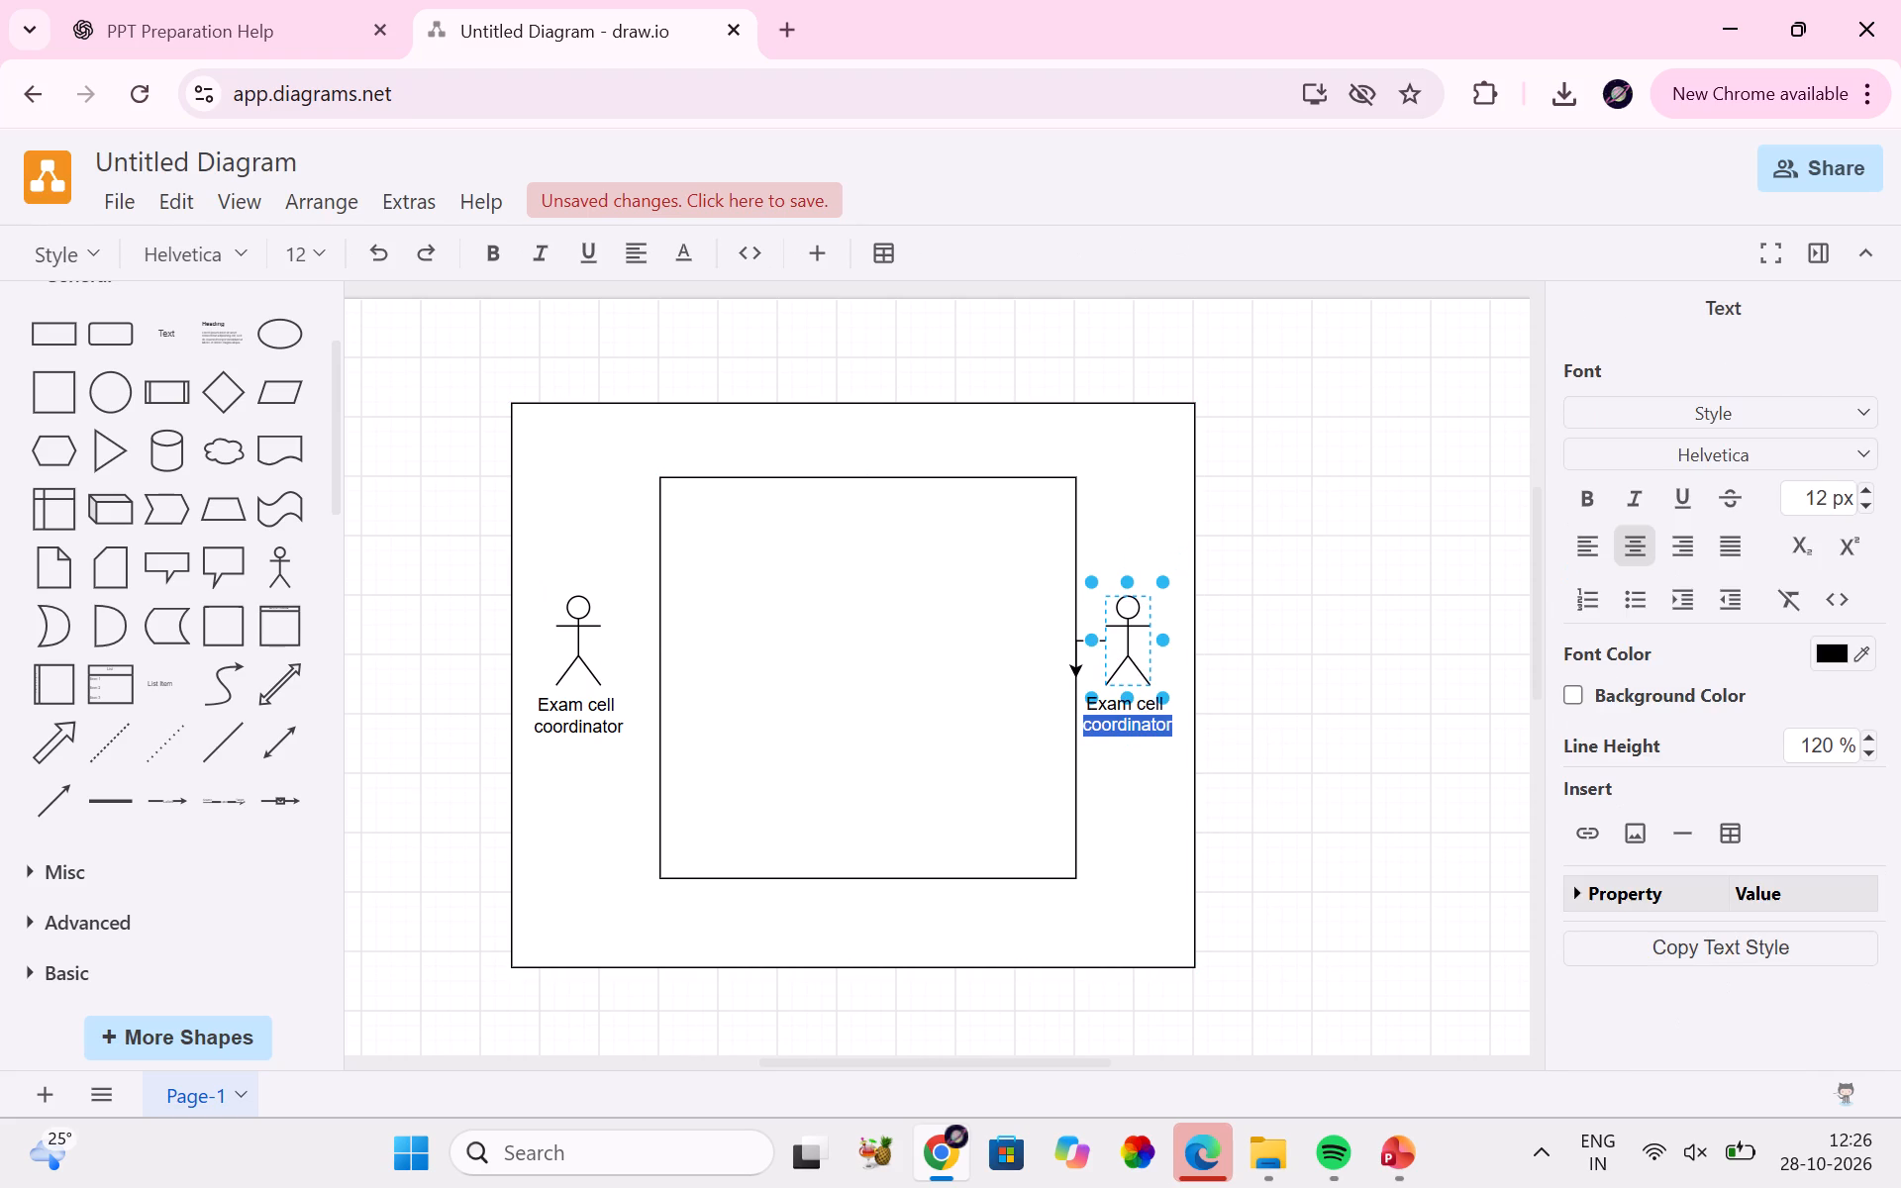
{"action": "key", "text": "BackSpace"}
{"action": "key", "text": "BackSpace"}
{"action": "key", "text": "BackSpace"}
{"action": "key", "text": "BackSpace"}
{"action": "key", "text": "BackSpace"}
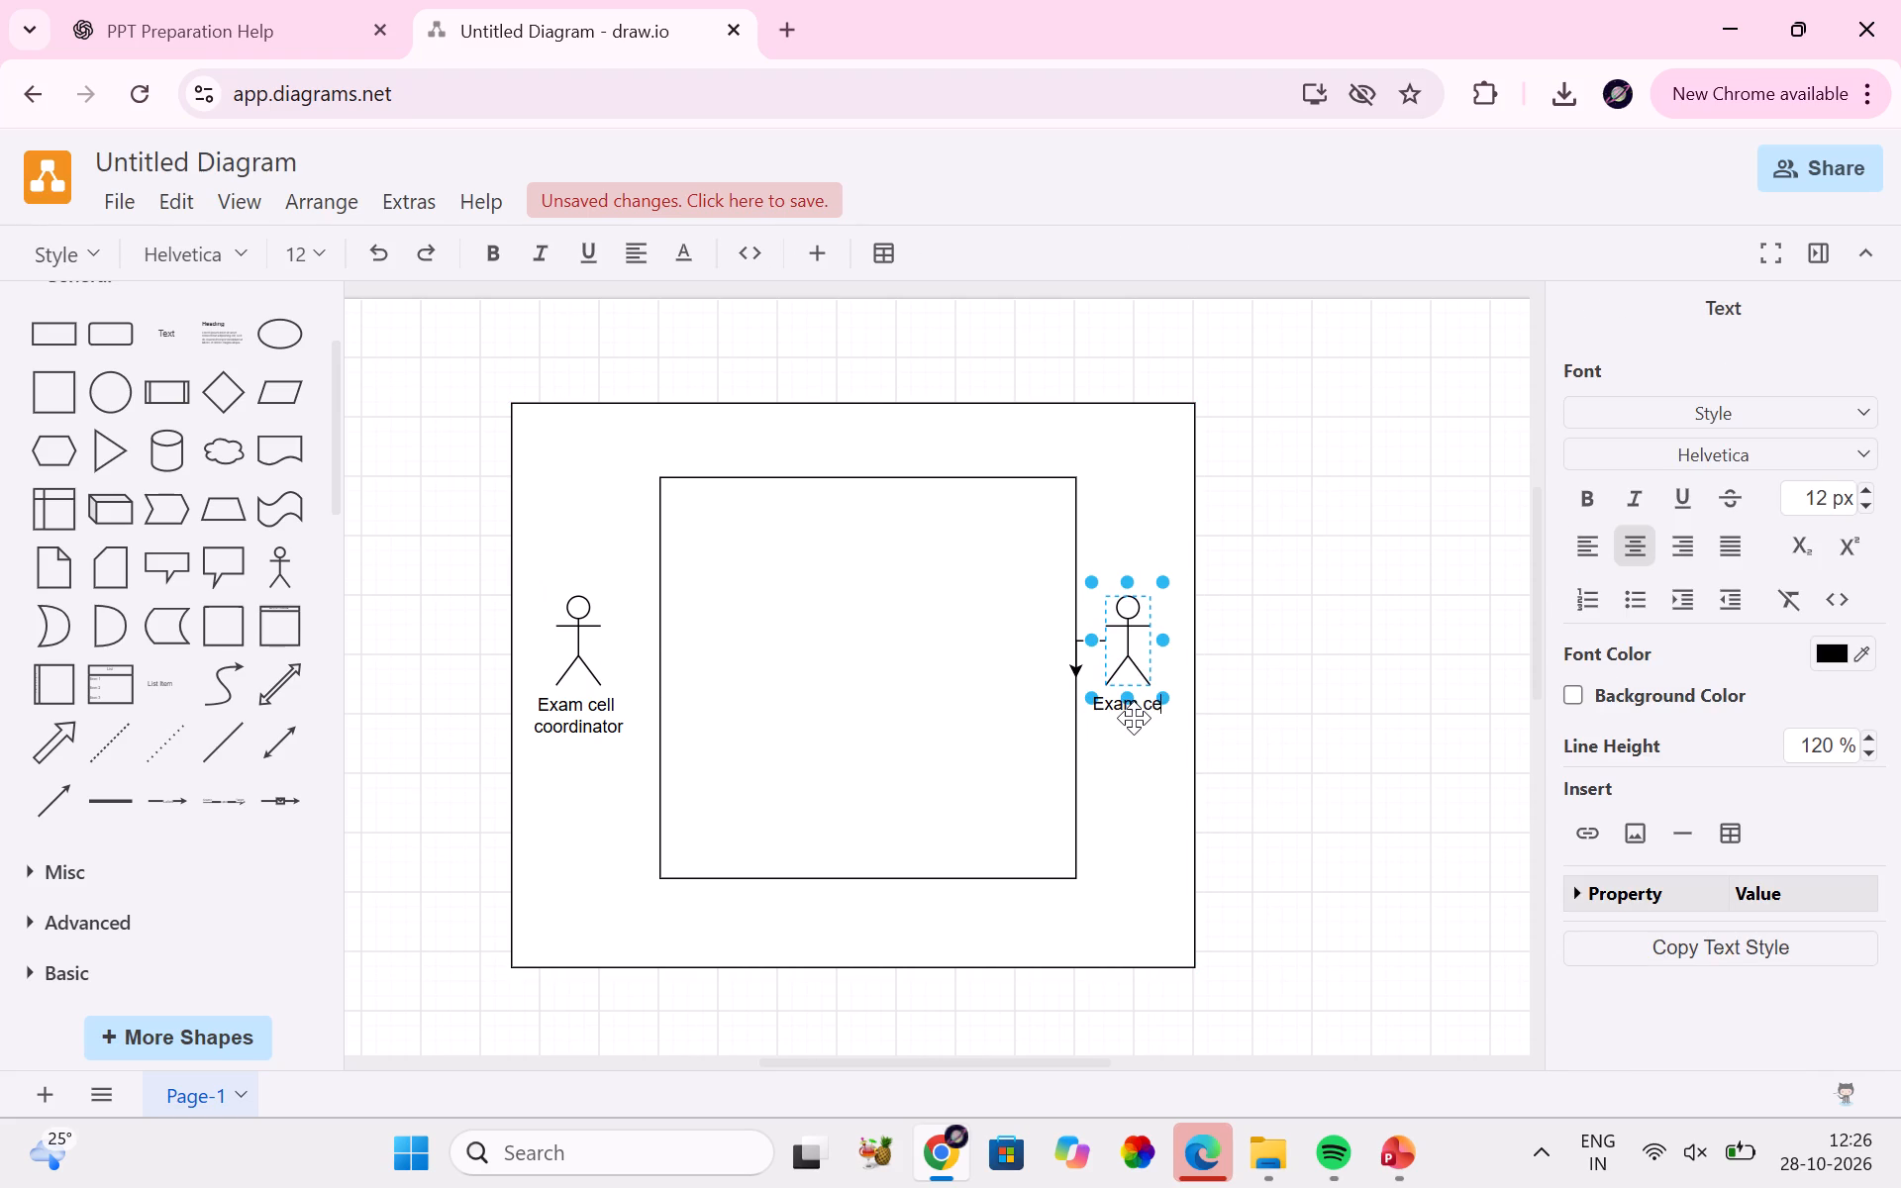
{"action": "key", "text": "BackSpace"}
{"action": "key", "text": "BackSpace"}
{"action": "key", "text": "BackSpace"}
{"action": "key", "text": "BackSpace"}
{"action": "key", "text": "BackSpace"}
{"action": "key", "text": "BackSpace"}
{"action": "key", "text": "BackSpace"}
{"action": "key", "text": "BackSpace"}
{"action": "type", "text": "Stude"}
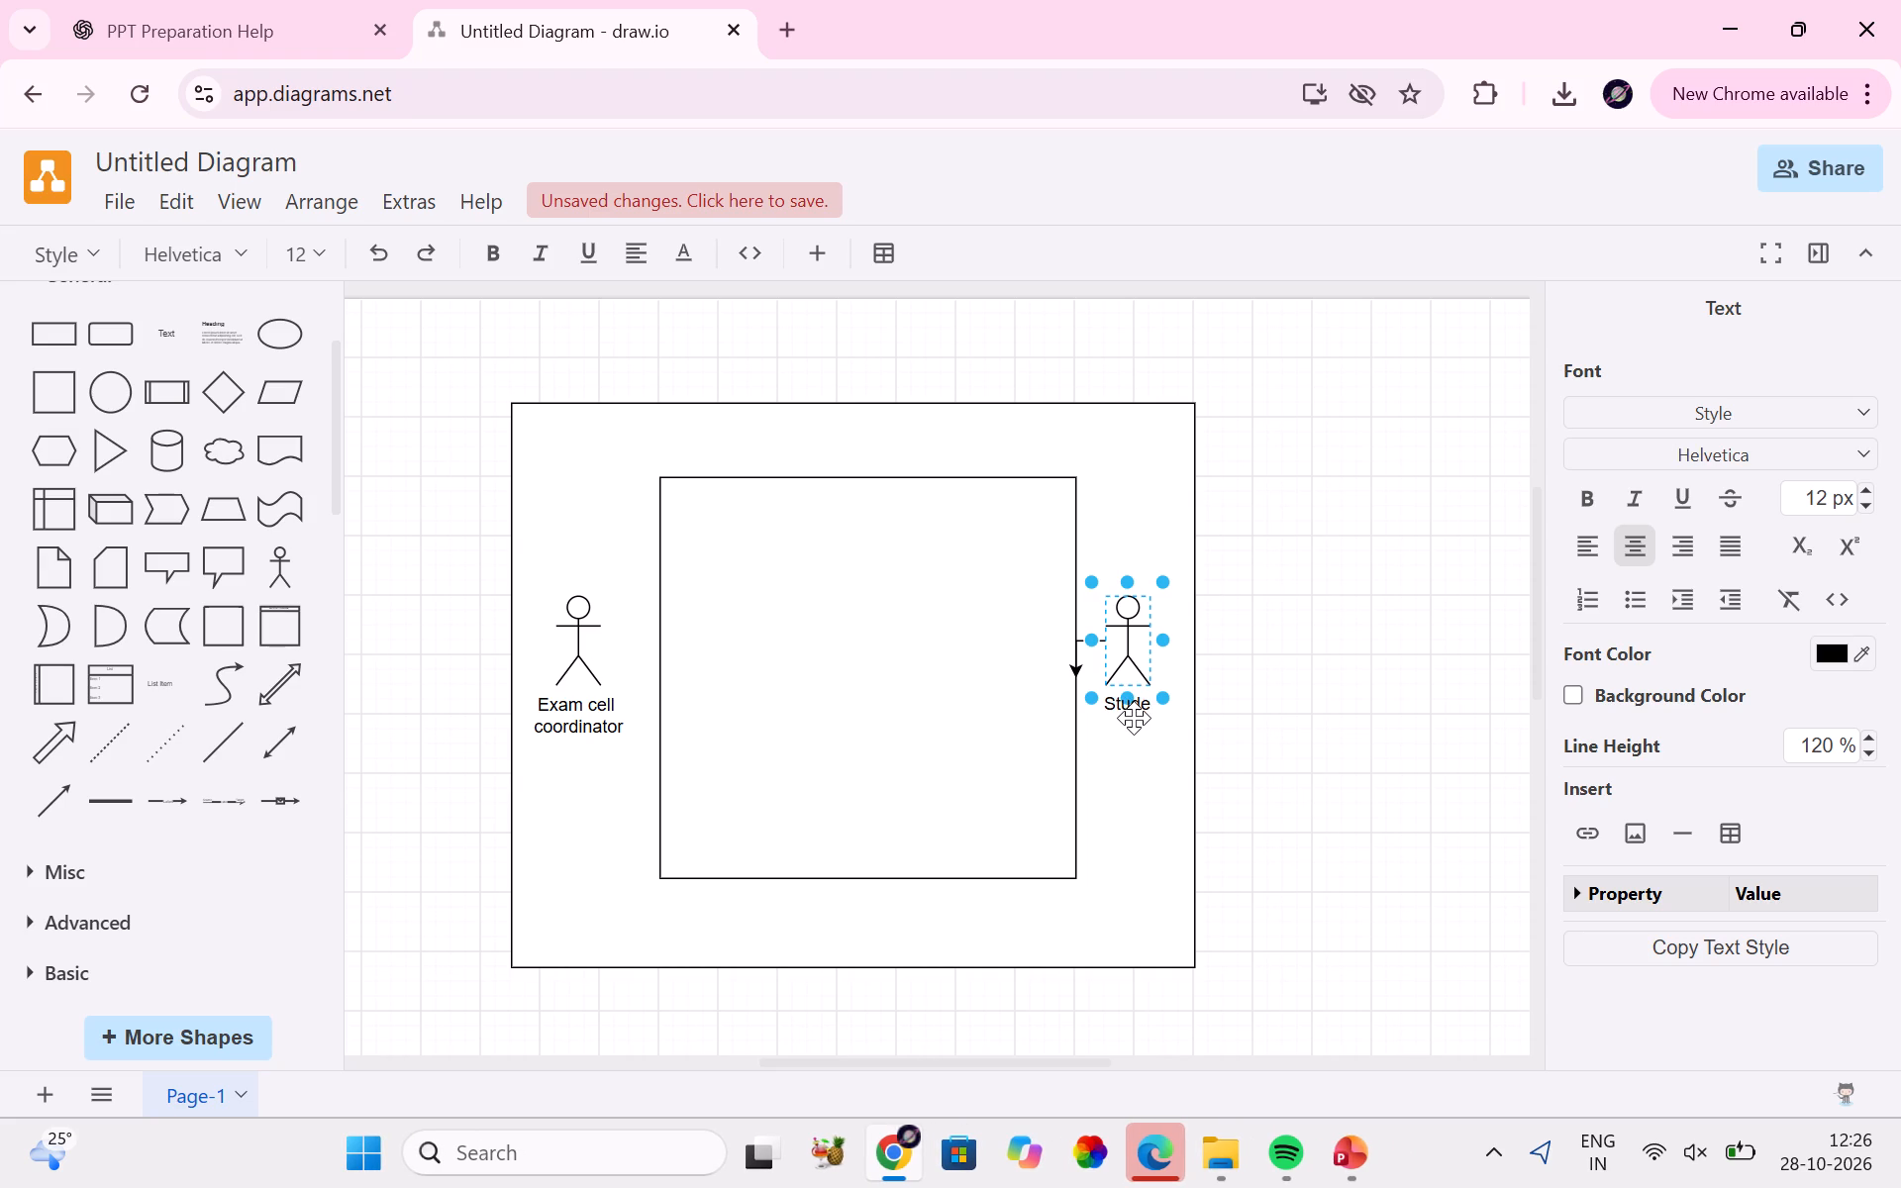
{"action": "type", "text": "nt"}
{"action": "left_click", "coordinate": [1206, 811]}
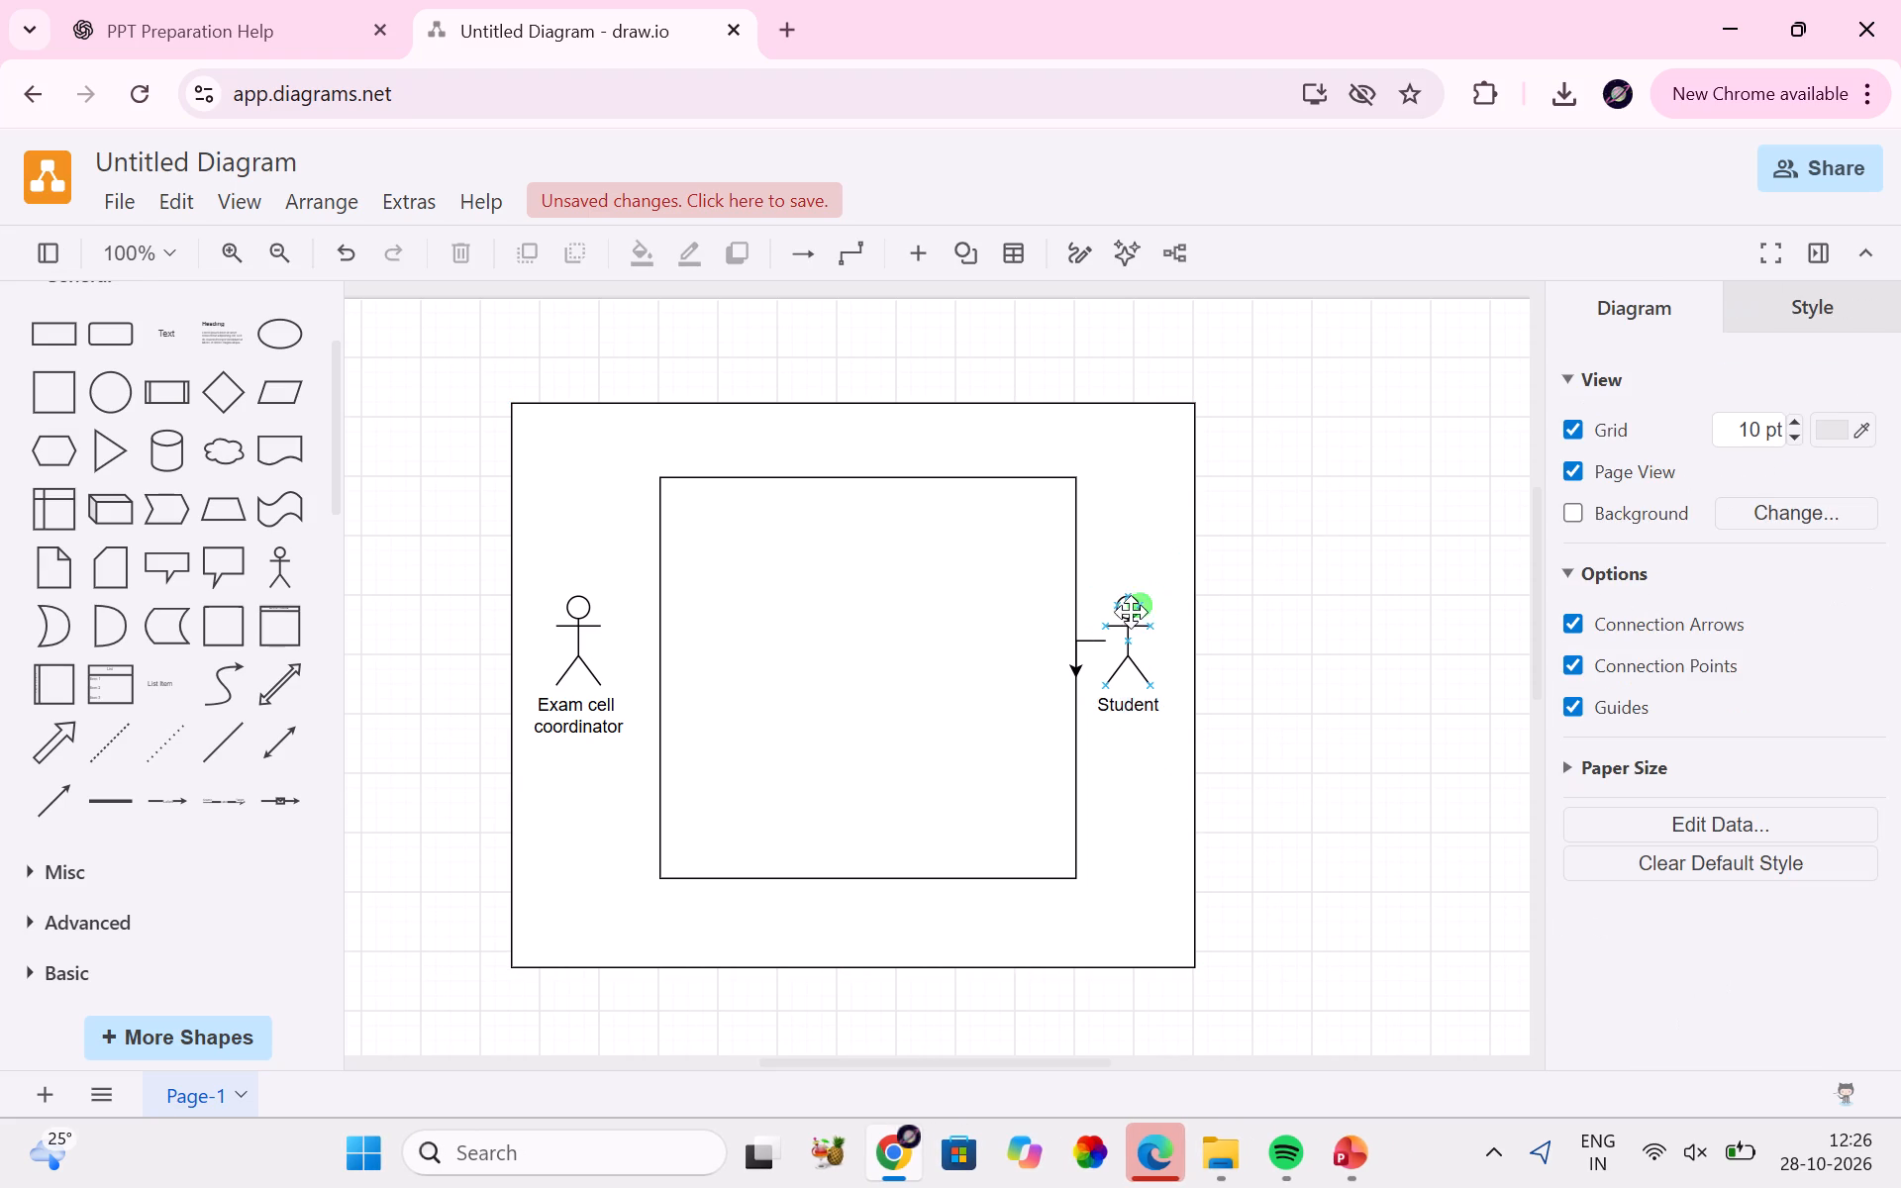
Shift the outer rectangle slightly up and right, centring it around the inner one, and move the Student actor down and right.
{"action": "left_click_drag", "start_coordinate": [1138, 655], "coordinate": [1143, 644]}
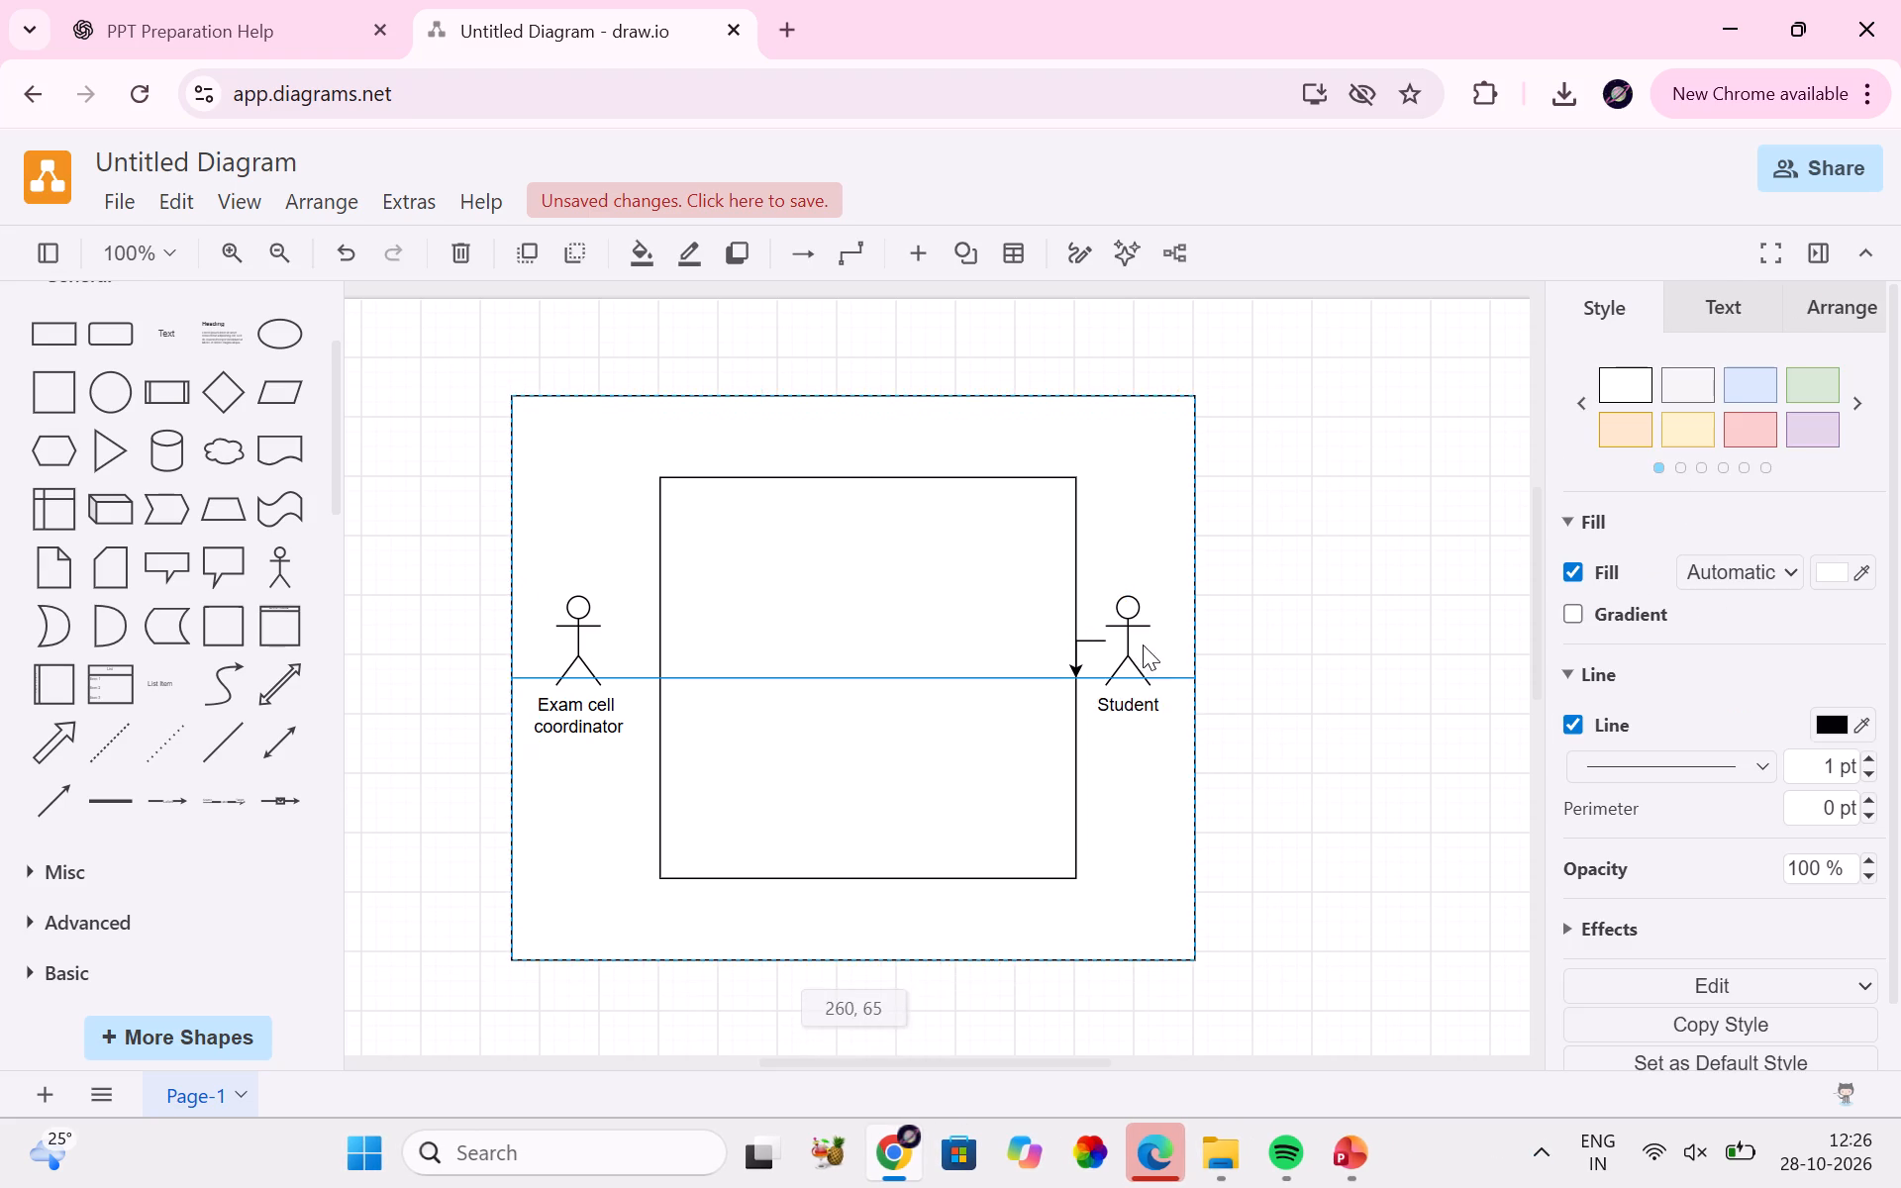
{"action": "left_click_drag", "start_coordinate": [1143, 644], "coordinate": [1157, 639]}
{"action": "left_click_drag", "start_coordinate": [1135, 643], "coordinate": [1162, 670]}
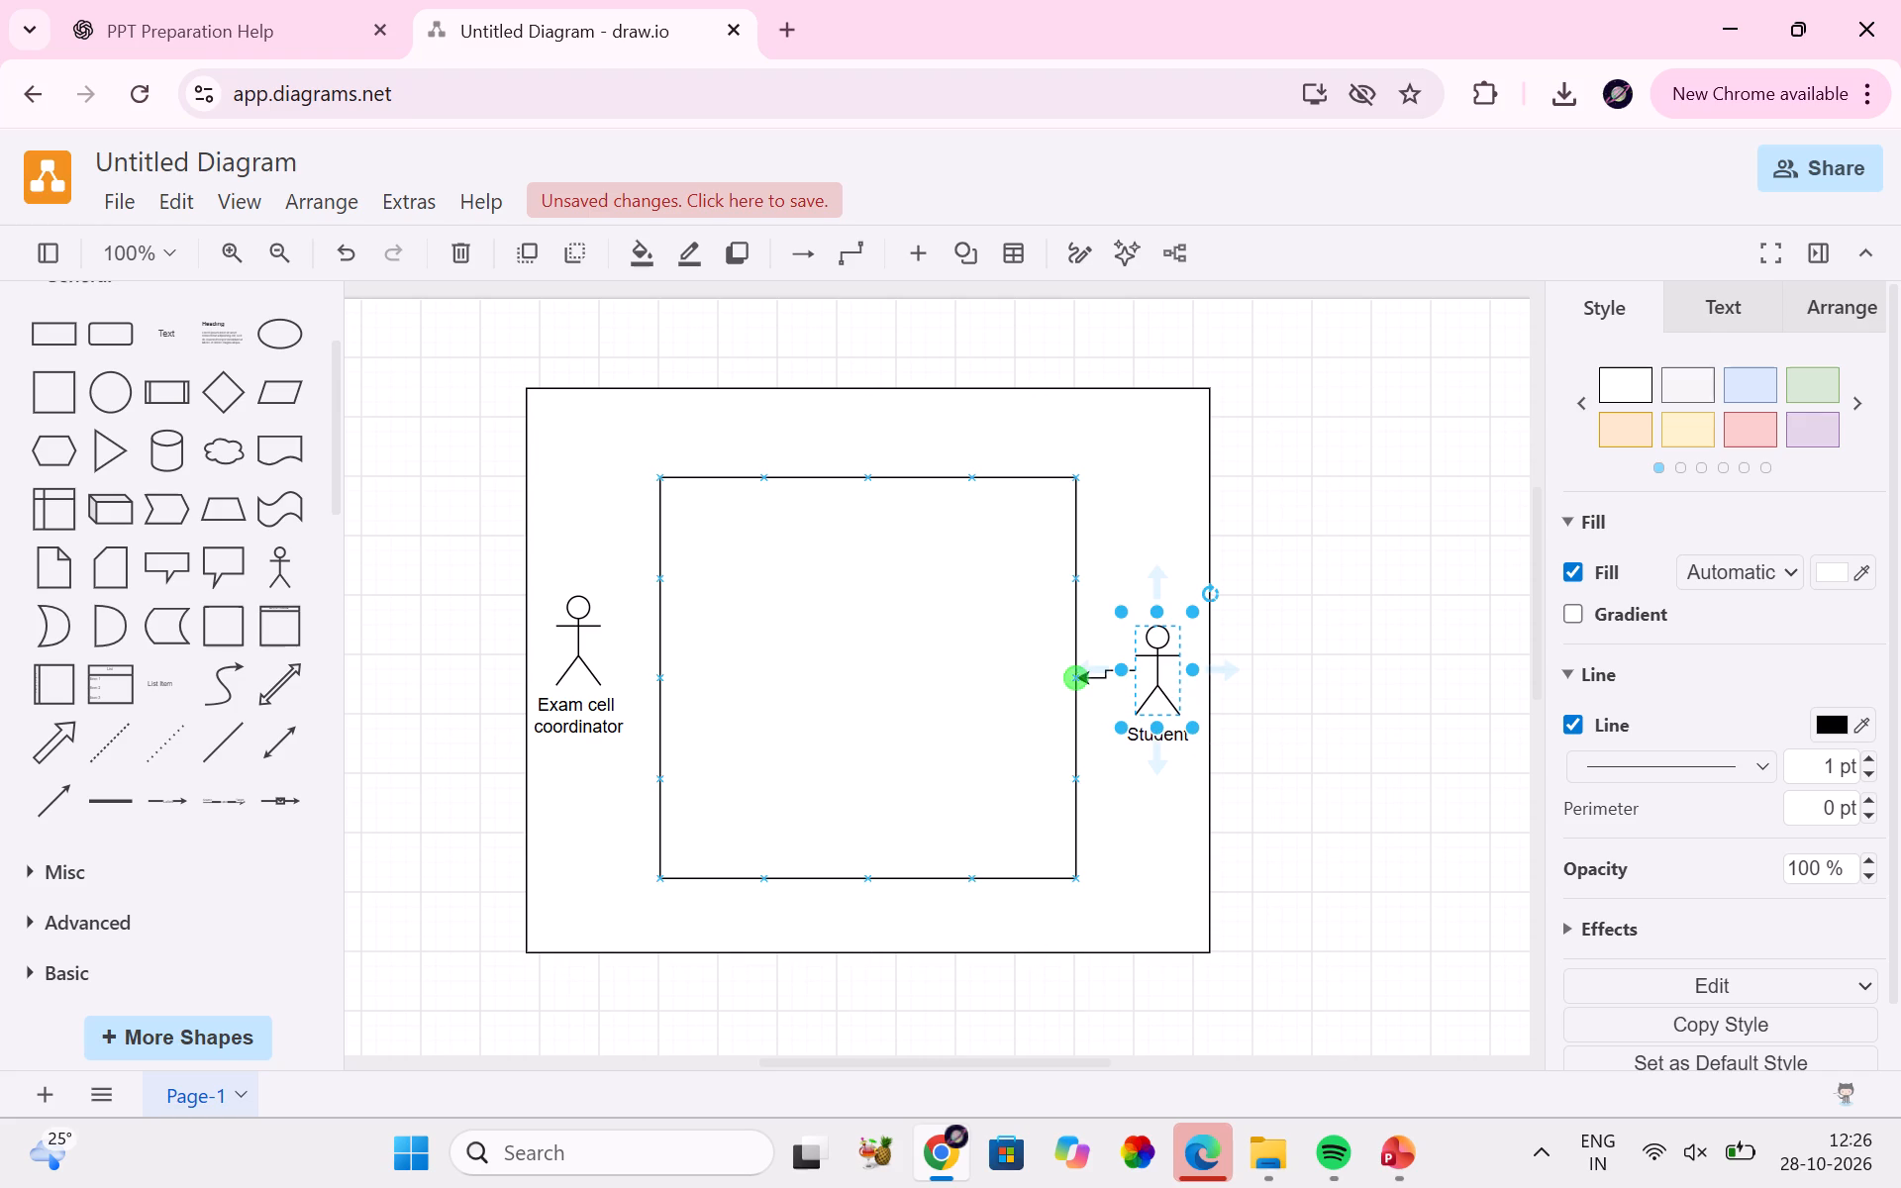
Delete the stray connector between the Student actor and the inner rectangle.
{"action": "left_click", "coordinate": [1085, 679]}
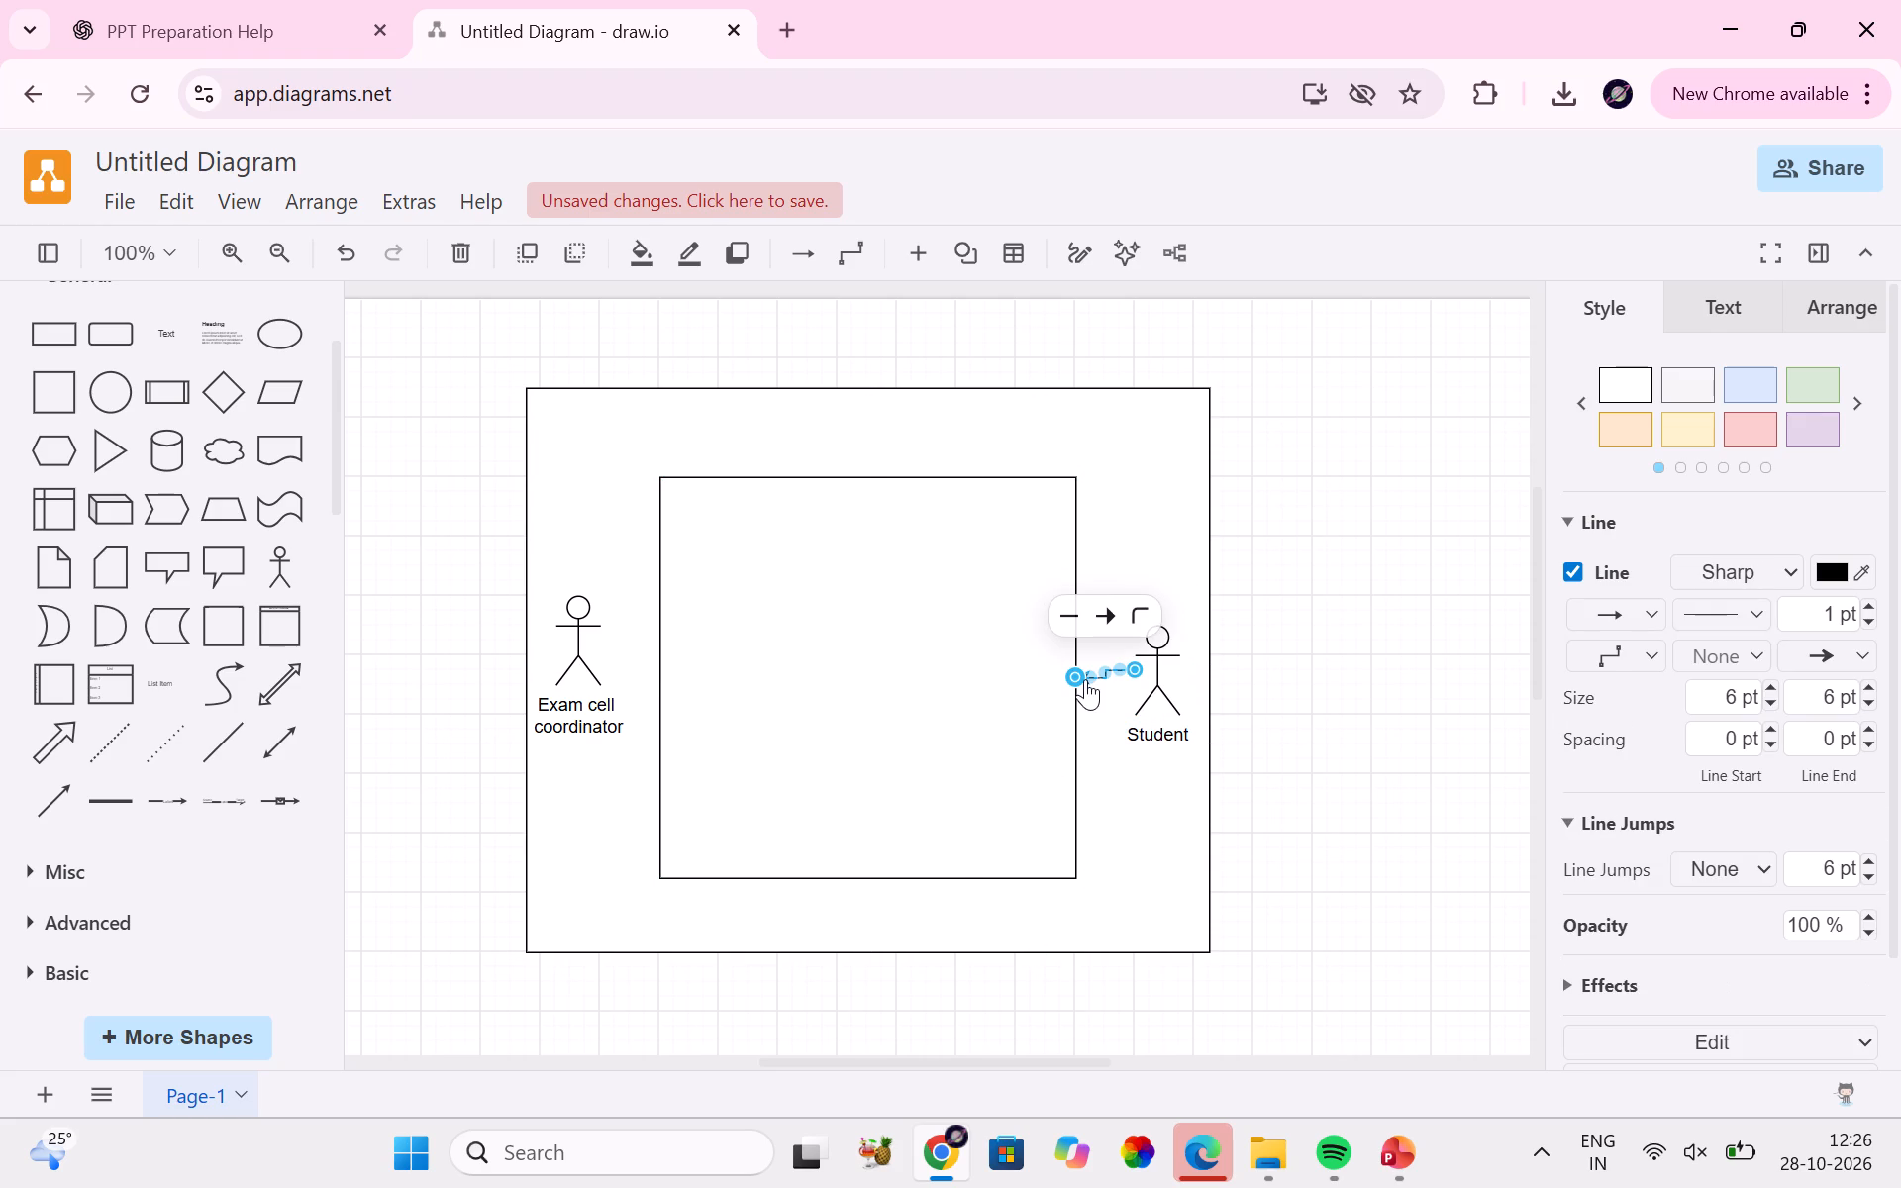
{"action": "key", "text": "Delete"}
Nudge the Student and Exam cell coordinator actors so both sit evenly in the margins beside the inner rectangle.
{"action": "left_click_drag", "start_coordinate": [1153, 681], "coordinate": [1140, 668]}
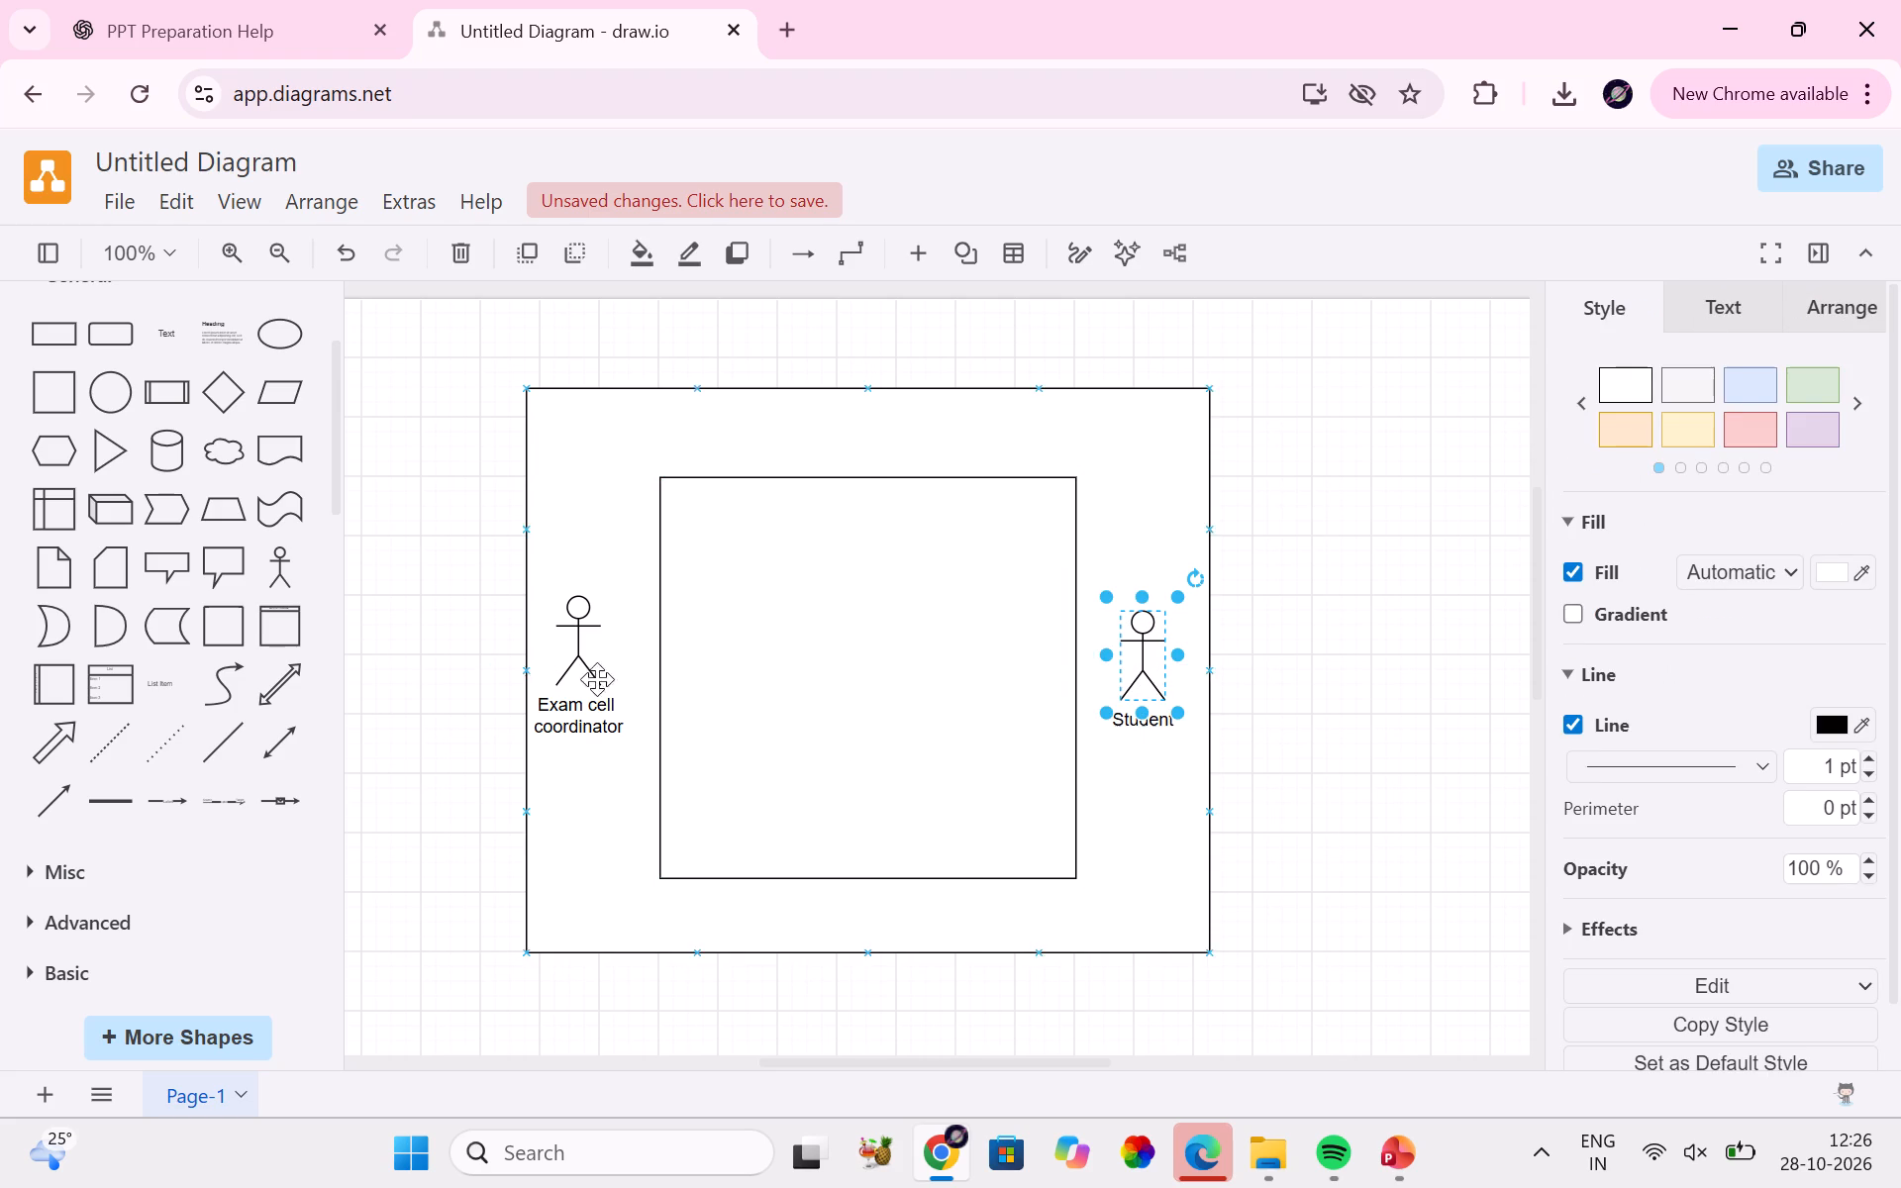
{"action": "left_click_drag", "start_coordinate": [570, 670], "coordinate": [583, 661]}
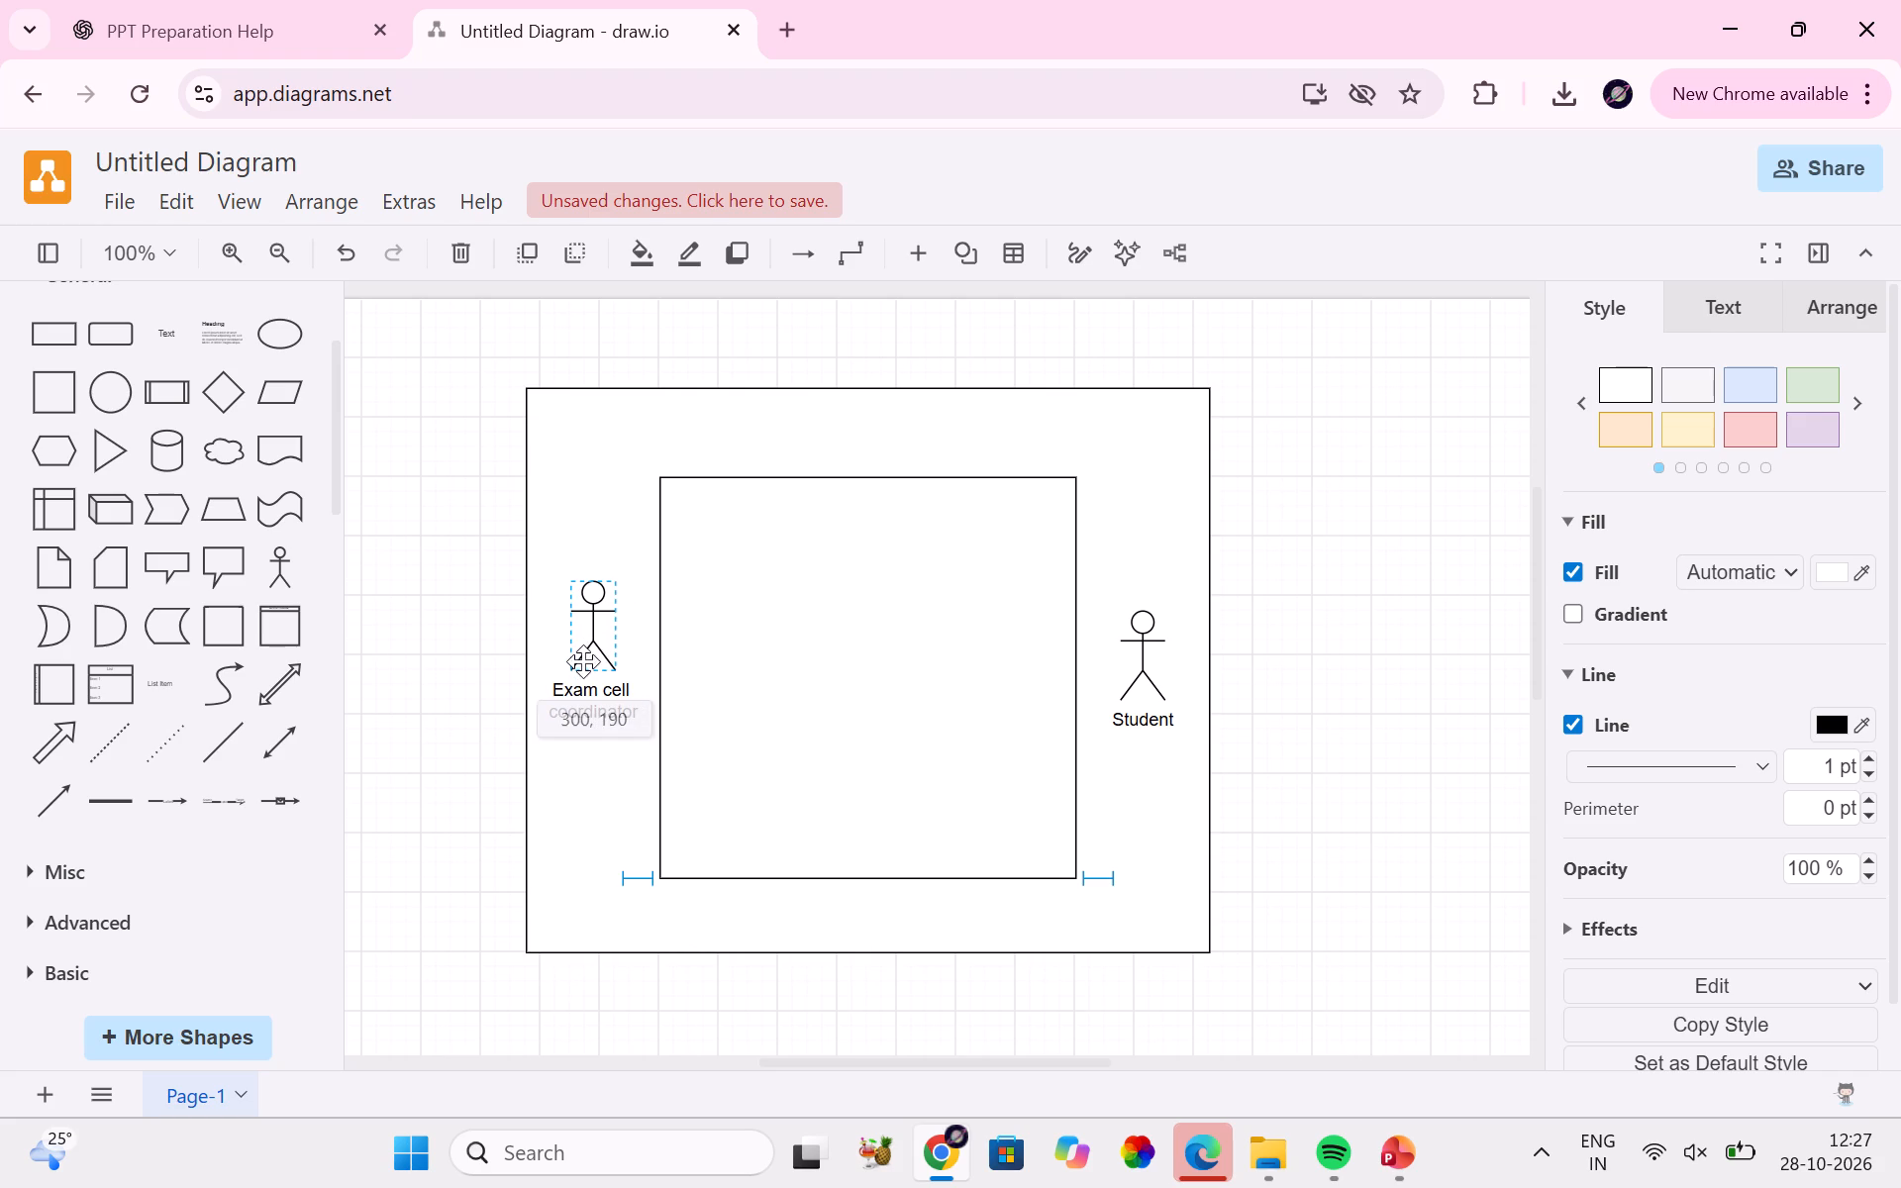
{"action": "left_click_drag", "start_coordinate": [583, 661], "coordinate": [581, 663]}
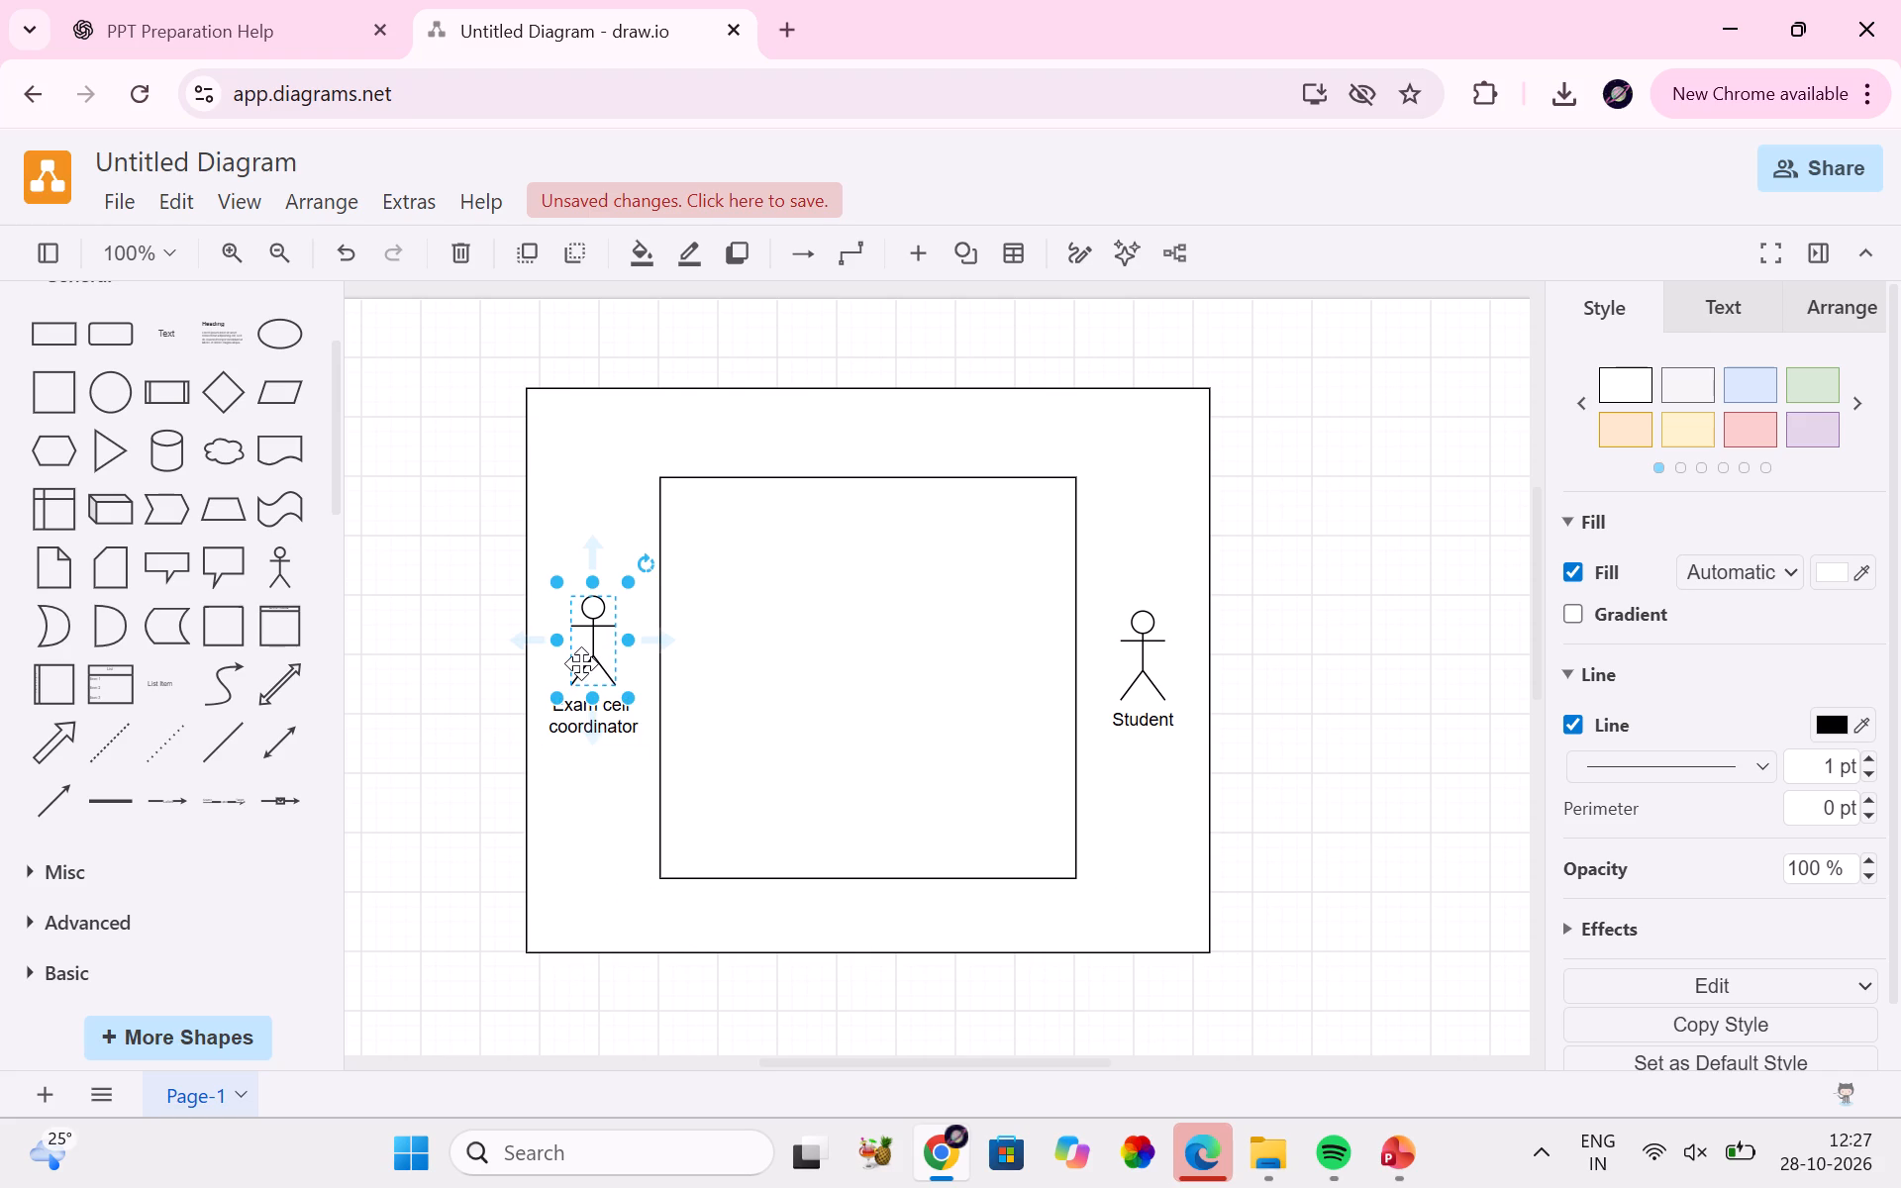
Add a wide, flat ellipse for a use case, centred near the top of the inner rectangle at 430, 140.
{"action": "left_click", "coordinate": [295, 319]}
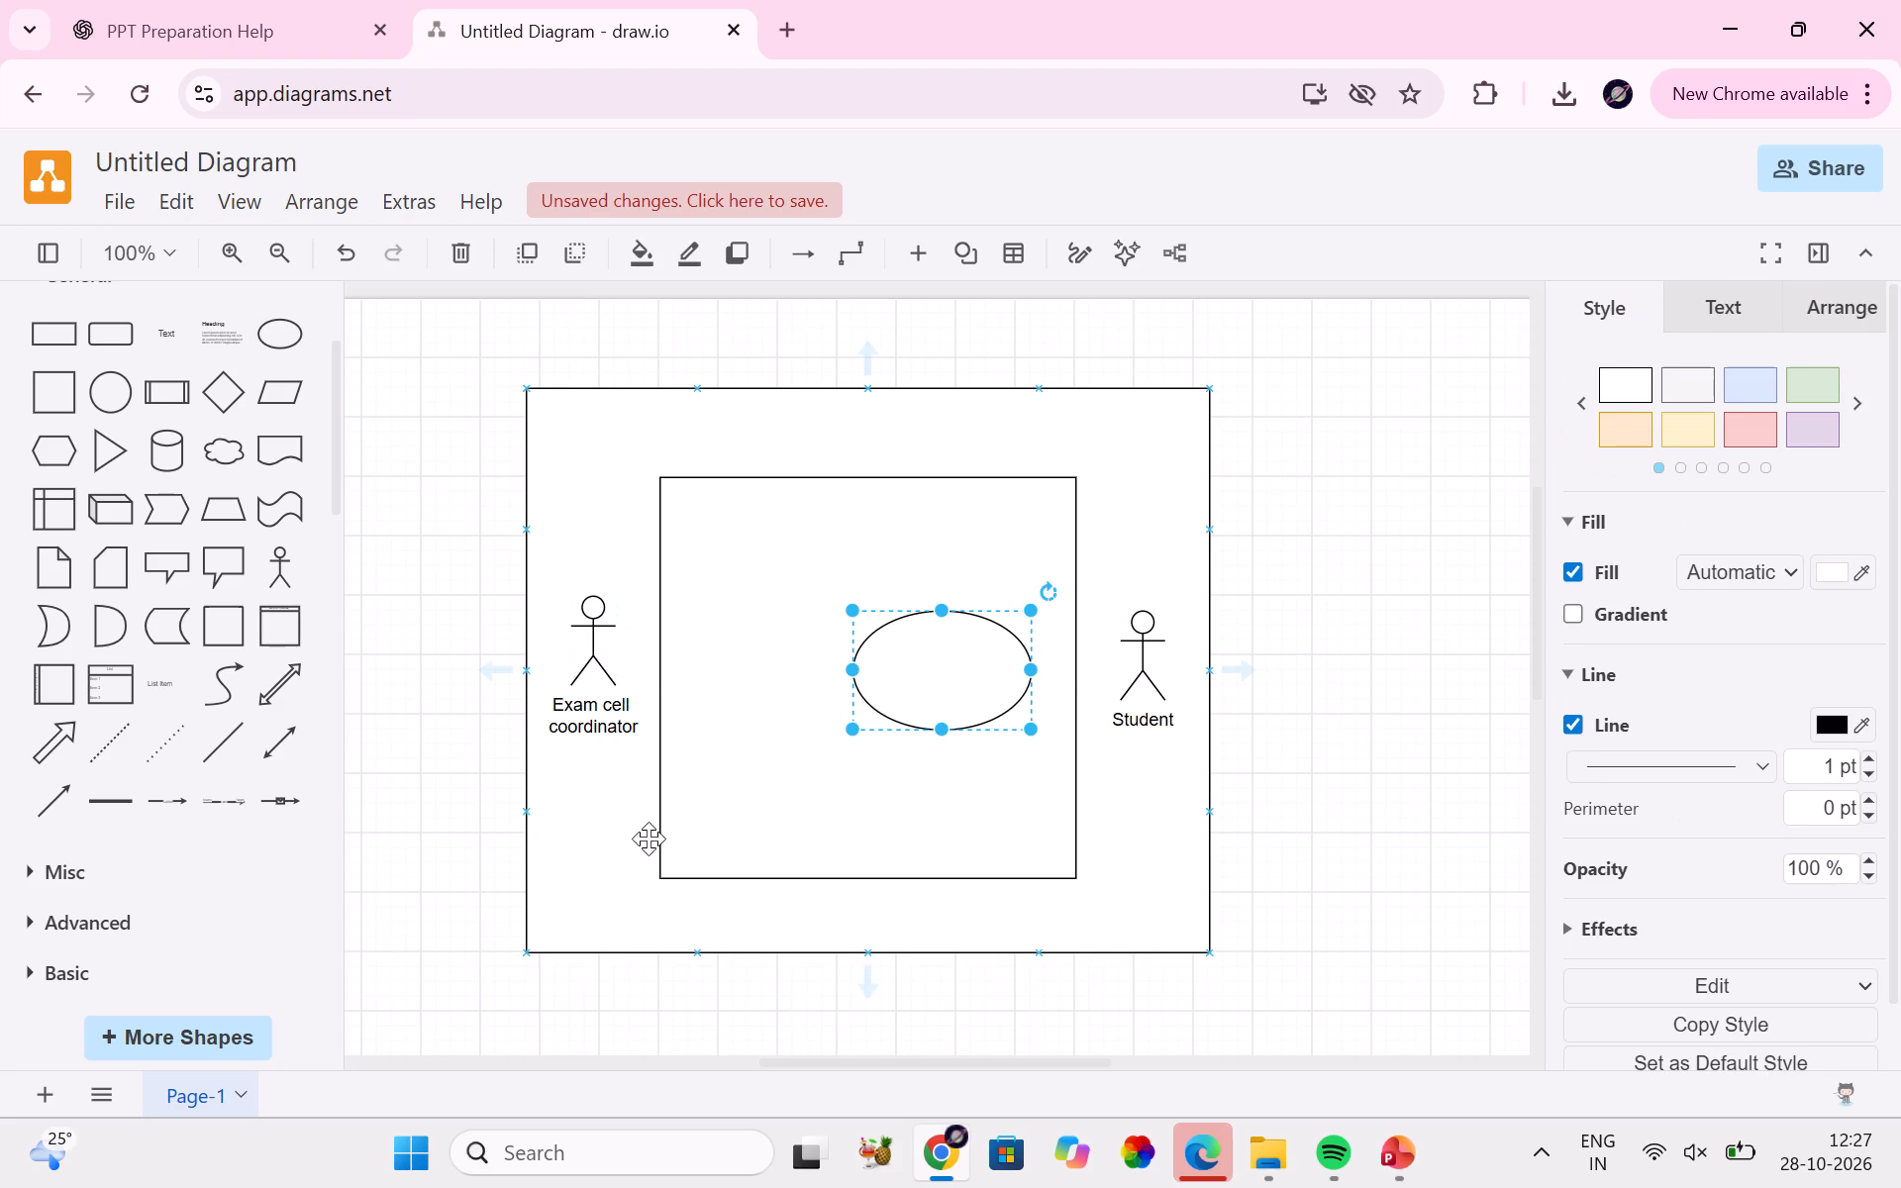
{"action": "left_click_drag", "start_coordinate": [858, 674], "coordinate": [792, 645]}
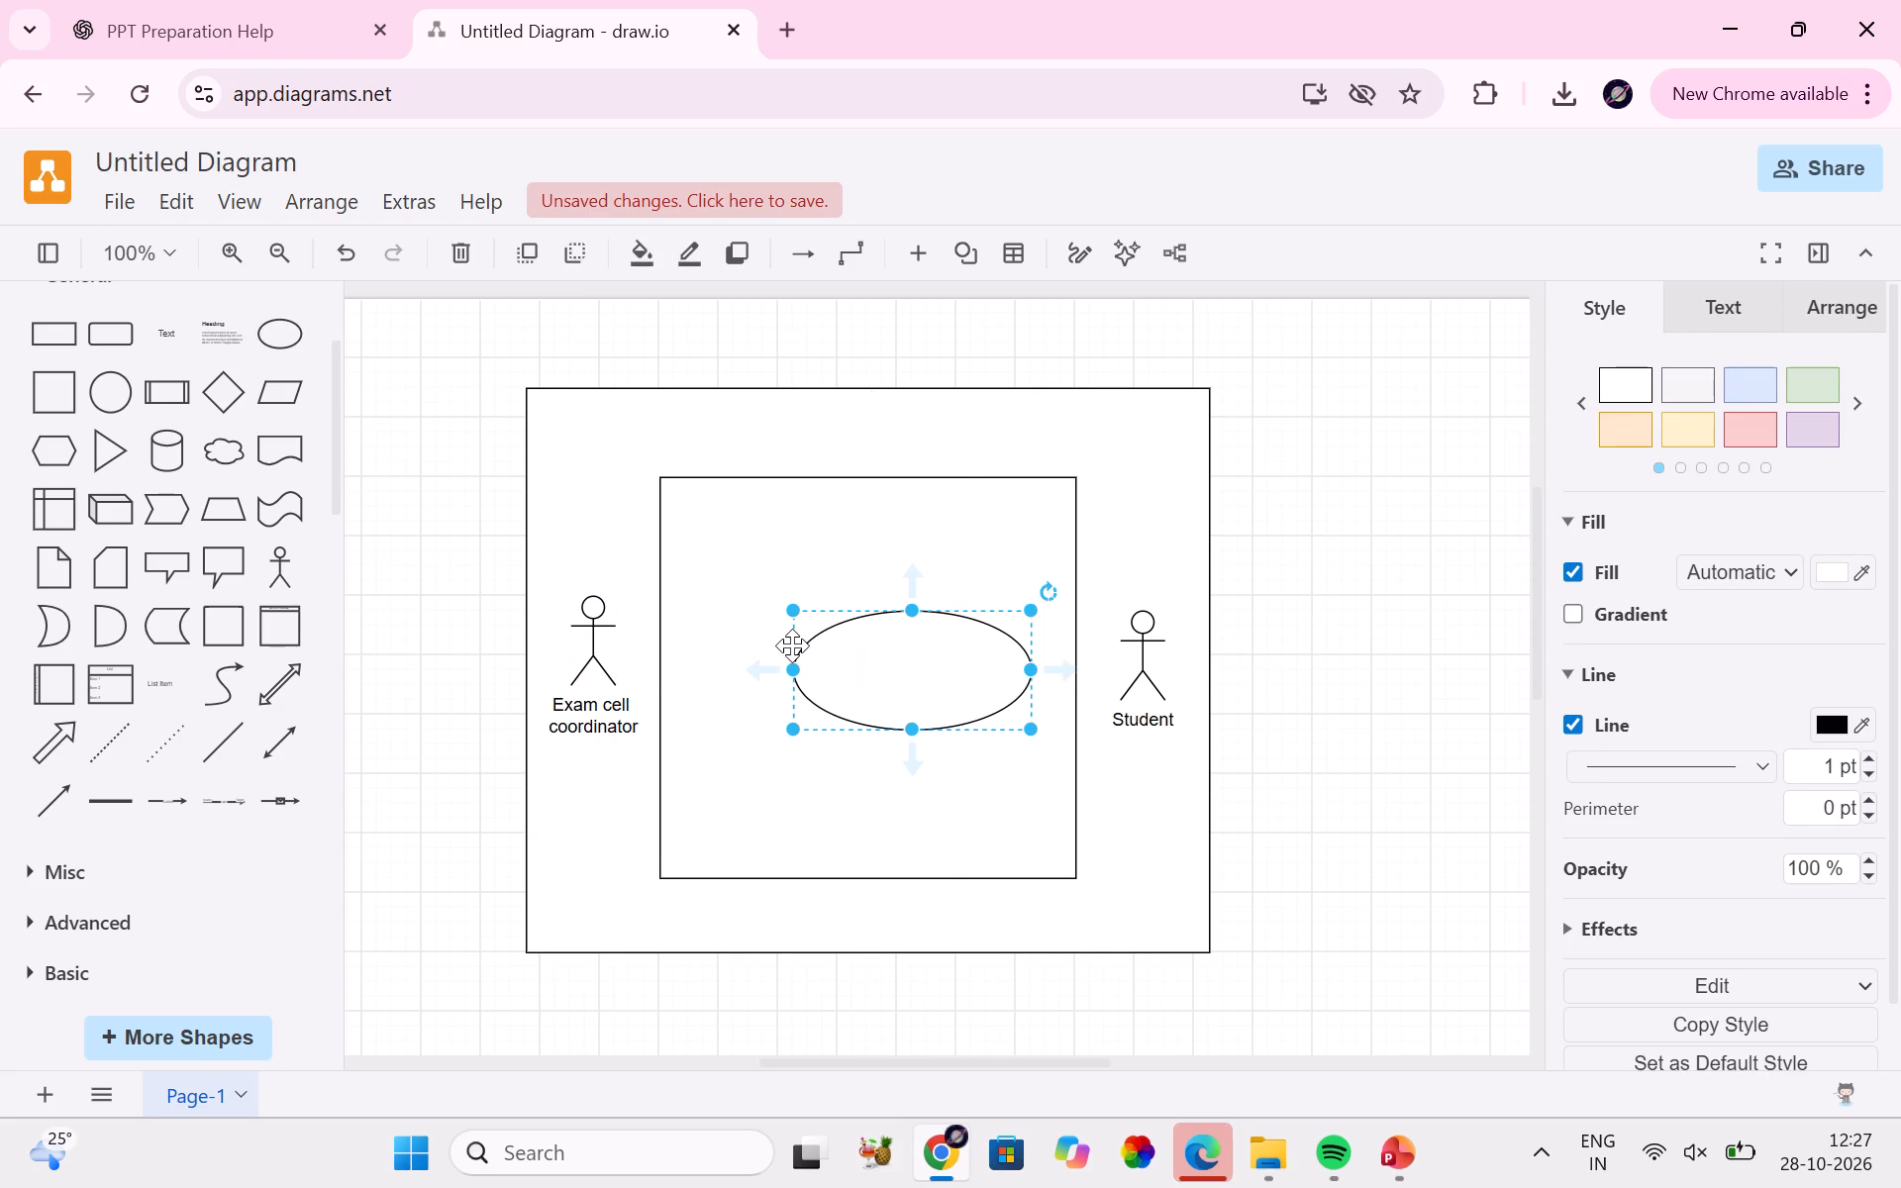
{"action": "left_click_drag", "start_coordinate": [898, 685], "coordinate": [851, 584]}
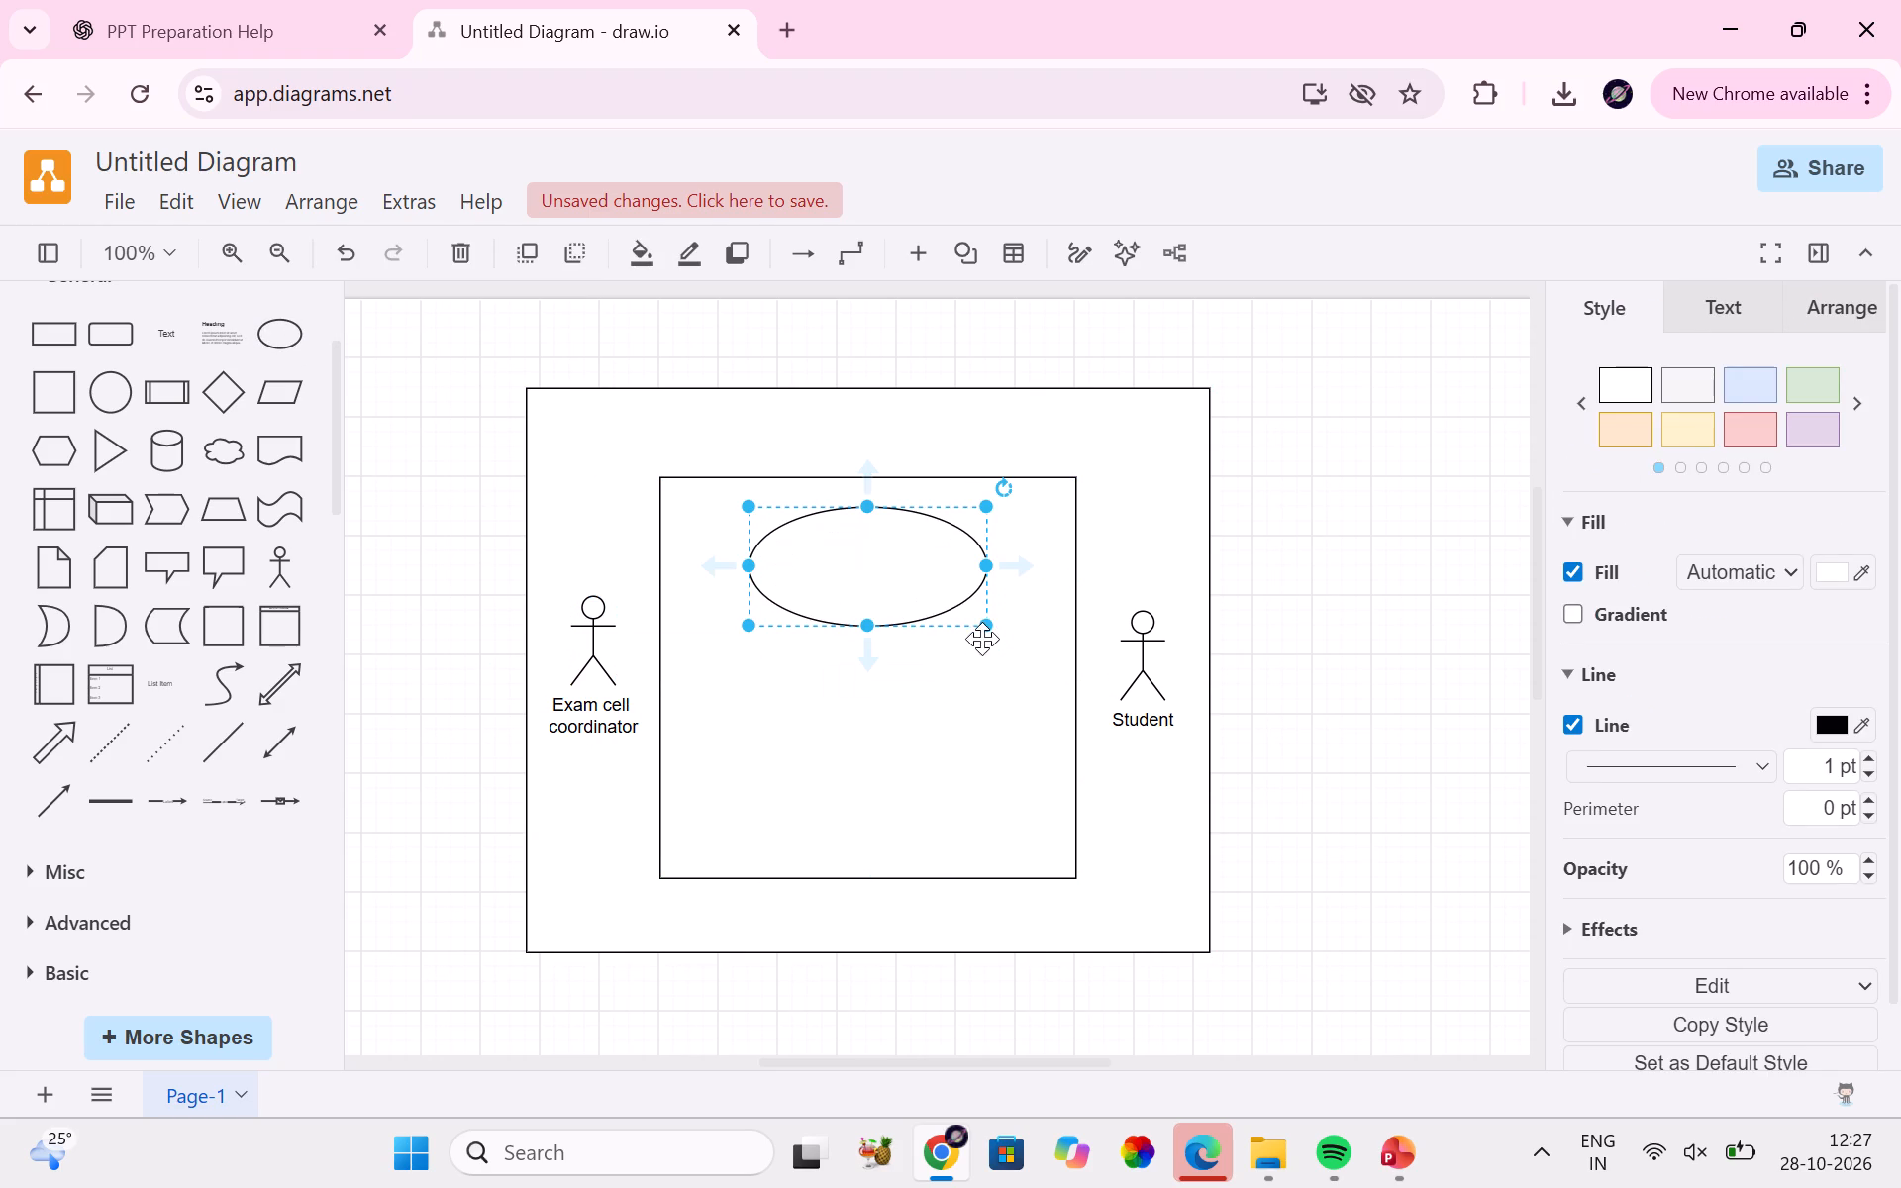
{"action": "left_click_drag", "start_coordinate": [985, 632], "coordinate": [956, 600]}
{"action": "left_click_drag", "start_coordinate": [870, 558], "coordinate": [883, 563]}
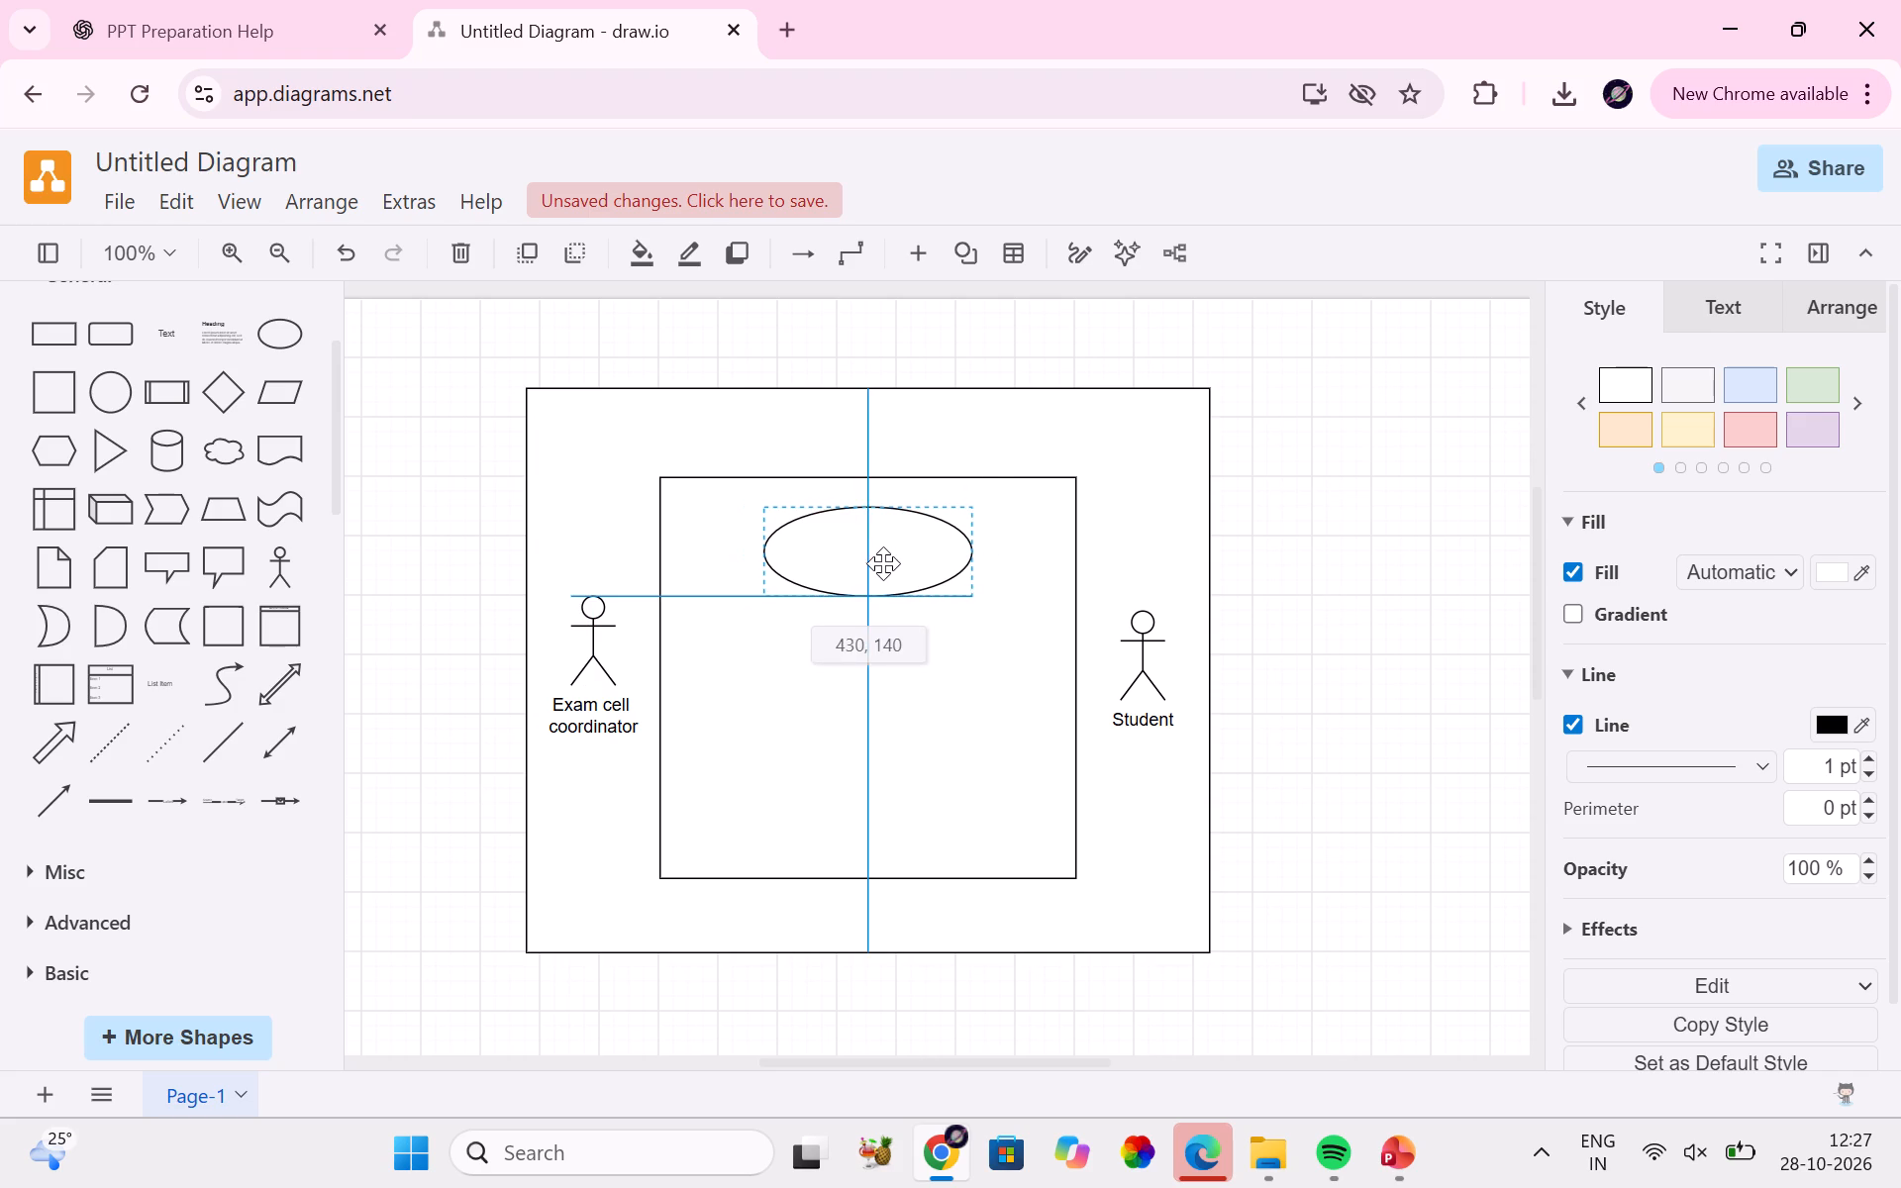
{"action": "left_click_drag", "start_coordinate": [883, 563], "coordinate": [883, 562]}
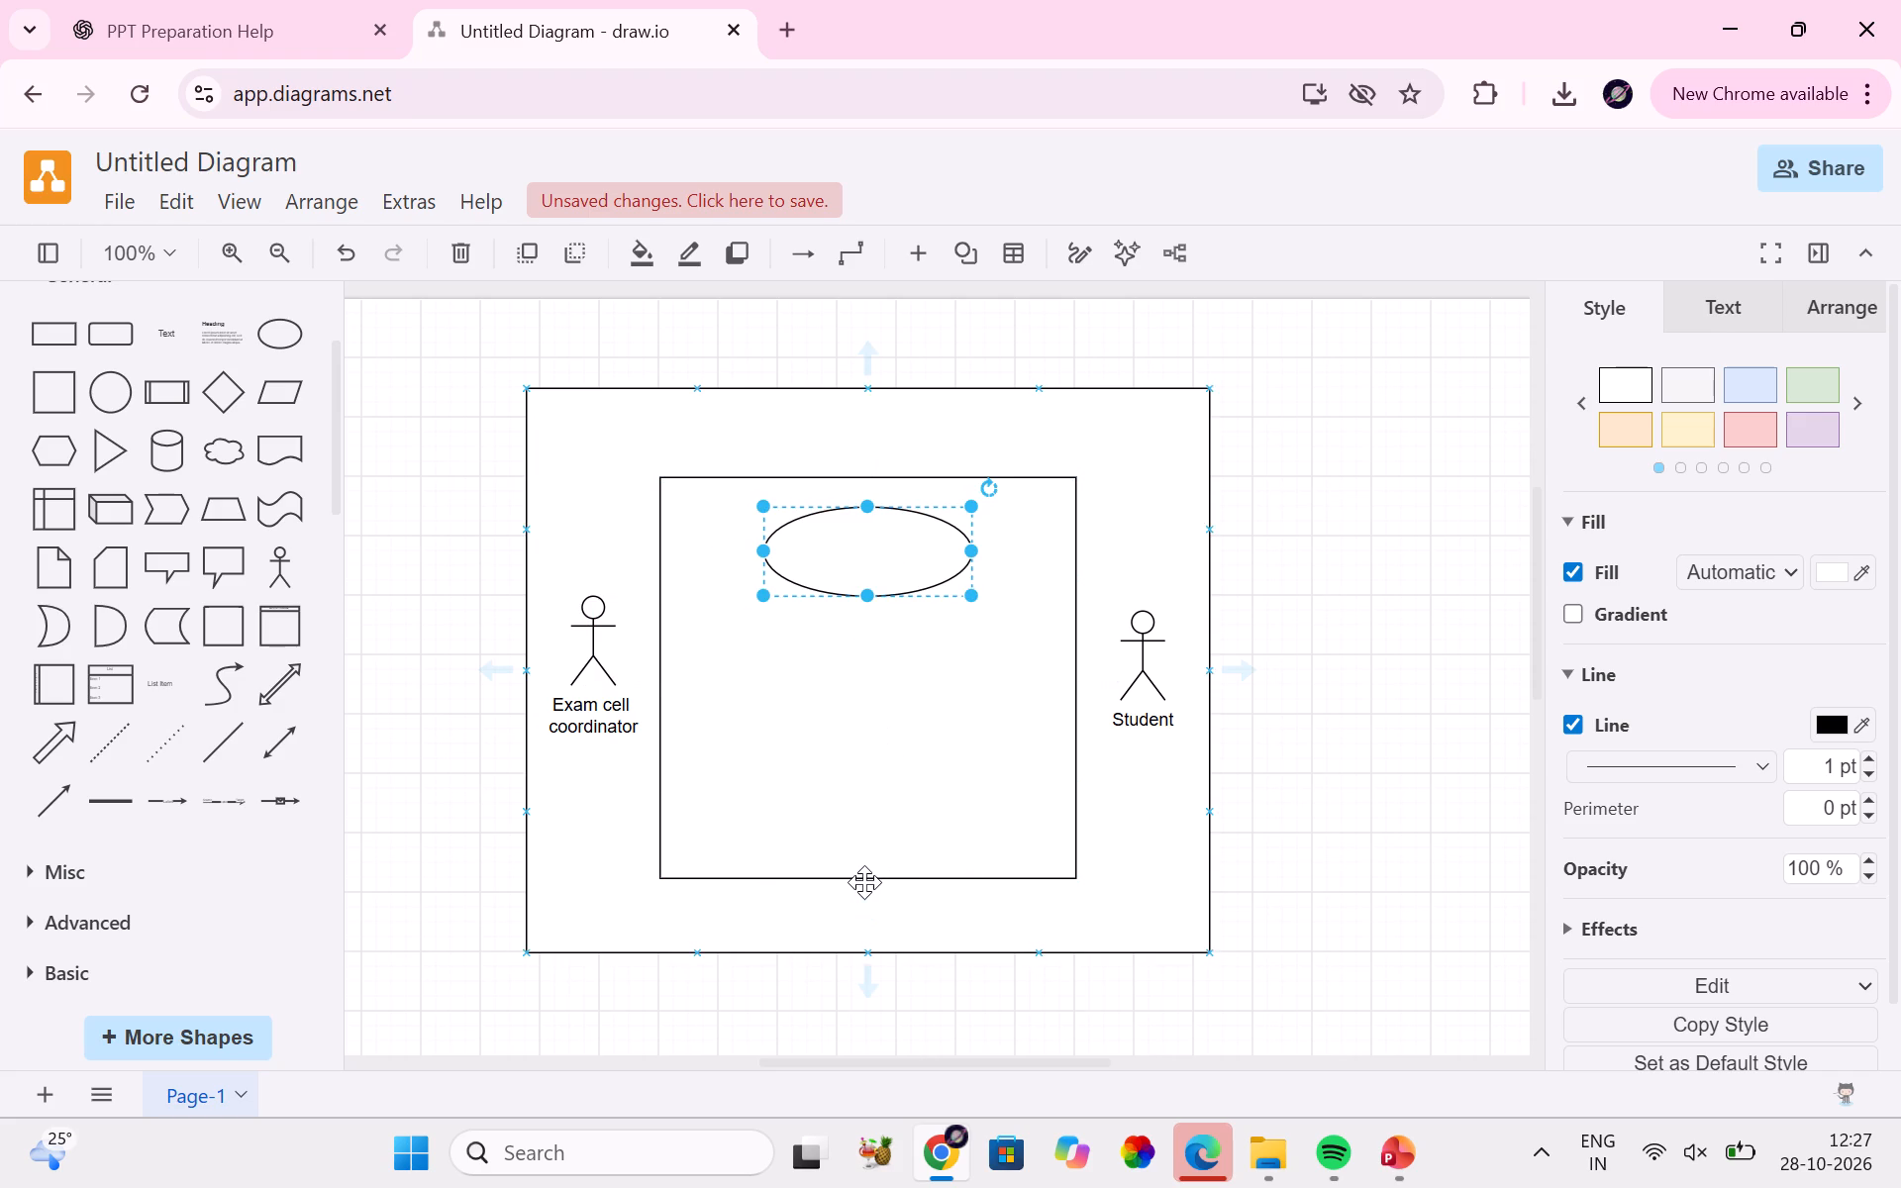
{"action": "left_click", "coordinate": [1070, 894]}
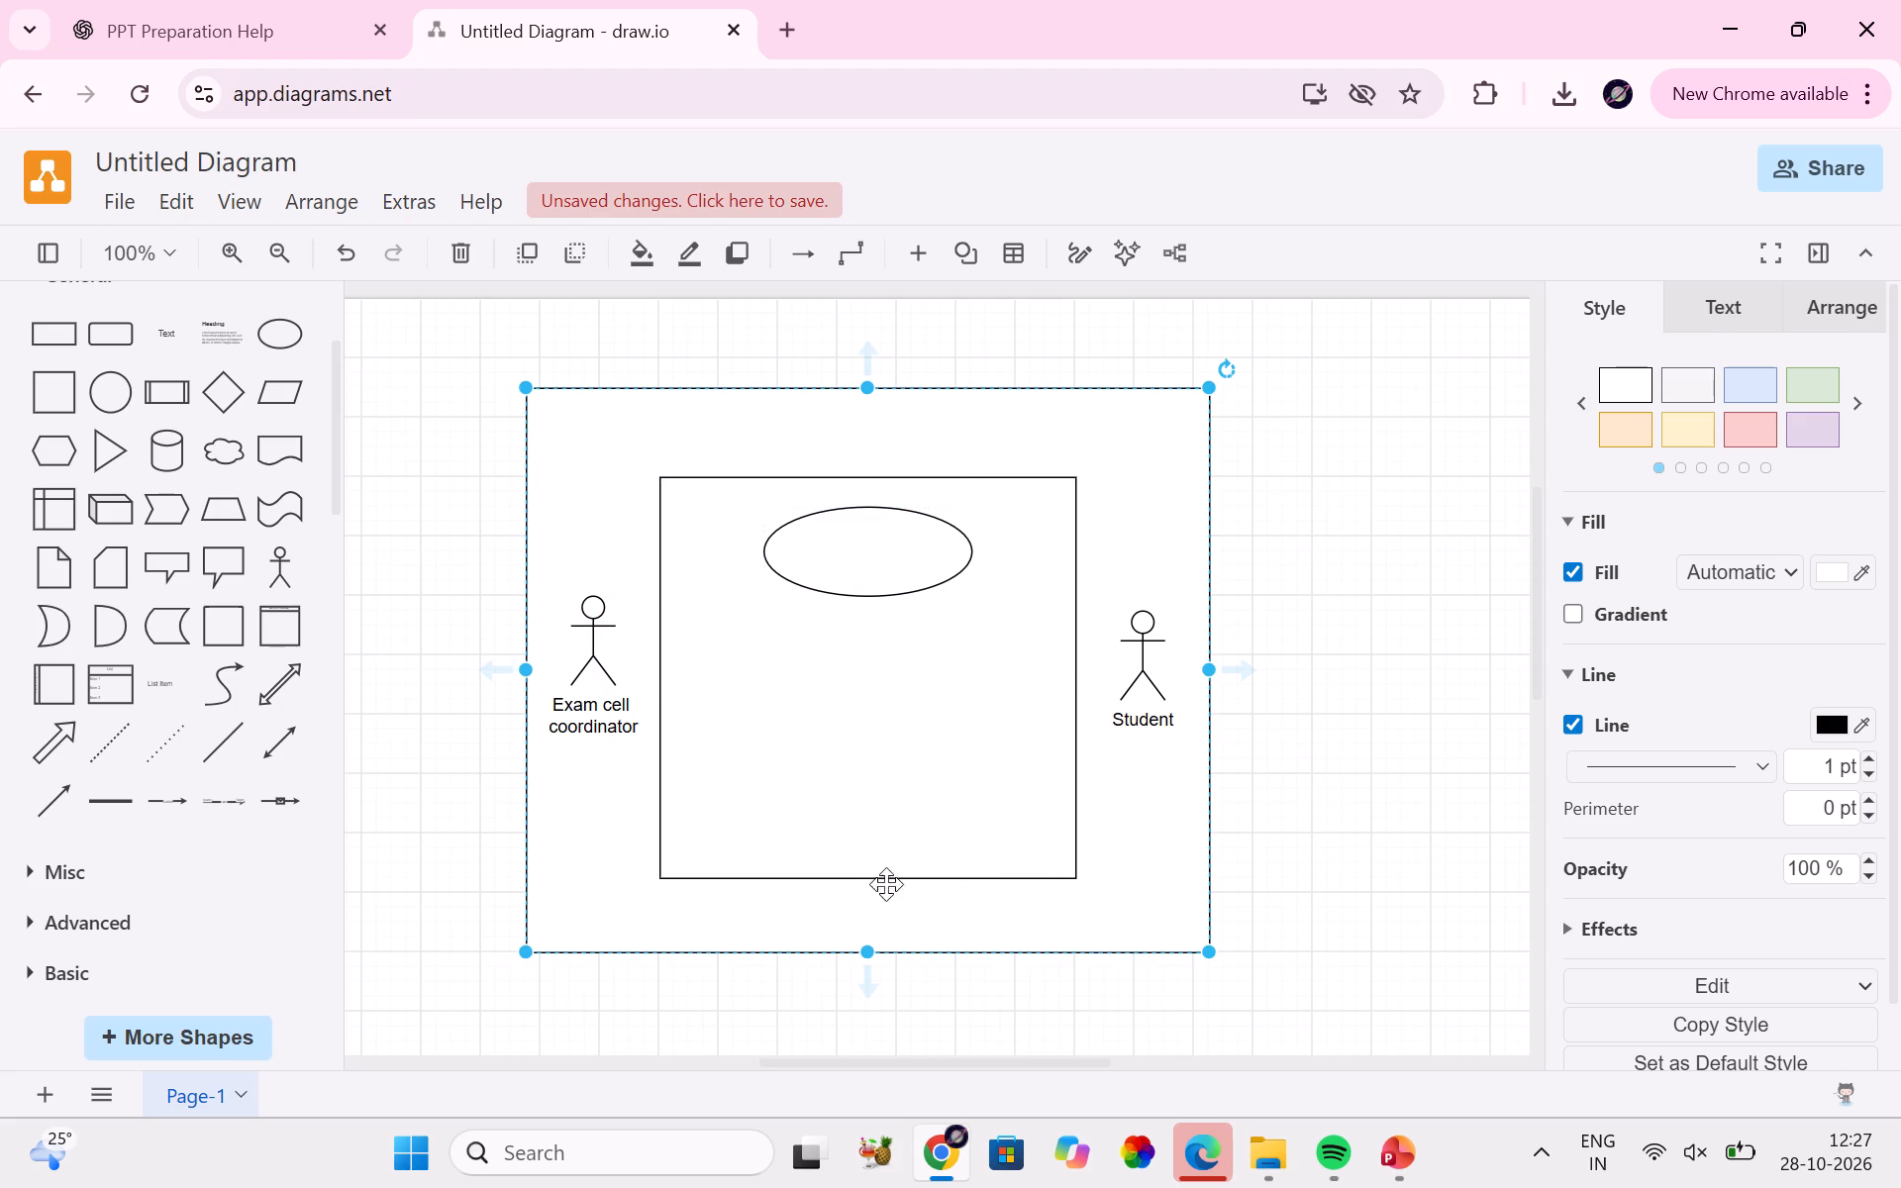
Extend the inner rectangle downward to a size of about 280 x 330, making room for more use cases.
{"action": "left_click", "coordinate": [862, 874]}
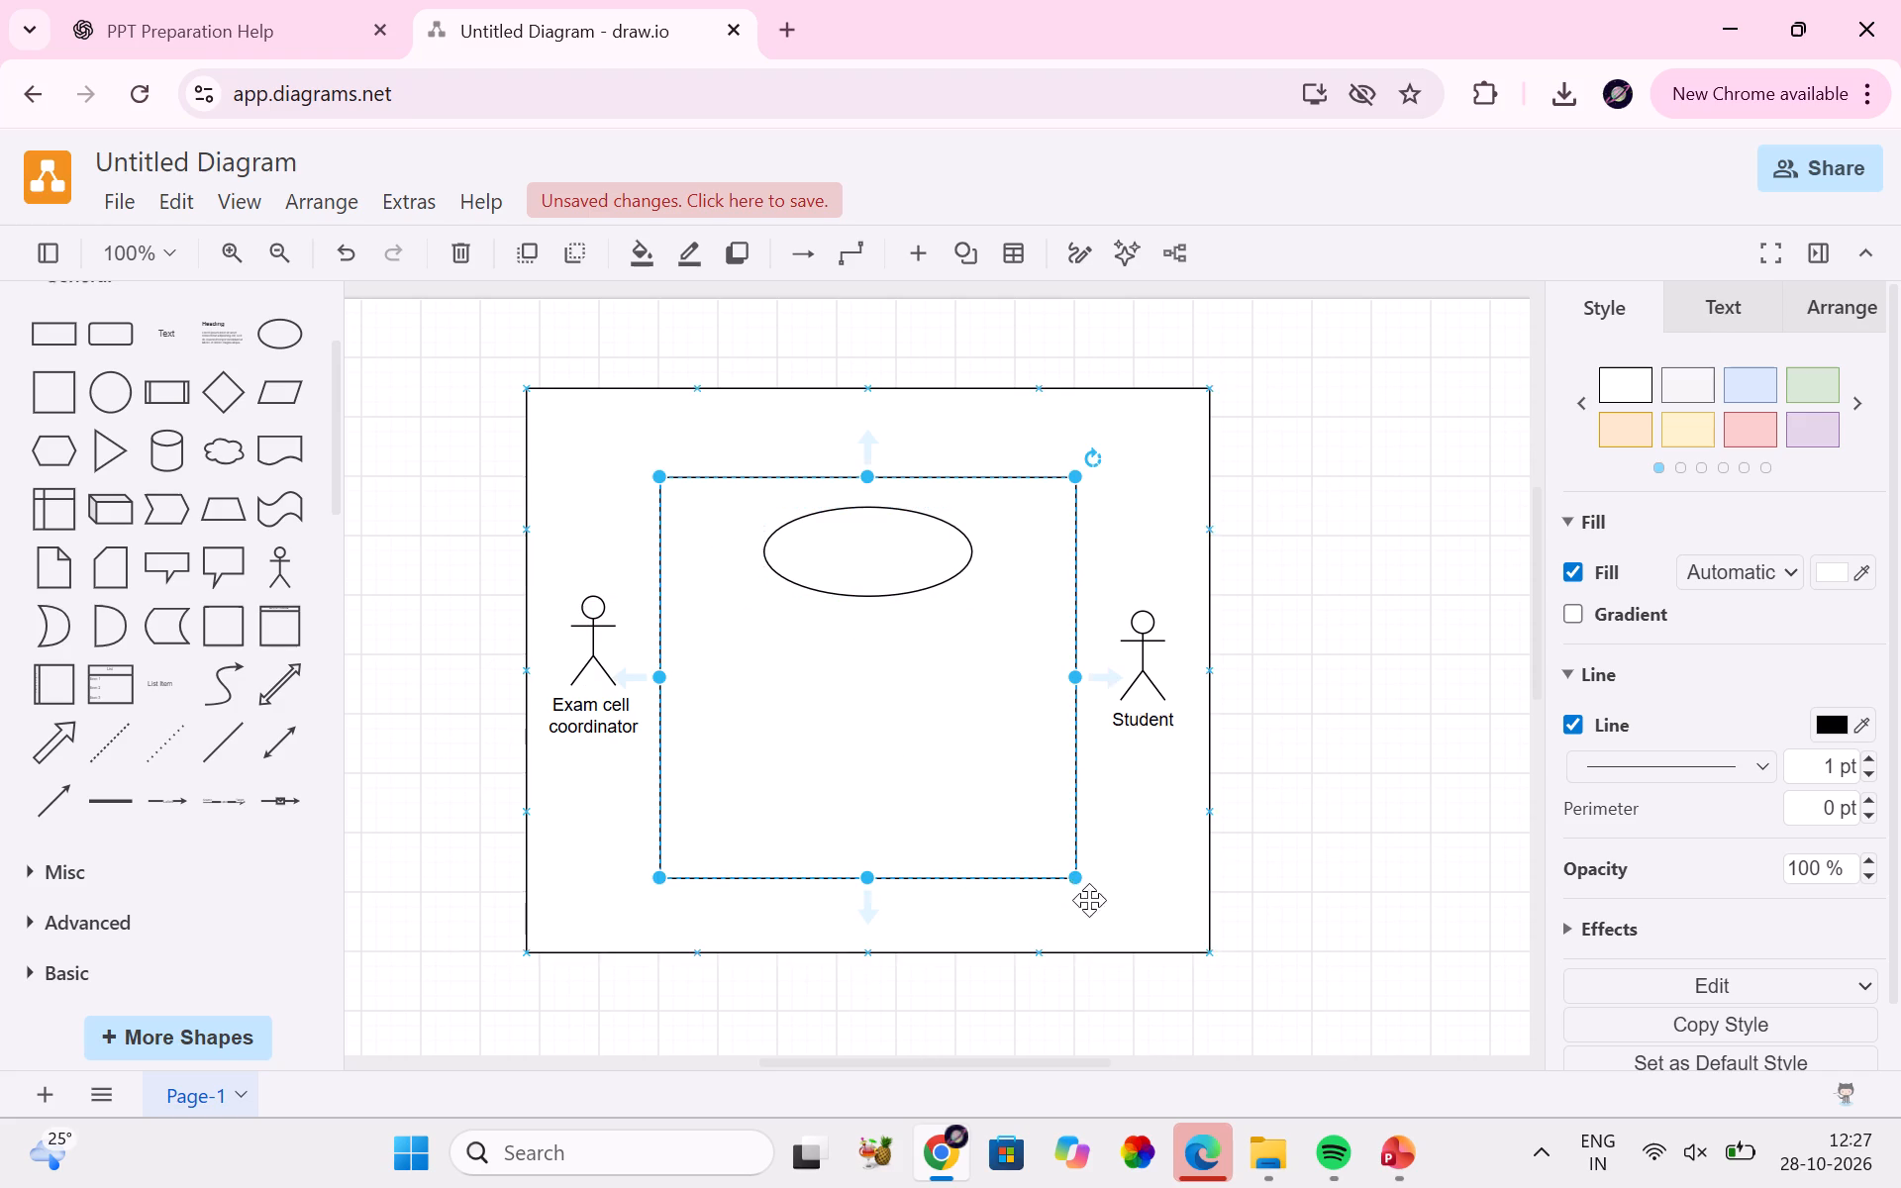
{"action": "left_click_drag", "start_coordinate": [1078, 877], "coordinate": [1073, 968]}
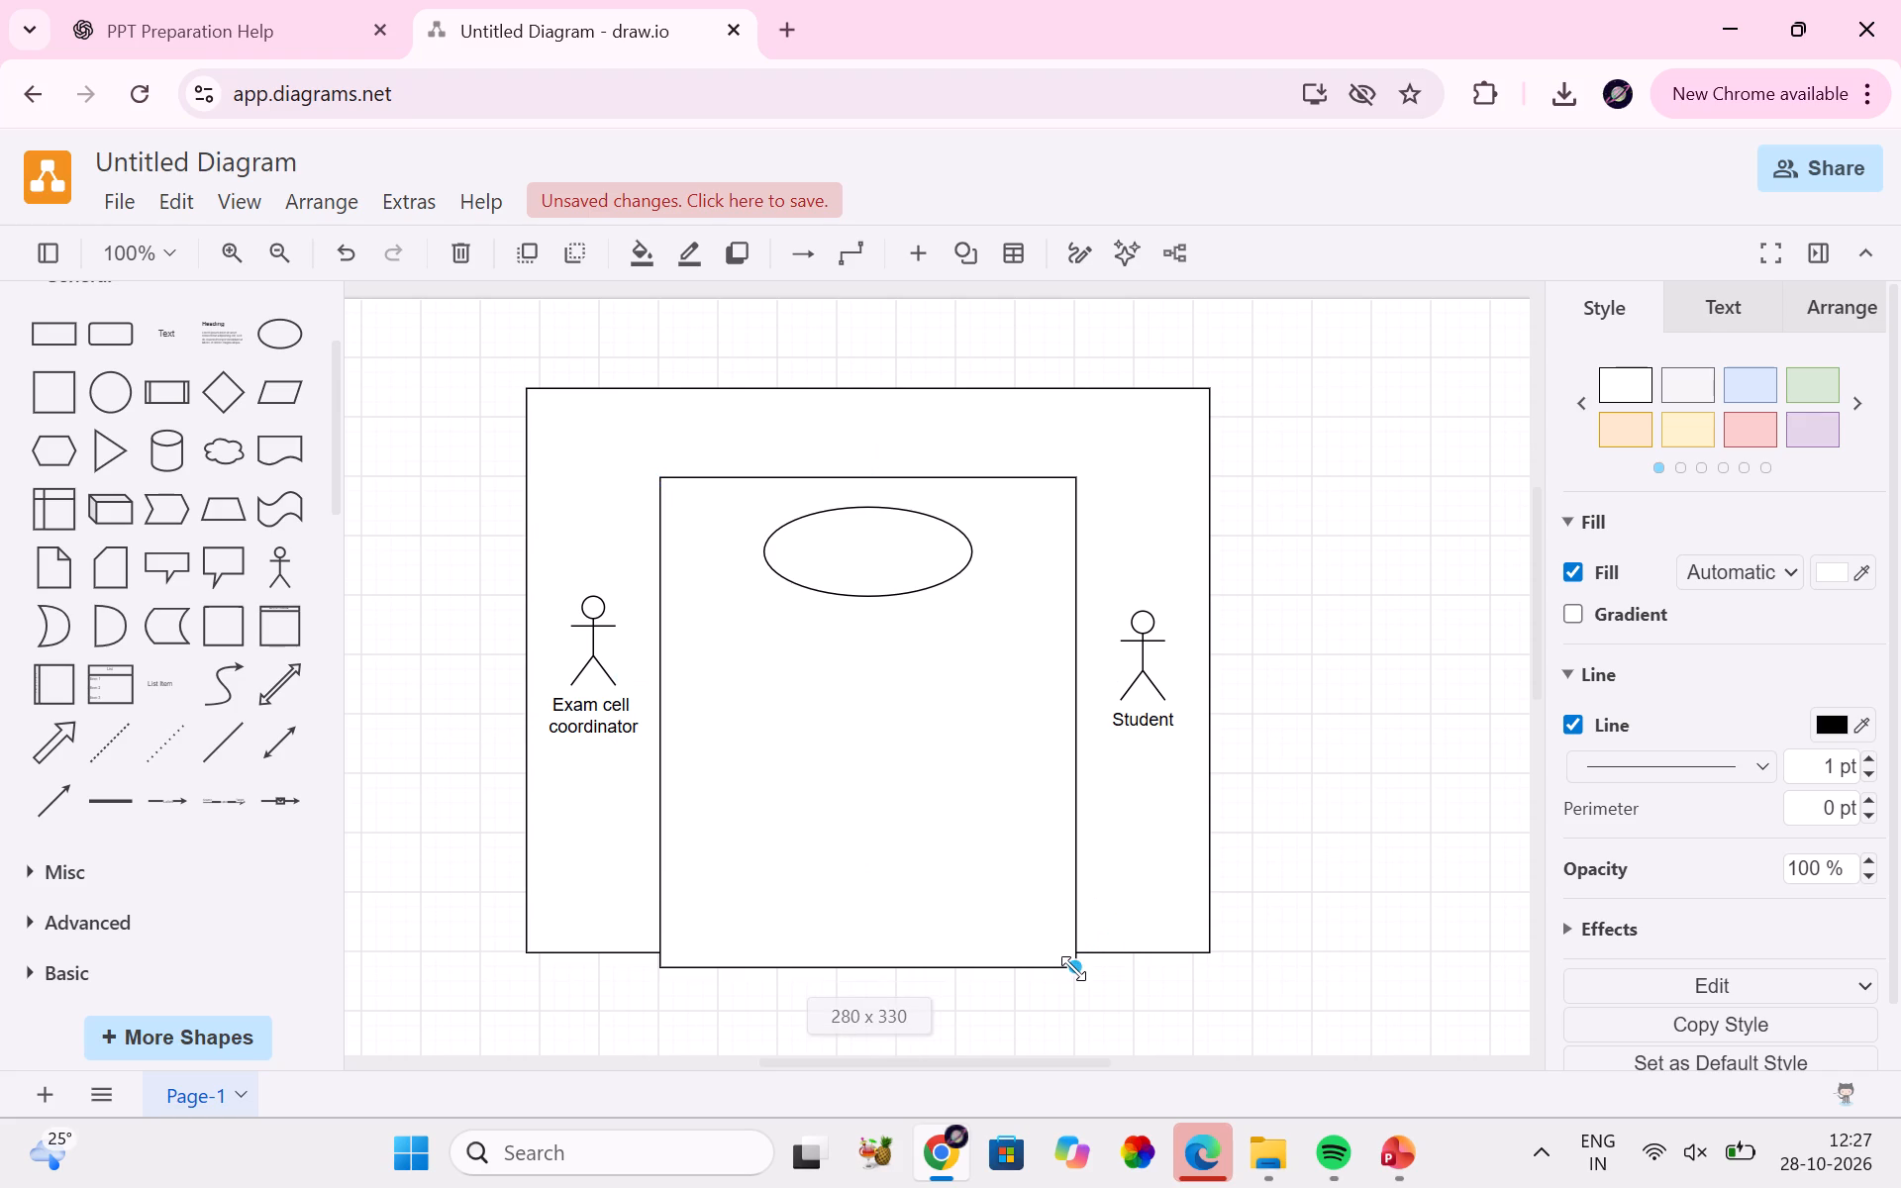
{"action": "left_click_drag", "start_coordinate": [1073, 968], "coordinate": [1073, 966]}
Enlarge the outer rectangle downward and slightly wider so it encloses the inner rectangle with a margin below.
{"action": "left_click", "coordinate": [1189, 913]}
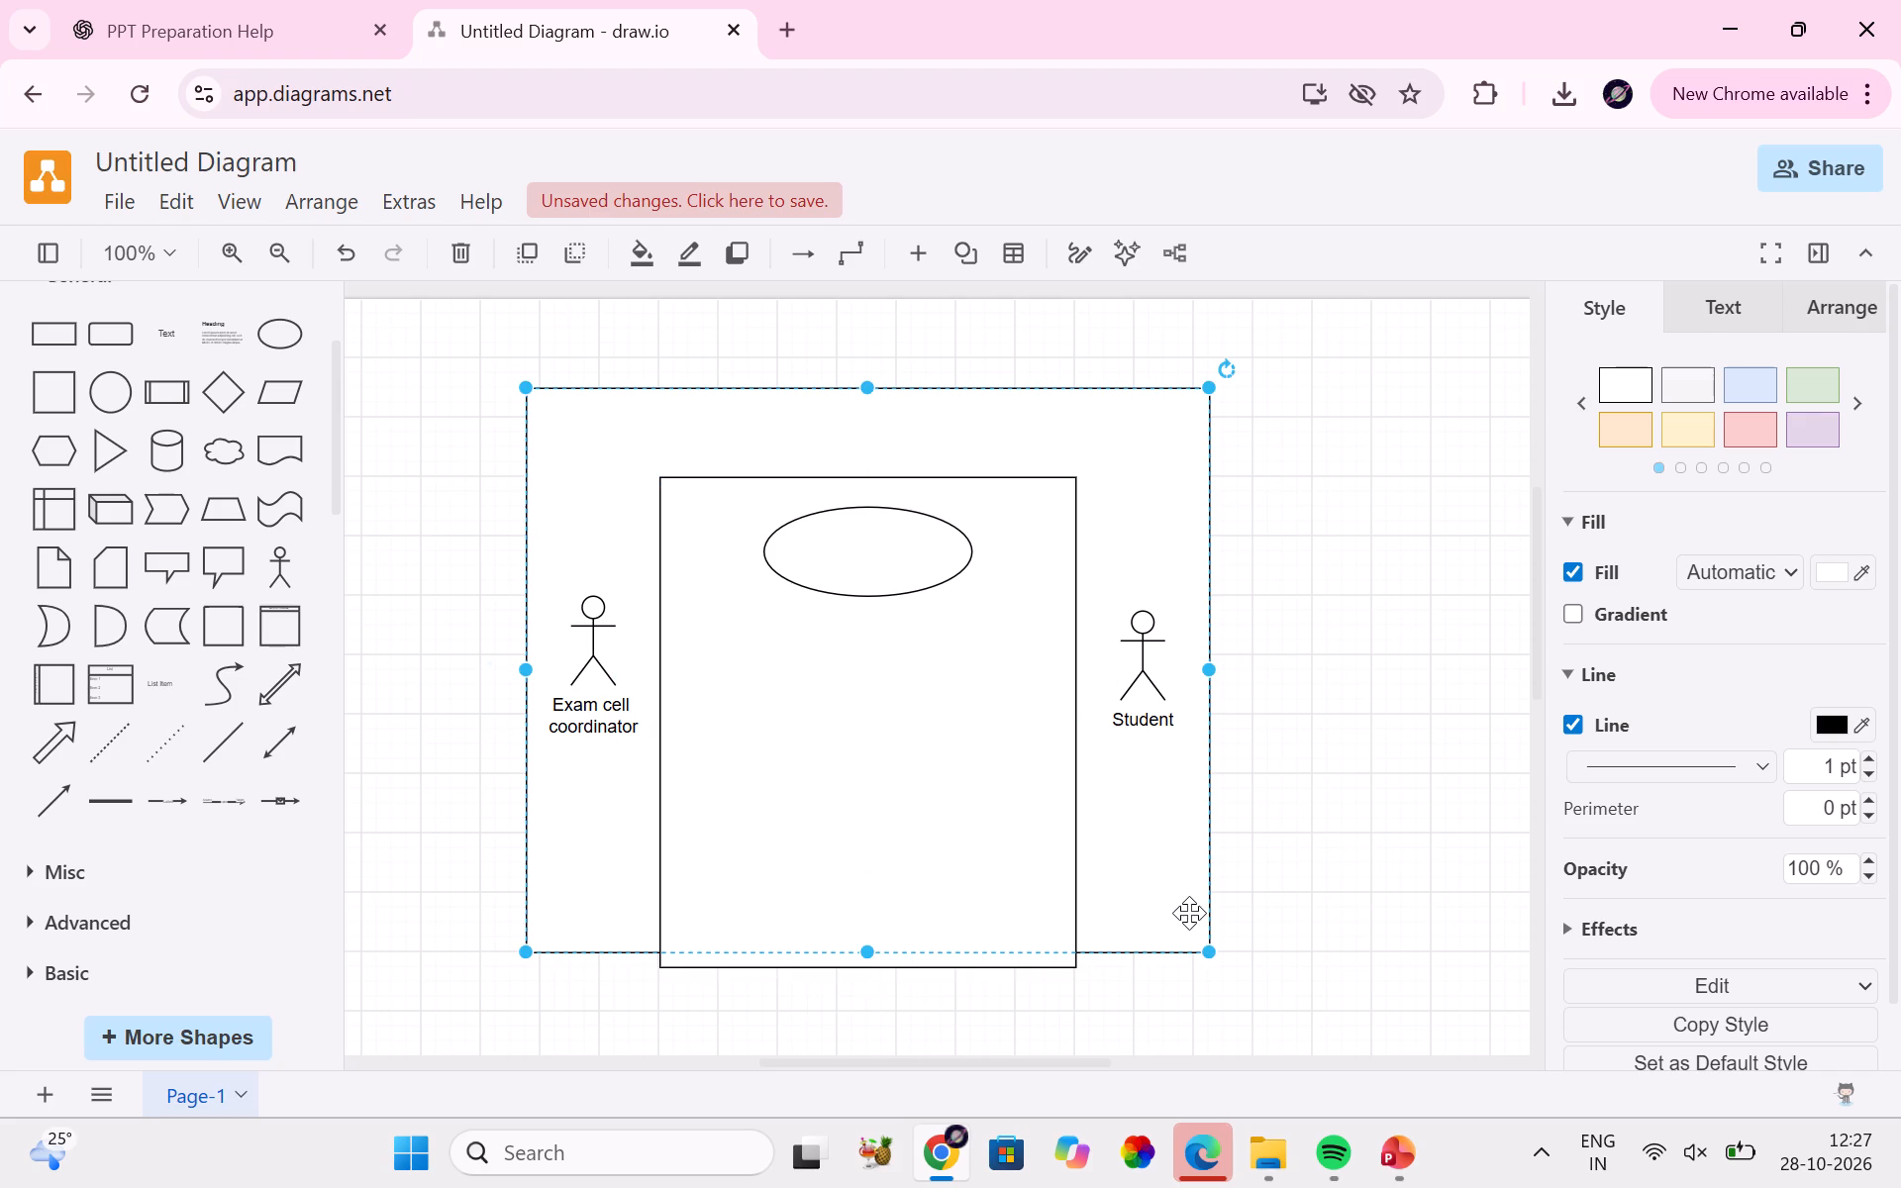
{"action": "left_click_drag", "start_coordinate": [1210, 948], "coordinate": [1225, 1009]}
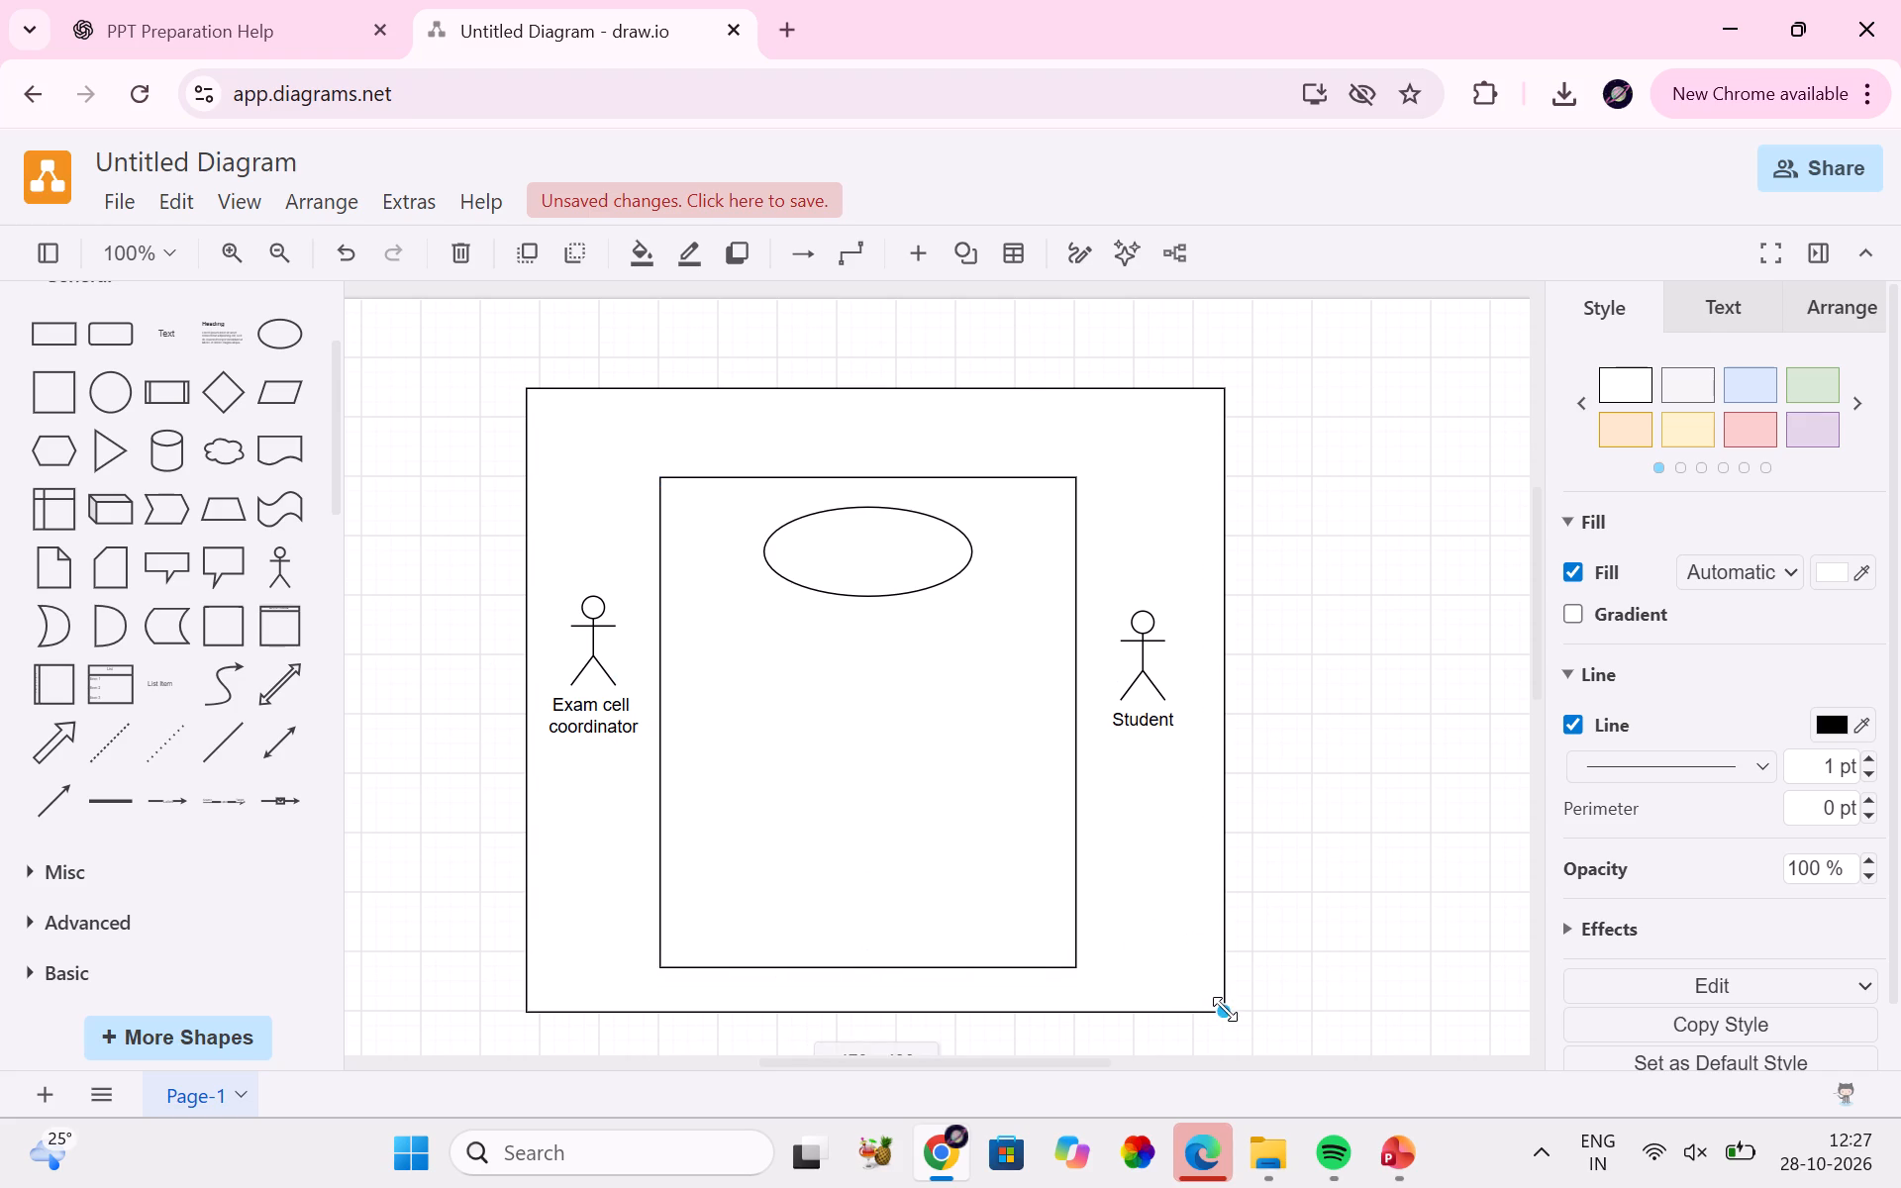
{"action": "left_click_drag", "start_coordinate": [1225, 1009], "coordinate": [1219, 1043]}
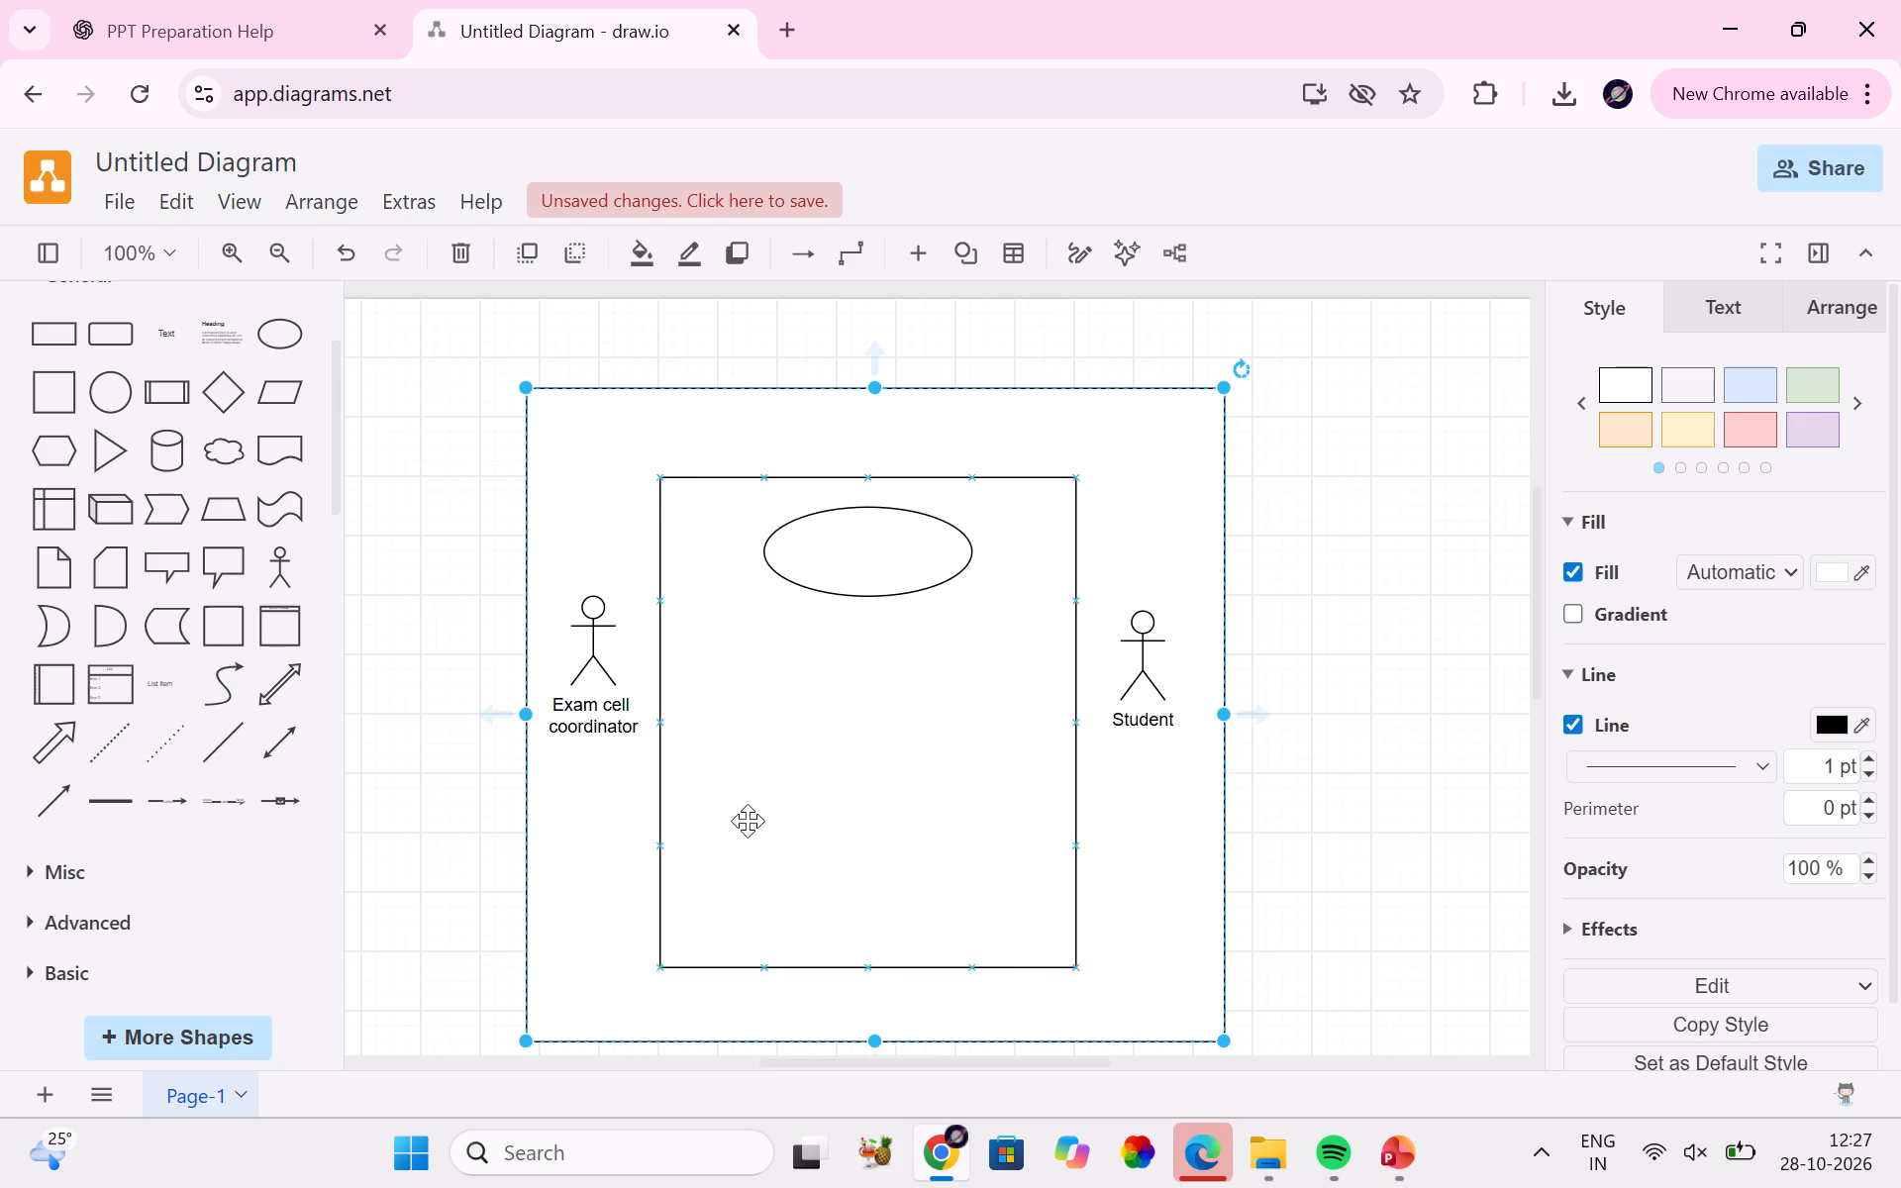
Widen the use case ellipse slightly on both sides within the inner rectangle.
{"action": "left_click", "coordinate": [868, 576]}
{"action": "left_click_drag", "start_coordinate": [768, 554], "coordinate": [745, 557]}
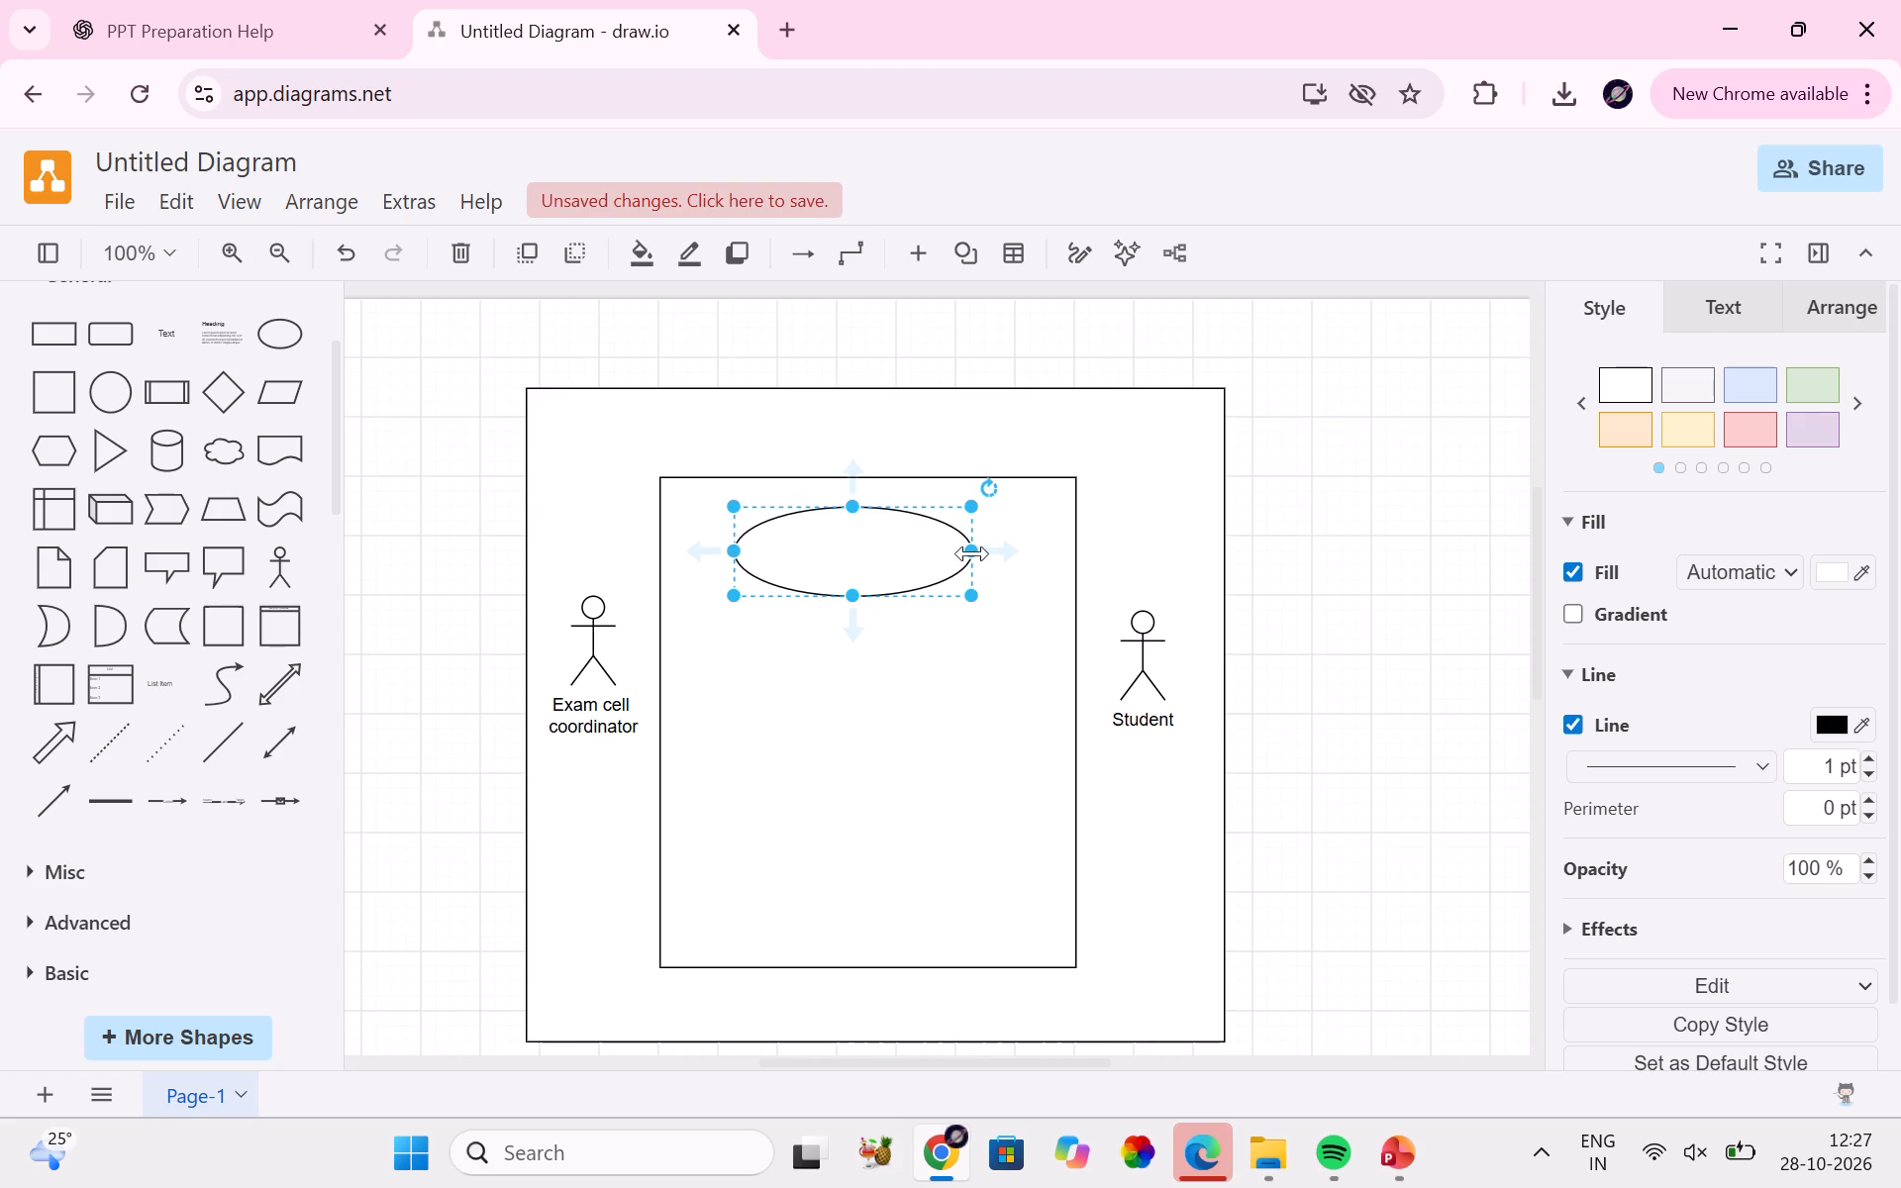
{"action": "left_click_drag", "start_coordinate": [972, 553], "coordinate": [984, 556]}
Duplicate the use case ellipse three times and stack the copies in a column below it inside the inner rectangle.
{"action": "left_click", "coordinate": [819, 535]}
{"action": "key", "text": "ctrl+c"}
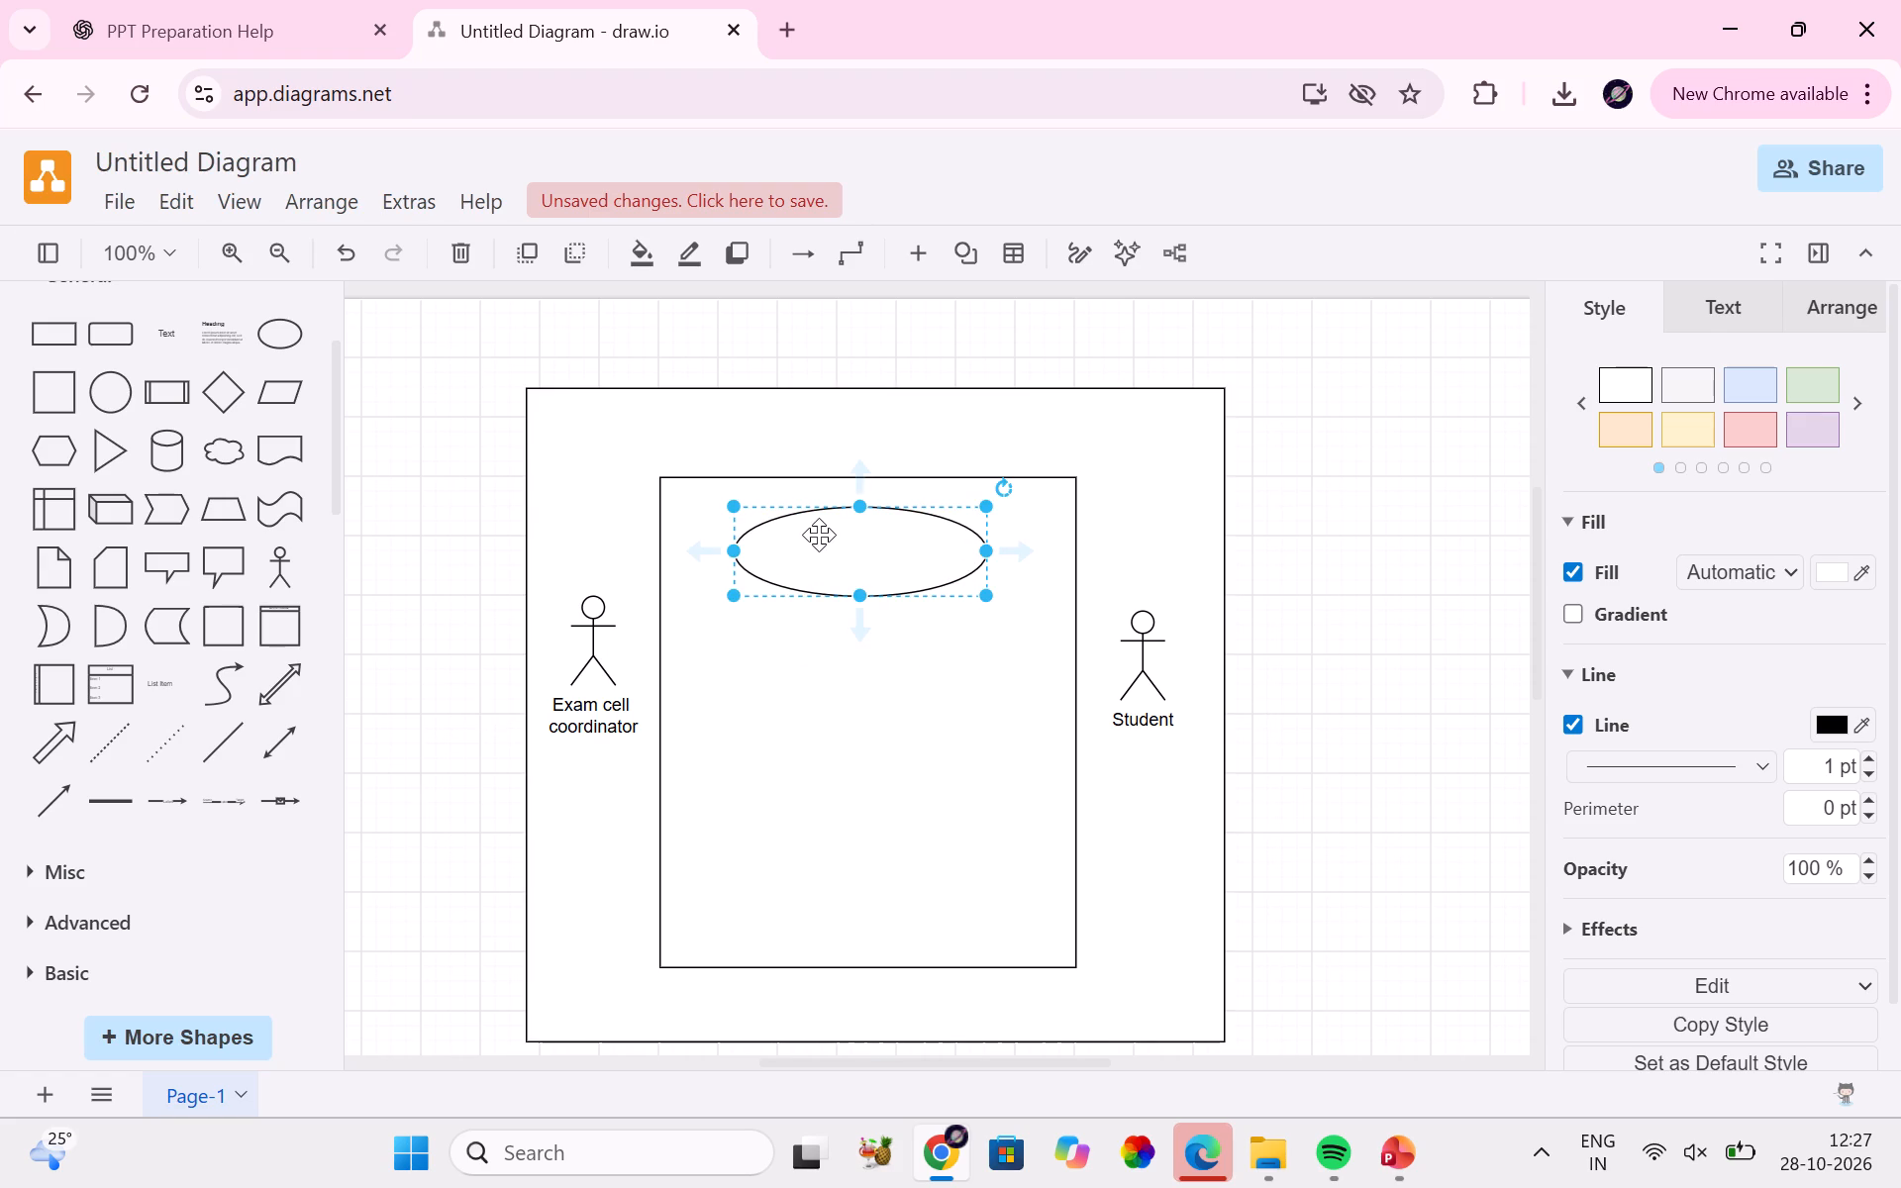
{"action": "left_click", "coordinate": [814, 604]}
{"action": "key", "text": "ctrl+v"}
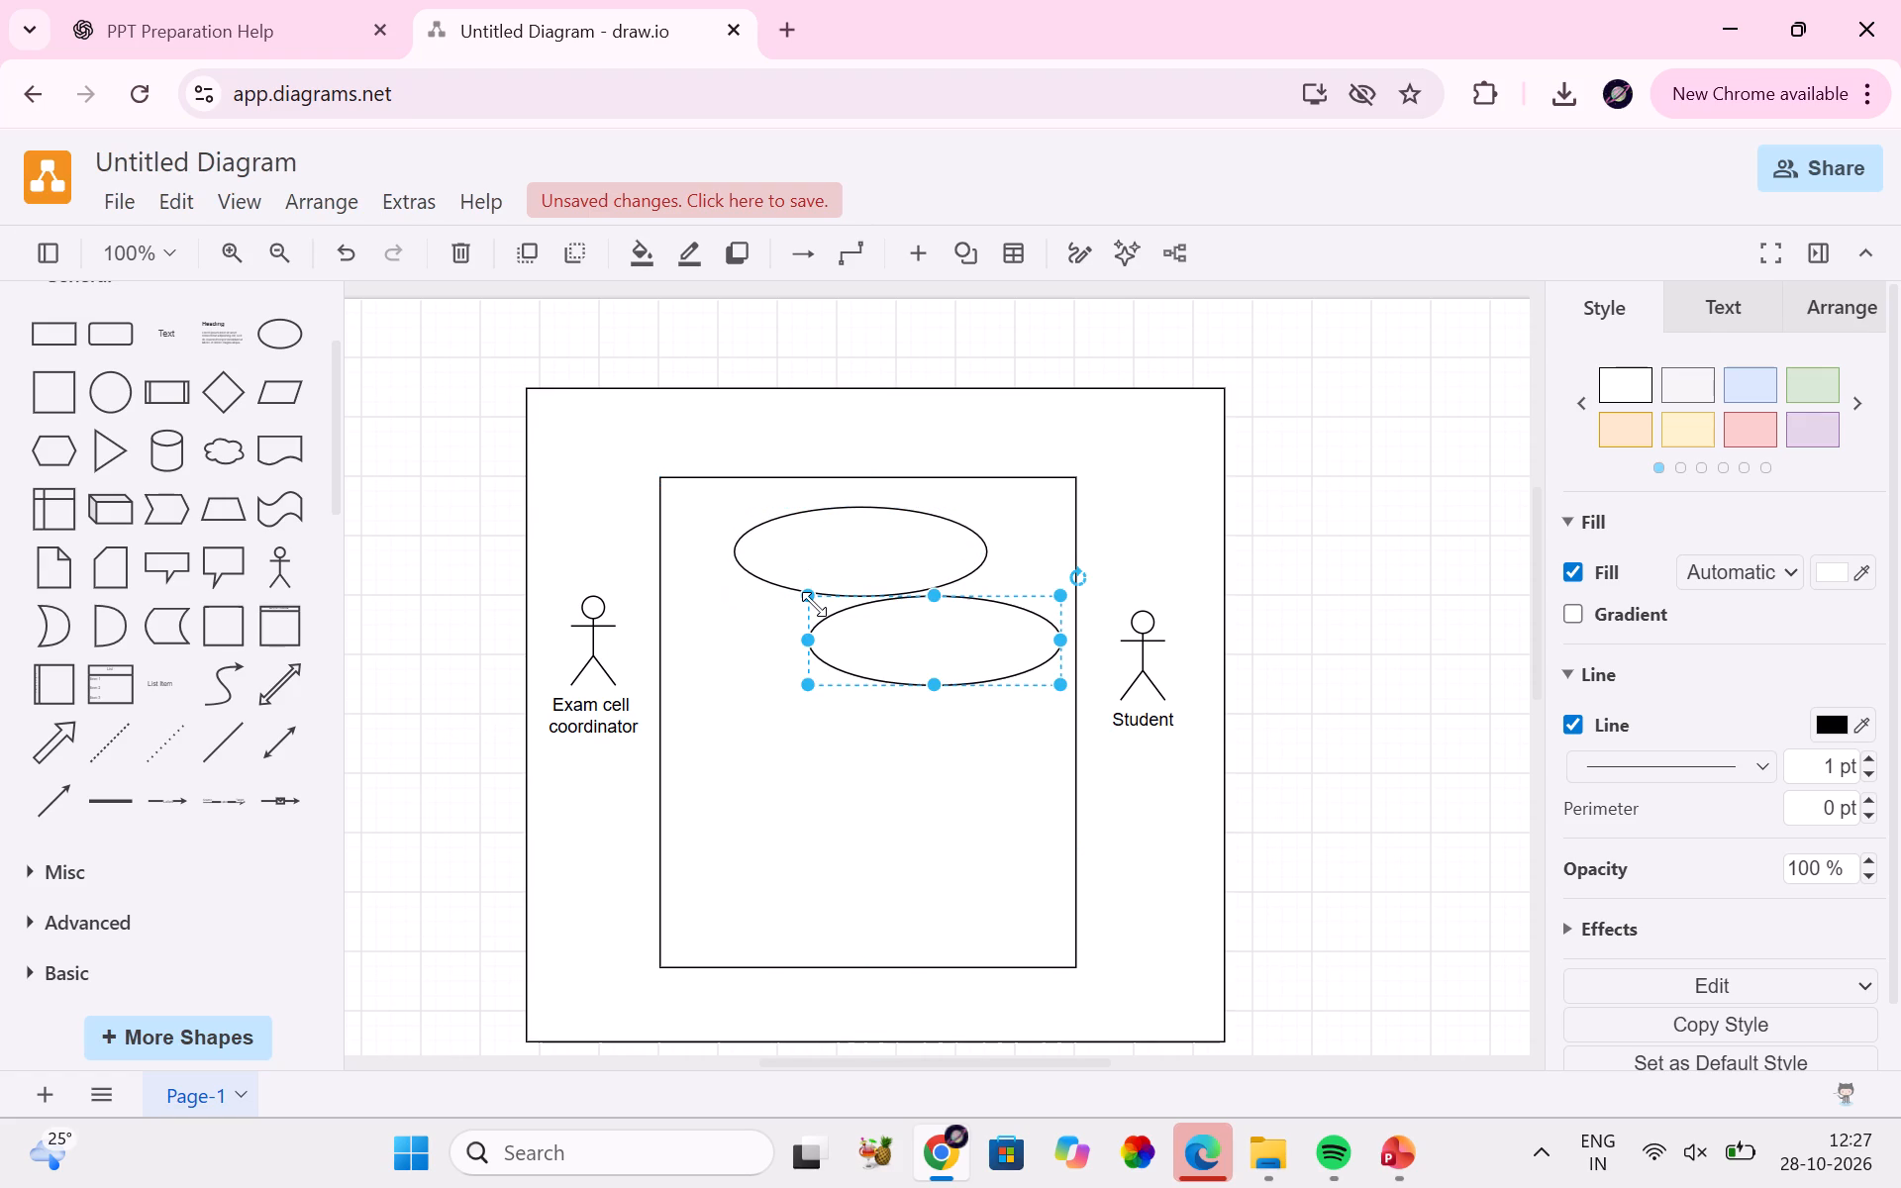
{"action": "key", "text": "ctrl+v"}
{"action": "key", "text": "ctrl+v"}
{"action": "left_click_drag", "start_coordinate": [872, 673], "coordinate": [800, 721]}
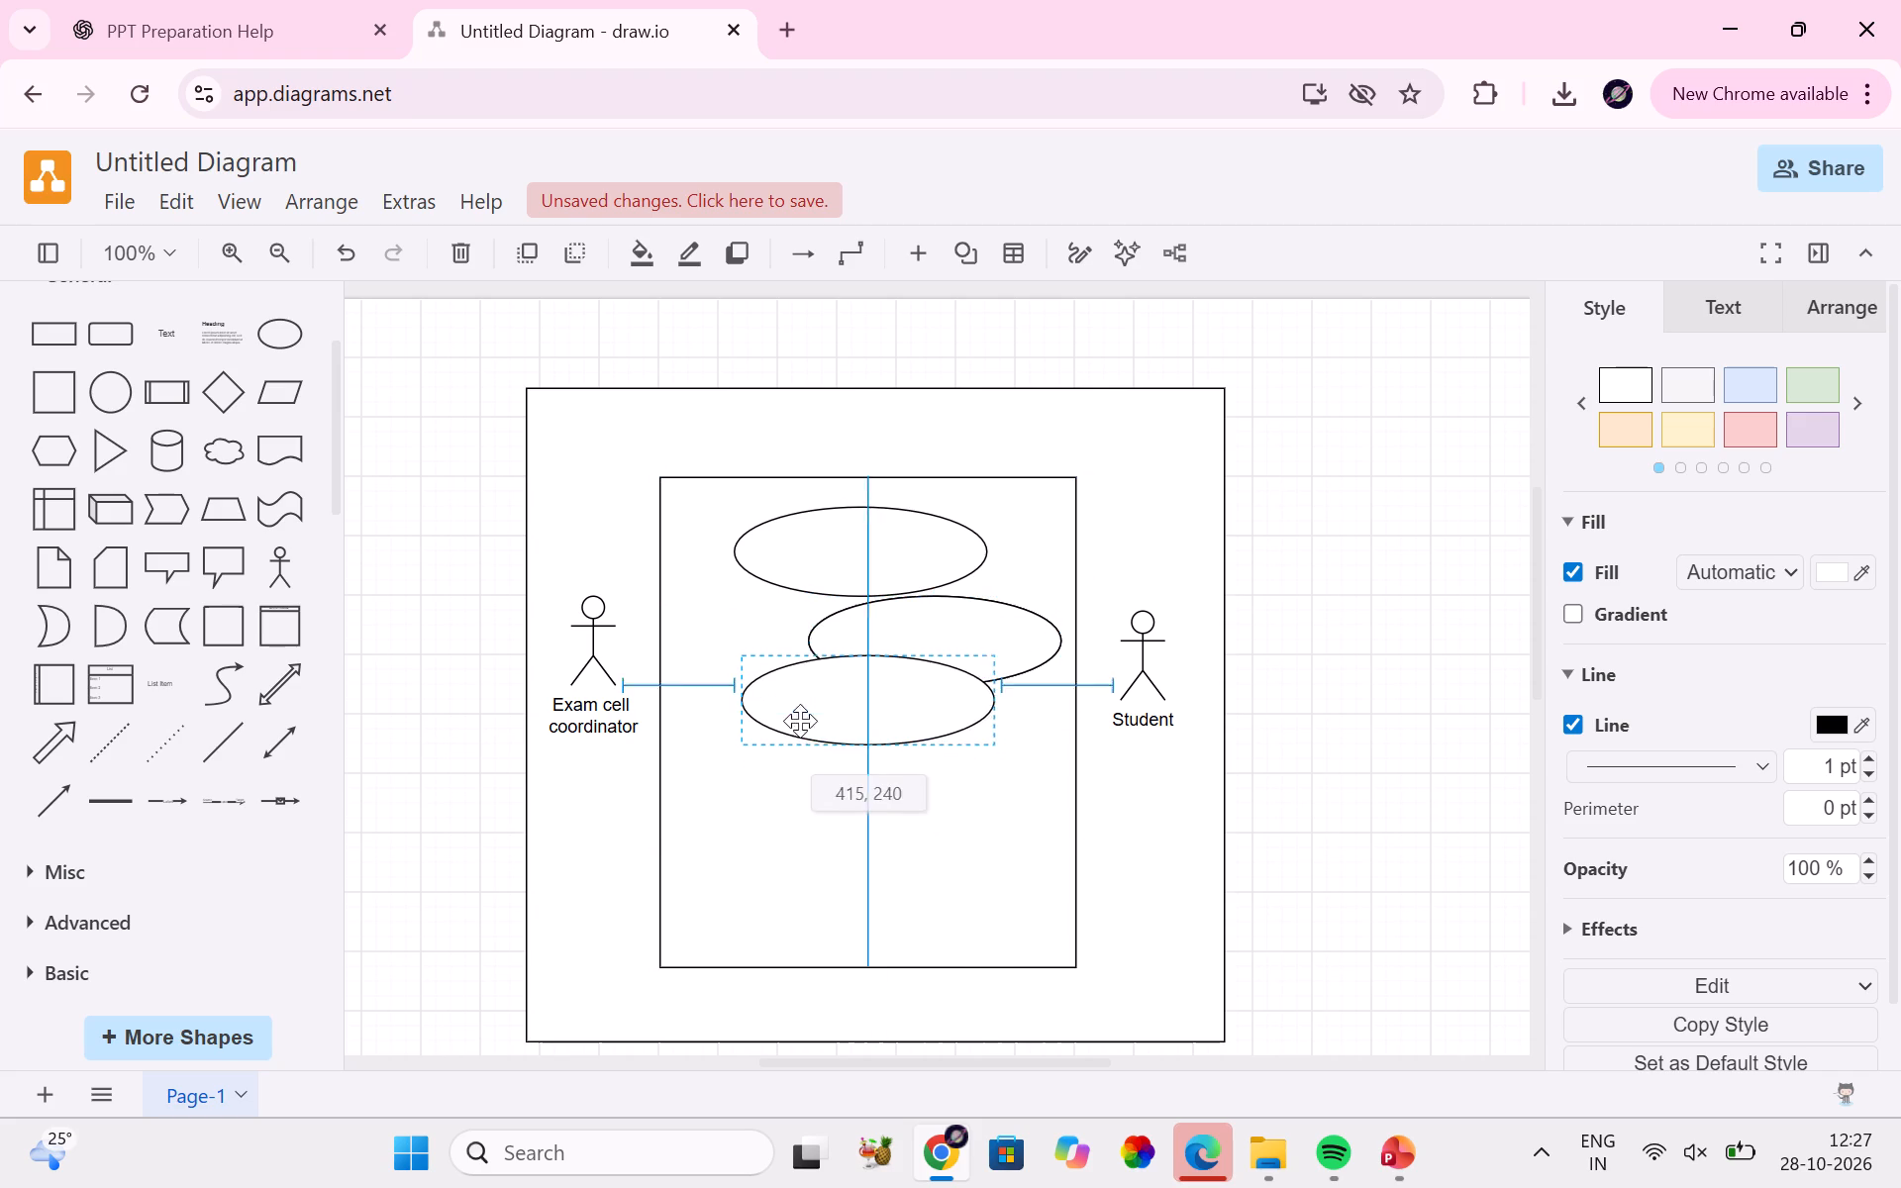
{"action": "left_click_drag", "start_coordinate": [800, 721], "coordinate": [797, 703]}
{"action": "left_click_drag", "start_coordinate": [1029, 639], "coordinate": [937, 797]}
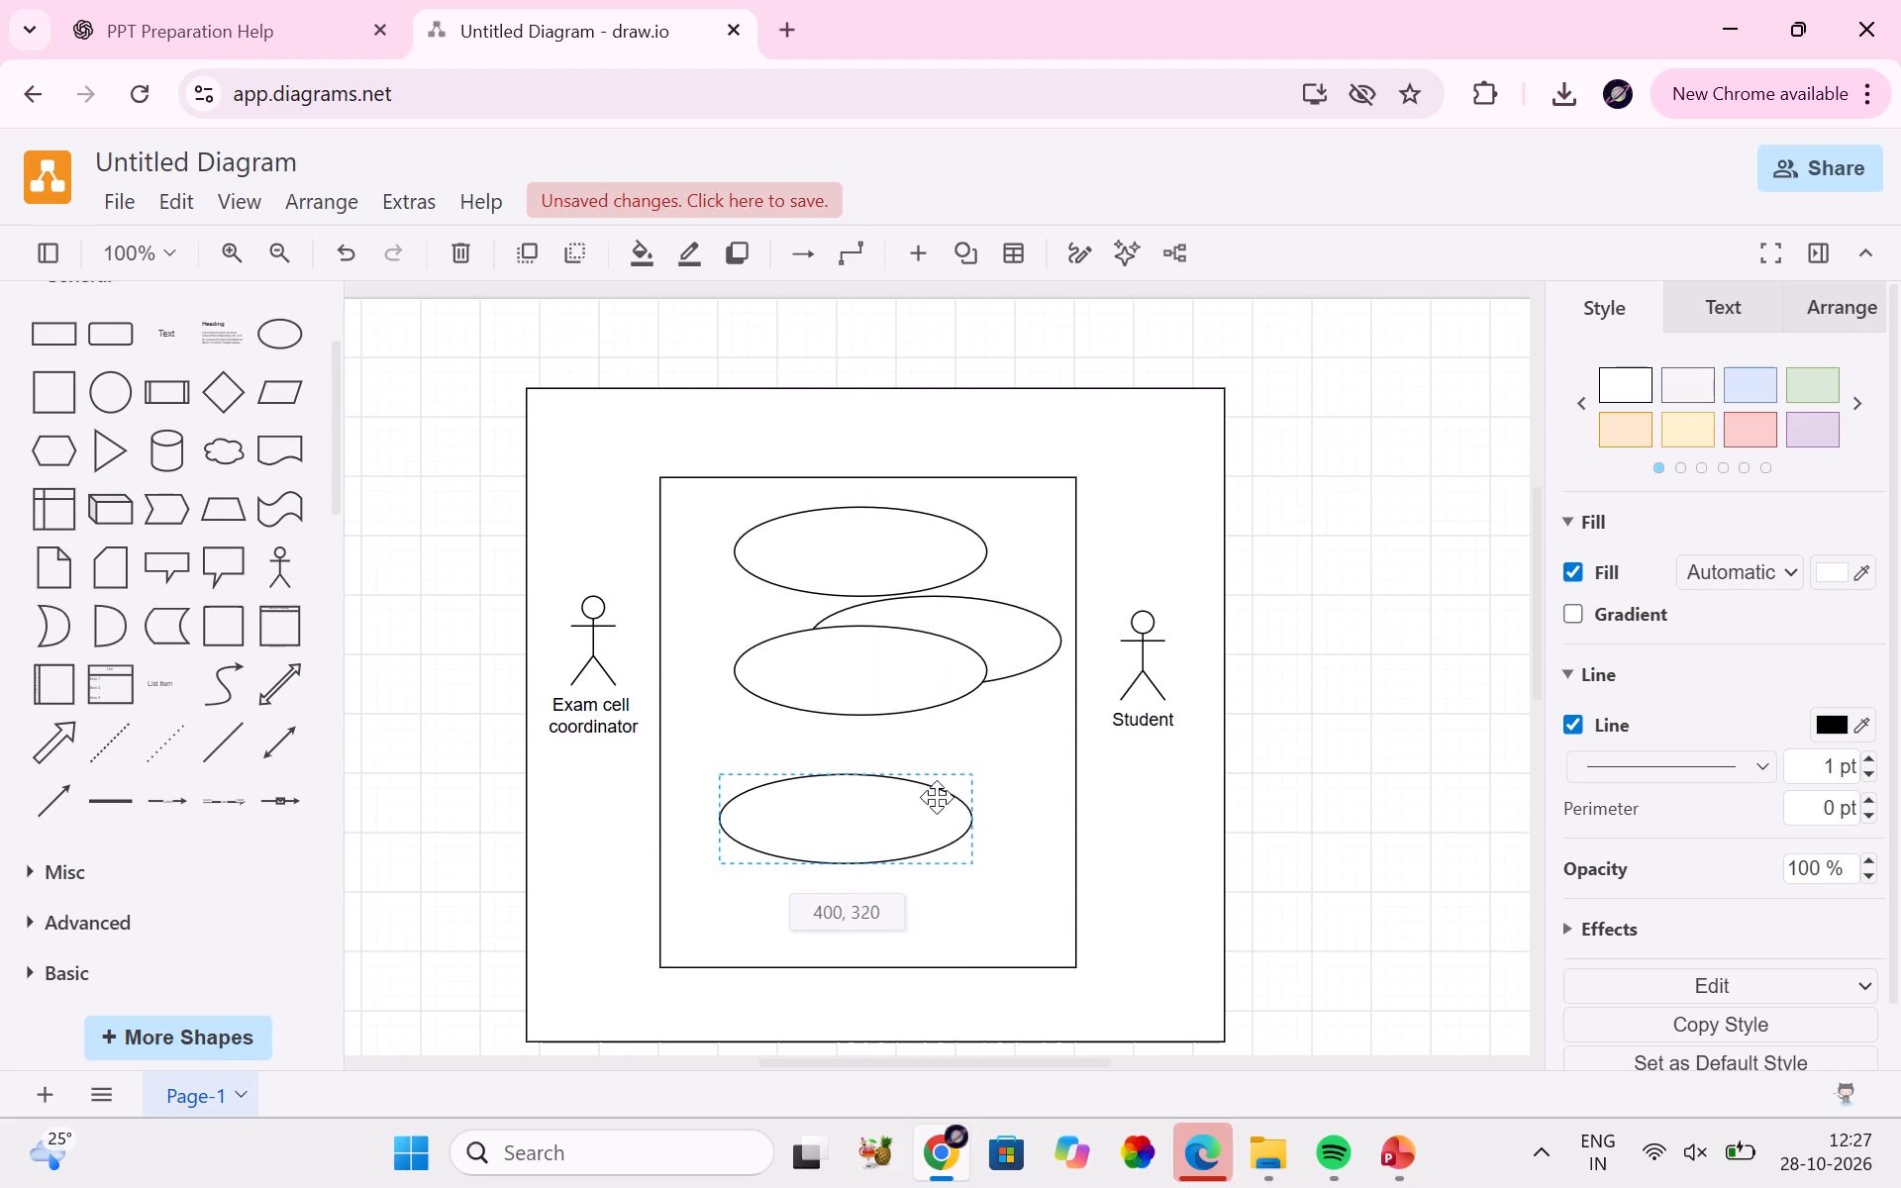
{"action": "left_click_drag", "start_coordinate": [937, 797], "coordinate": [936, 781]}
{"action": "left_click_drag", "start_coordinate": [1027, 646], "coordinate": [988, 941]}
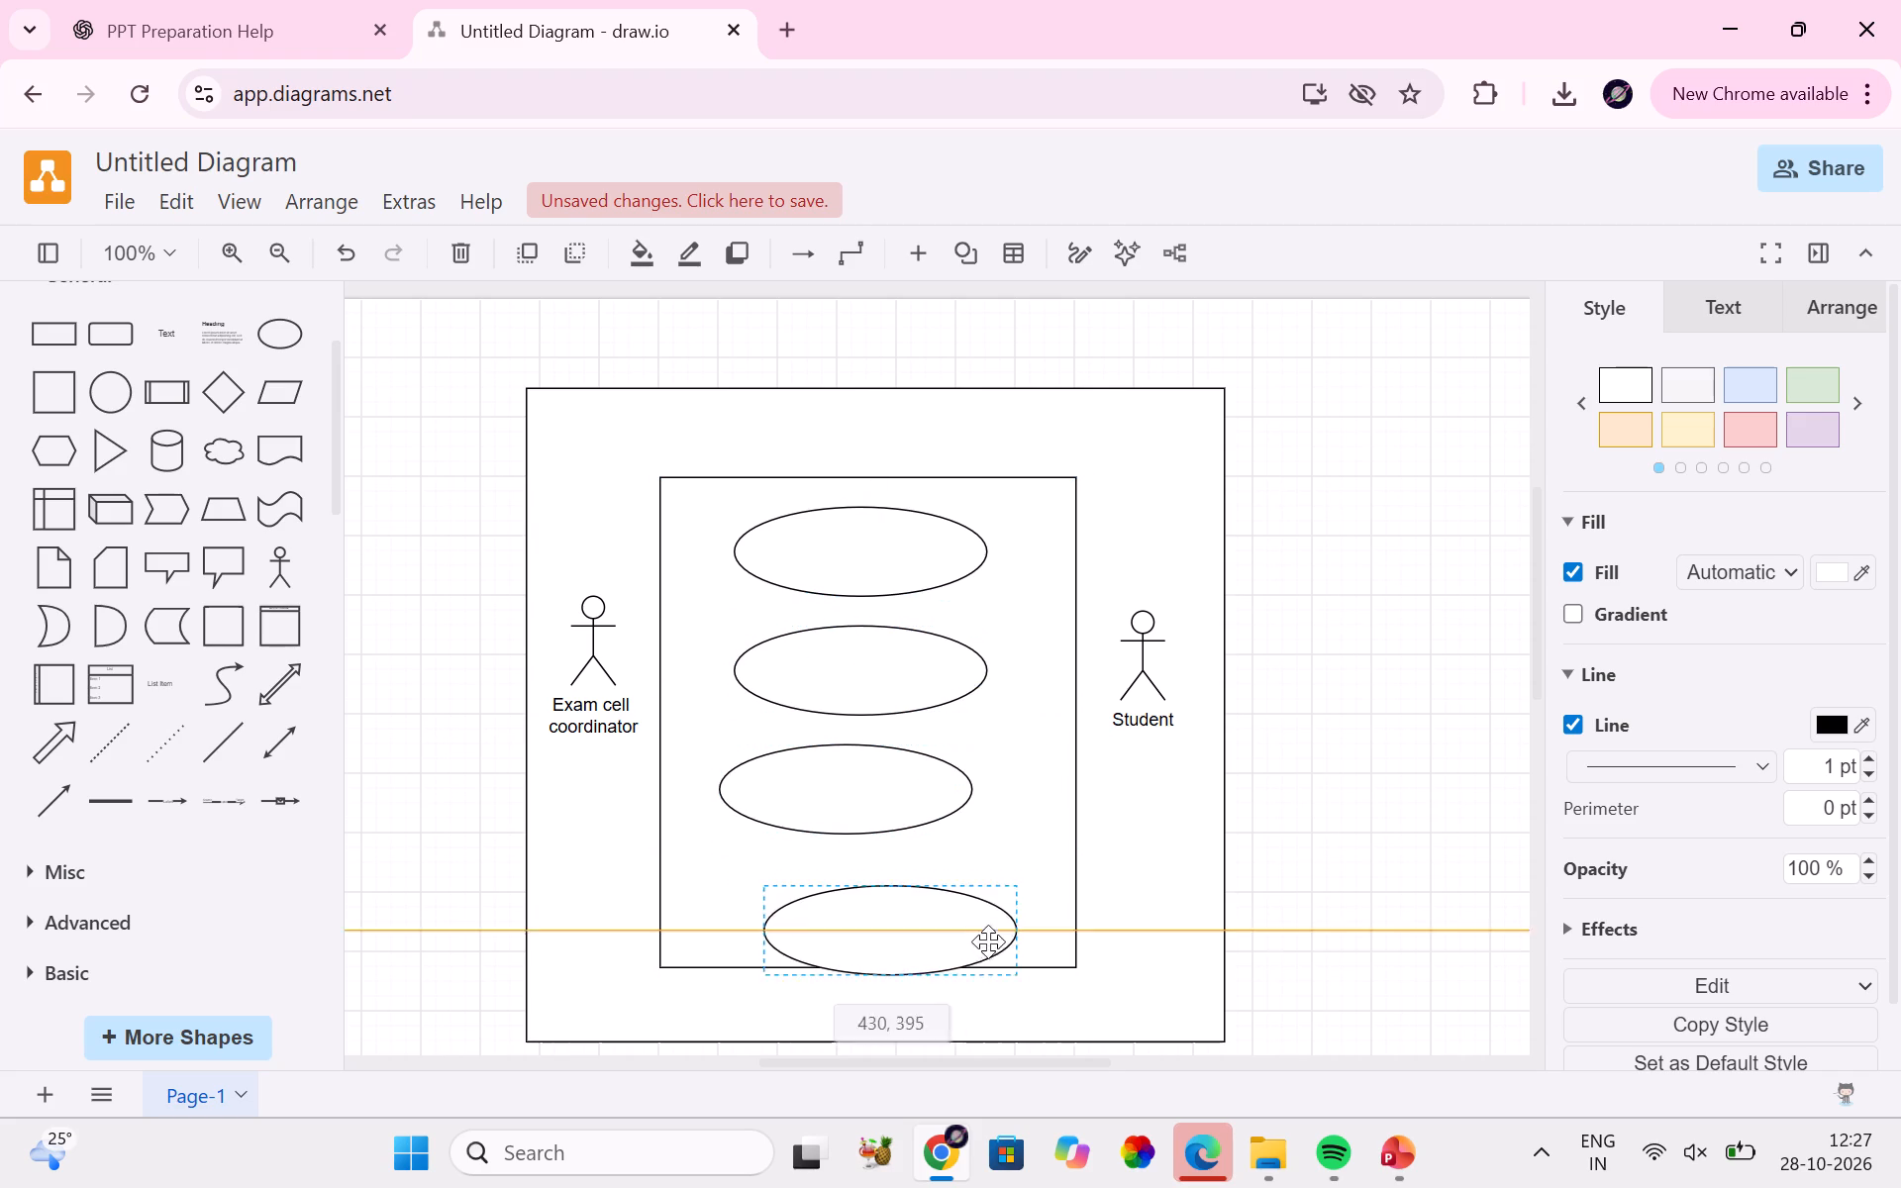
{"action": "left_click_drag", "start_coordinate": [988, 941], "coordinate": [947, 902]}
Shrink the three lower ellipses and narrow the top one so all four match in width and line up in one column.
{"action": "left_click_drag", "start_coordinate": [978, 934], "coordinate": [965, 925]}
{"action": "left_click_drag", "start_coordinate": [868, 768], "coordinate": [877, 757]}
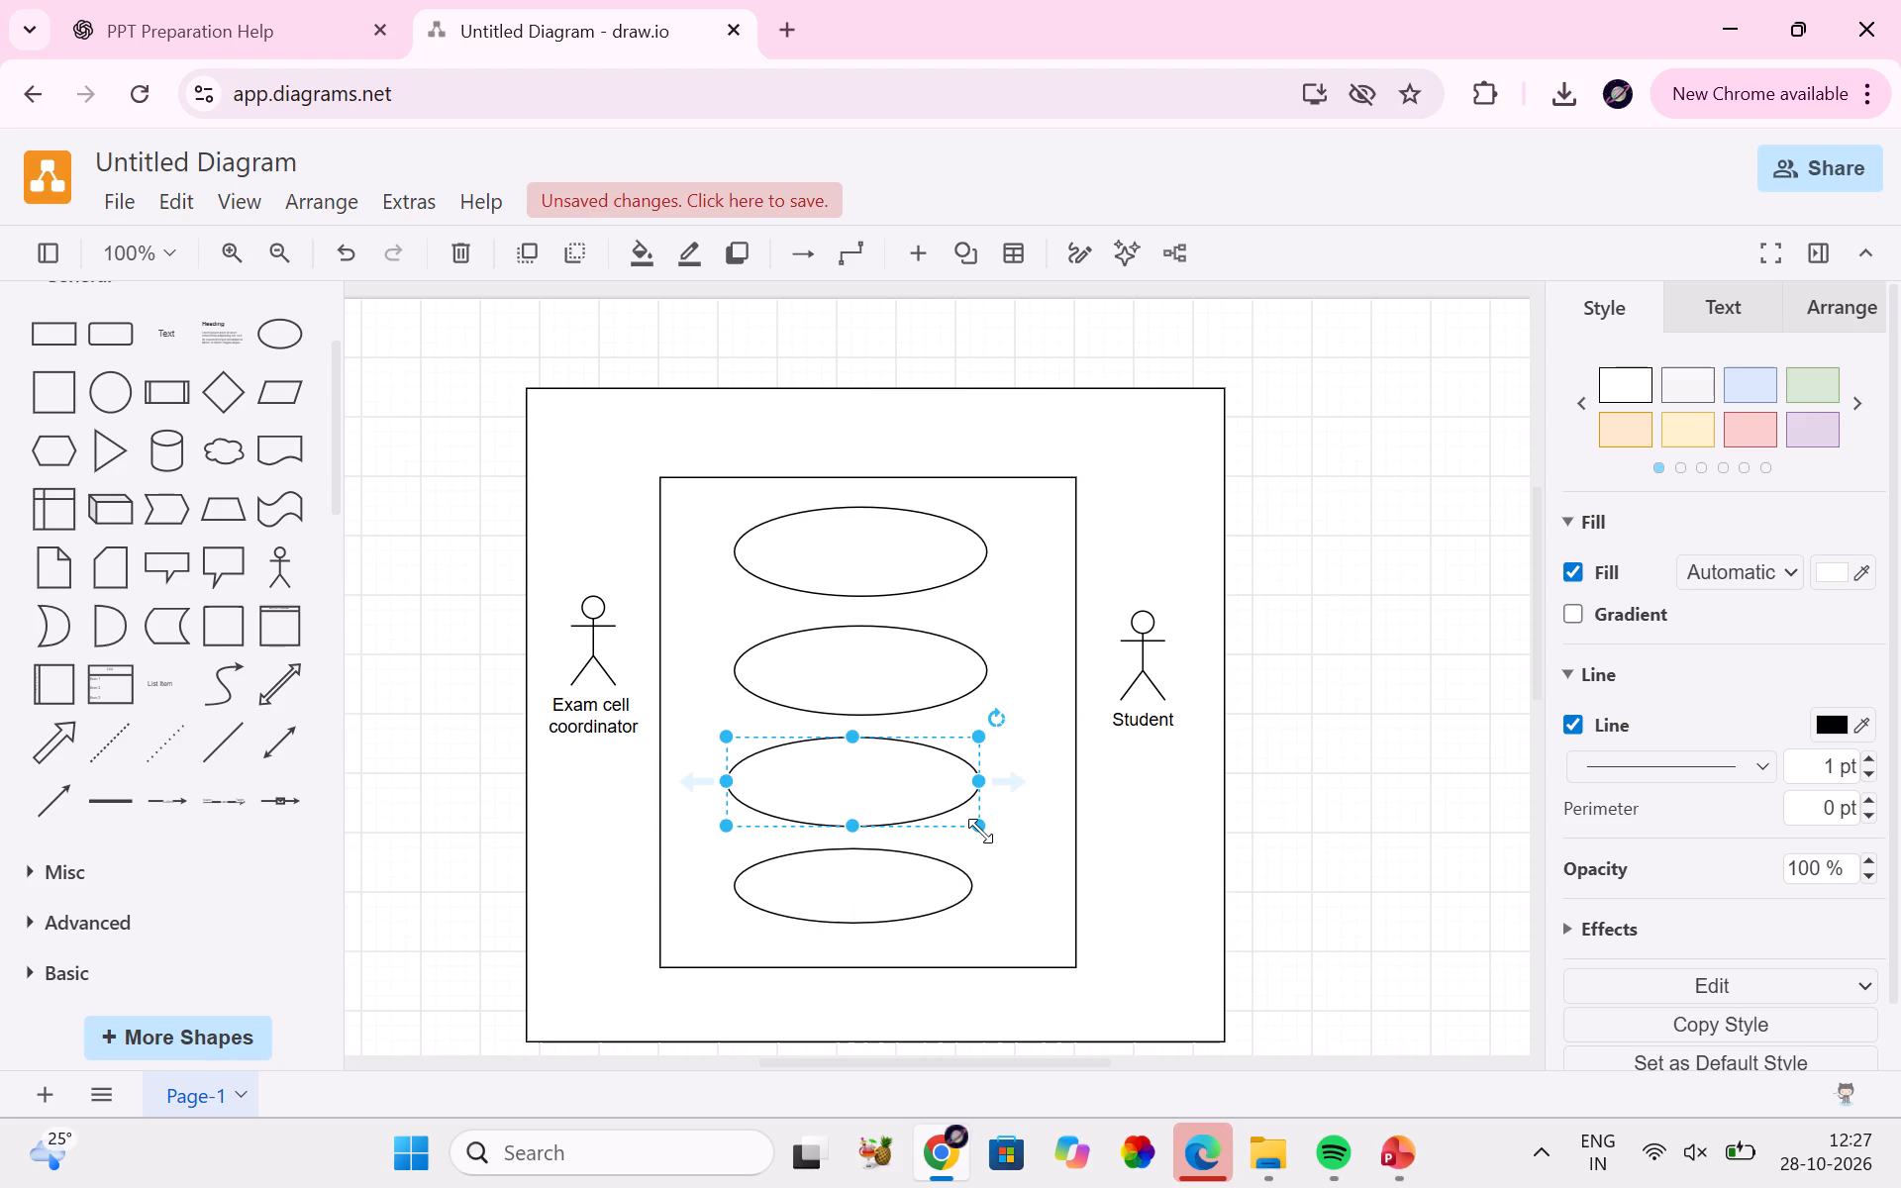
{"action": "left_click", "coordinate": [980, 831]}
{"action": "left_click_drag", "start_coordinate": [858, 783], "coordinate": [868, 784]}
{"action": "left_click", "coordinate": [894, 689]}
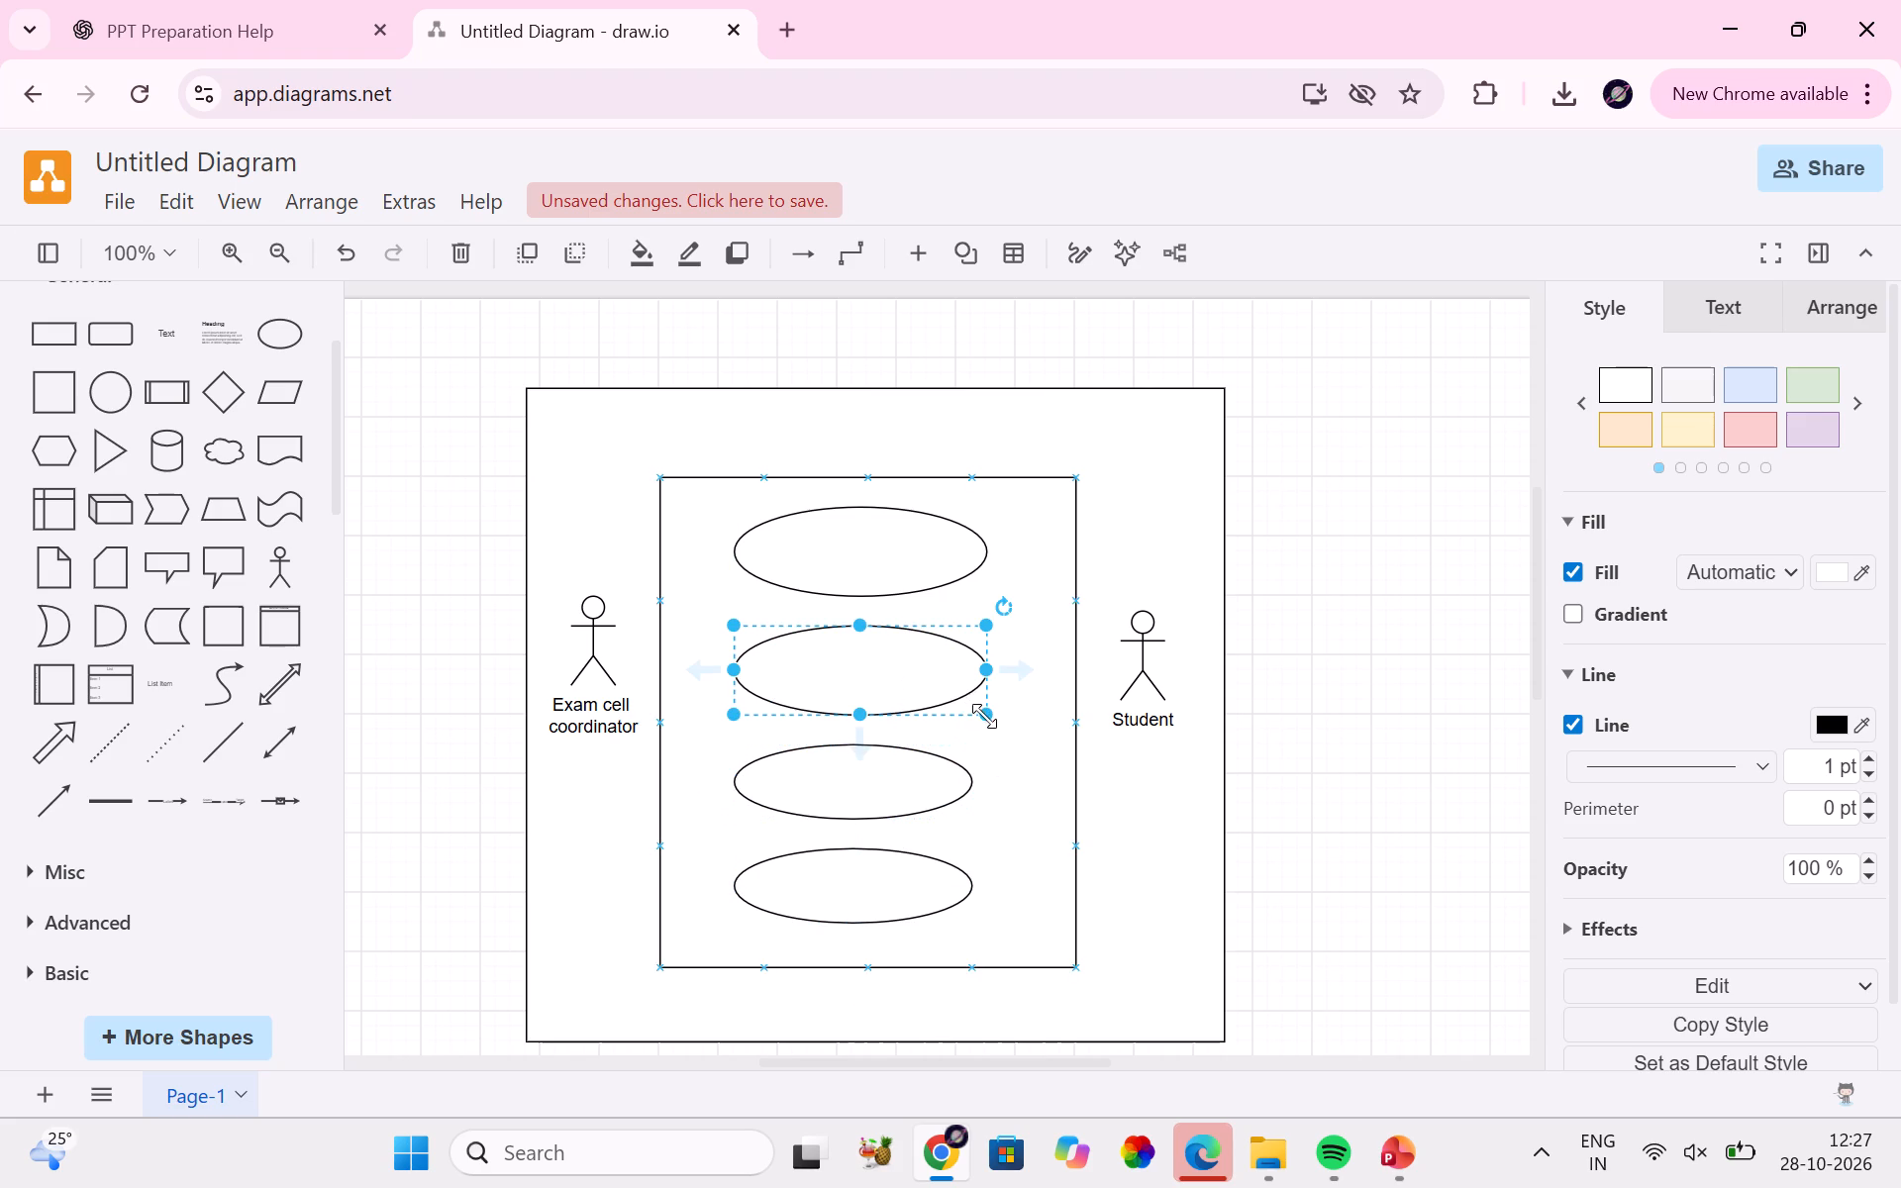
{"action": "left_click_drag", "start_coordinate": [984, 716], "coordinate": [973, 706]}
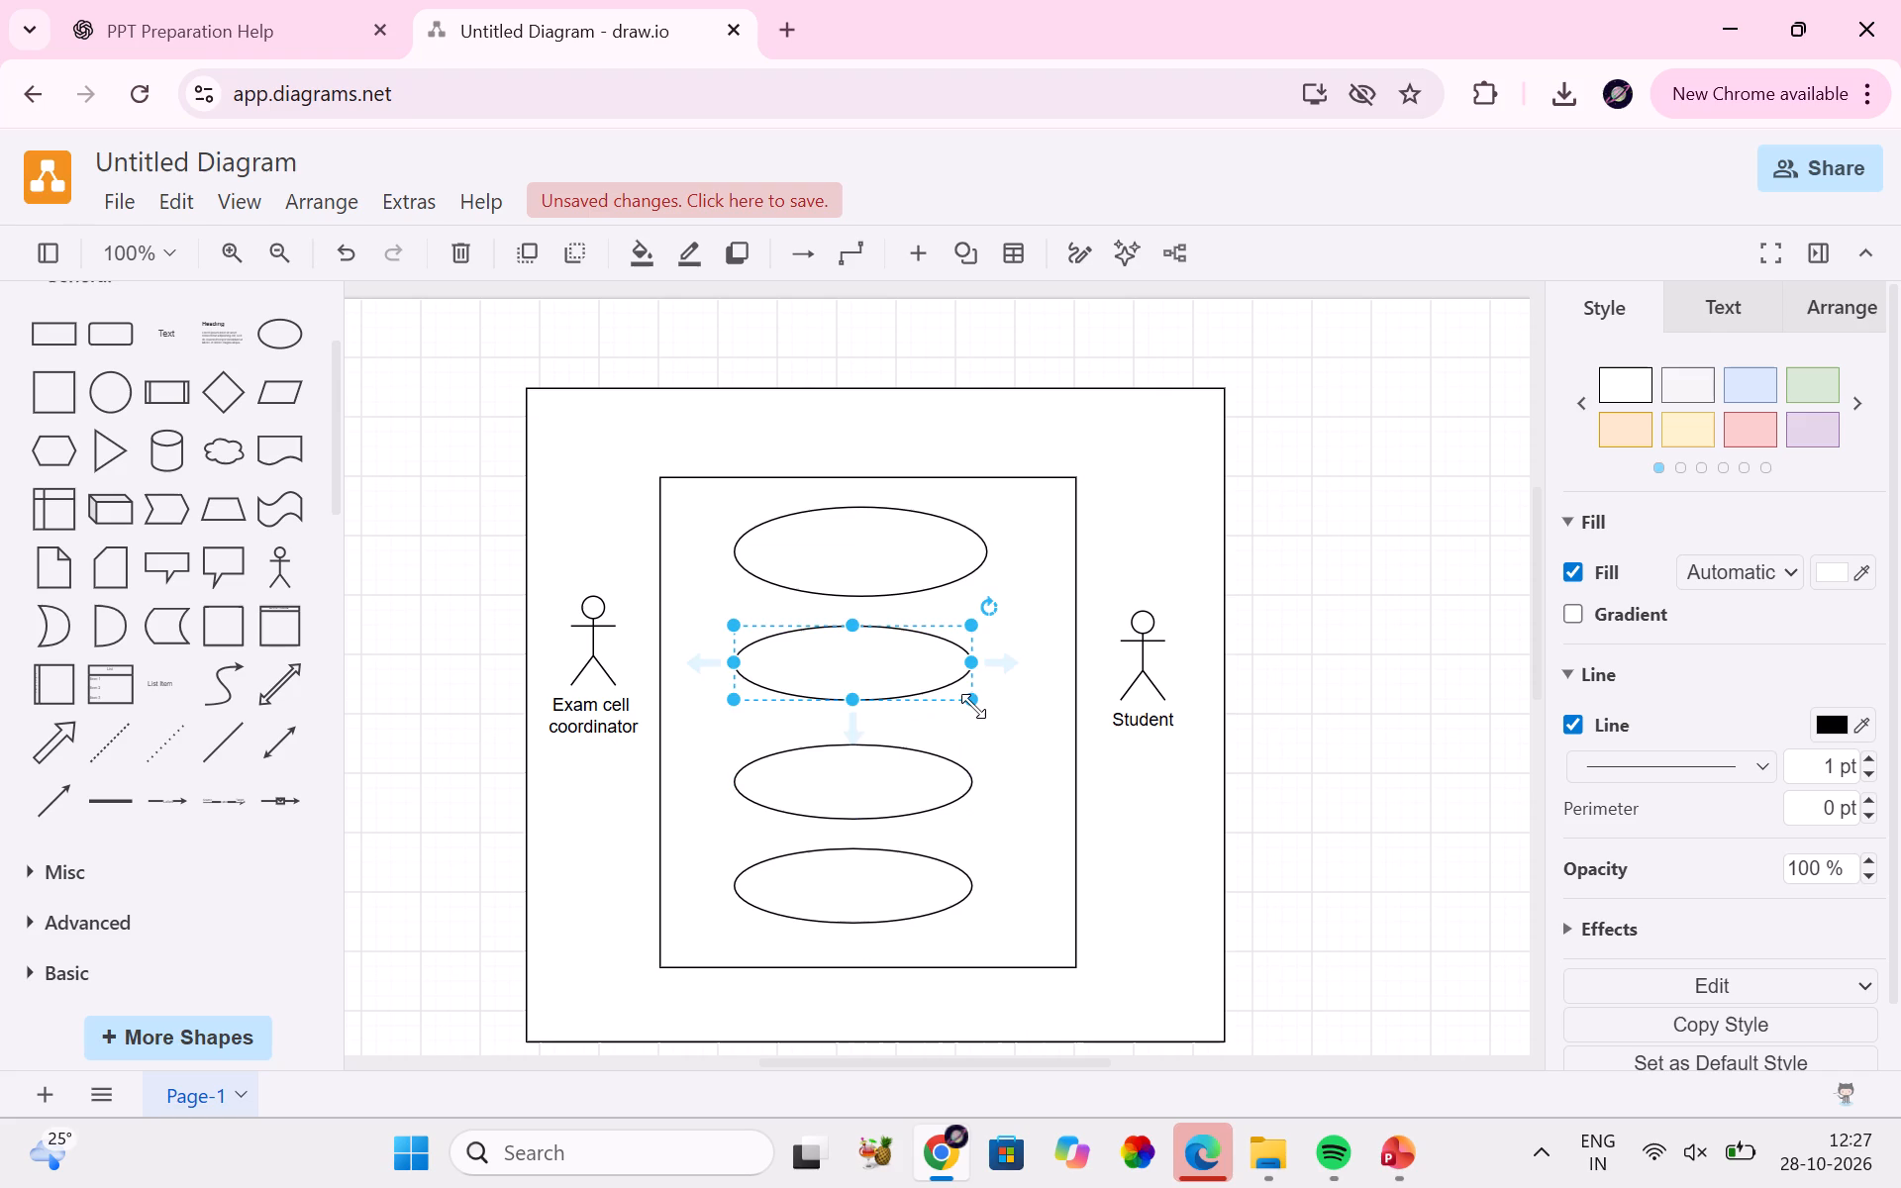
{"action": "left_click", "coordinate": [884, 533]}
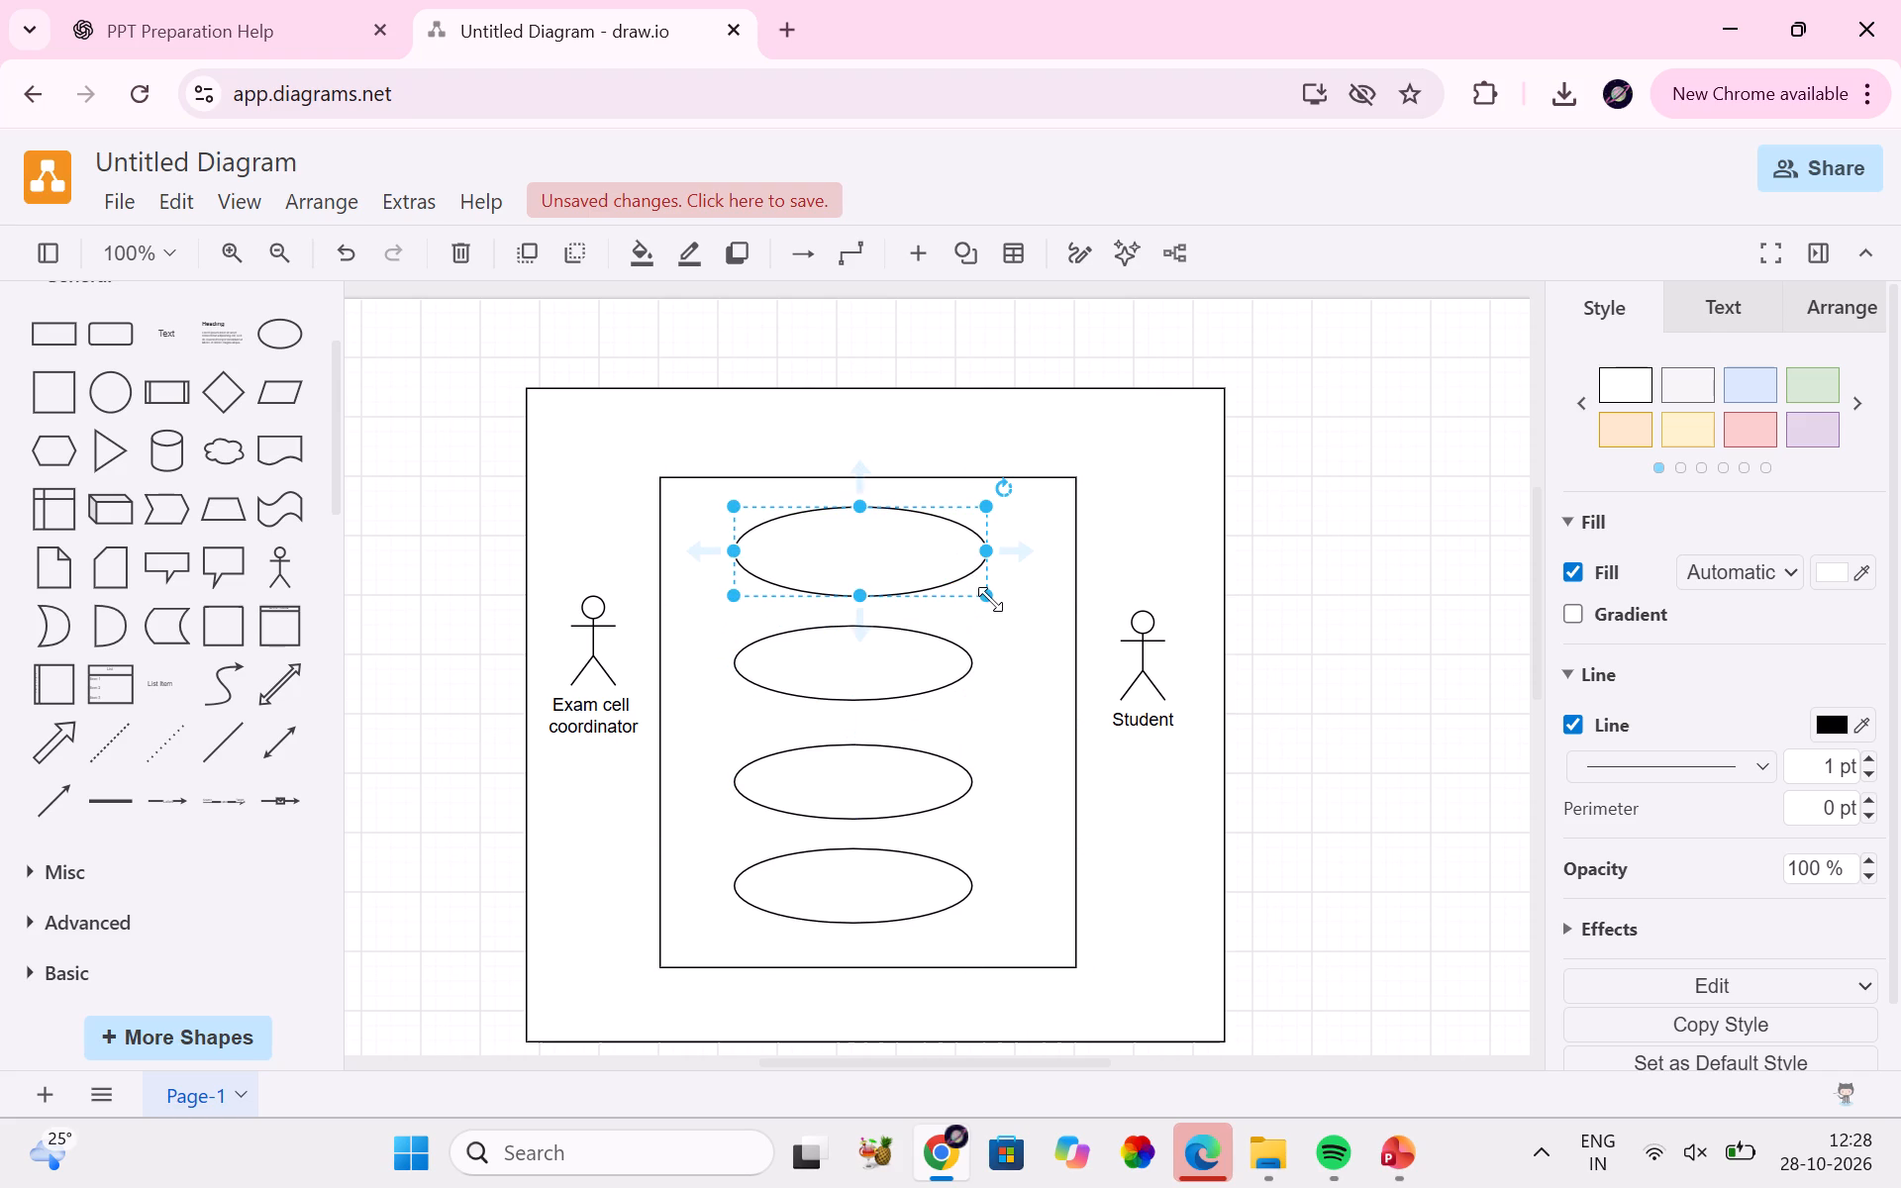
{"action": "left_click_drag", "start_coordinate": [990, 599], "coordinate": [973, 593]}
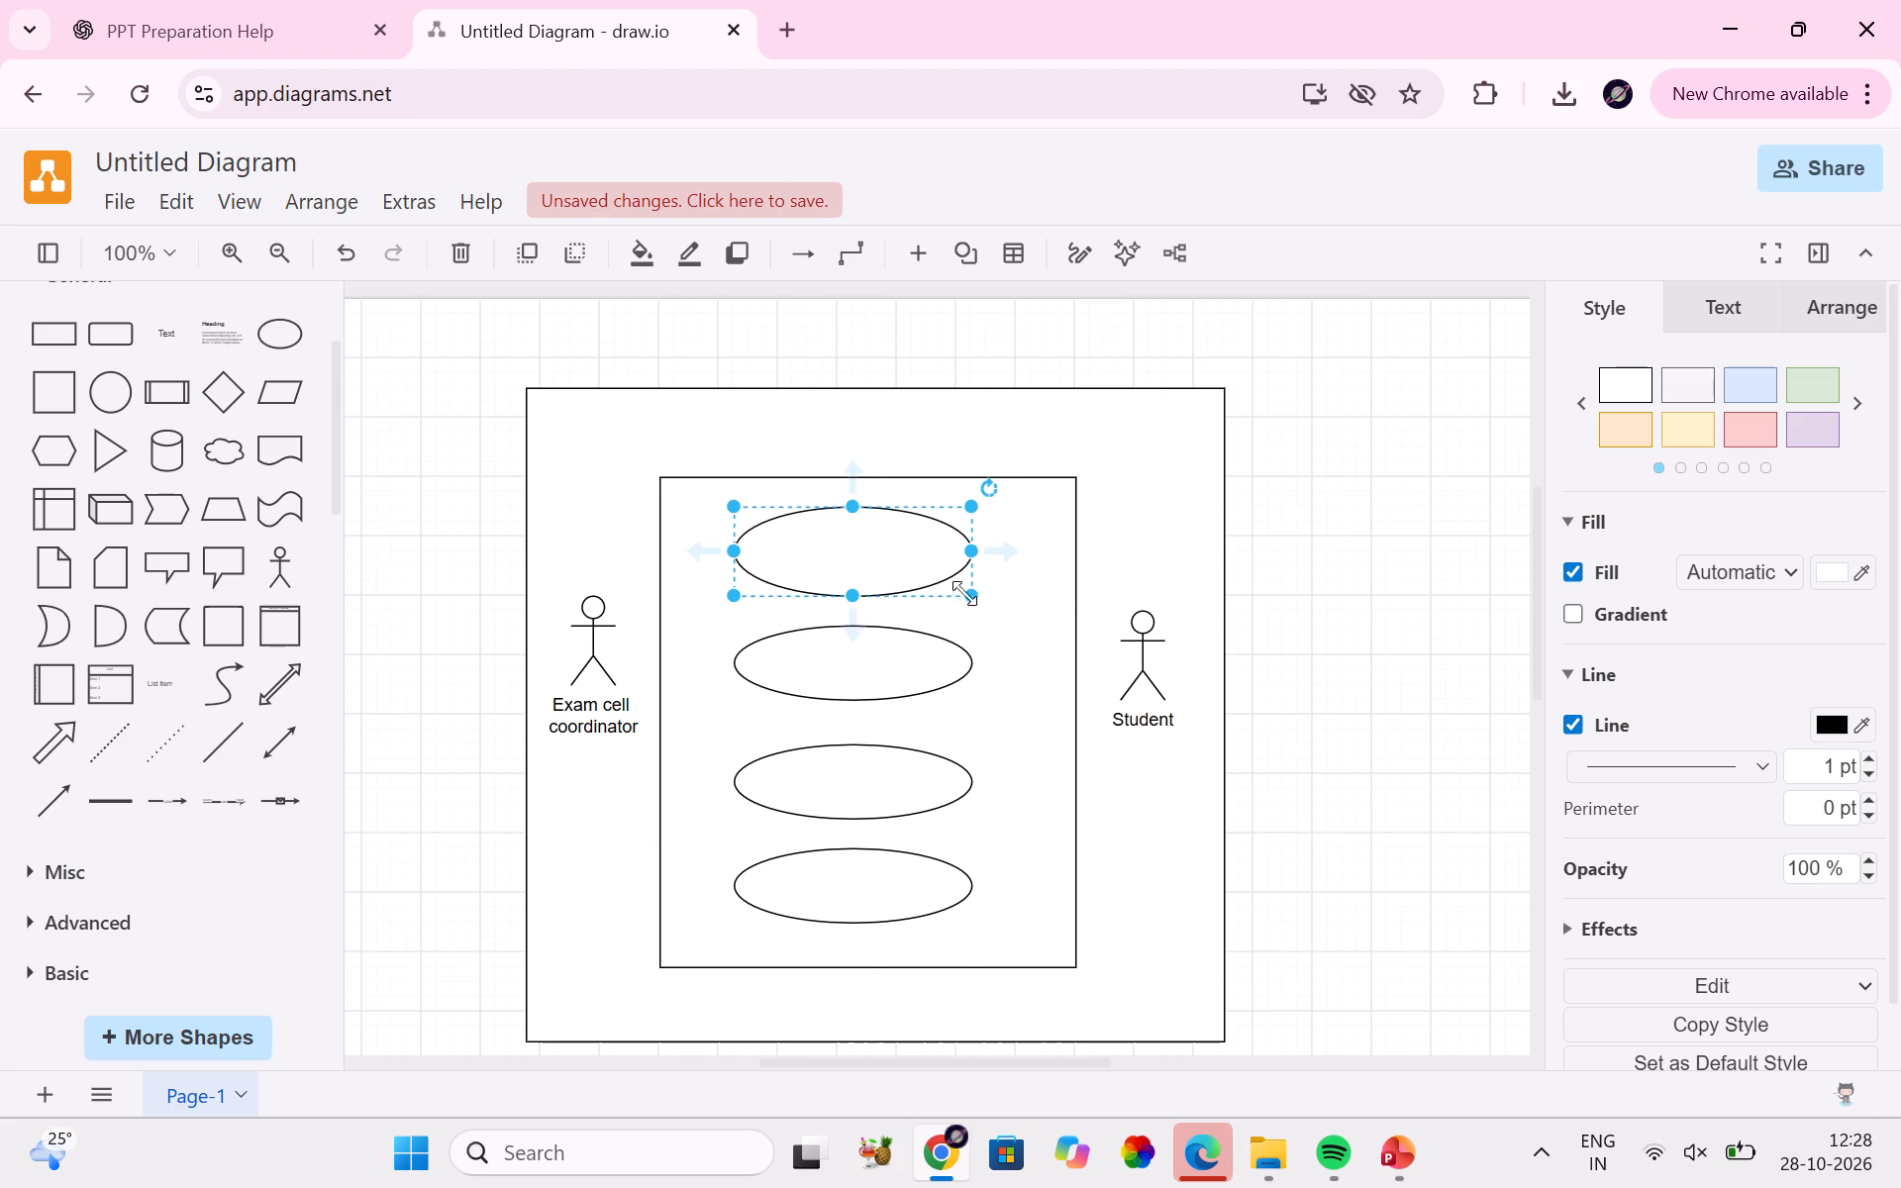
Label the top ellipse "configure seating Rules".
{"action": "double_click", "coordinate": [818, 549]}
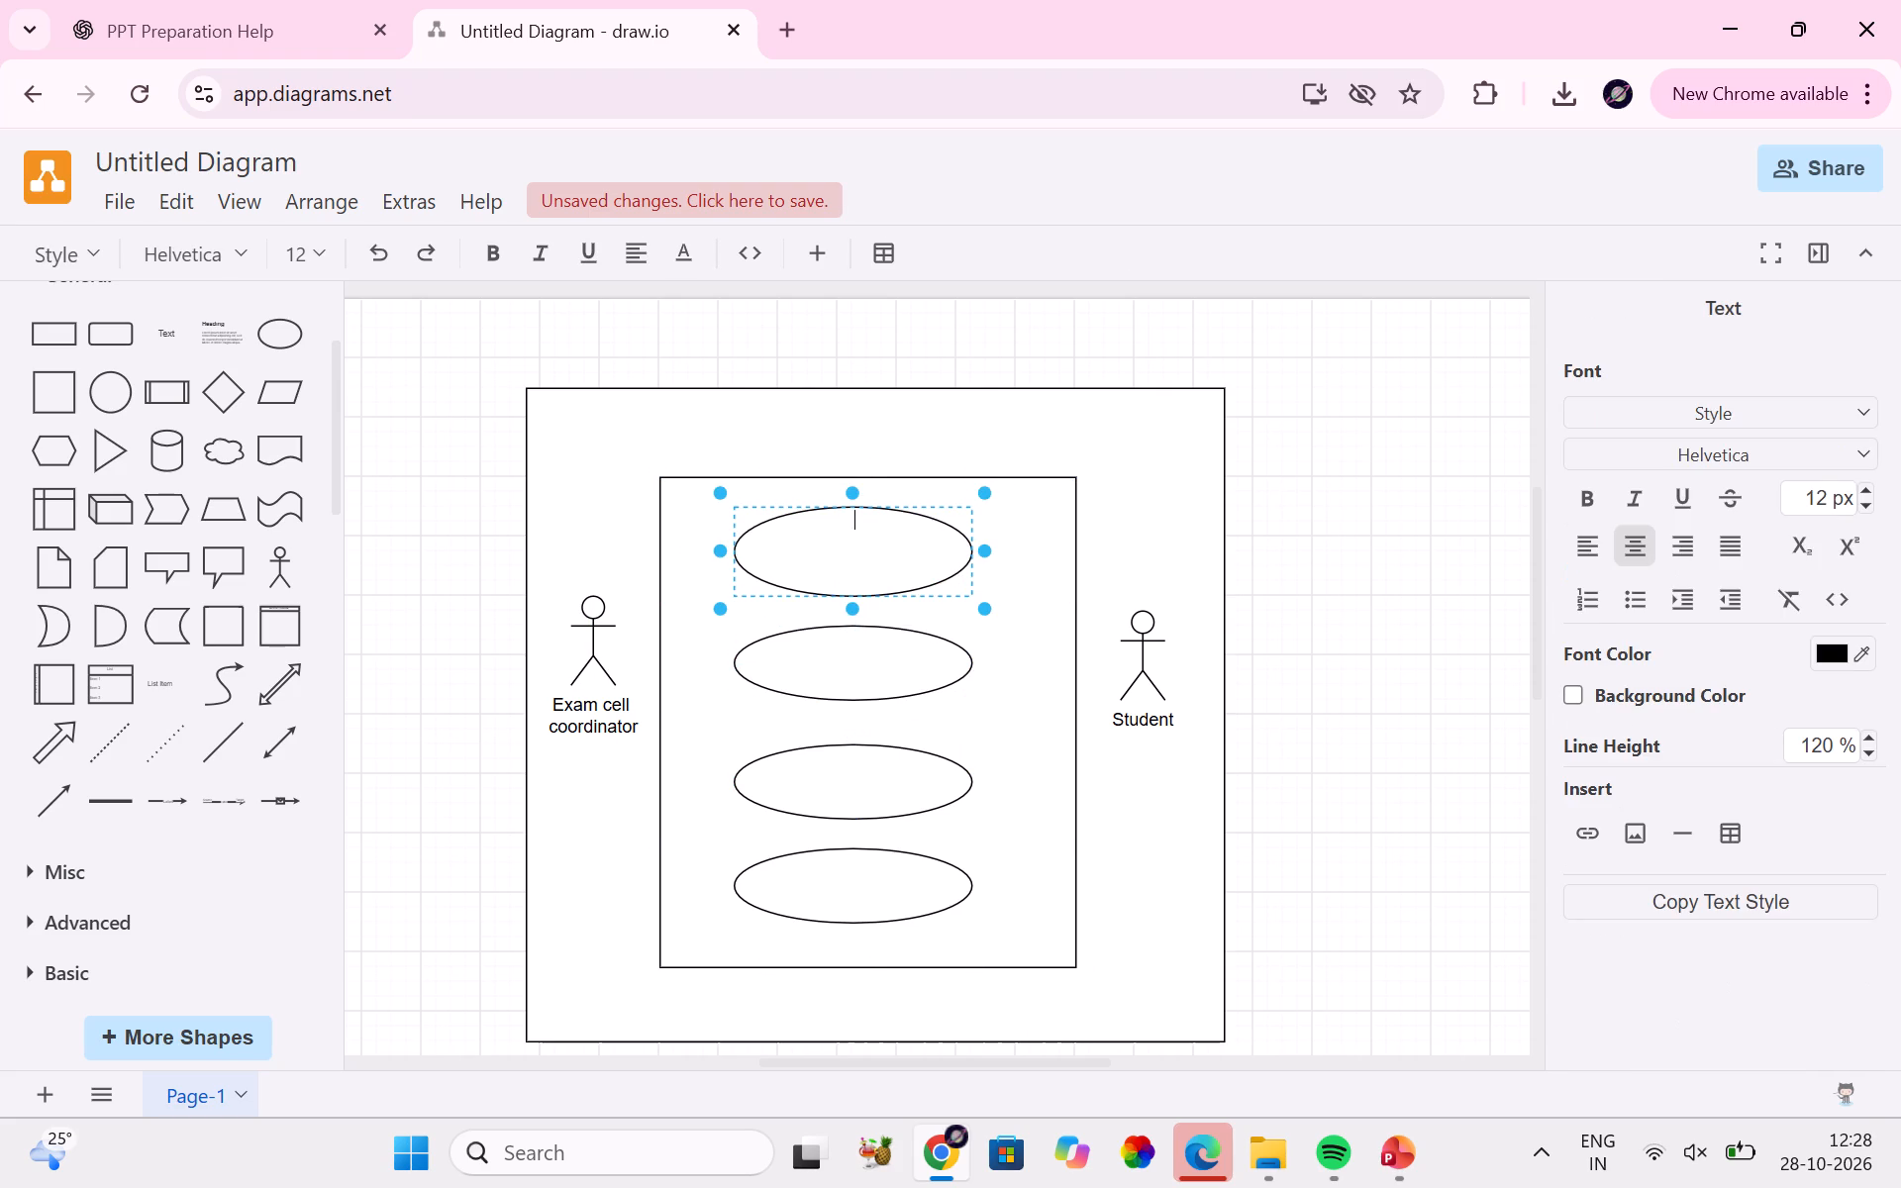
{"action": "type", "text": "configure sea"}
{"action": "type", "text": "ting"}
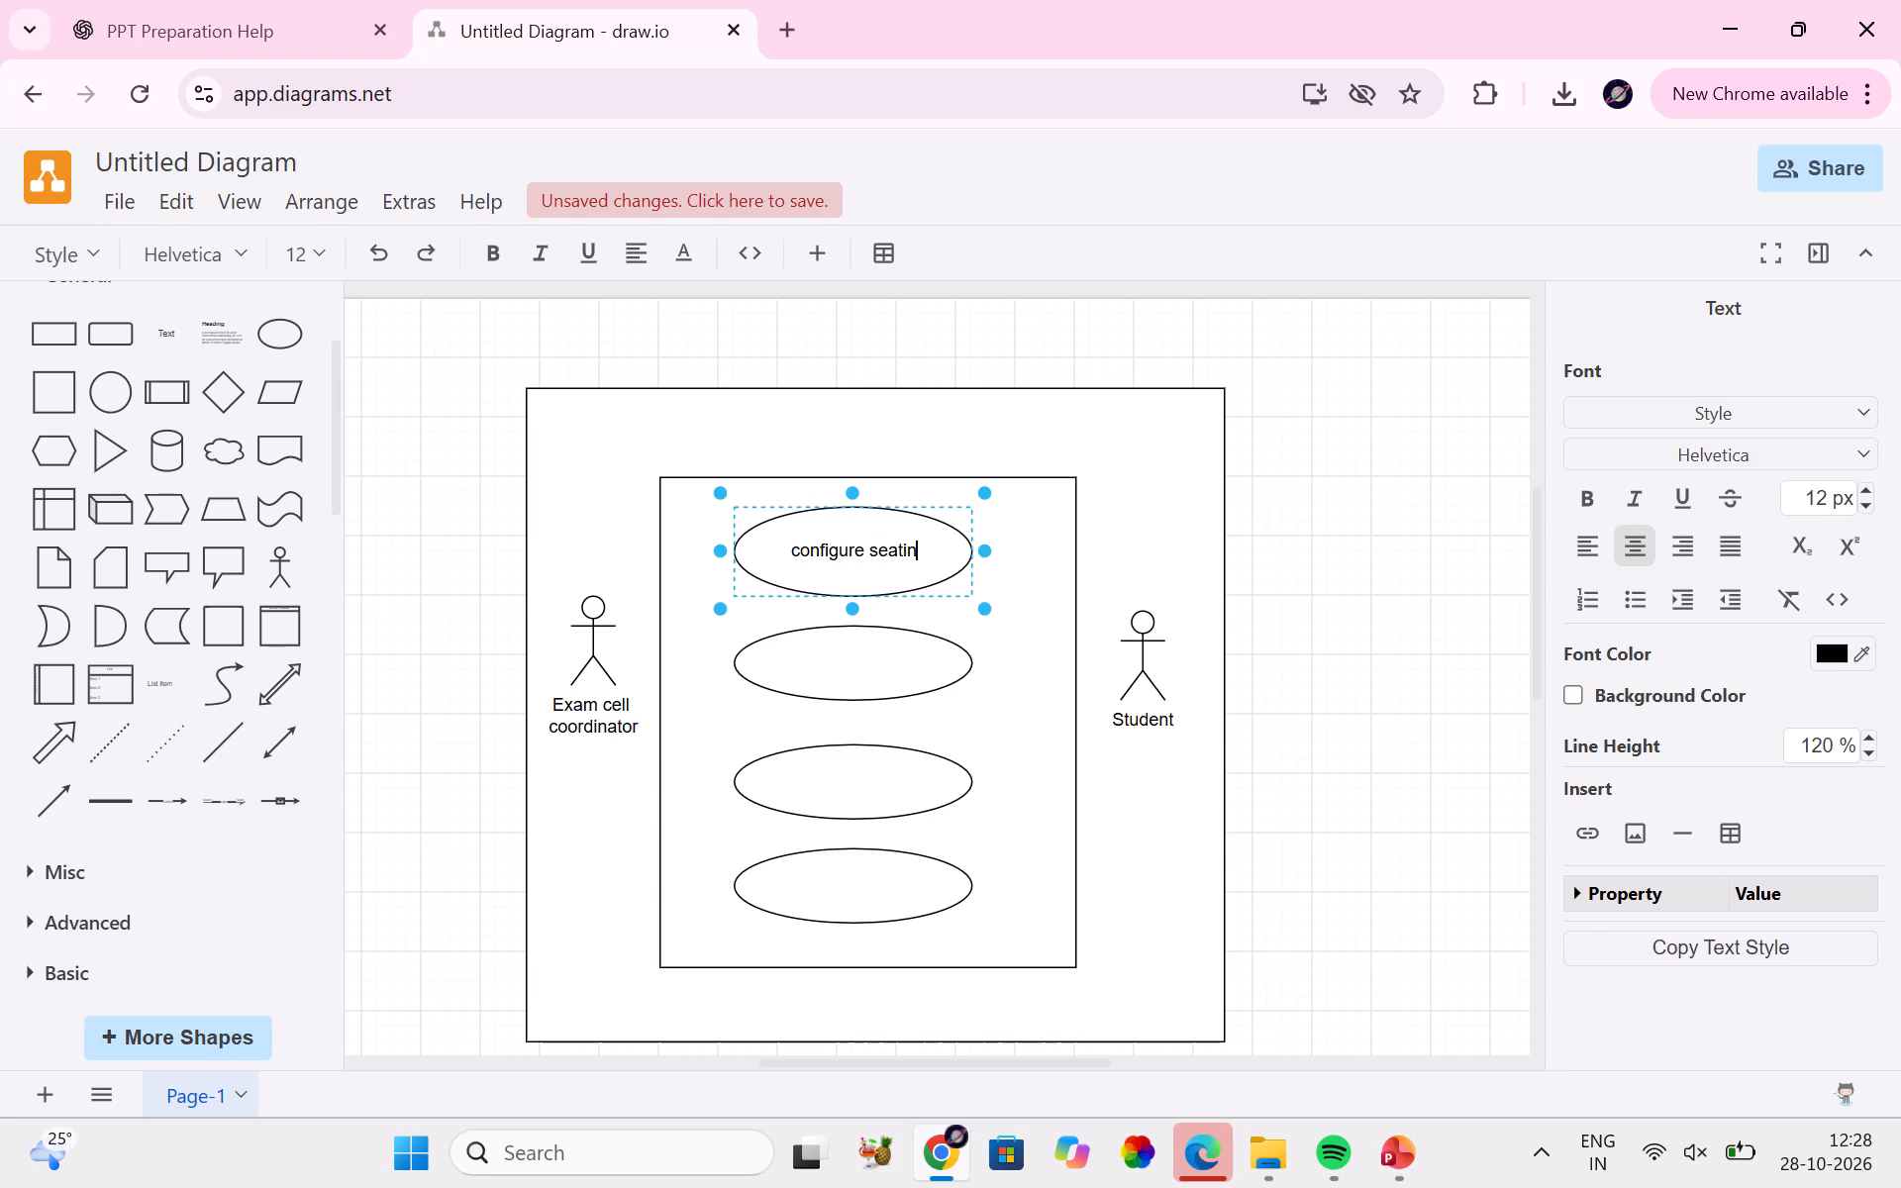
{"action": "key", "text": "space"}
{"action": "type", "text": "Rules"}
Label the second ellipse "Generate seating Plan".
{"action": "double_click", "coordinate": [799, 670]}
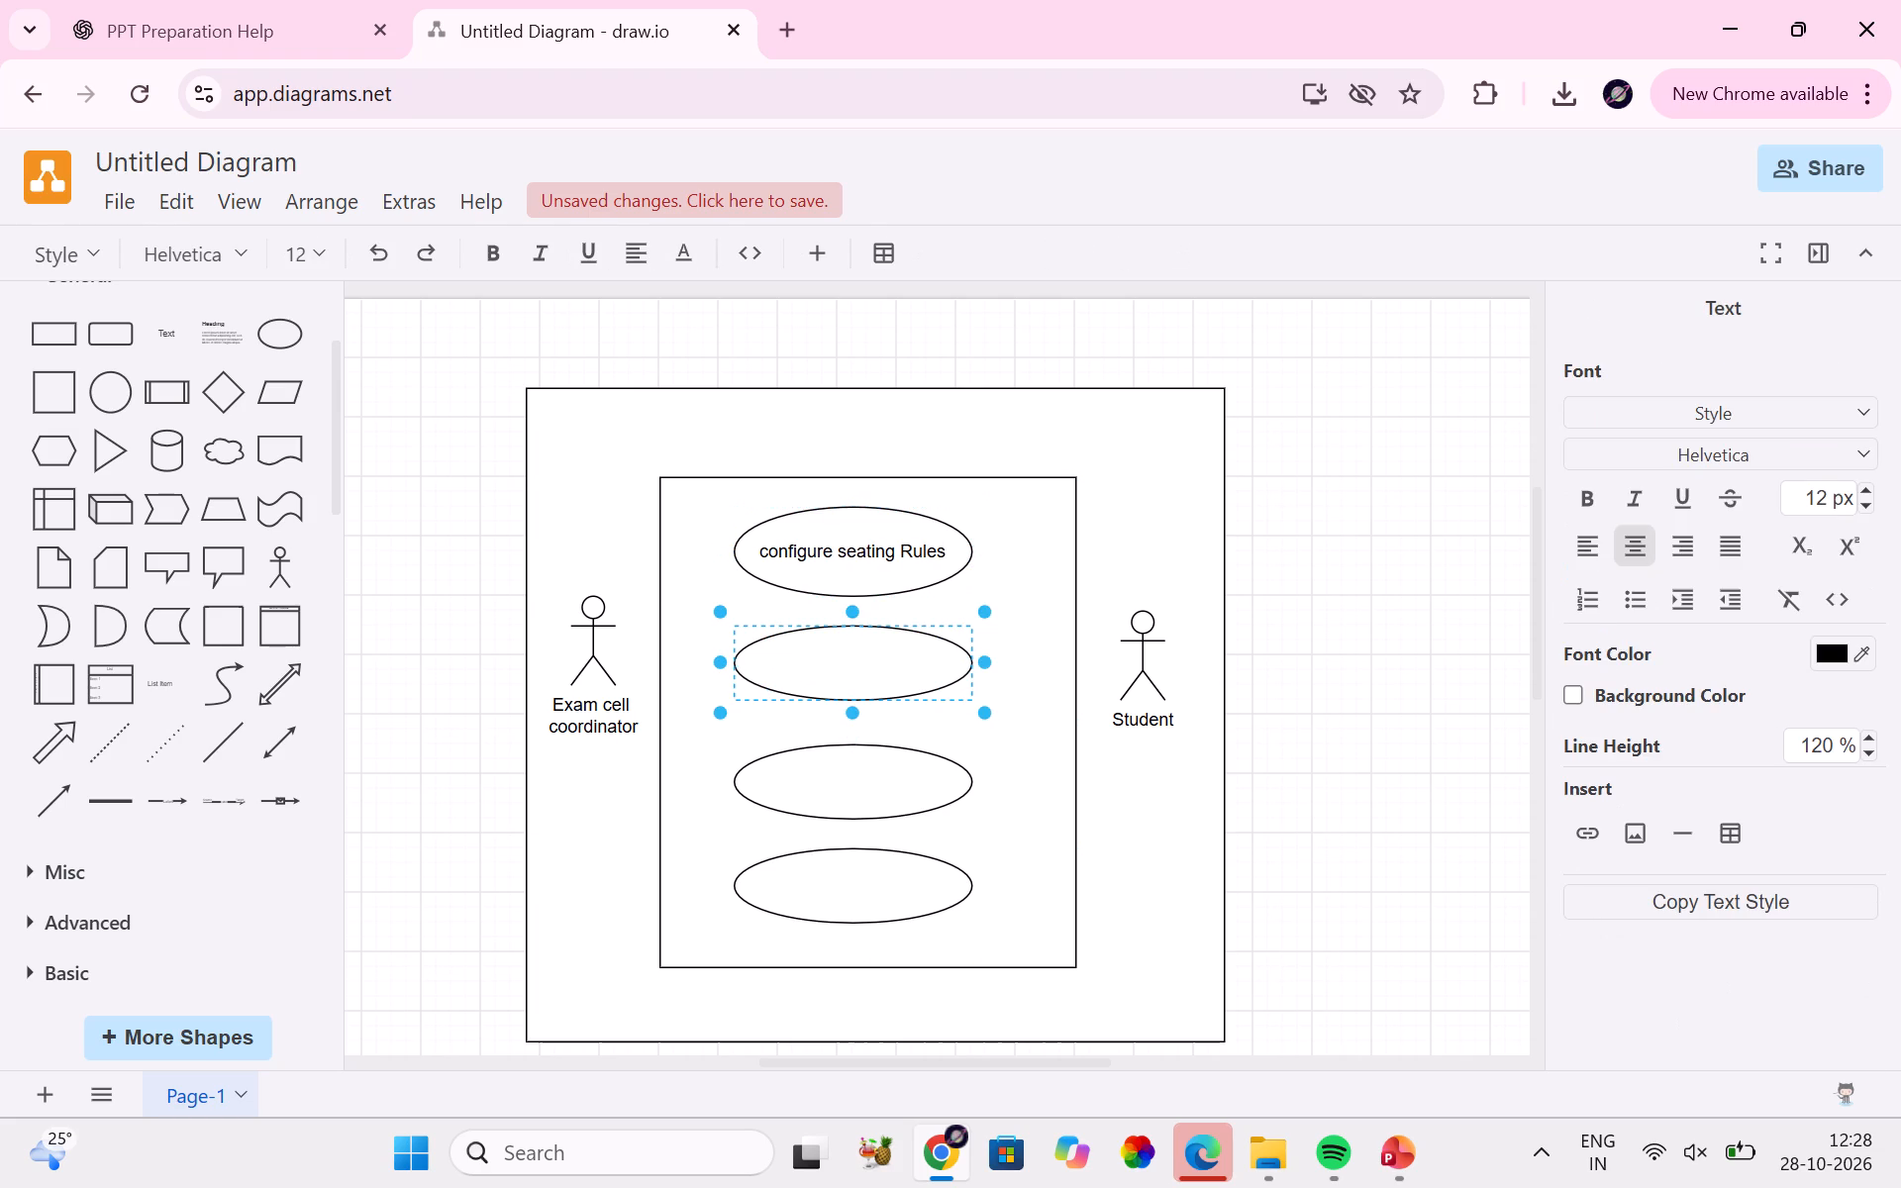
{"action": "type", "text": "Generate seating Plan"}
Label the third ellipse "view seating Plan".
{"action": "double_click", "coordinate": [808, 769]}
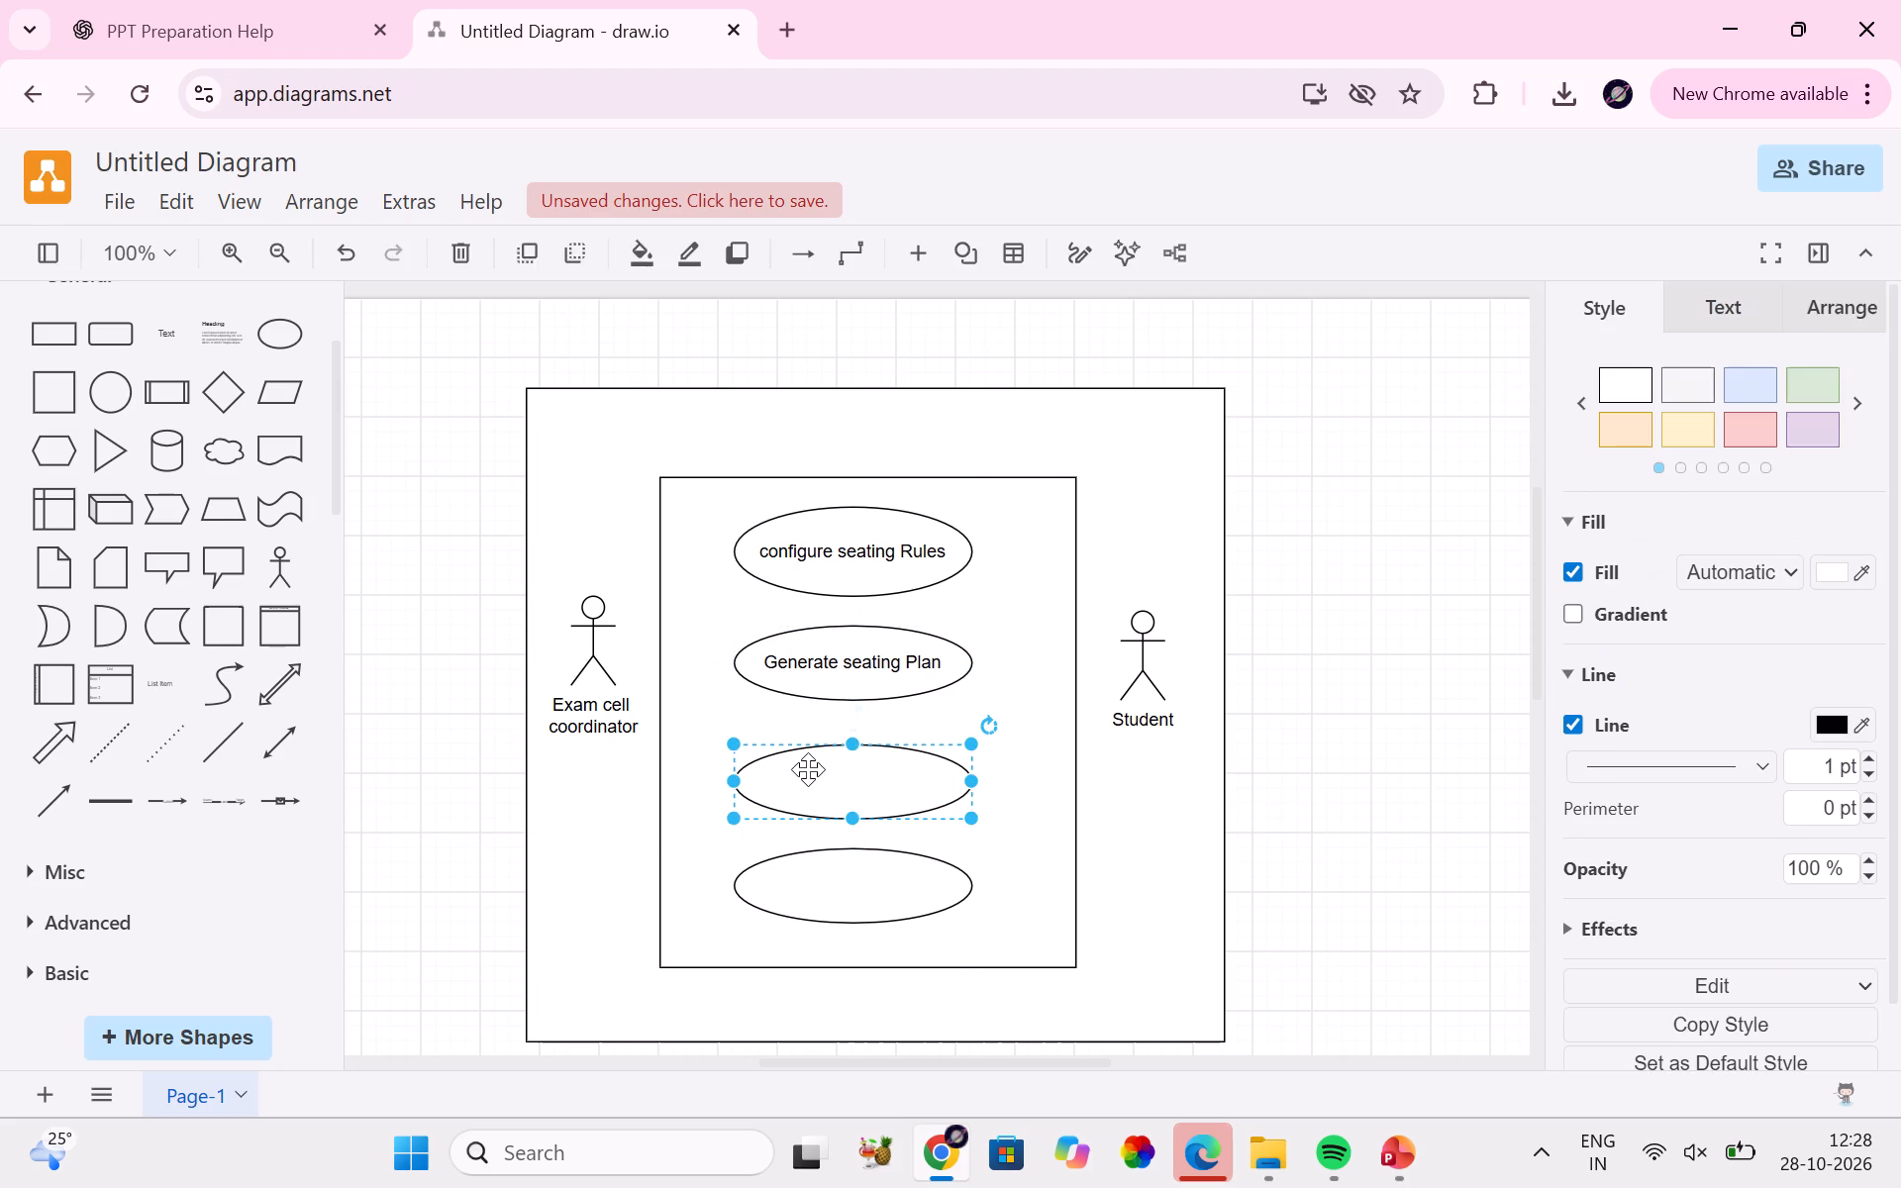
{"action": "type", "text": "view seating Pkan"}
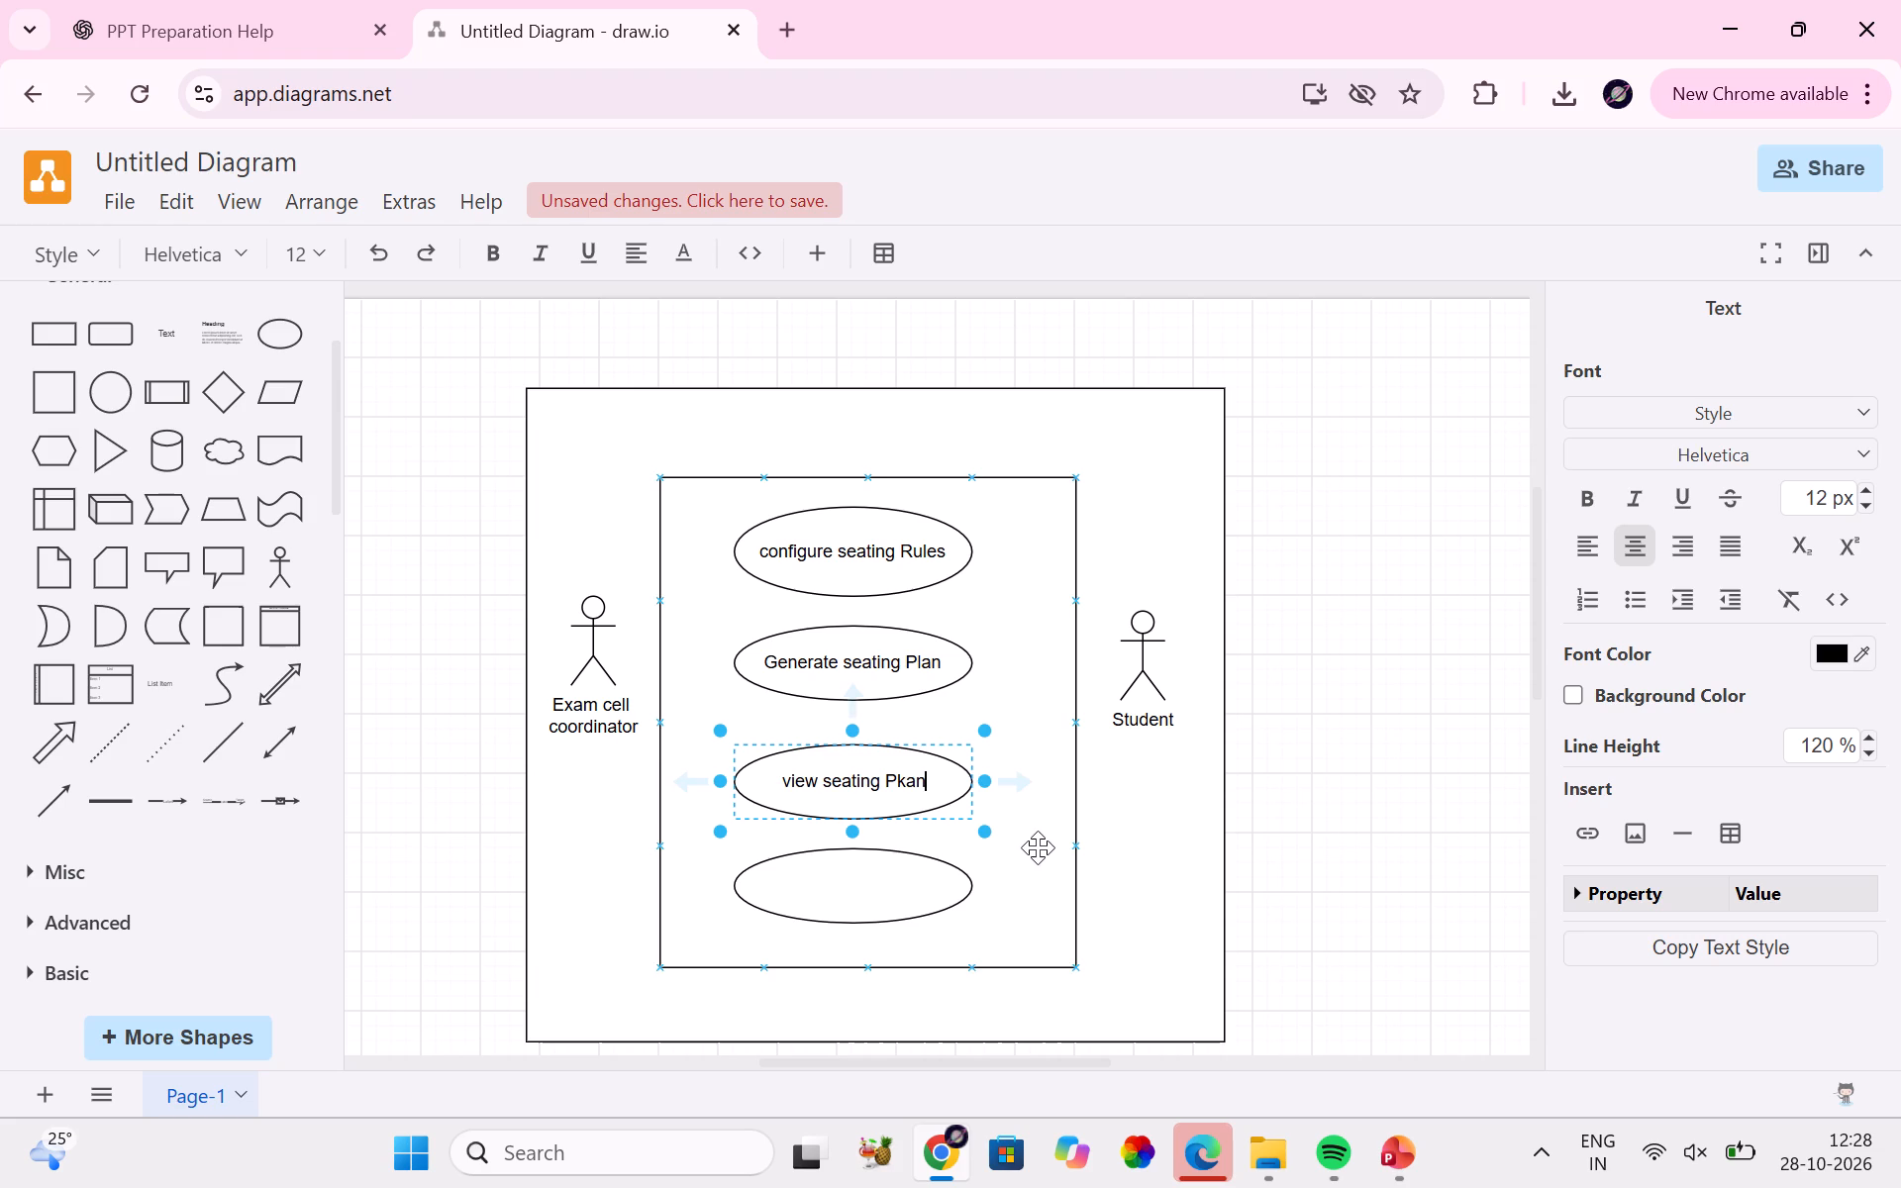
{"action": "key", "text": "BackSpace"}
{"action": "key", "text": "BackSpace"}
{"action": "key", "text": "BackSpace"}
{"action": "type", "text": "lan"}
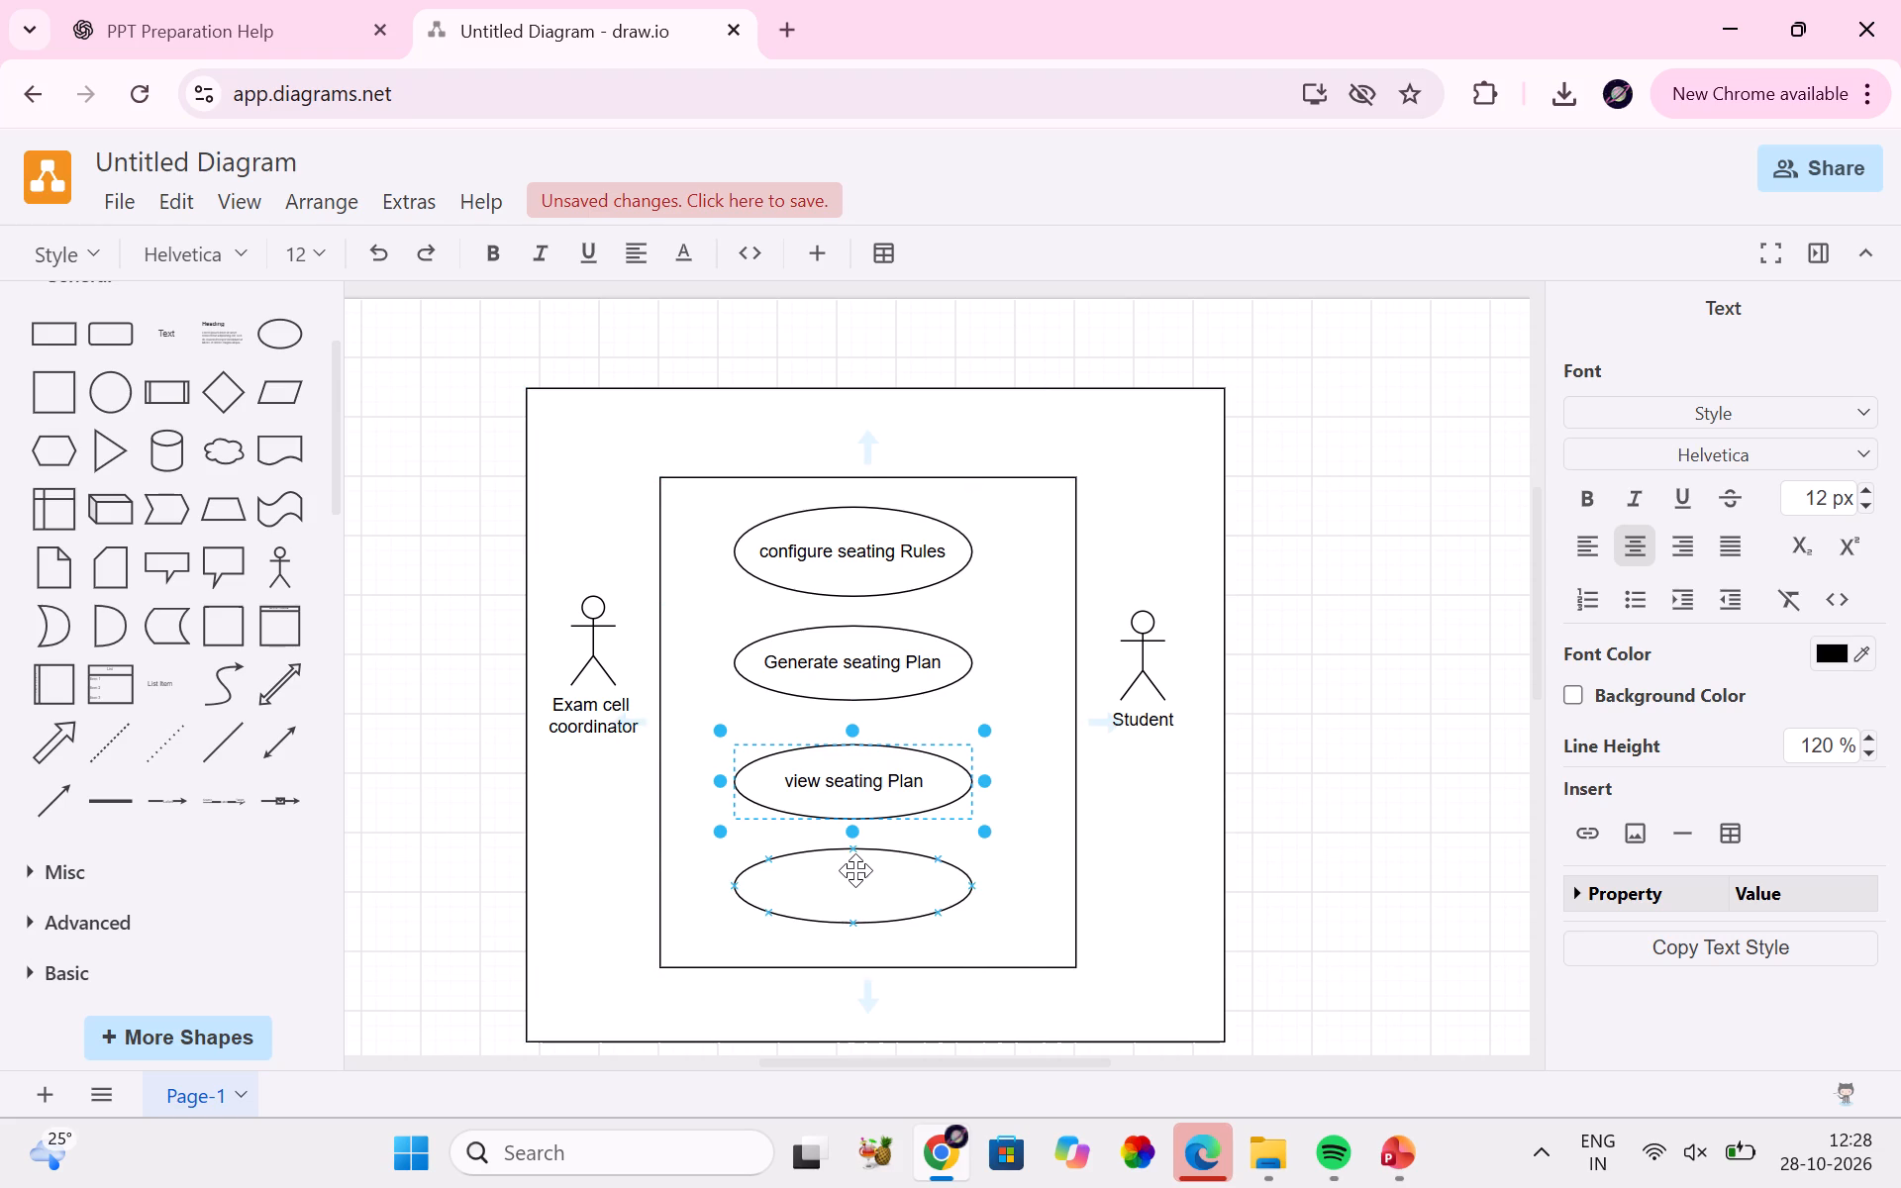
Label the bottom ellipse "store seating plan".
{"action": "double_click", "coordinate": [855, 870]}
{"action": "type", "text": "store"}
{"action": "key", "text": "space"}
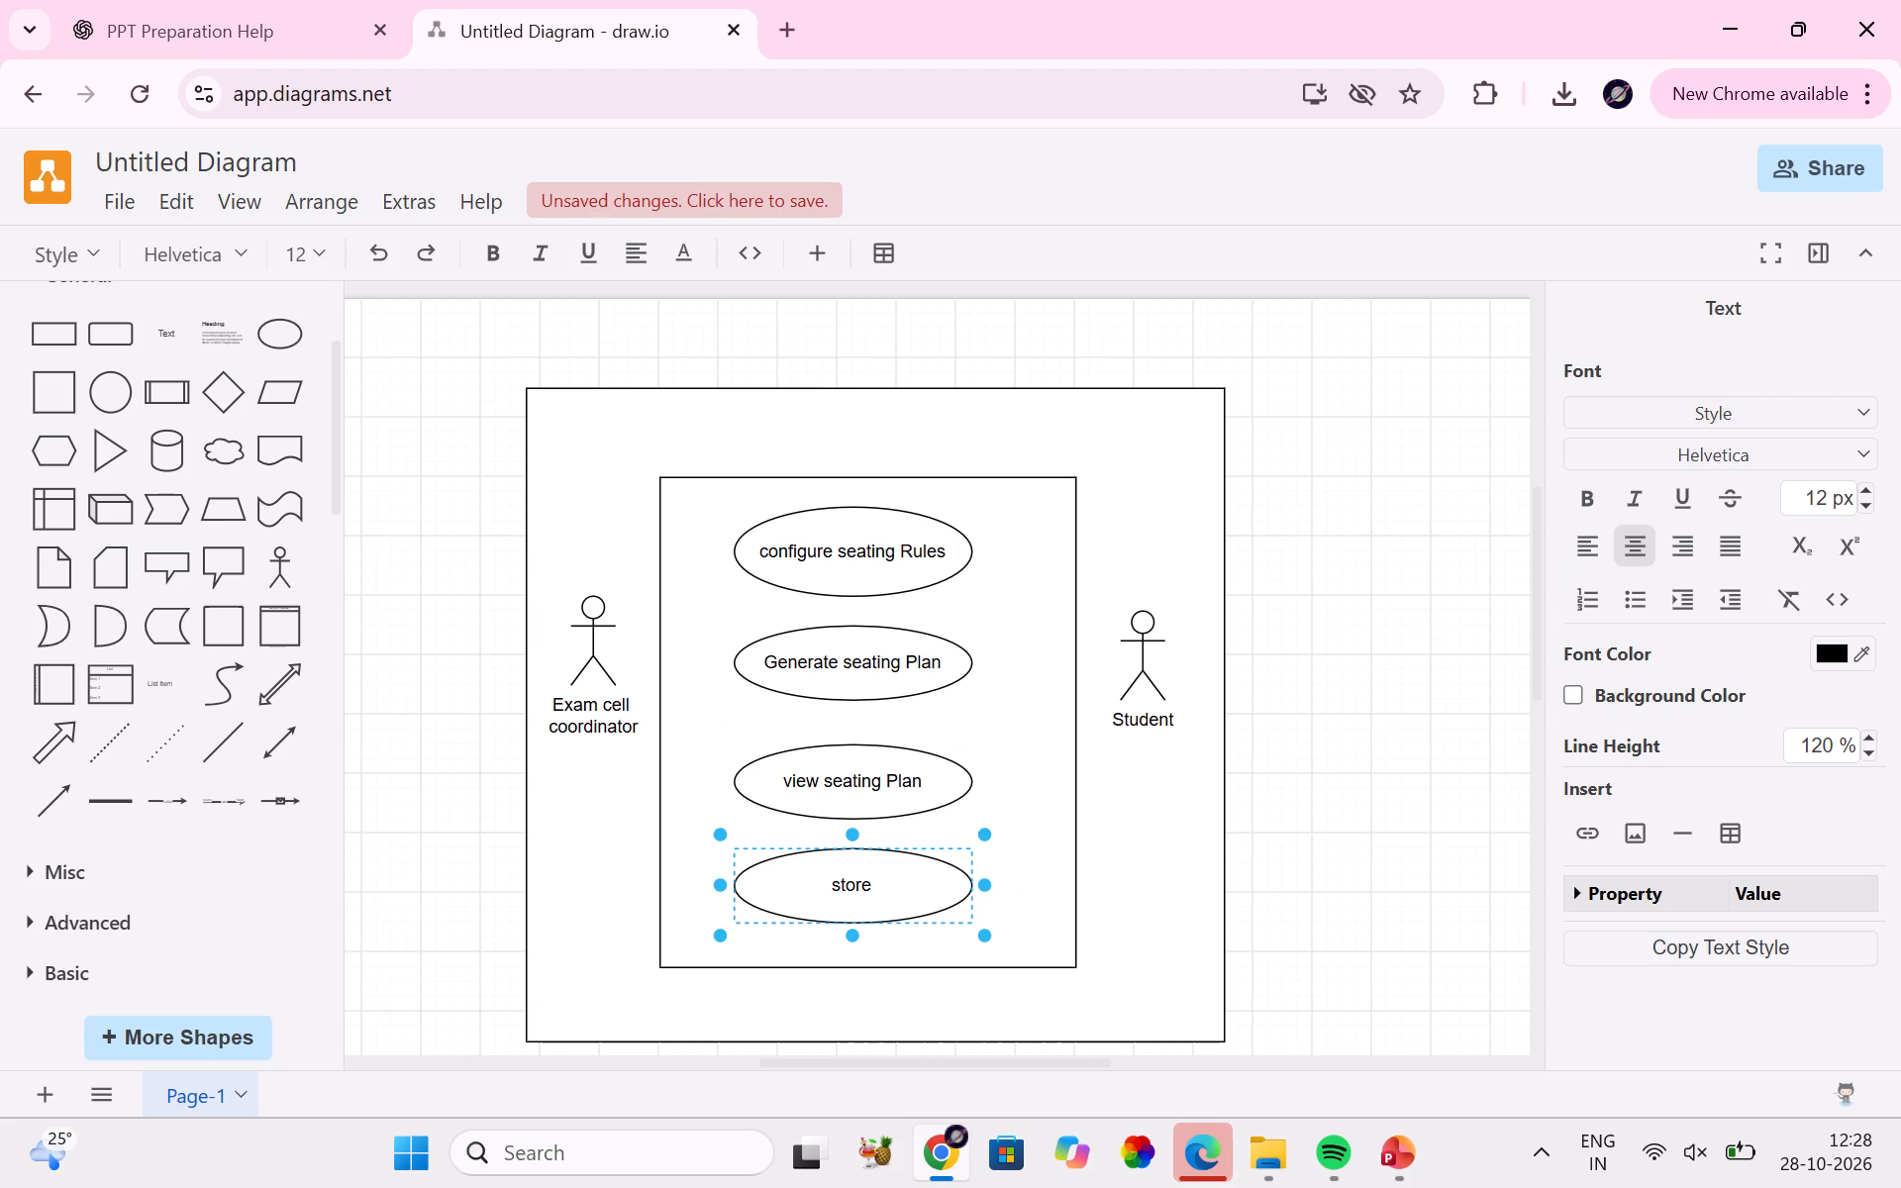
{"action": "type", "text": "seating"}
{"action": "key", "text": "space"}
{"action": "type", "text": "plan"}
{"action": "left_click", "coordinate": [1288, 916]}
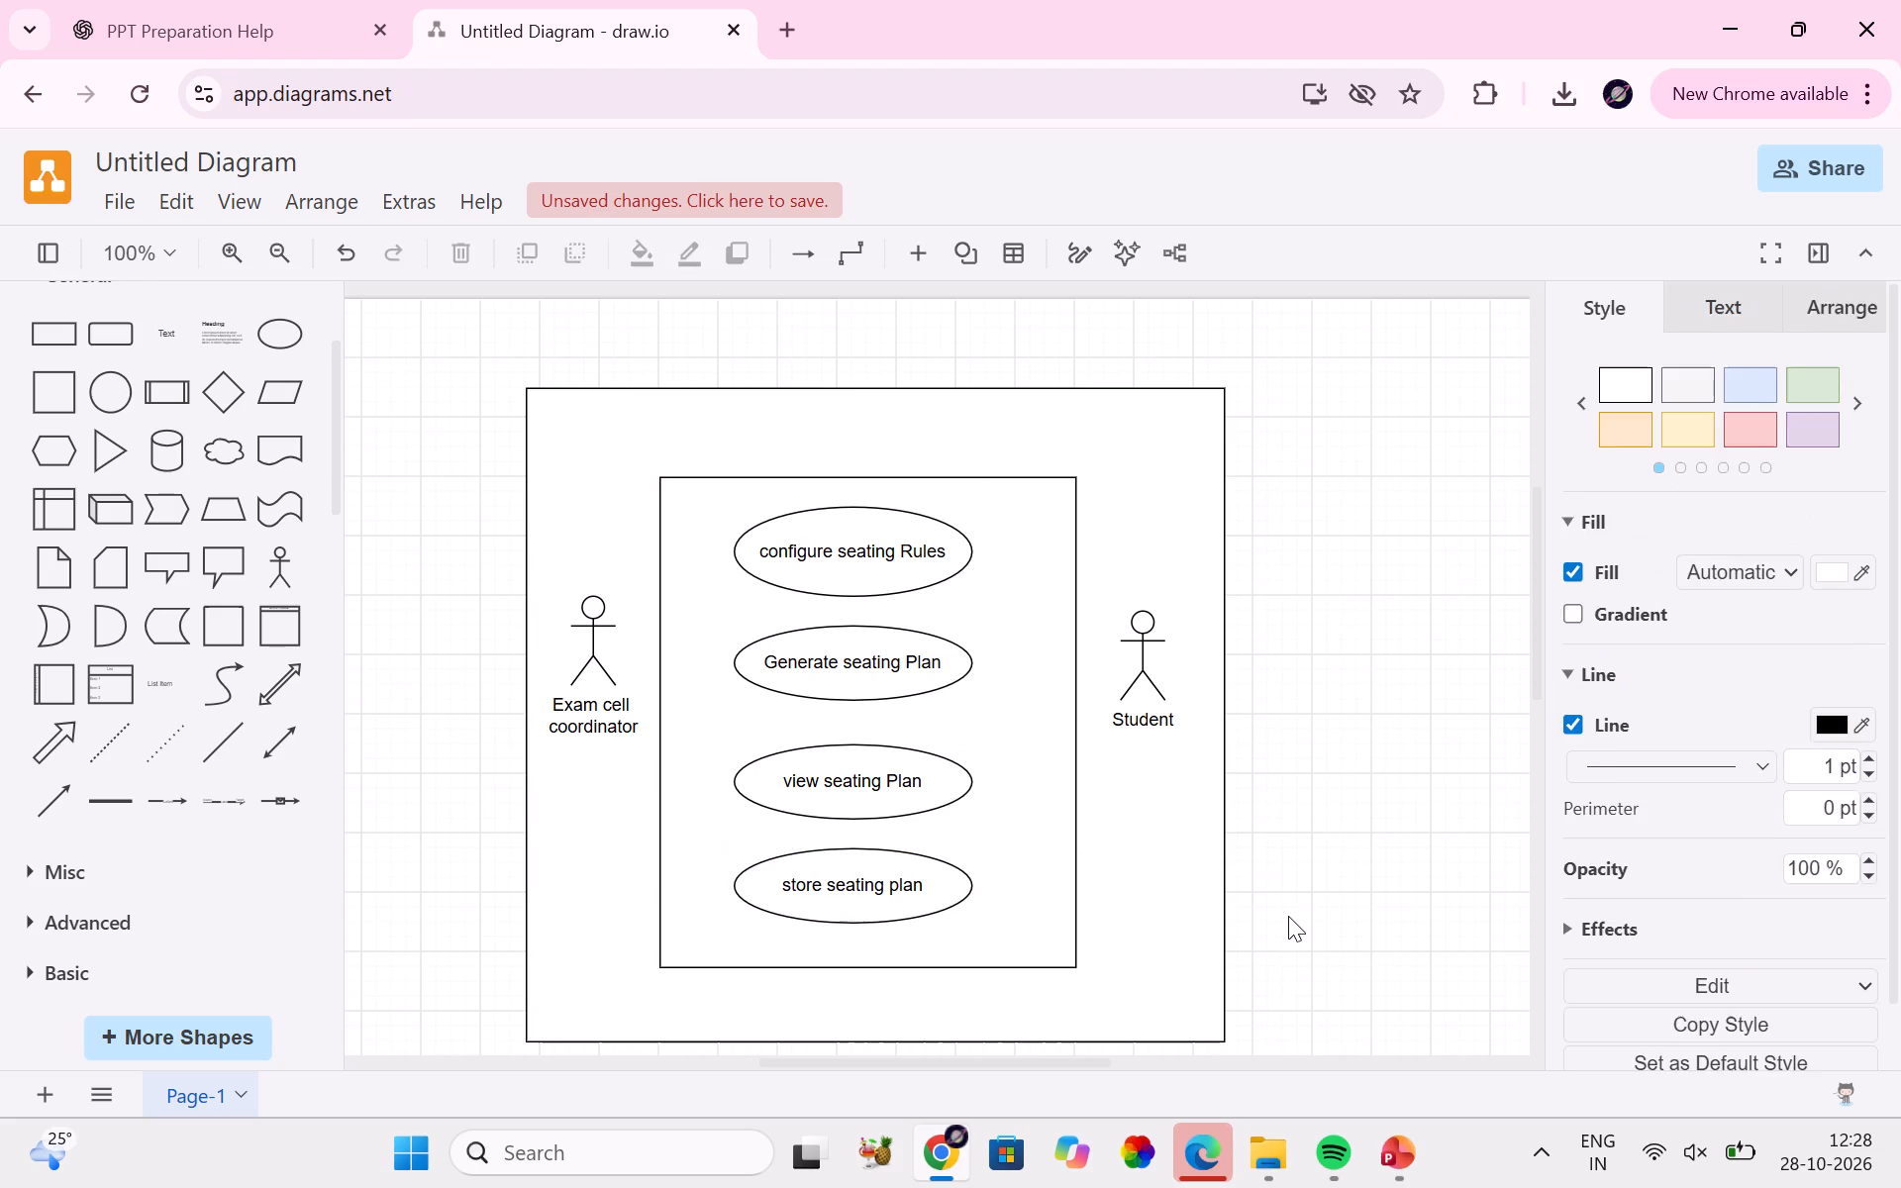
Add a plain straight line to the diagram to serve as an association between actor and use case.
{"action": "left_click", "coordinate": [234, 733]}
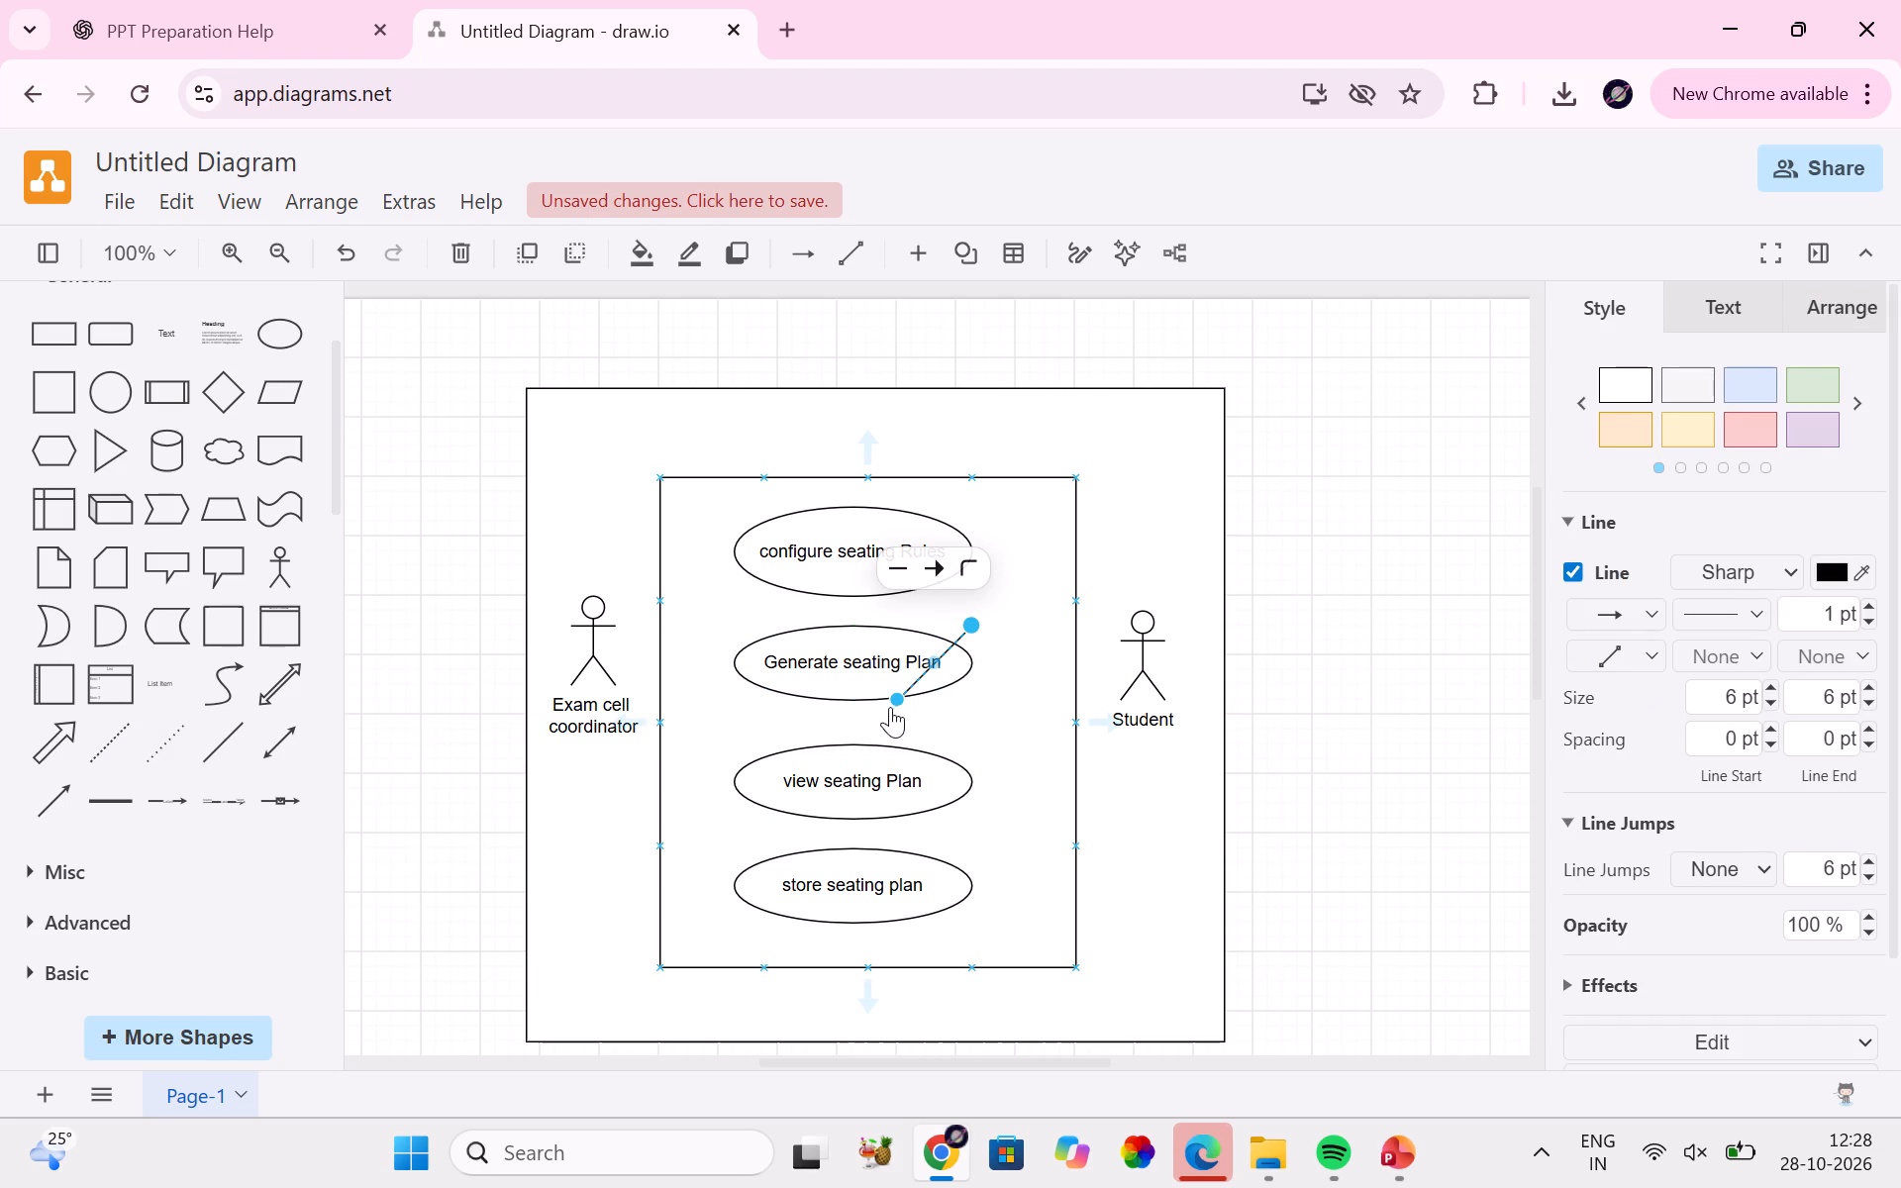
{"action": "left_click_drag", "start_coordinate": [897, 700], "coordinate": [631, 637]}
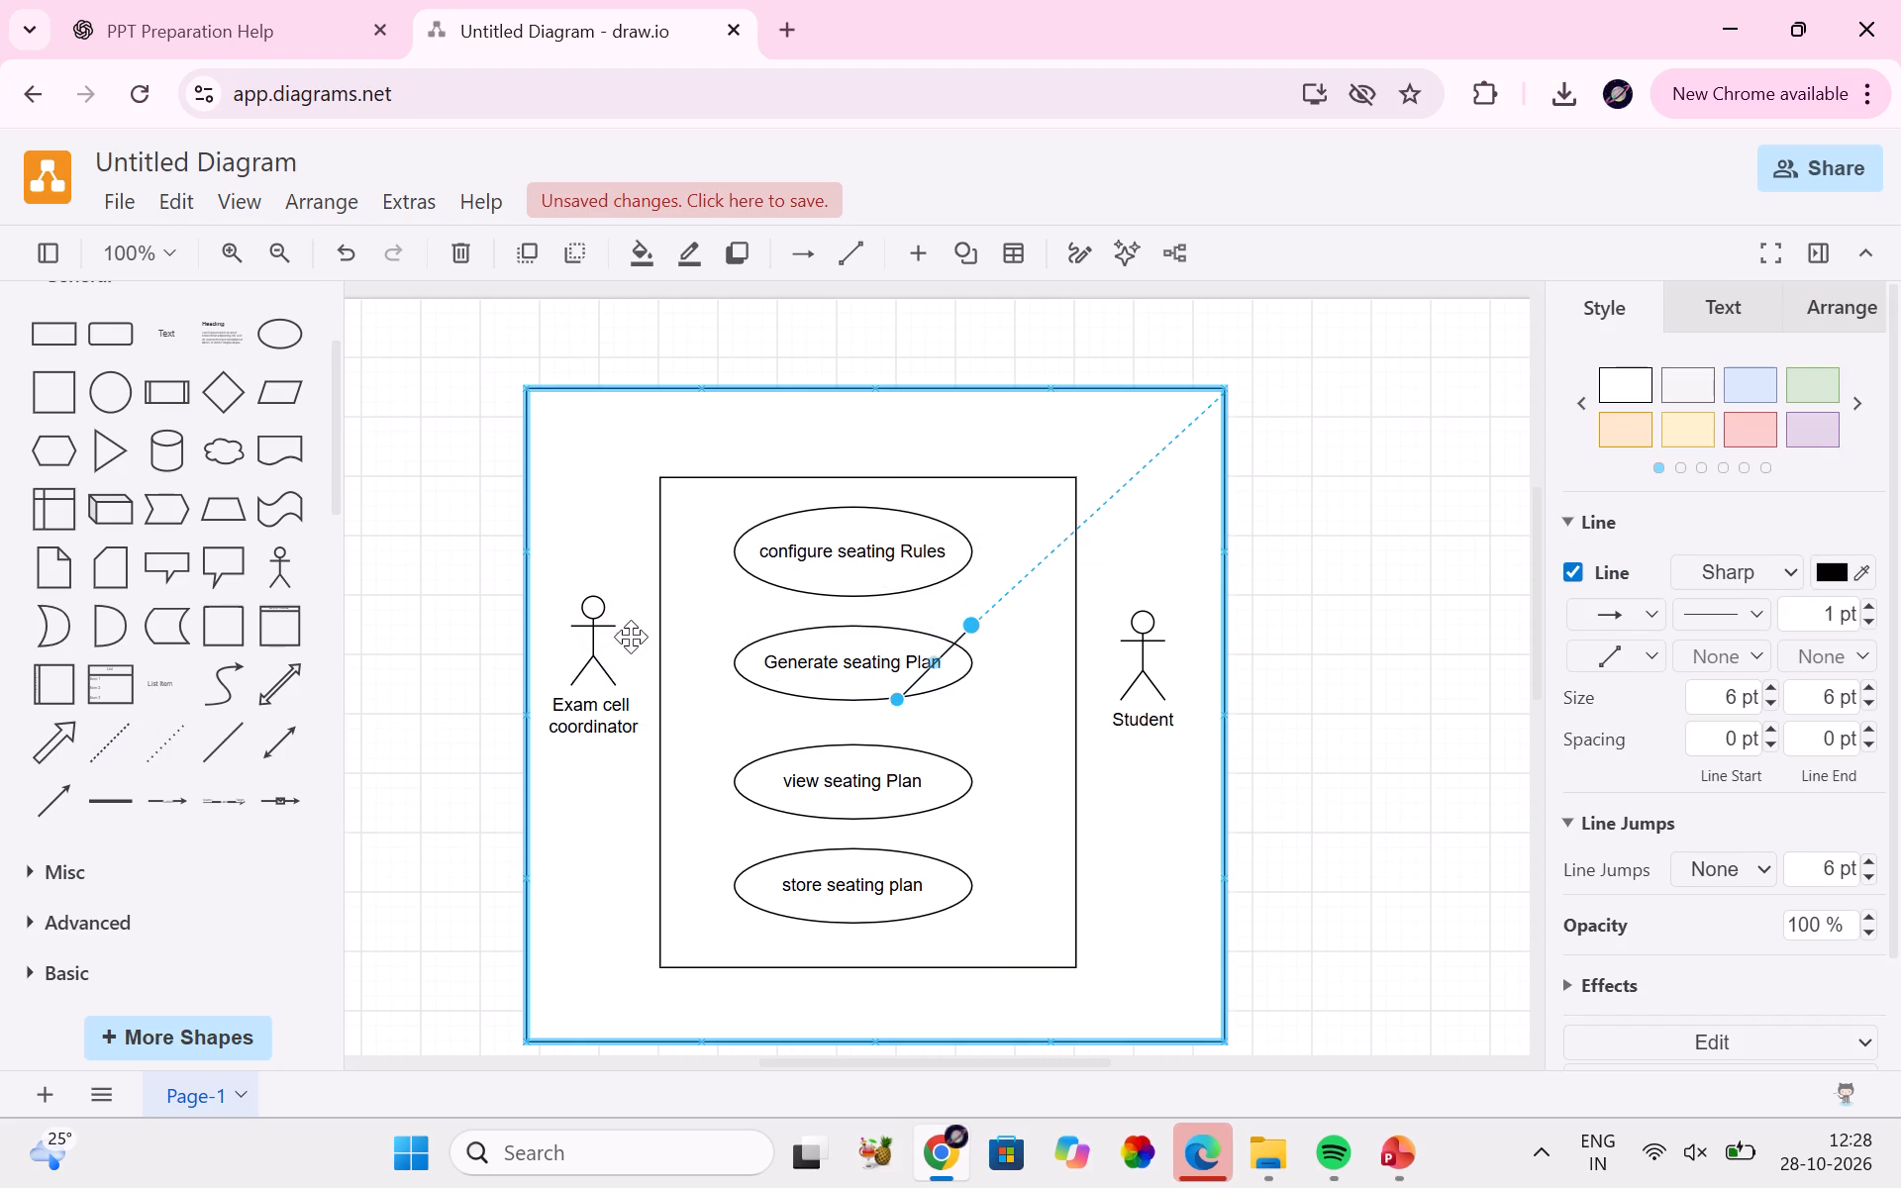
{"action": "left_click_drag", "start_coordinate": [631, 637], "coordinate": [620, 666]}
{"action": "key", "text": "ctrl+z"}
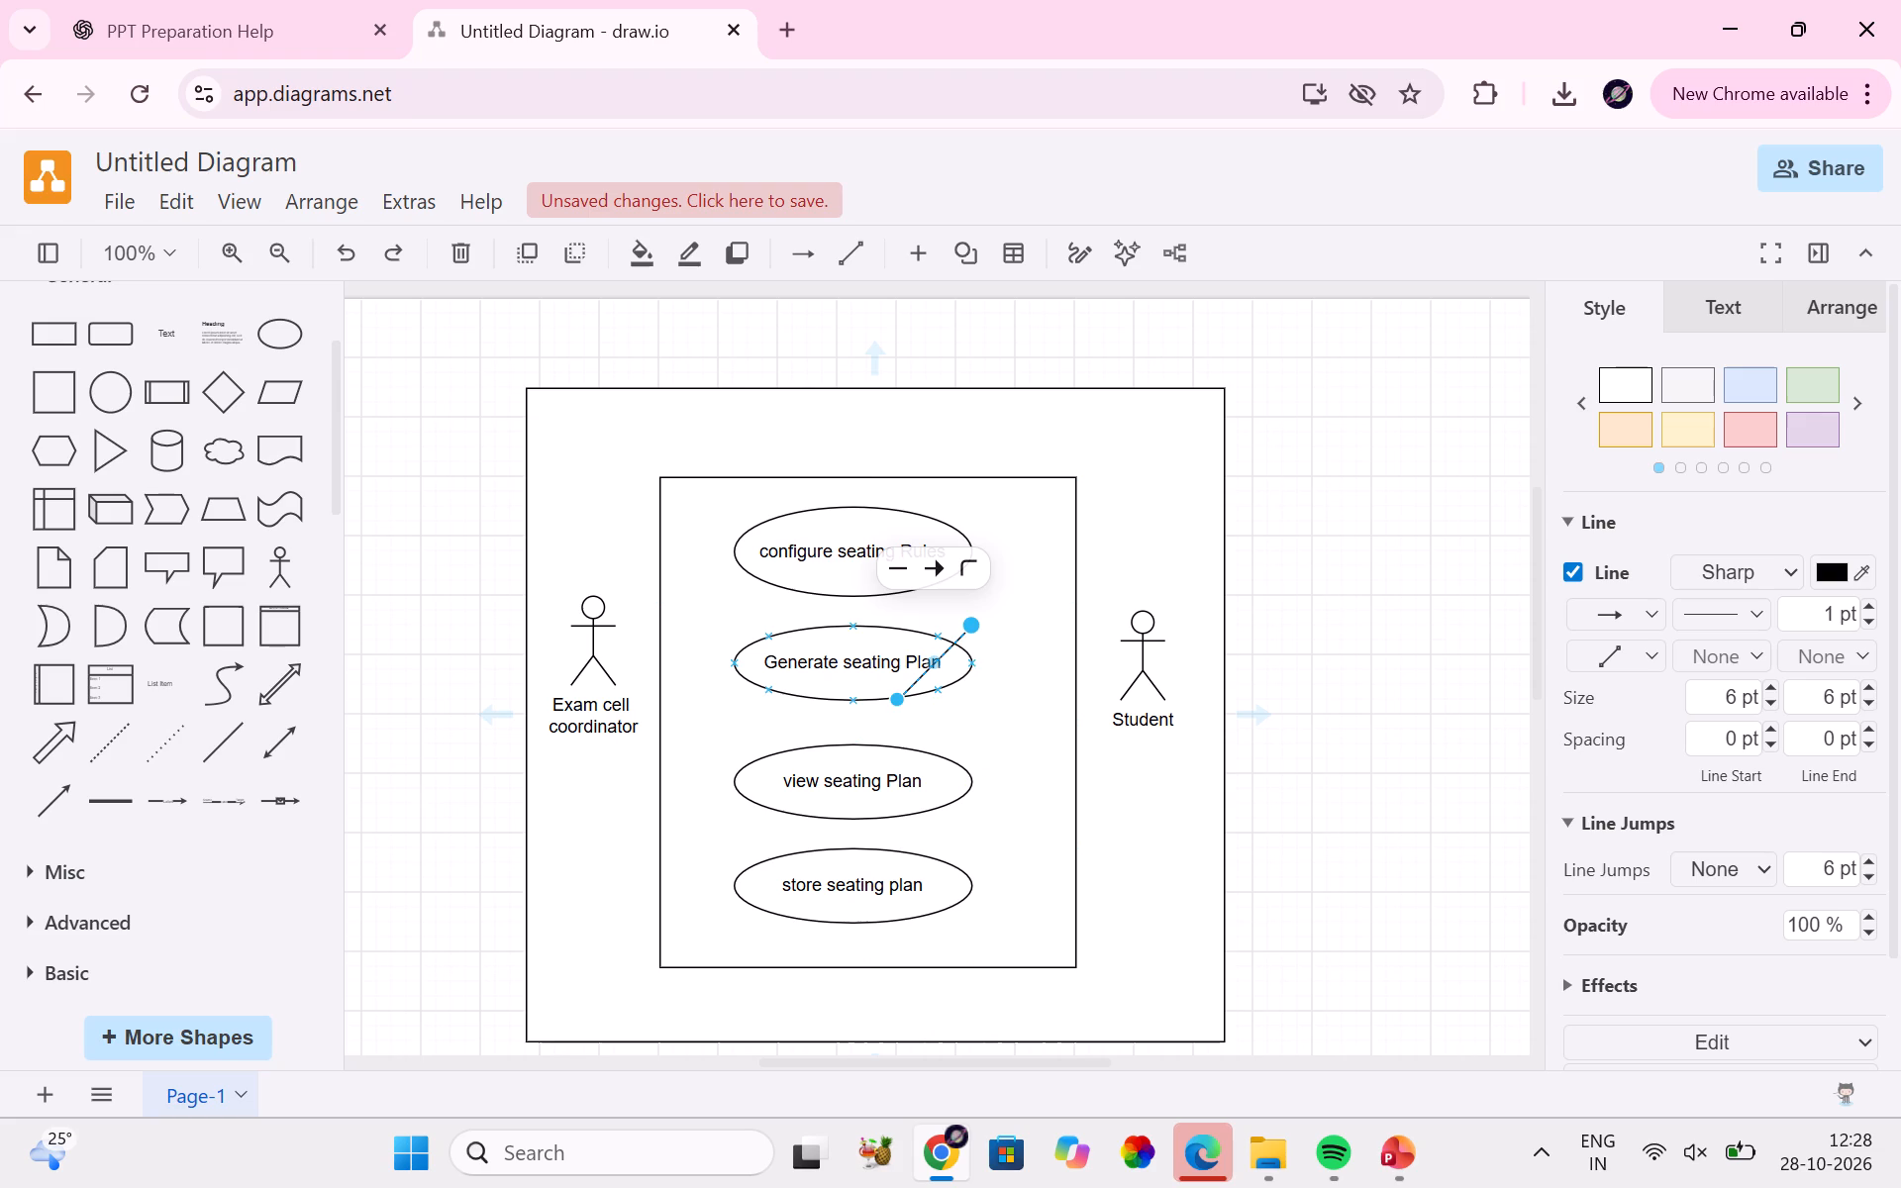
Connect the line from the Exam cell coordinator actor to the edge of the "configure seating Rules" ellipse.
{"action": "left_click_drag", "start_coordinate": [973, 630], "coordinate": [743, 571]}
{"action": "left_click_drag", "start_coordinate": [896, 697], "coordinate": [614, 673]}
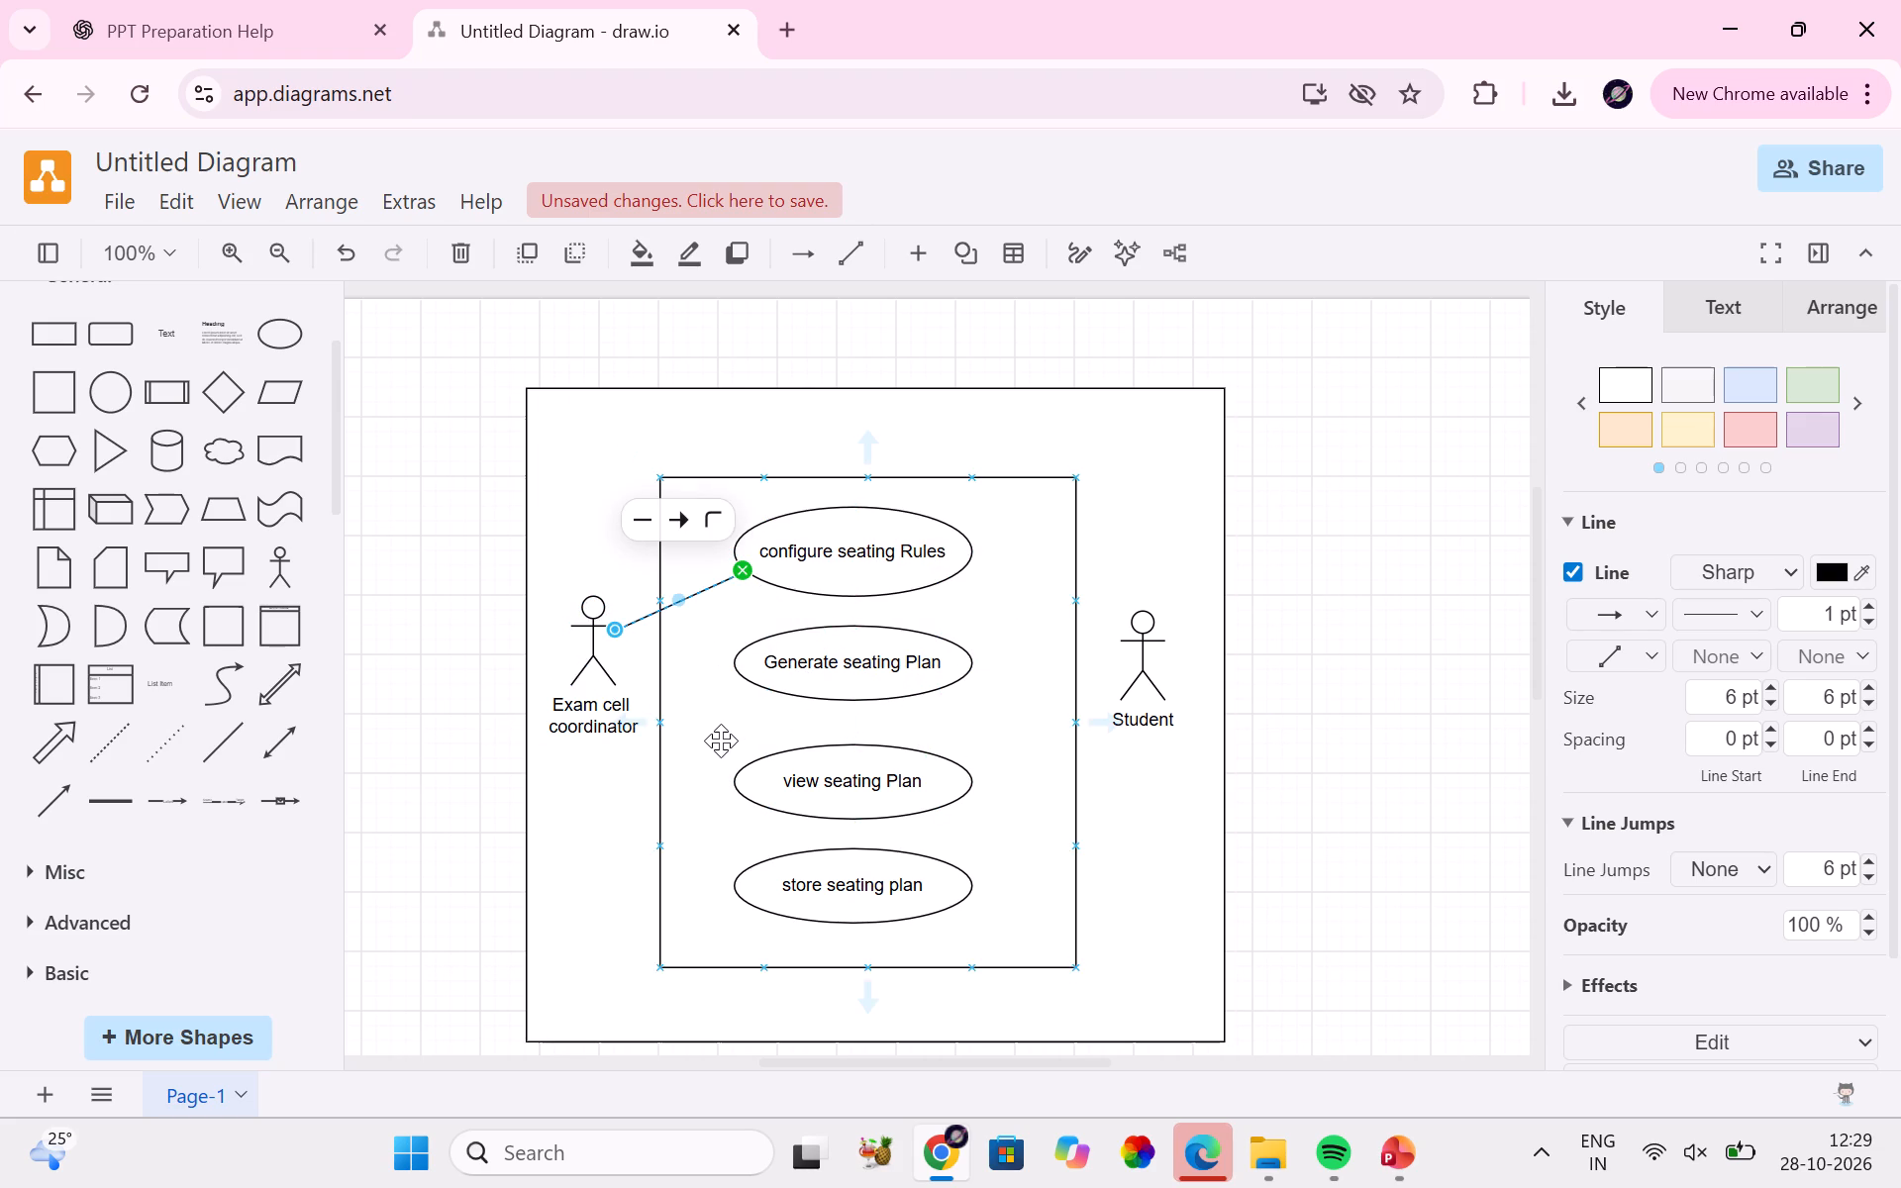
Duplicate the association line and connect the copy from the Exam cell coordinator actor to the "Generate seating Plan" ellipse.
{"action": "key", "text": "ctrl+c"}
{"action": "key", "text": "ctrl+v"}
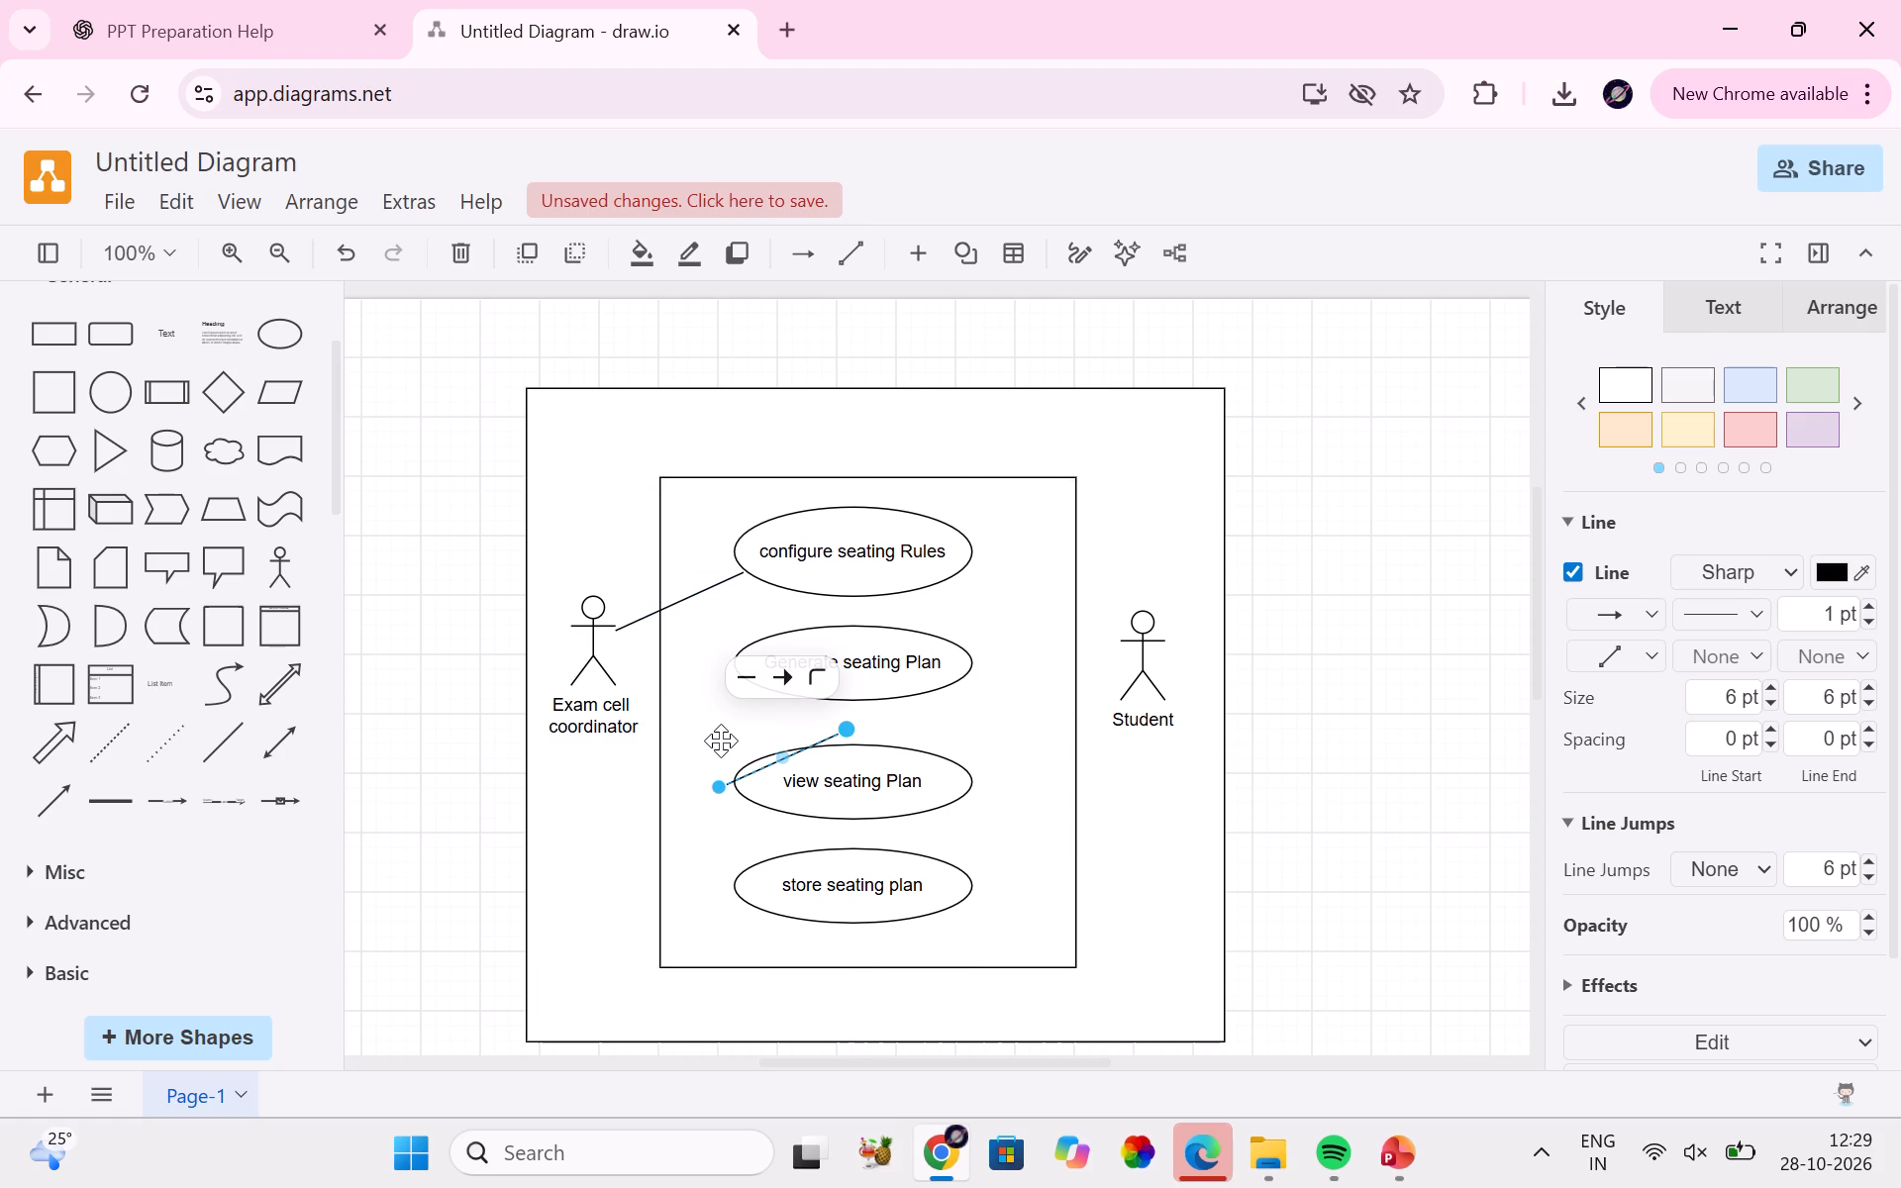
{"action": "left_click_drag", "start_coordinate": [721, 787], "coordinate": [613, 642]}
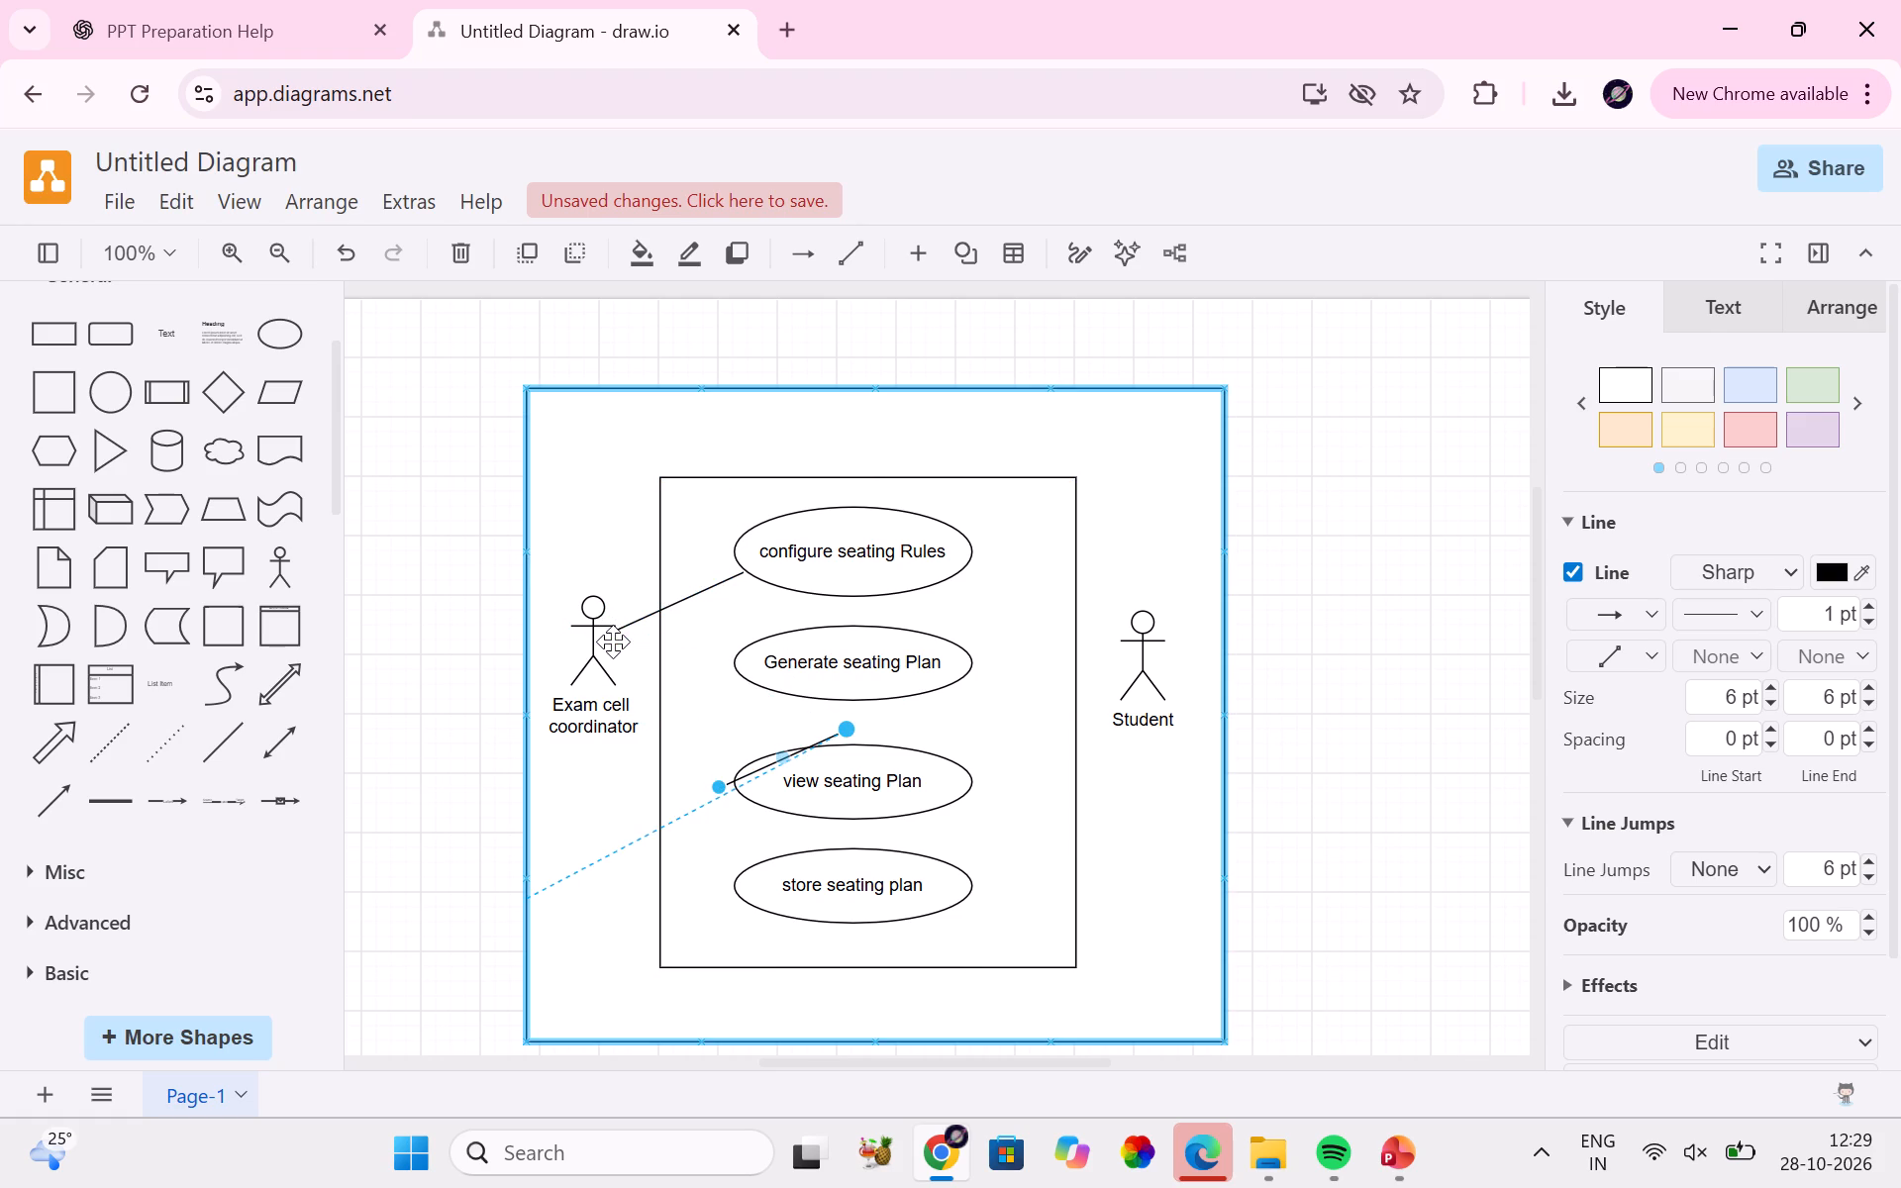
{"action": "left_click_drag", "start_coordinate": [613, 642], "coordinate": [621, 628]}
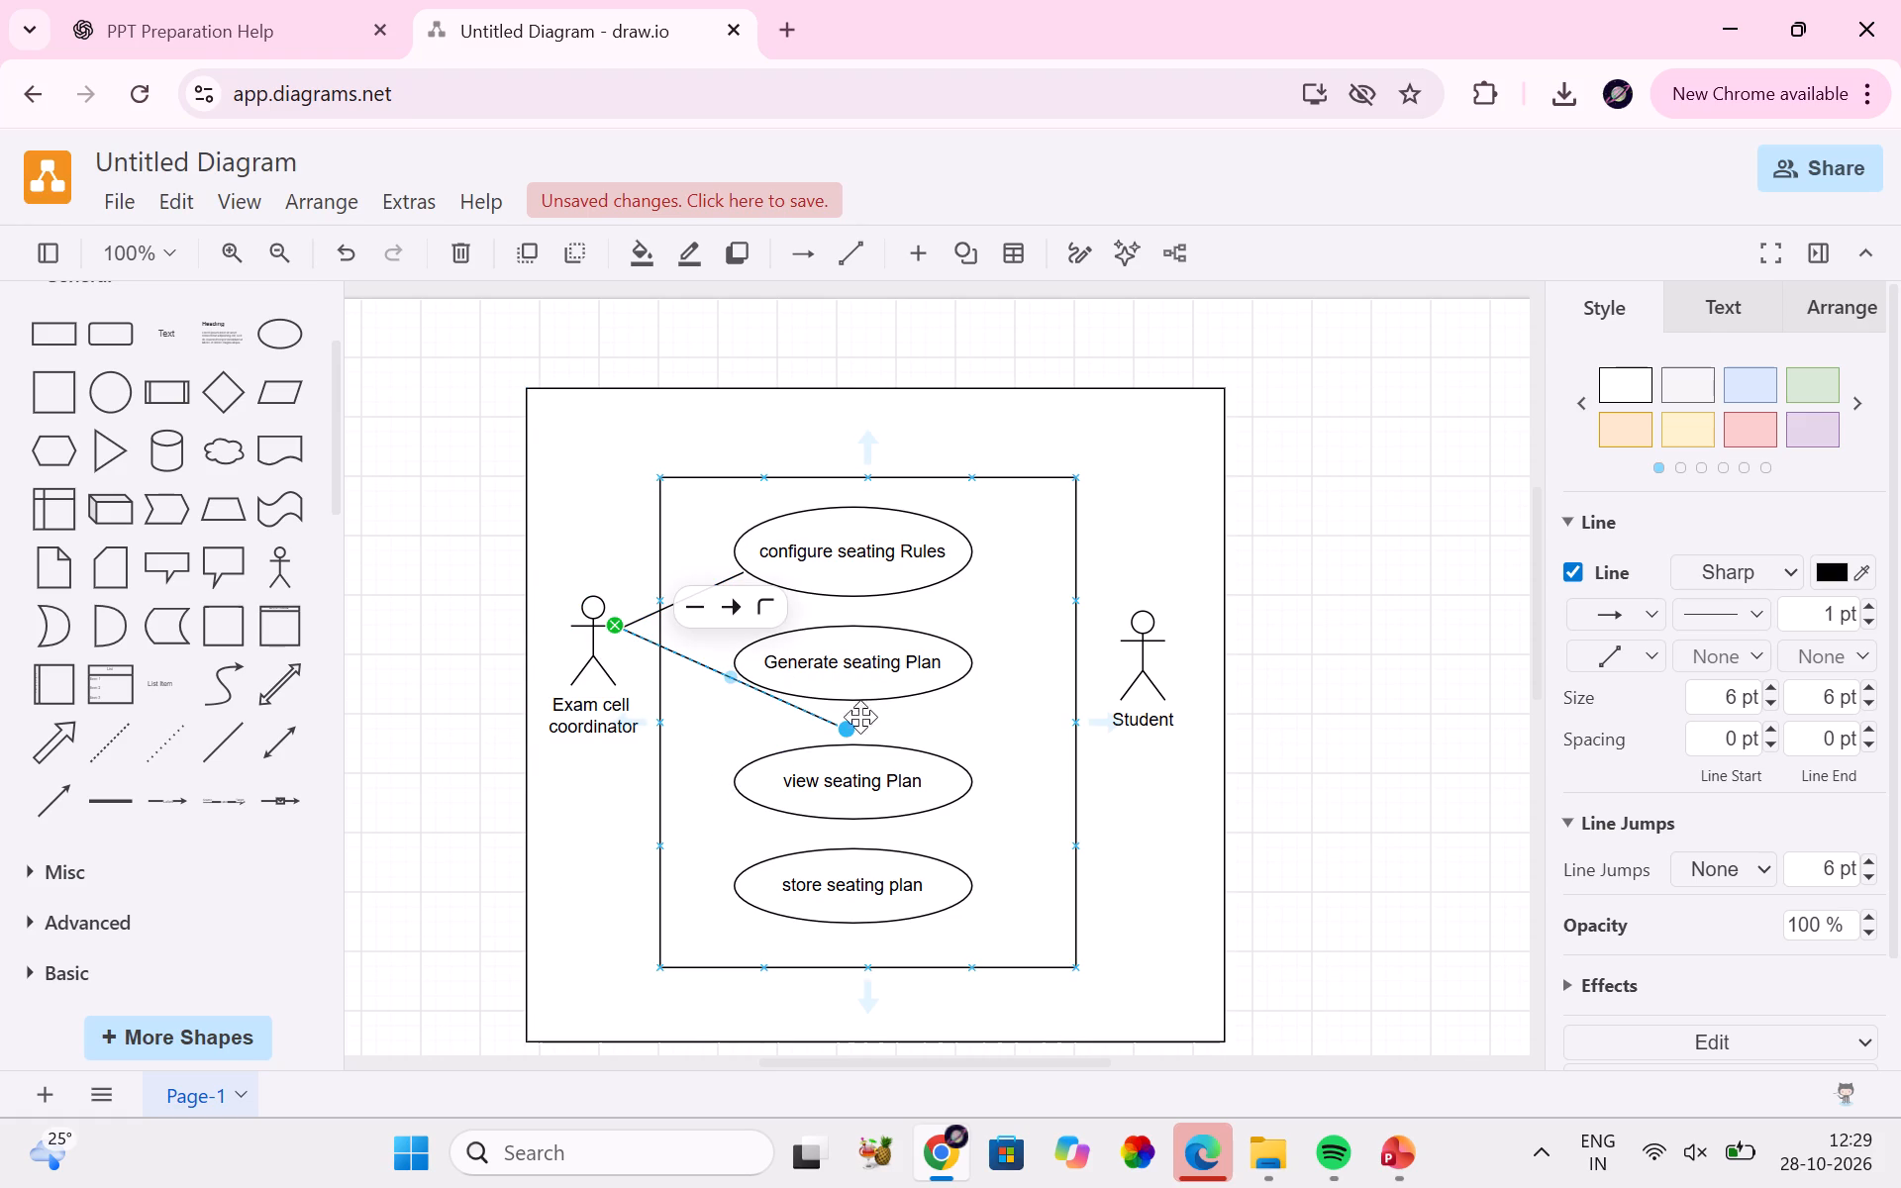
{"action": "left_click_drag", "start_coordinate": [852, 722], "coordinate": [748, 660]}
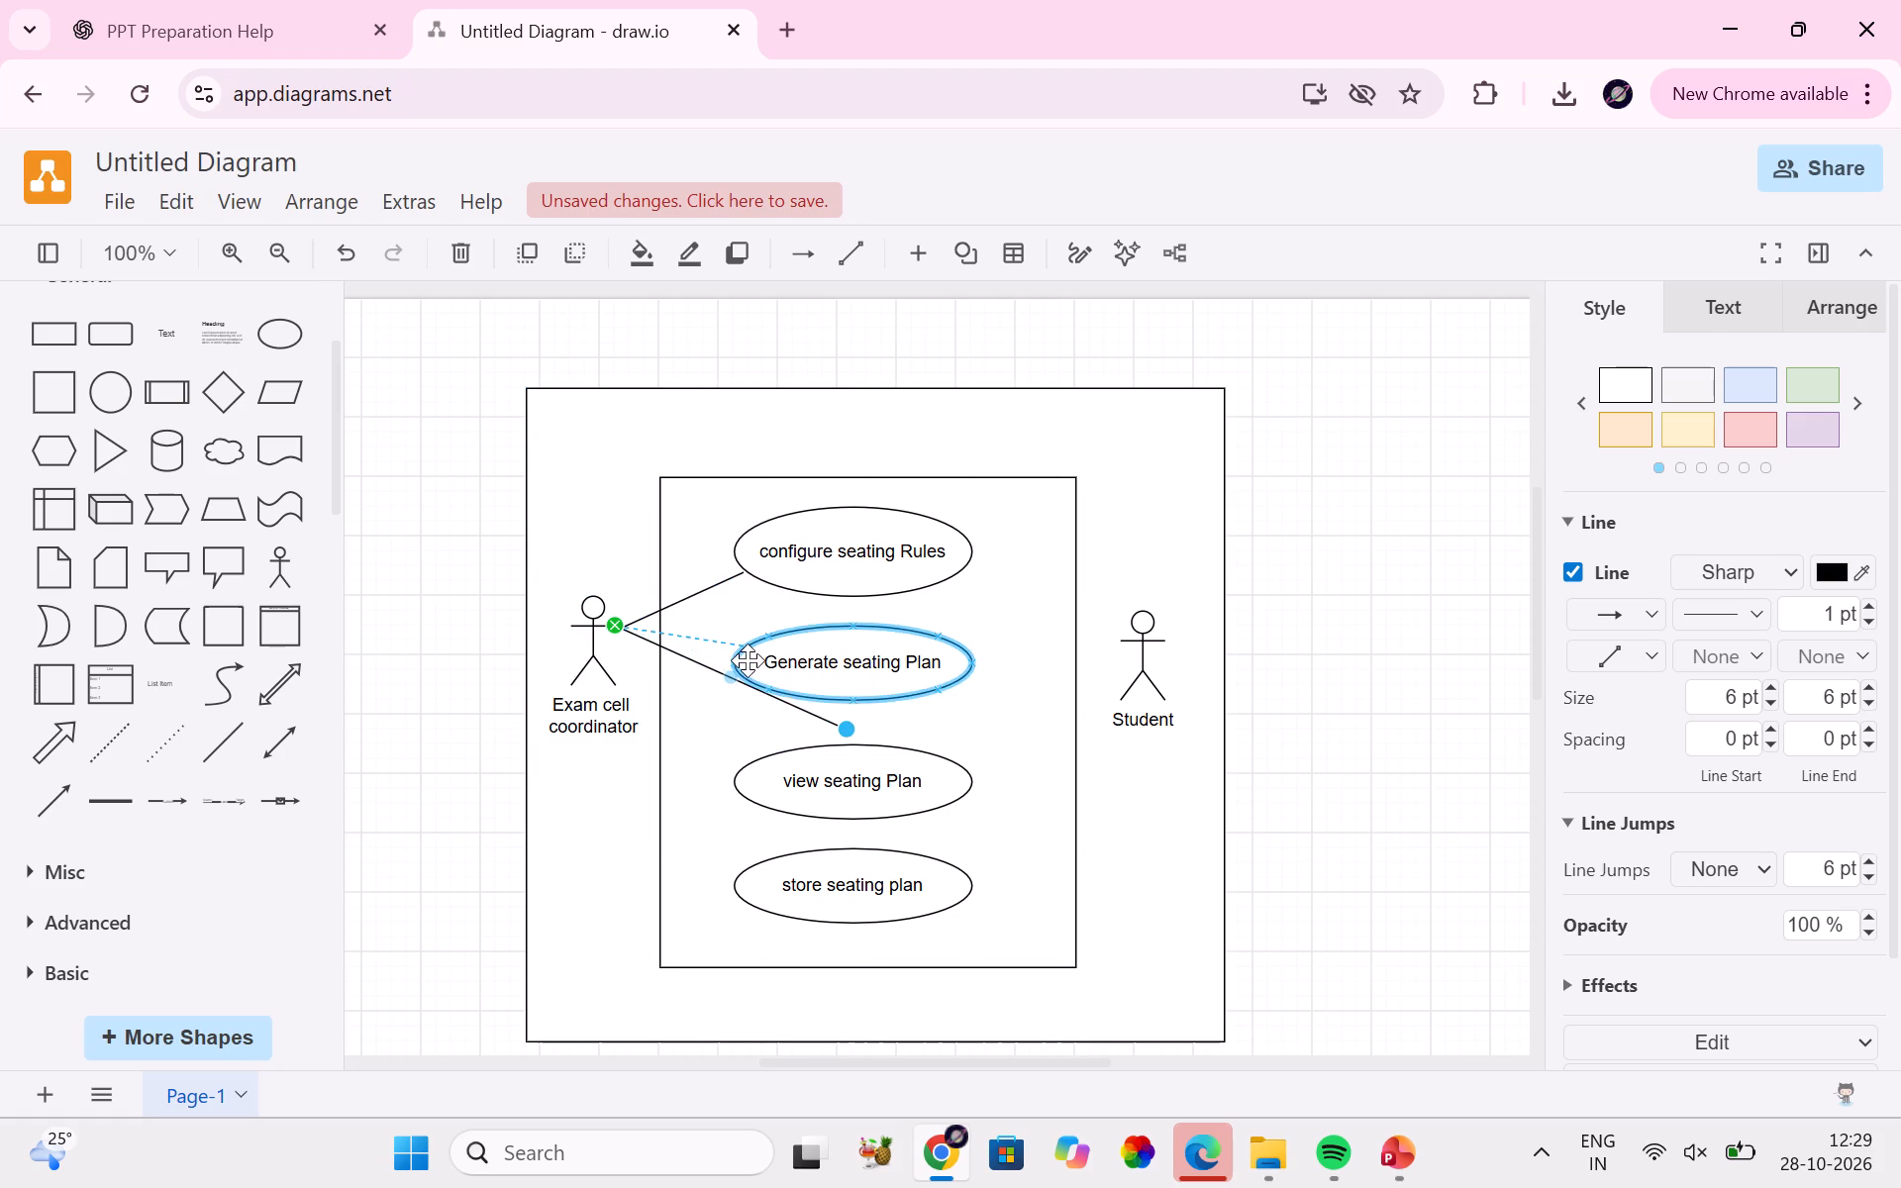
{"action": "left_click_drag", "start_coordinate": [748, 660], "coordinate": [740, 663]}
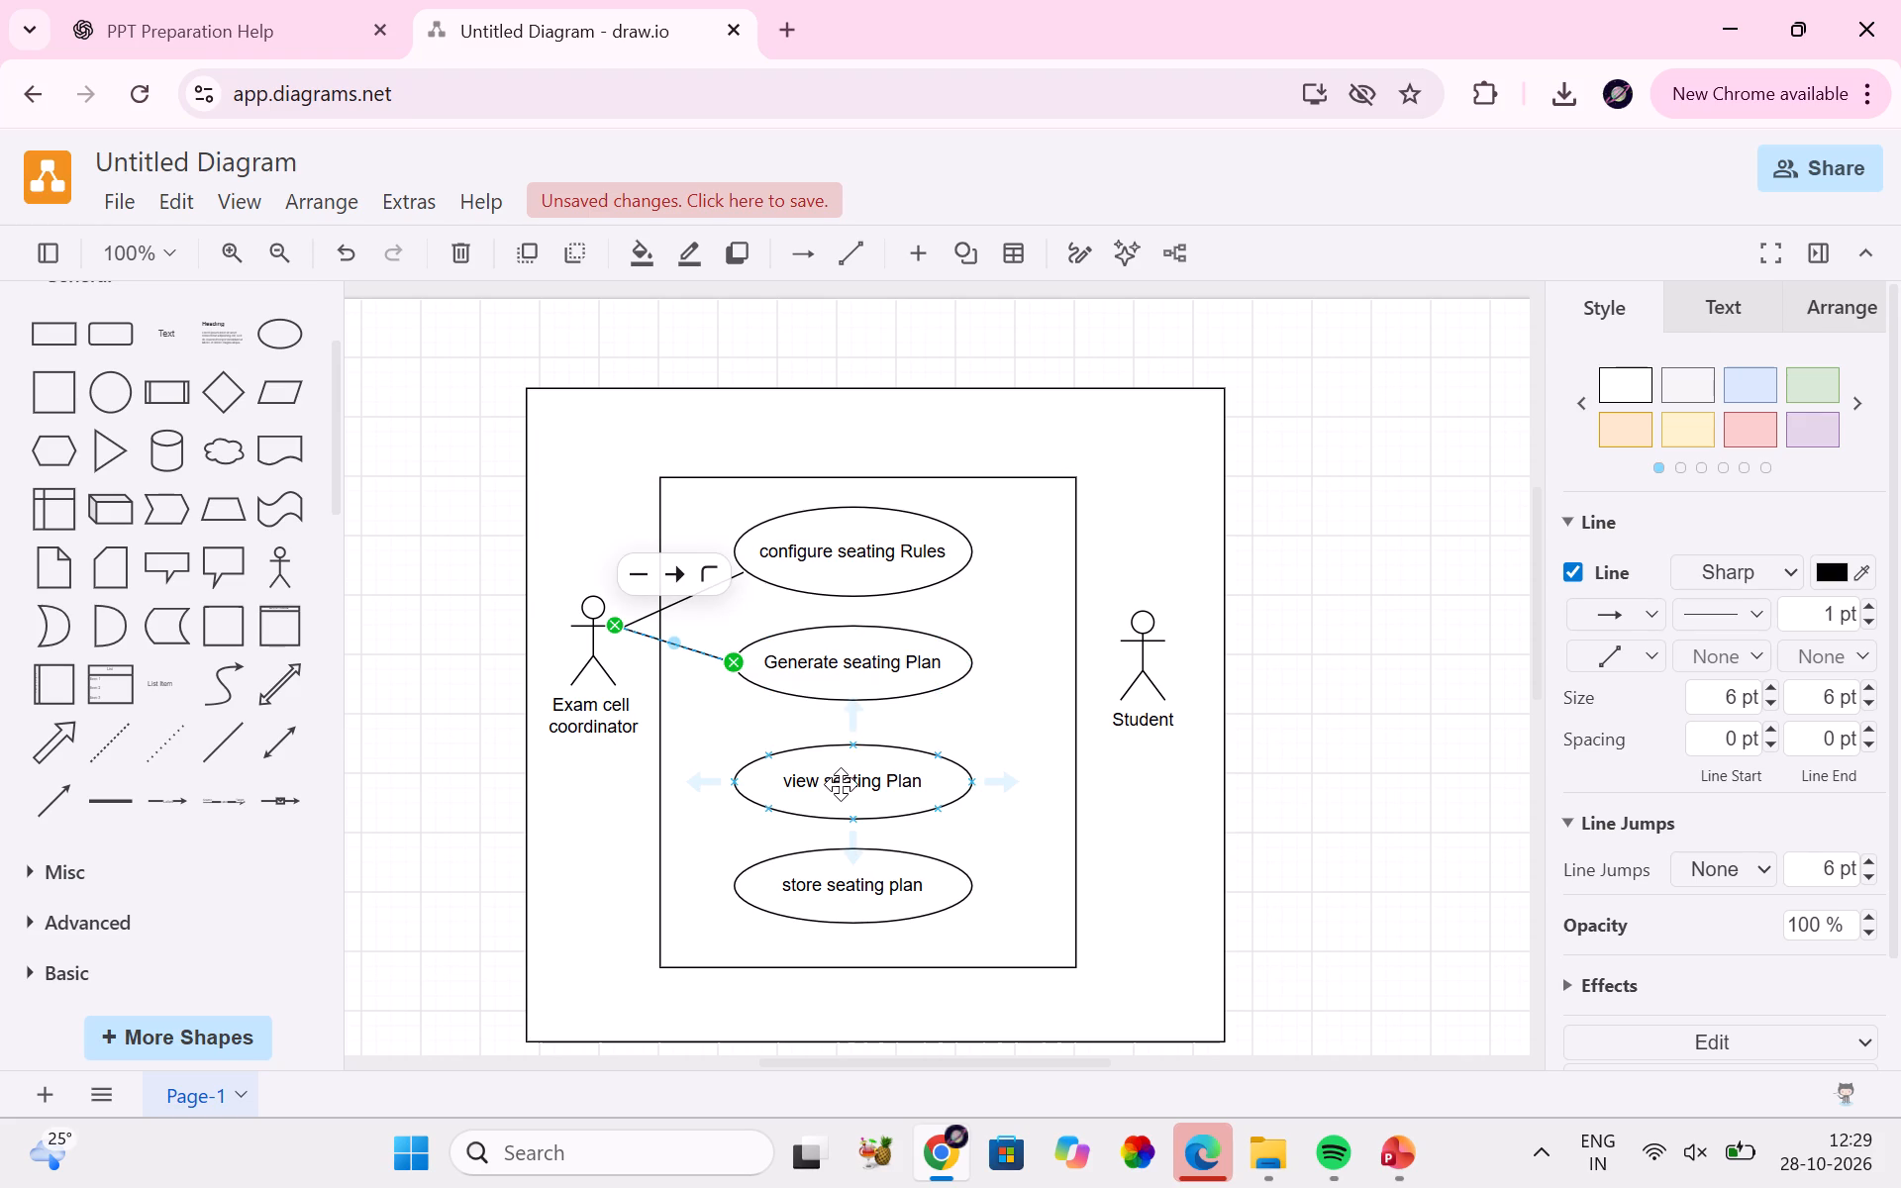
Paste a copy of the association line and connect it from the Exam cell coordinator actor to the "view seating Plan" ellipse.
{"action": "key", "text": "ctrl+v"}
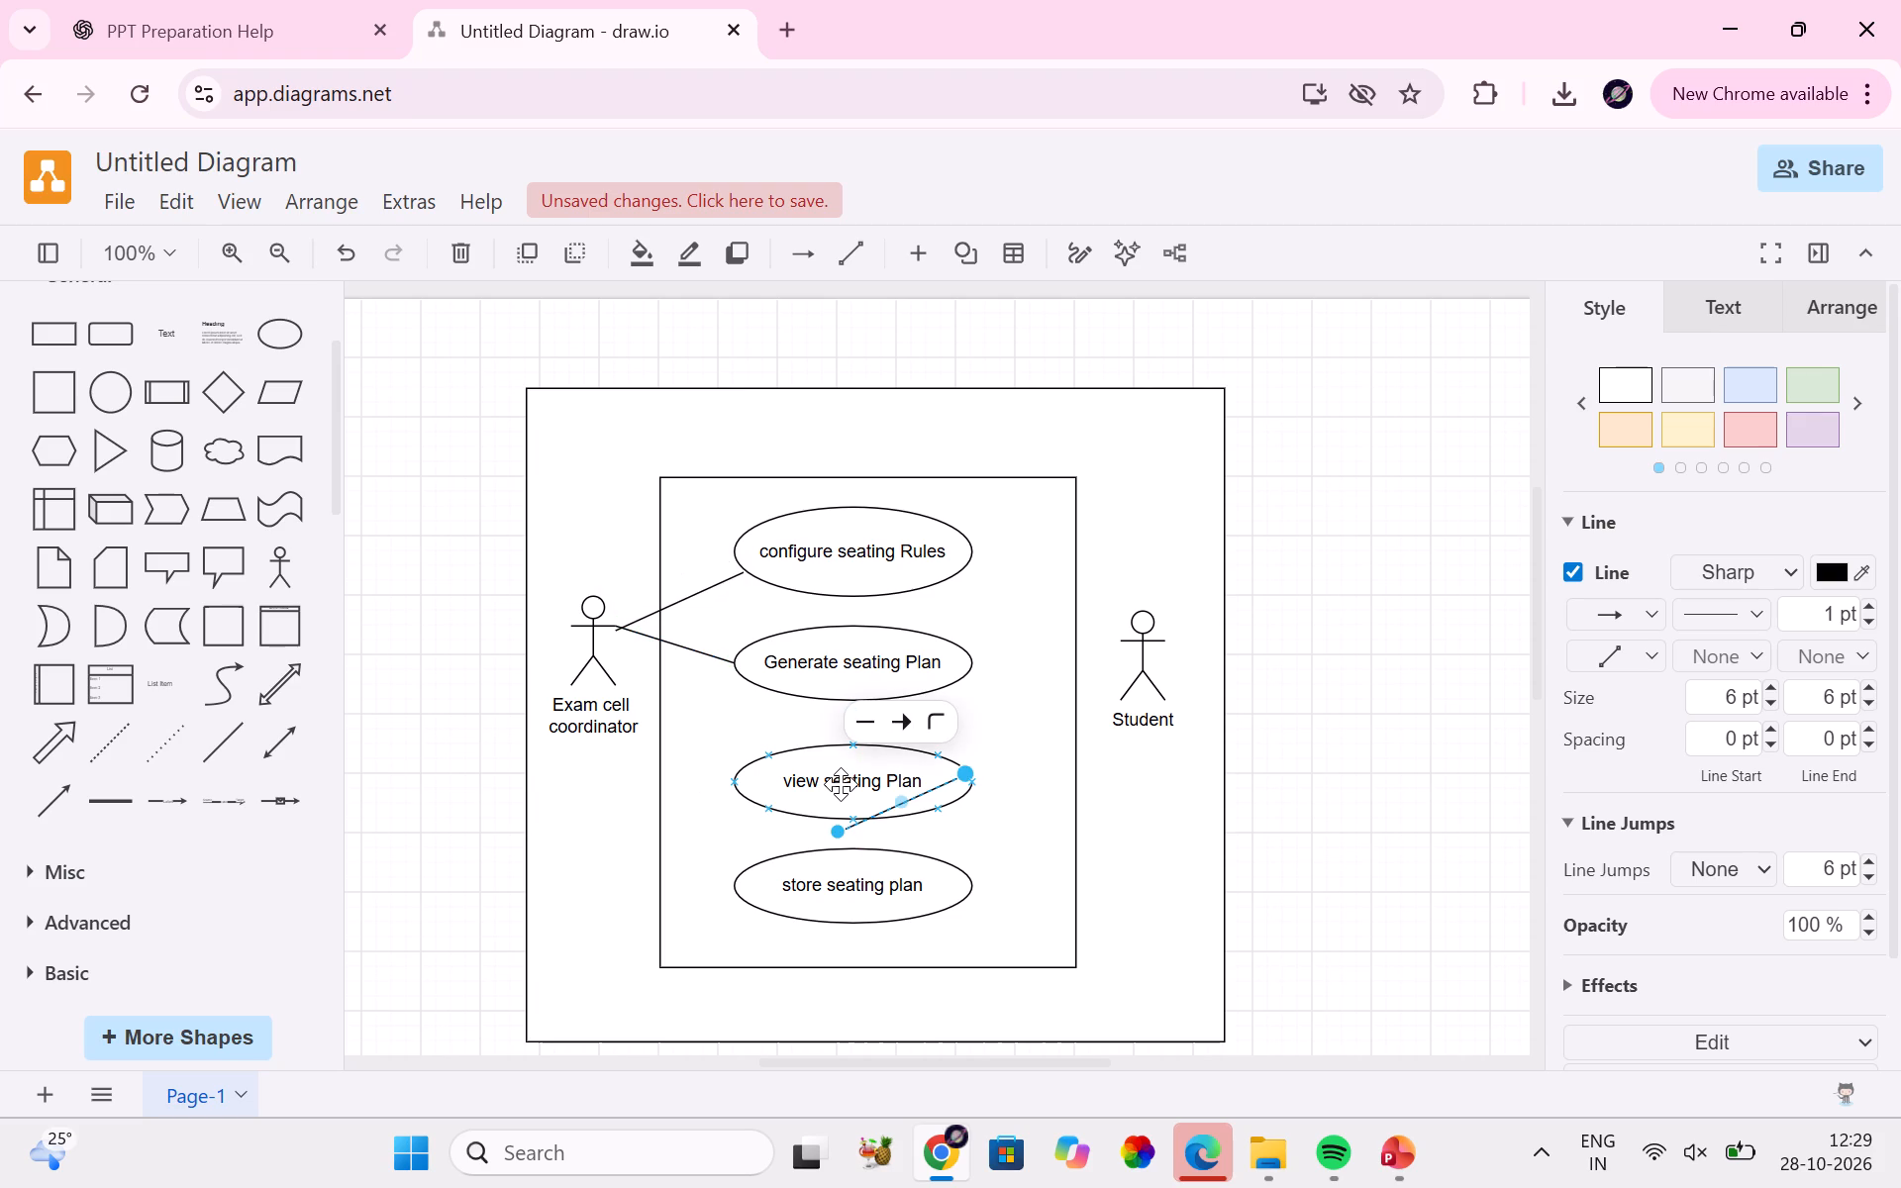
{"action": "left_click_drag", "start_coordinate": [843, 827], "coordinate": [622, 656]}
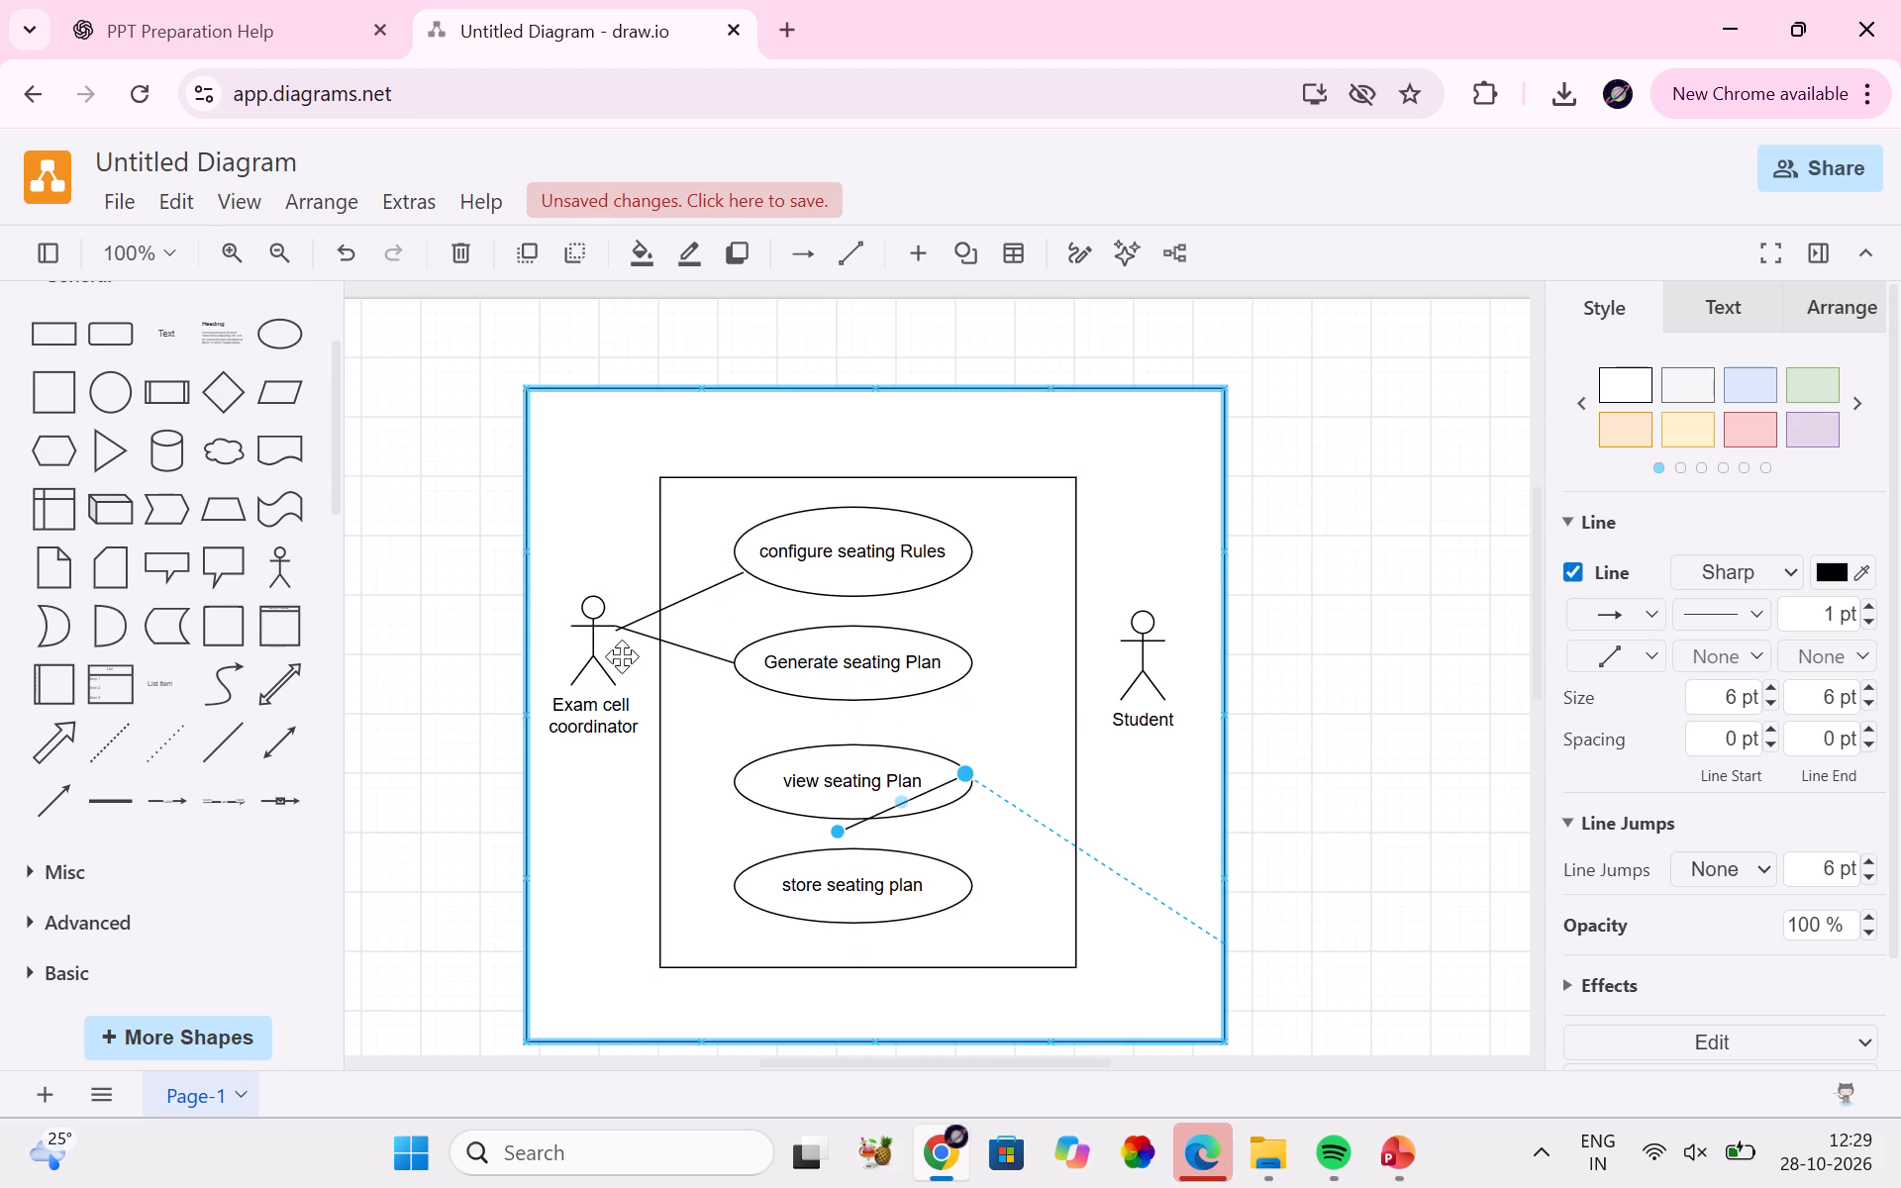
{"action": "left_click_drag", "start_coordinate": [622, 656], "coordinate": [602, 711]}
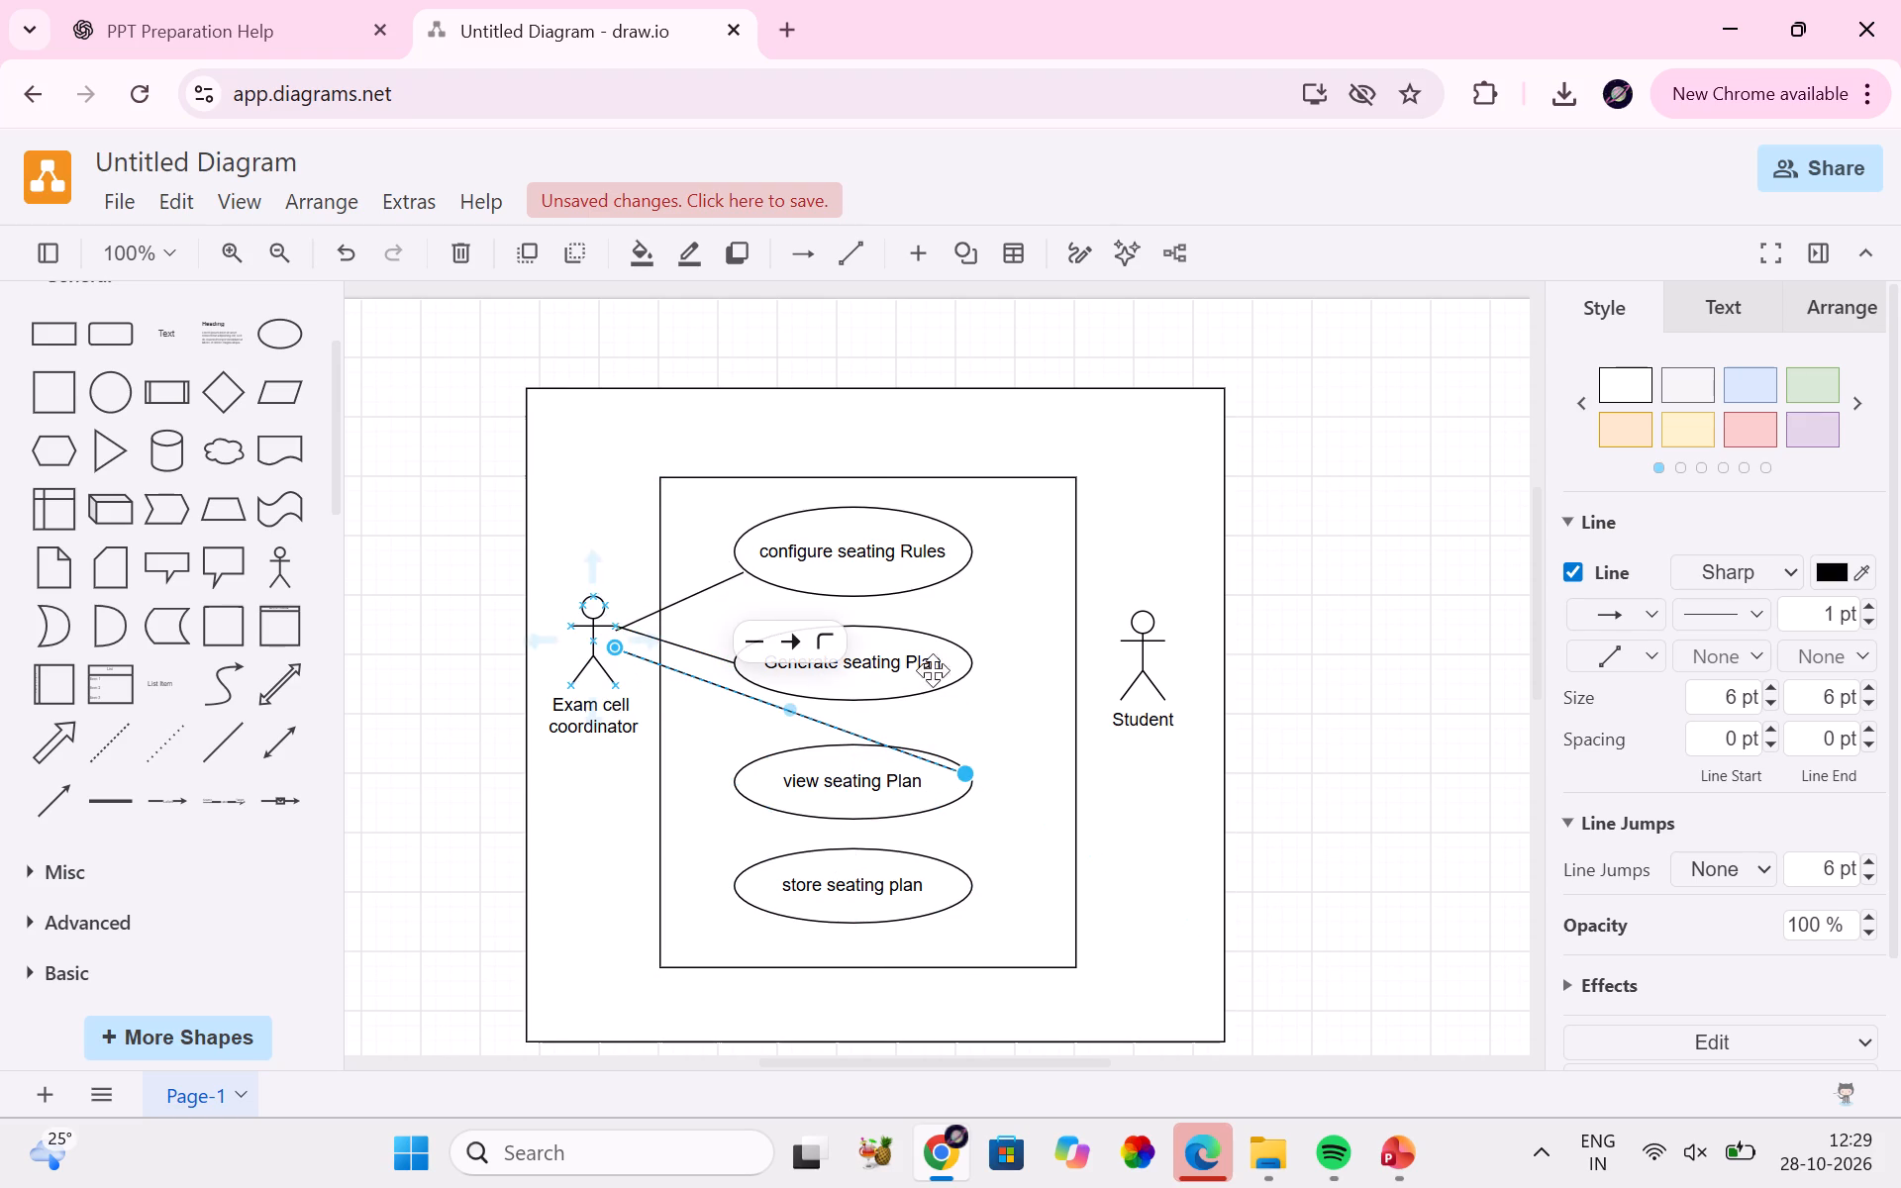
{"action": "left_click_drag", "start_coordinate": [962, 772], "coordinate": [748, 785]}
{"action": "left_click_drag", "start_coordinate": [793, 740], "coordinate": [715, 779]}
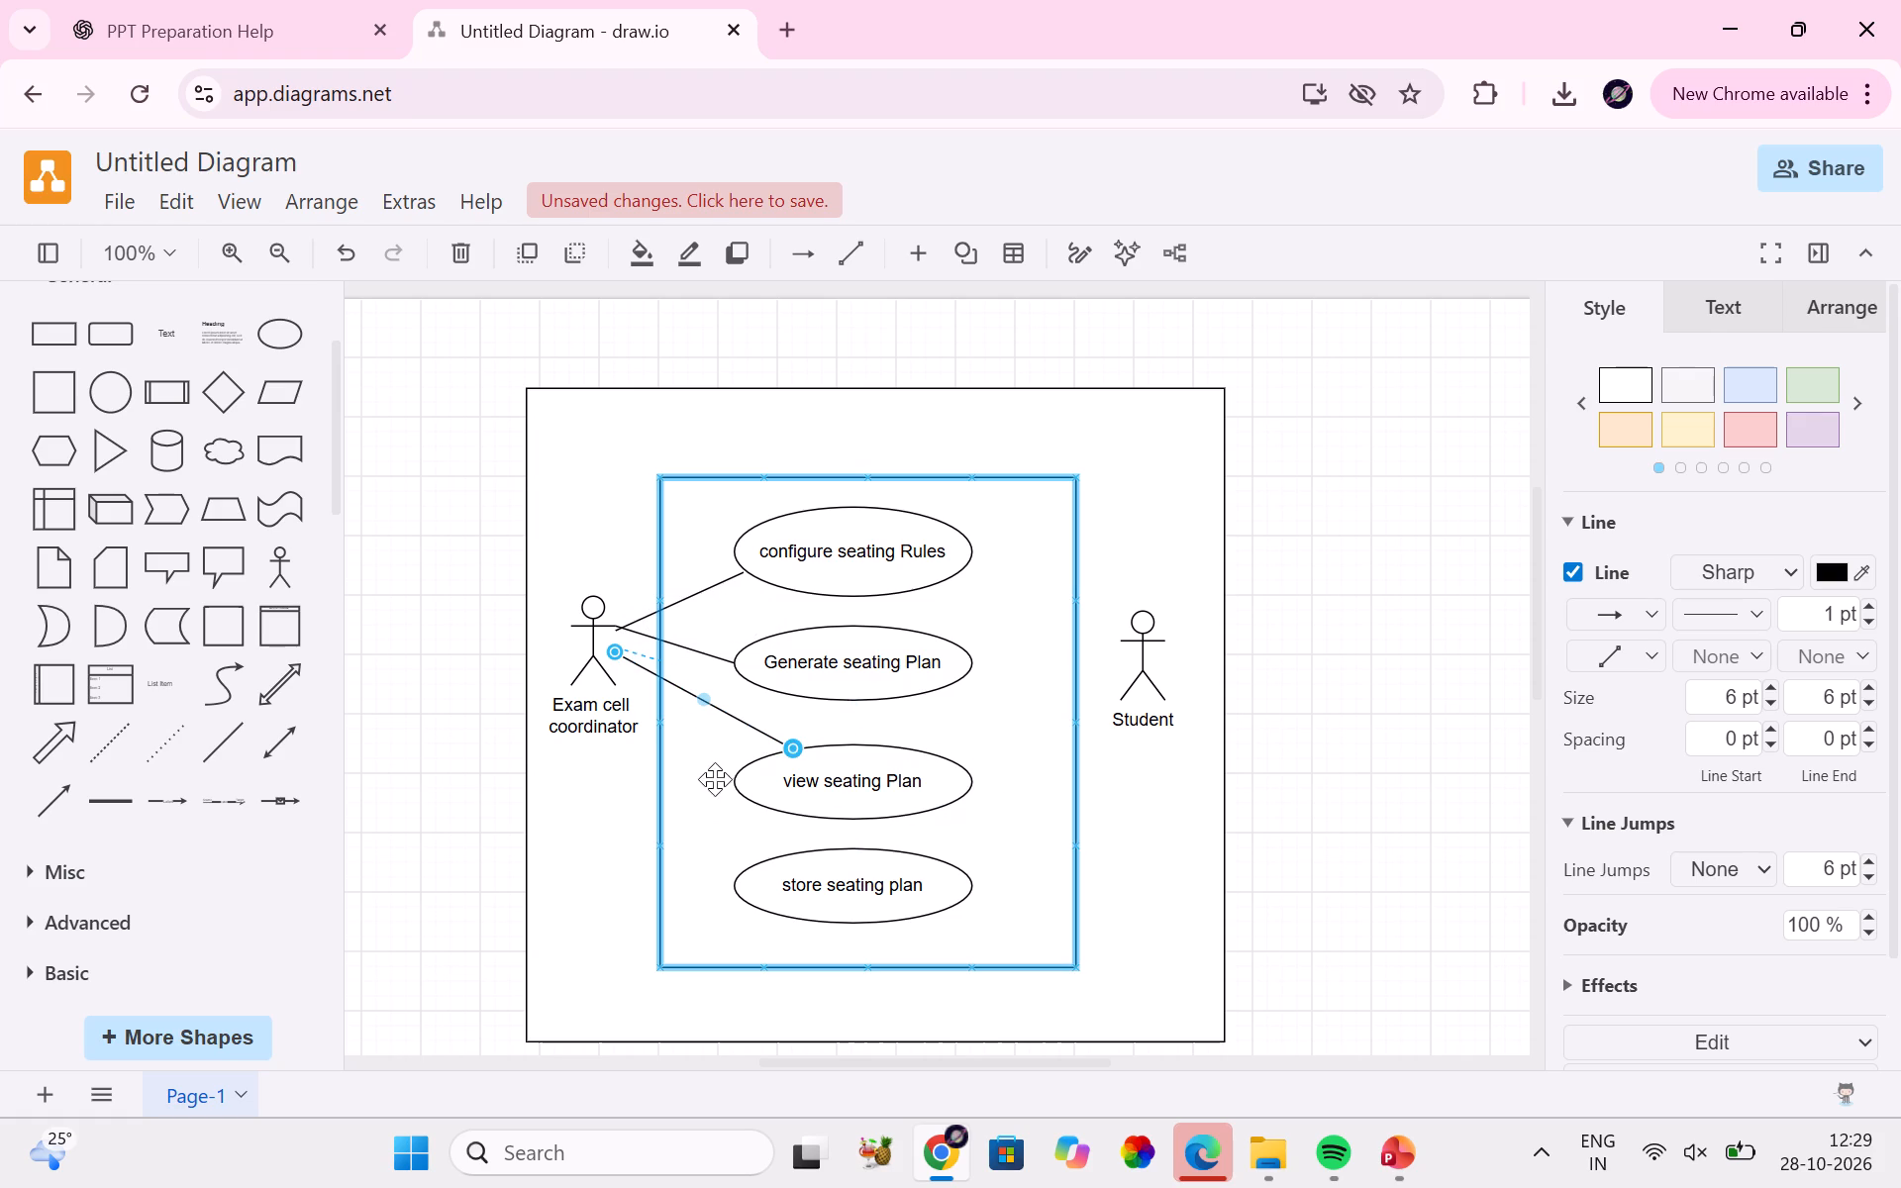
{"action": "left_click_drag", "start_coordinate": [715, 779], "coordinate": [737, 775]}
{"action": "left_click_drag", "start_coordinate": [737, 775], "coordinate": [739, 780]}
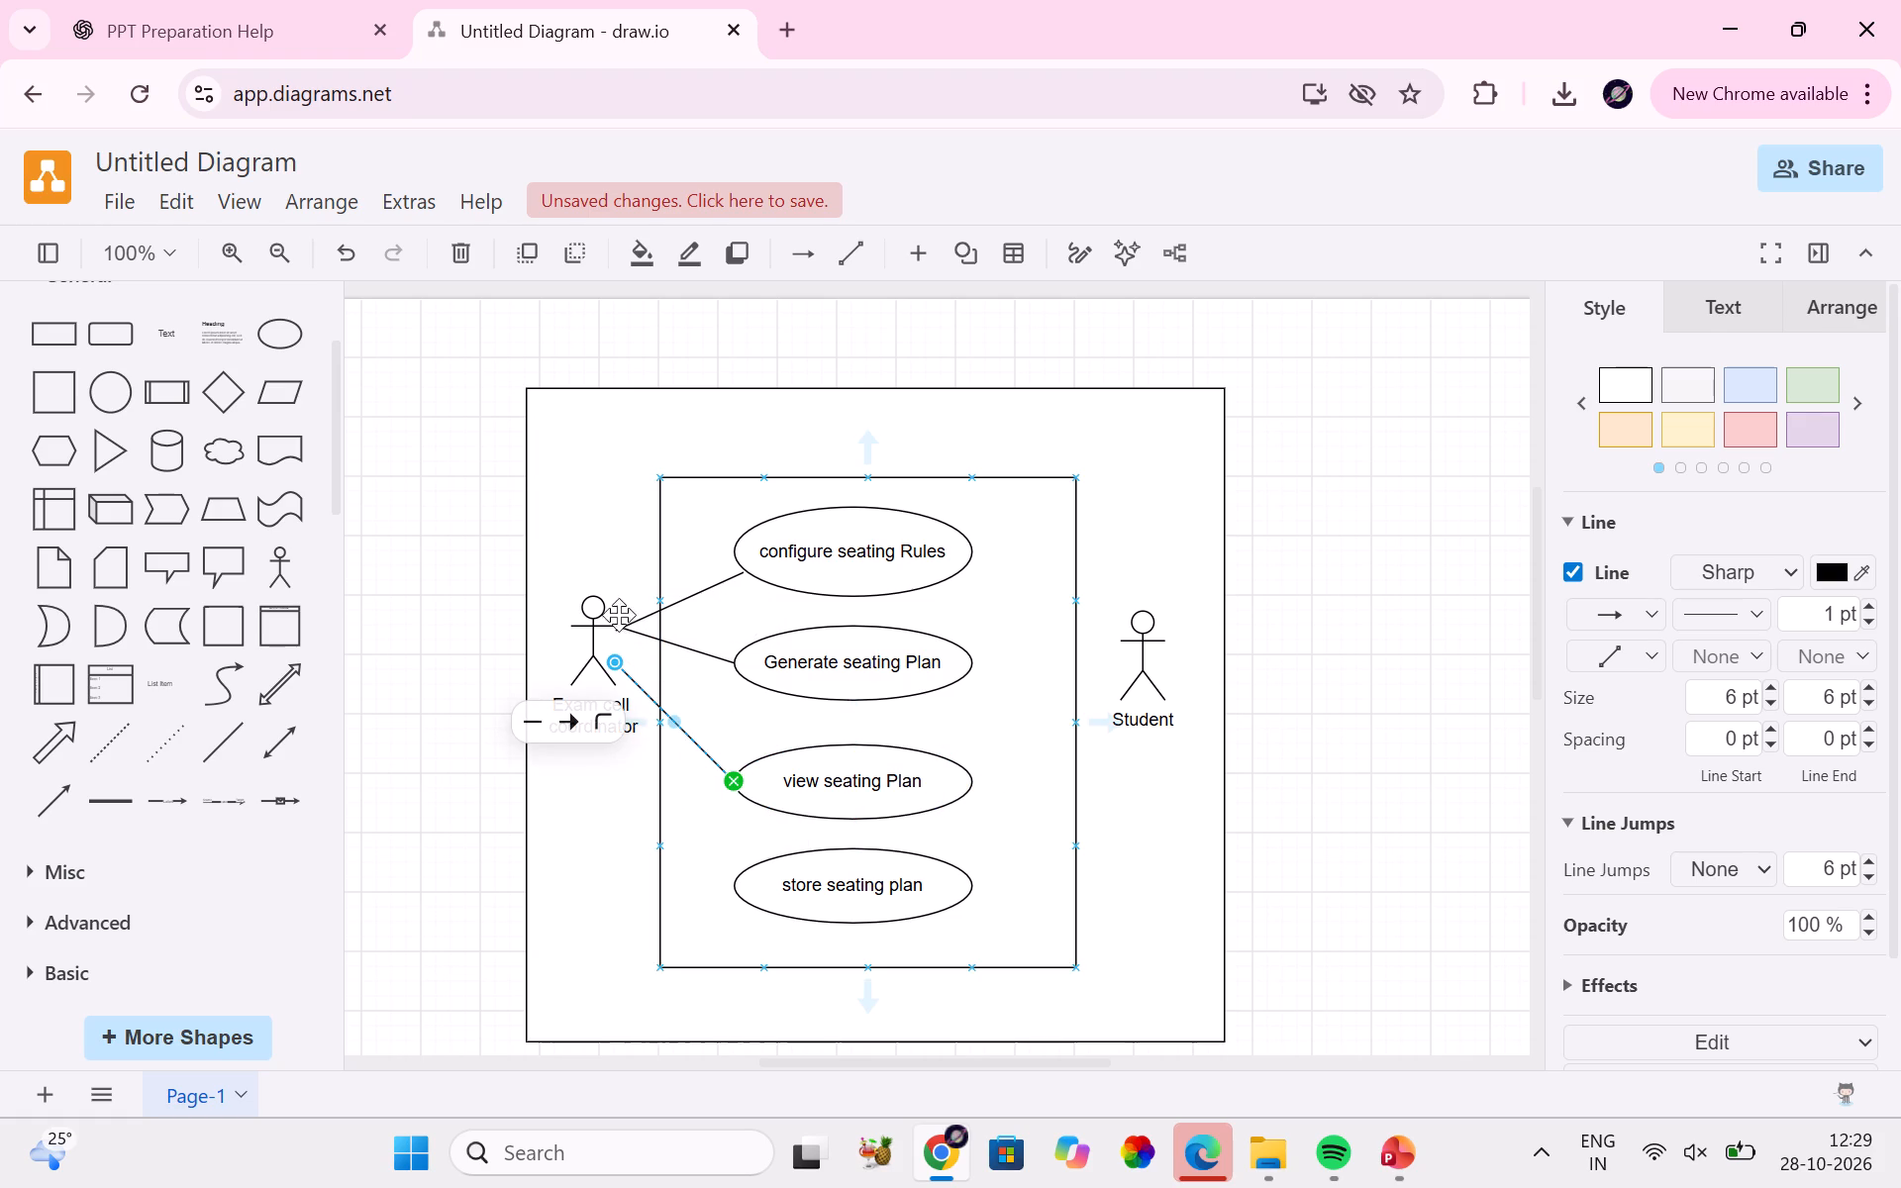
{"action": "left_click", "coordinate": [617, 672]}
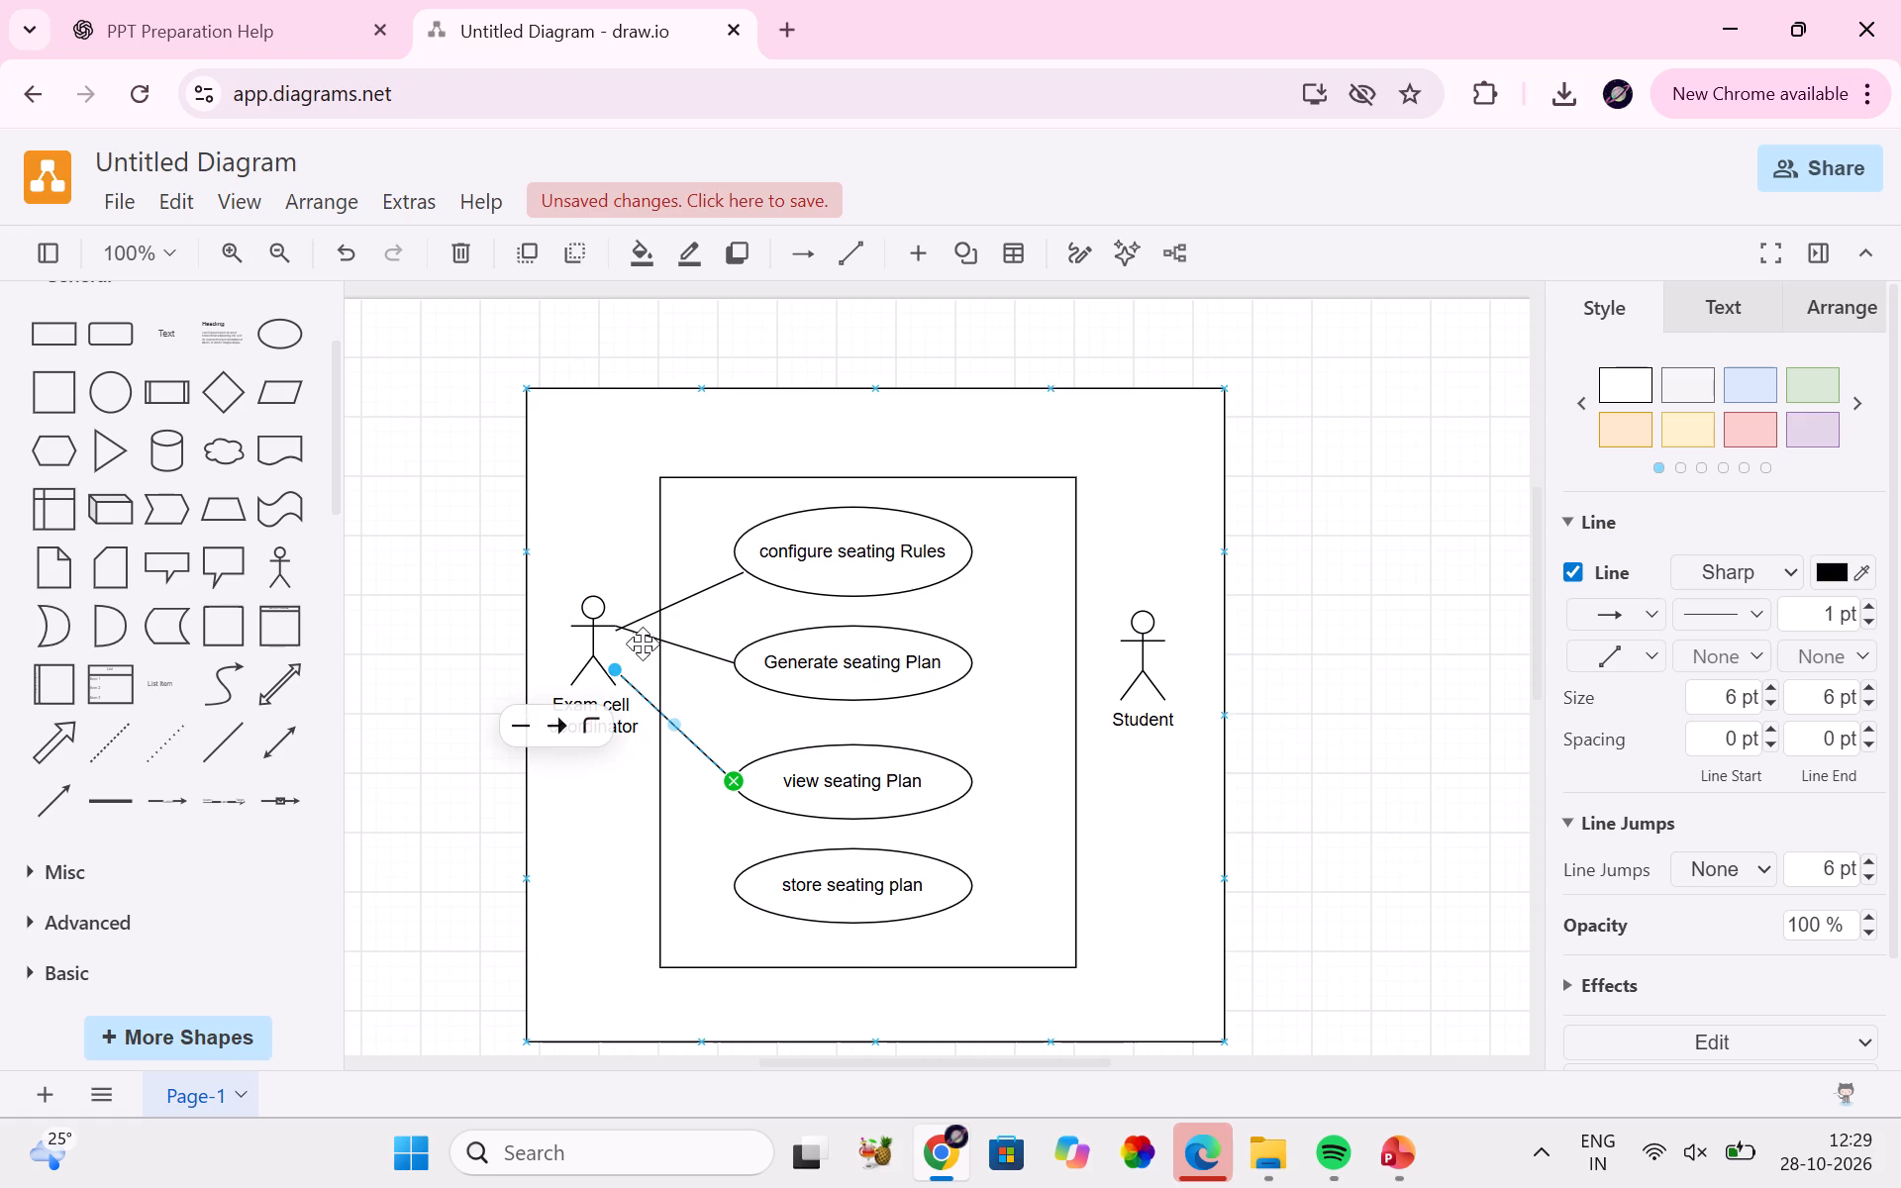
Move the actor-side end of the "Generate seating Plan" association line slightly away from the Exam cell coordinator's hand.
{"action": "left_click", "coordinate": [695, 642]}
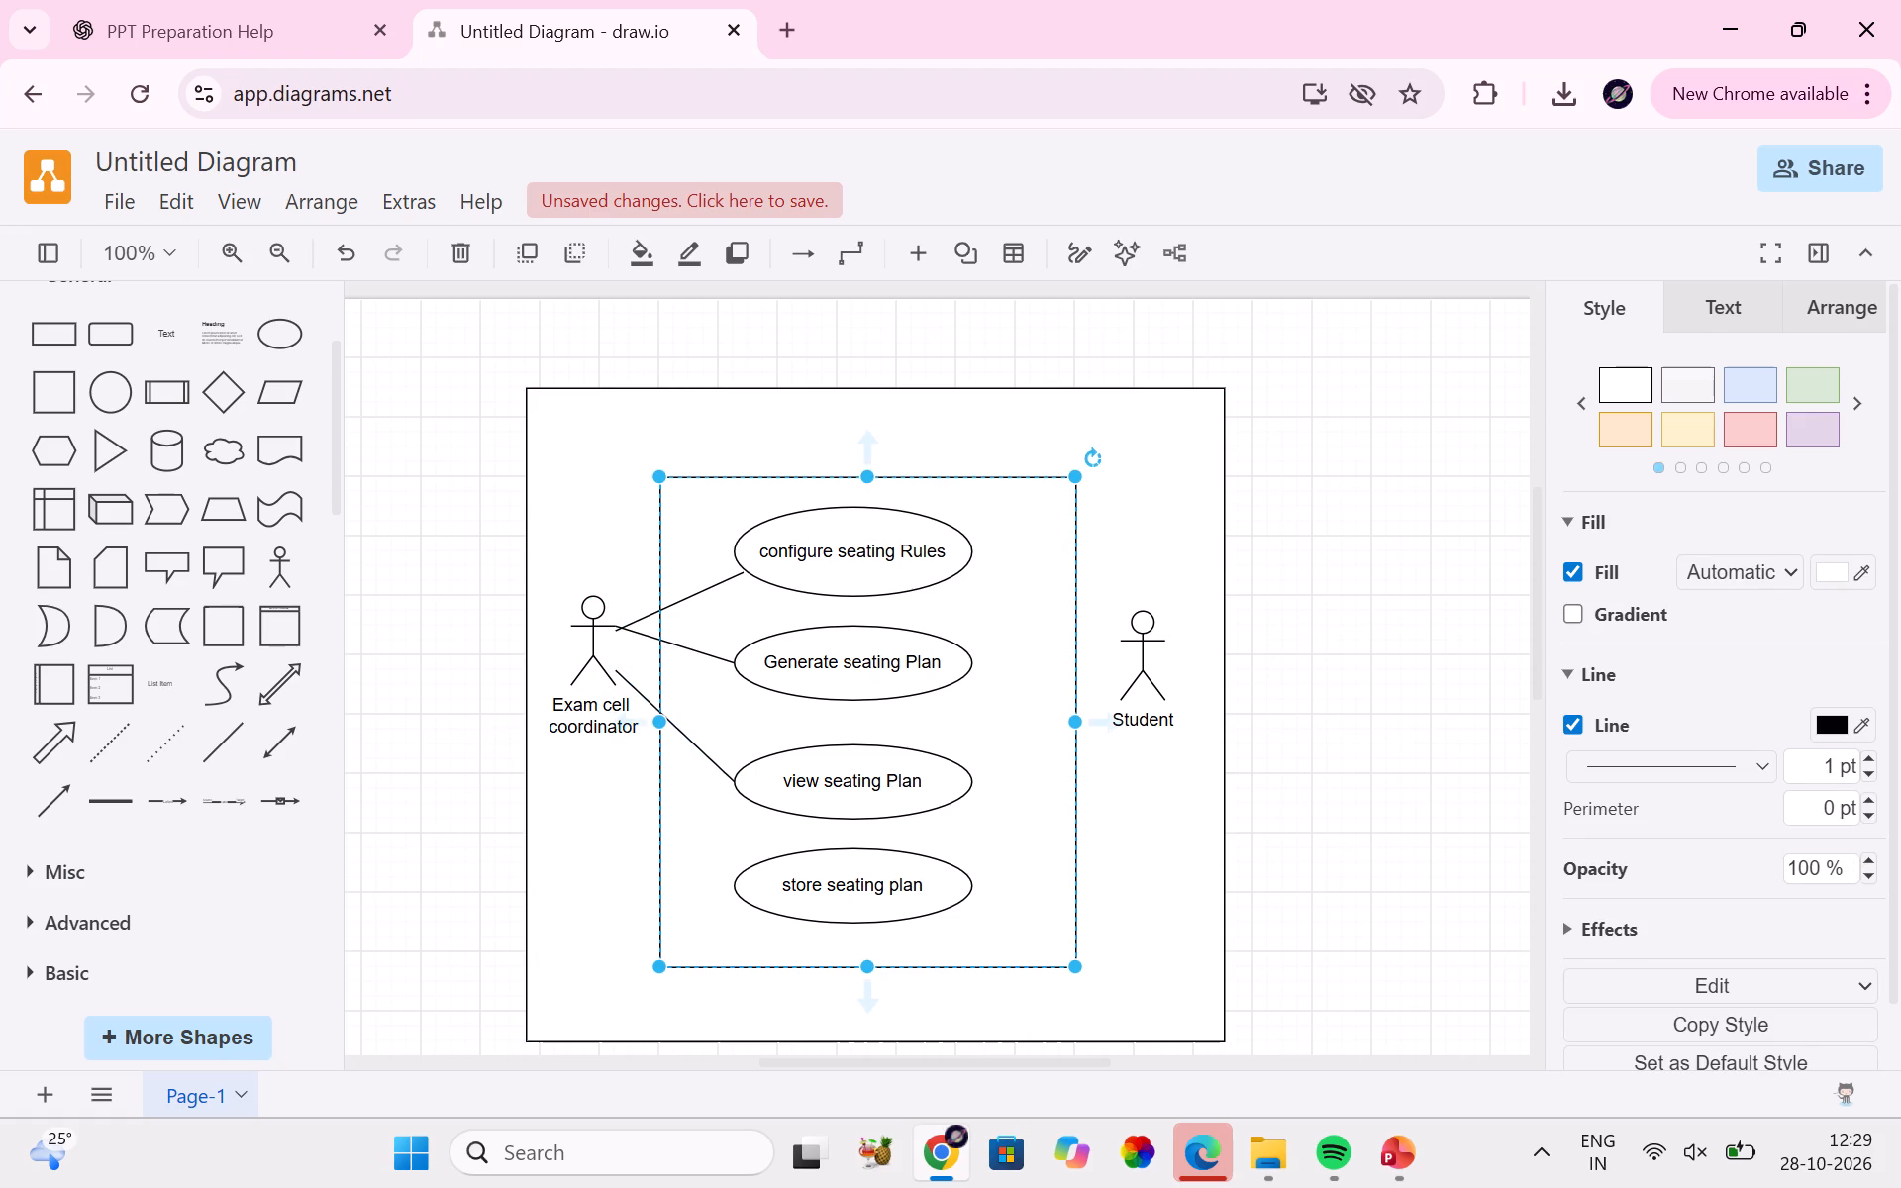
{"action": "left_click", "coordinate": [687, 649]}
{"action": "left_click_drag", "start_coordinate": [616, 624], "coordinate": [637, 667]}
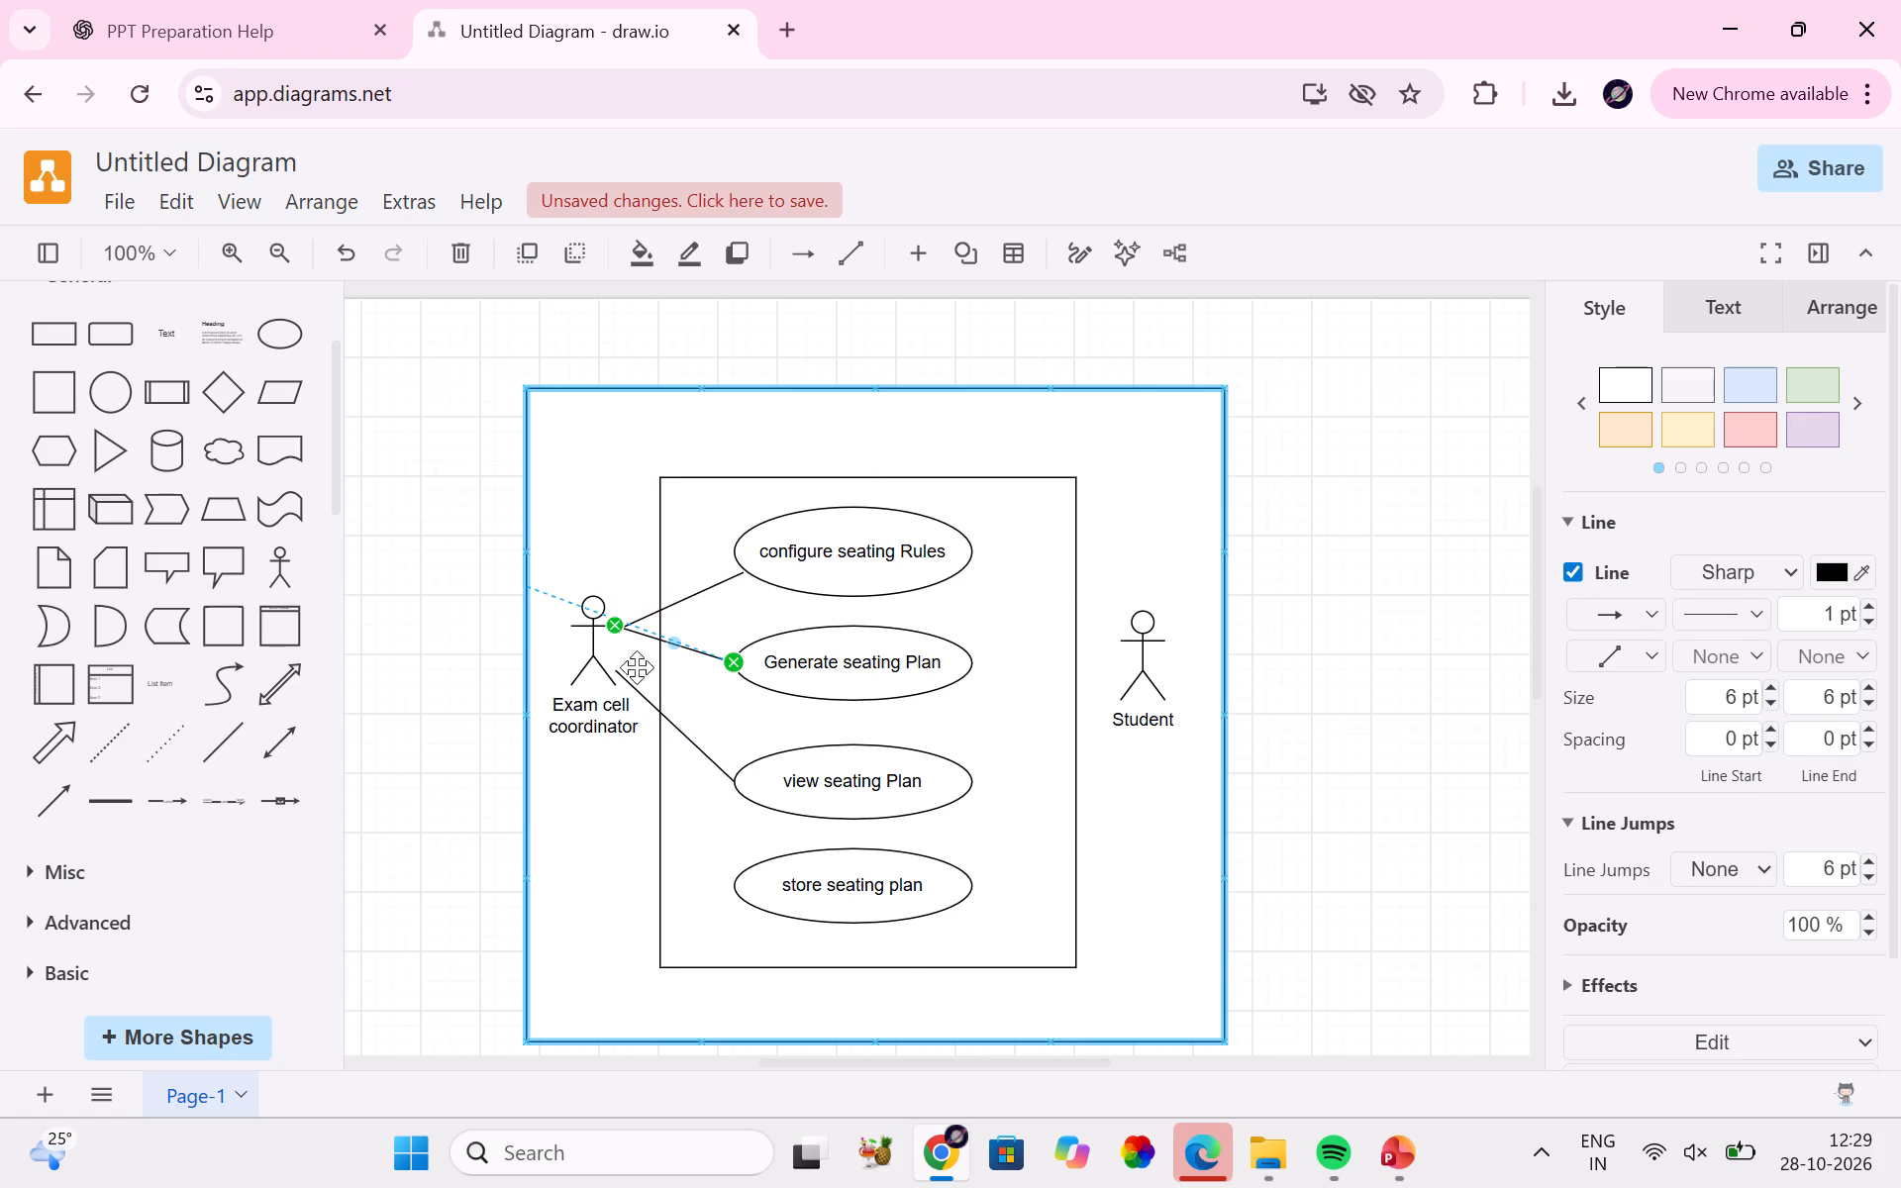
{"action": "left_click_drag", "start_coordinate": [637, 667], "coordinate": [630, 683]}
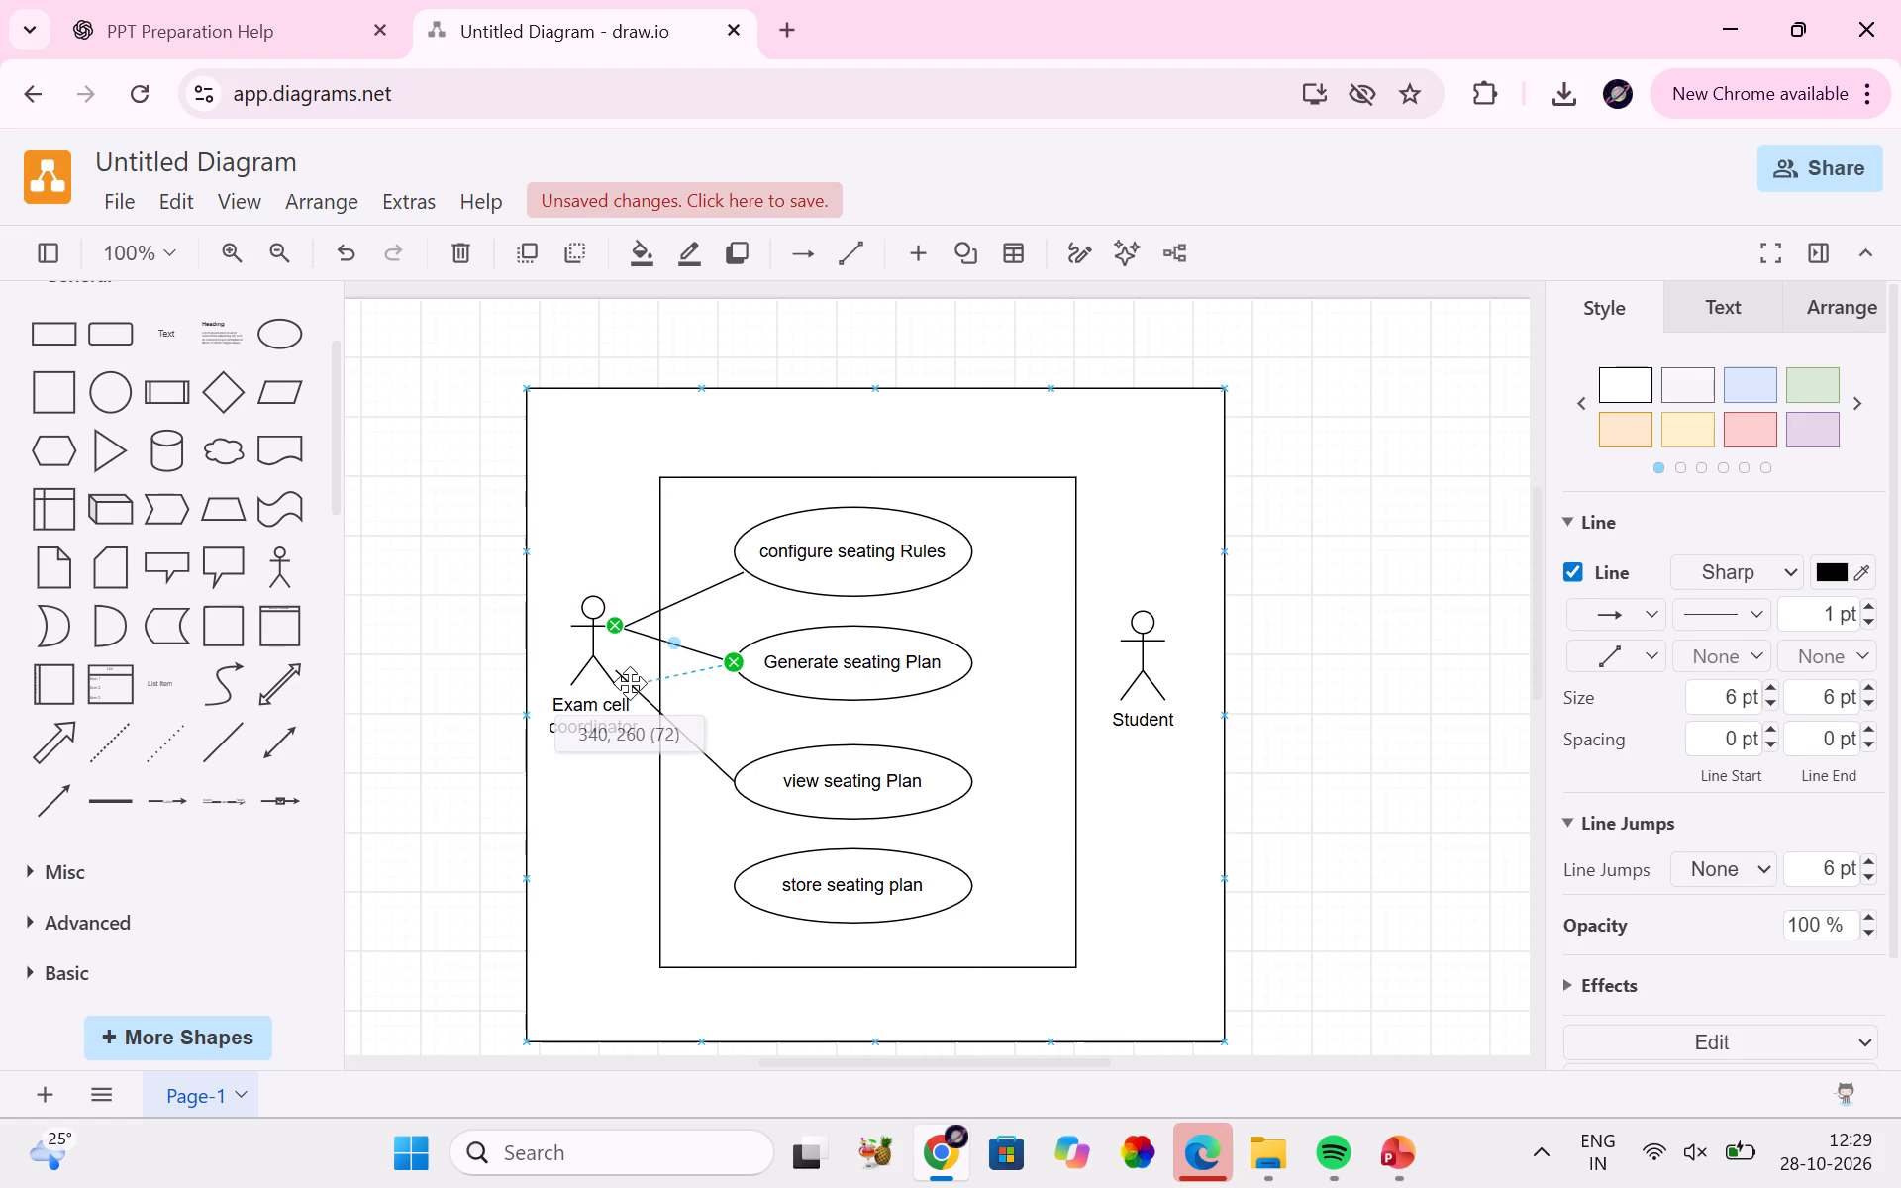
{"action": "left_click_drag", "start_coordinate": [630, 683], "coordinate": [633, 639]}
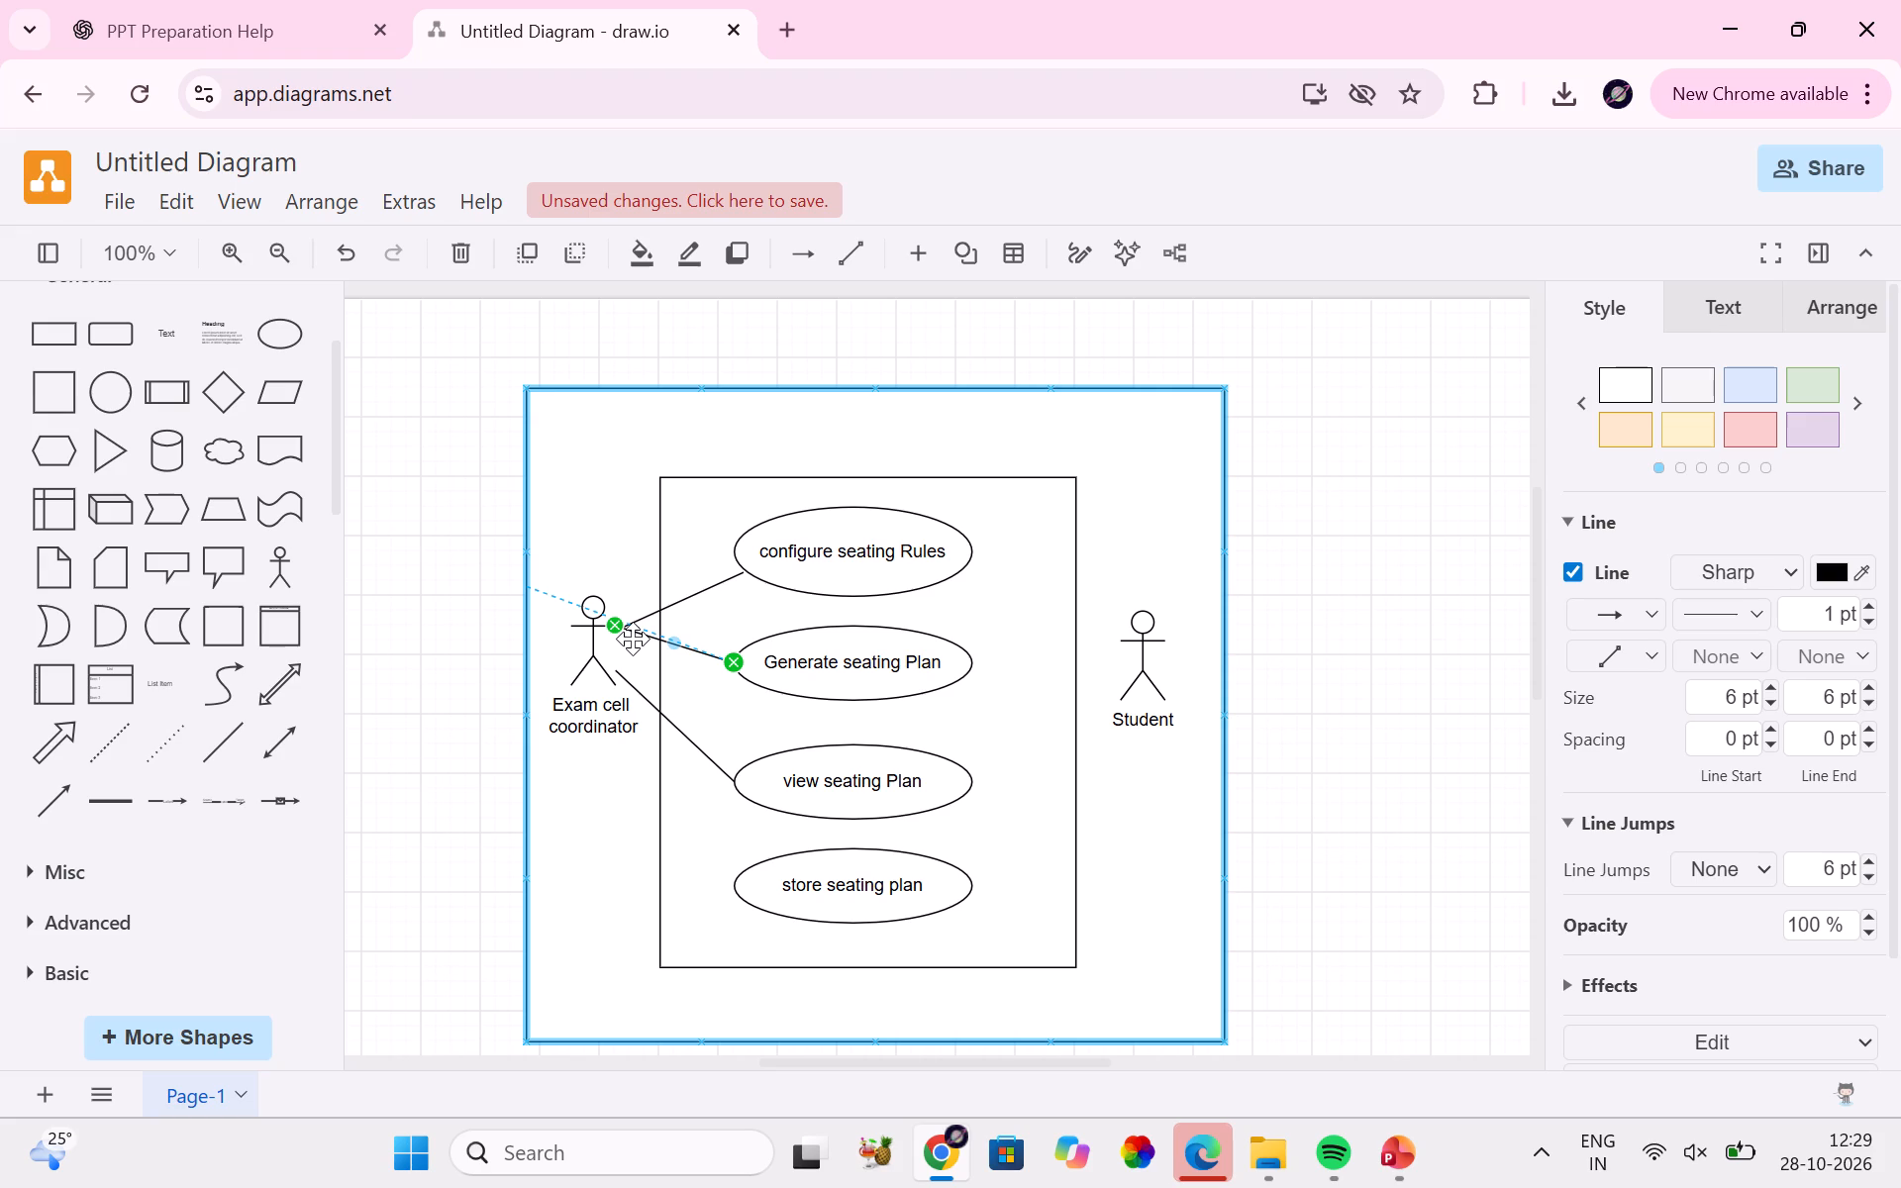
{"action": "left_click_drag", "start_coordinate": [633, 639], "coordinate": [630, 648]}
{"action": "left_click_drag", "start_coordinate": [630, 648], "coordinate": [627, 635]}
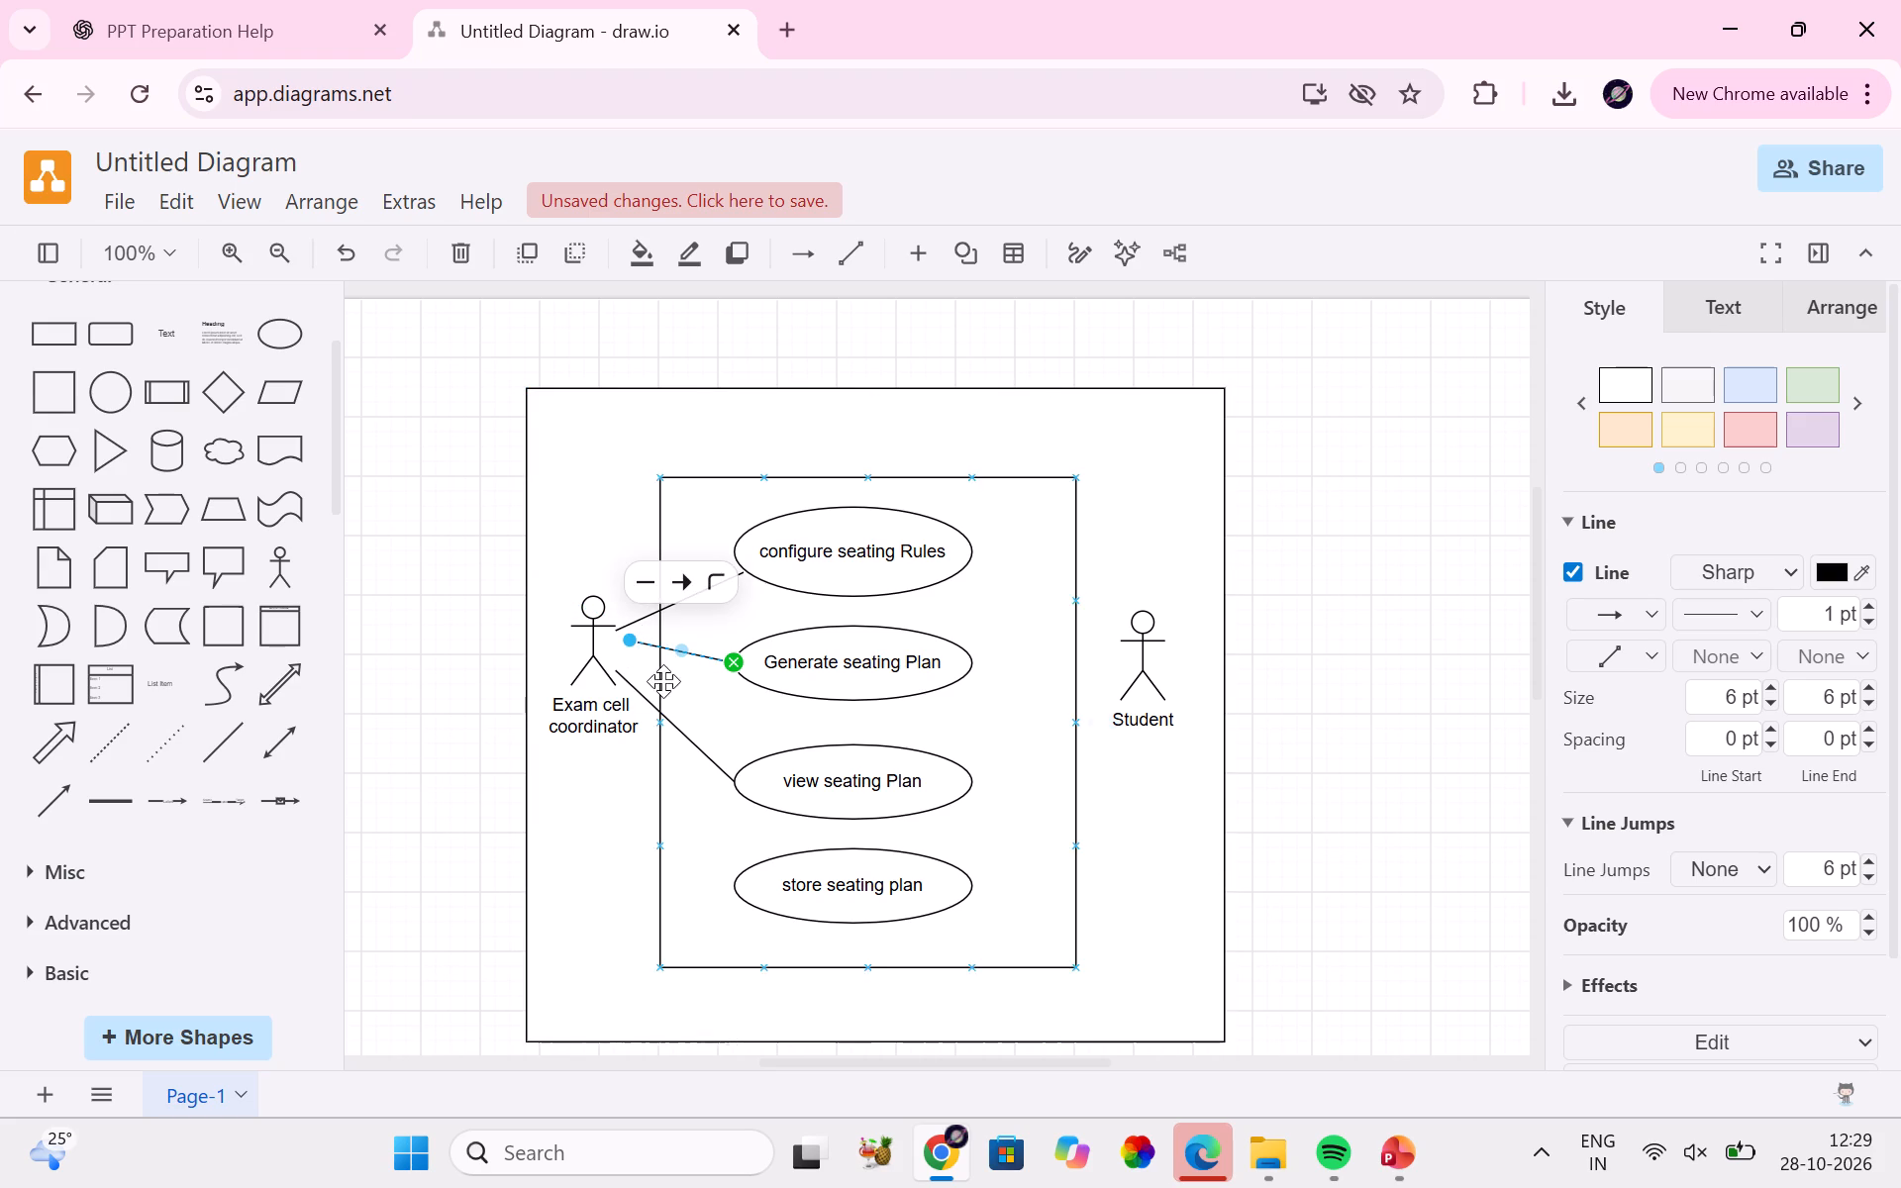
Paste another association line and connect it from the Exam cell coordinator actor to the top edge of the "view seating Plan" ellipse.
{"action": "left_click", "coordinate": [745, 747]}
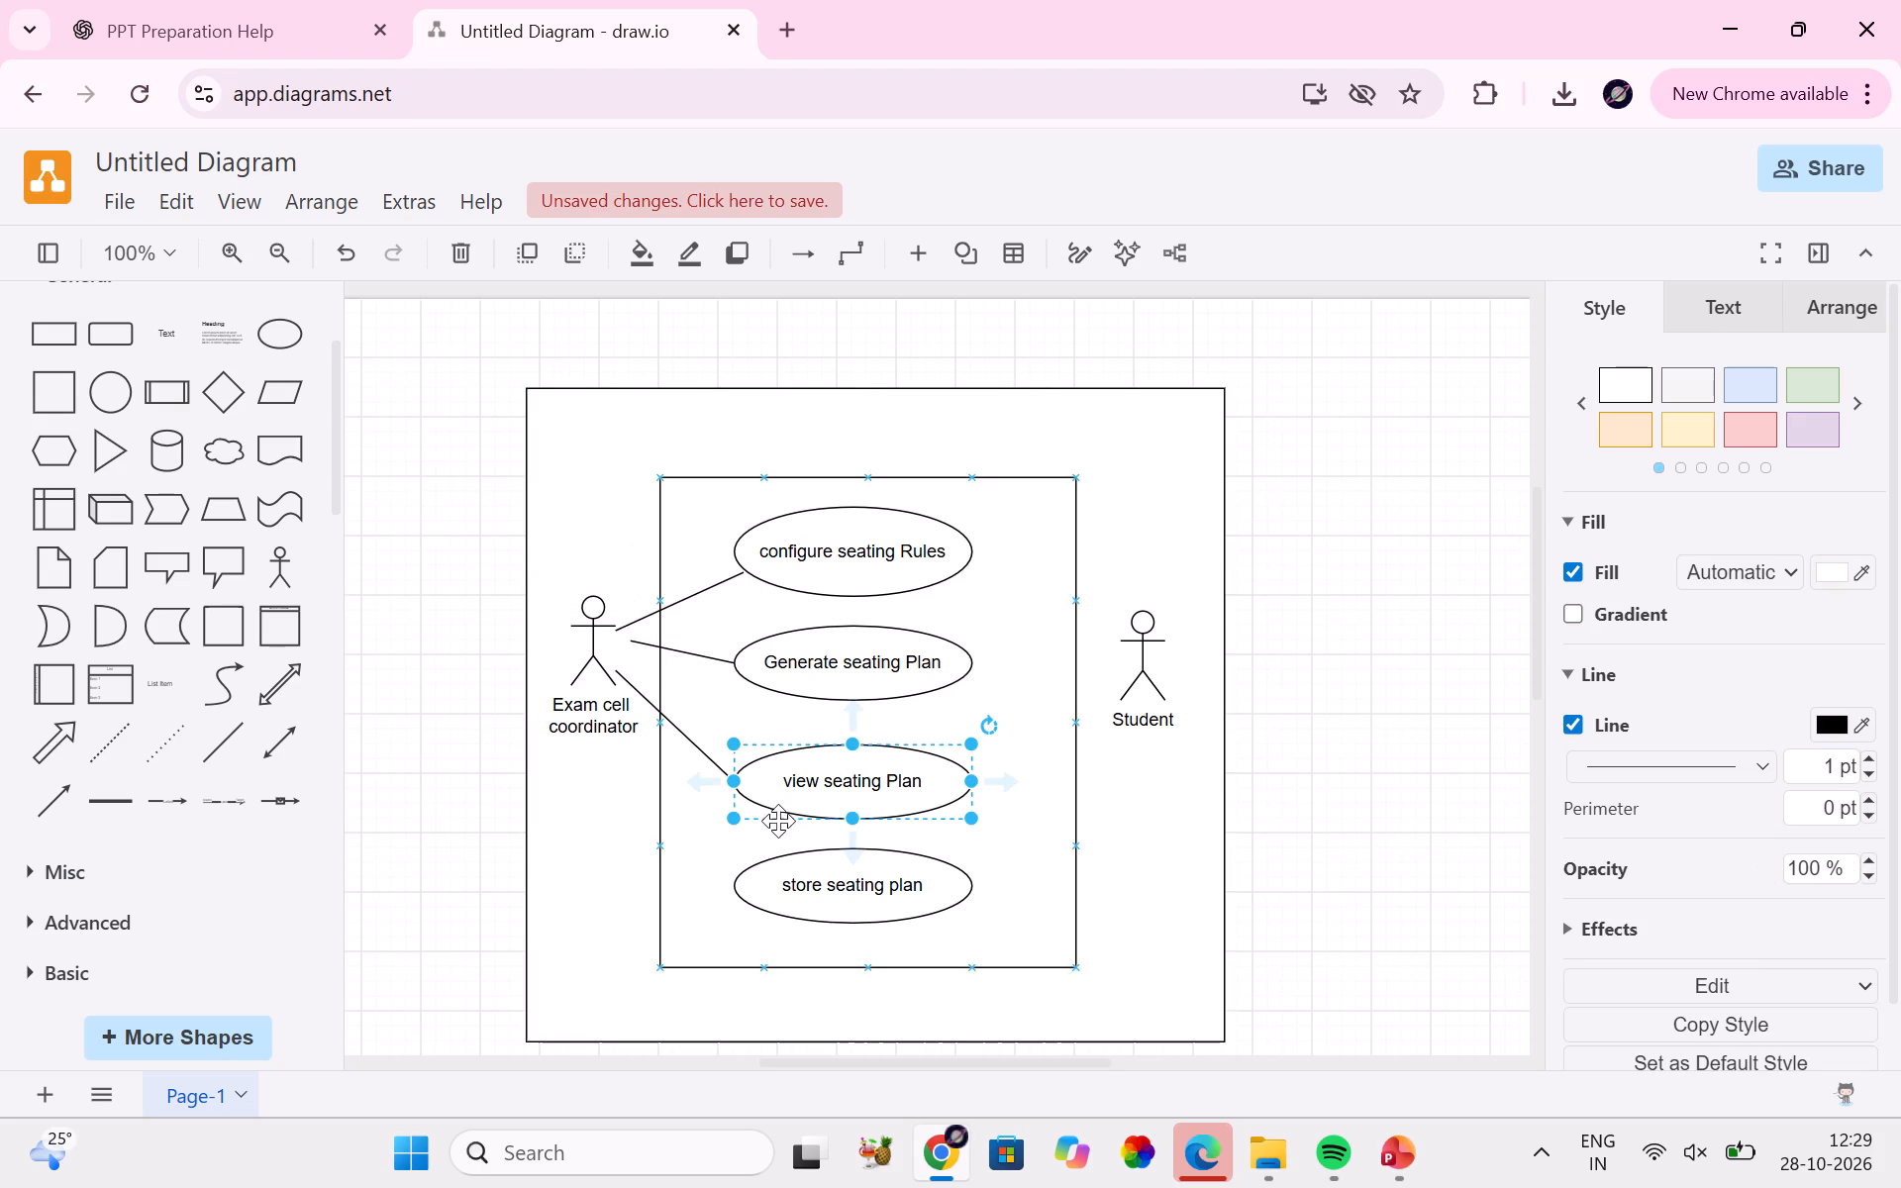
{"action": "key", "text": "ctrl+v"}
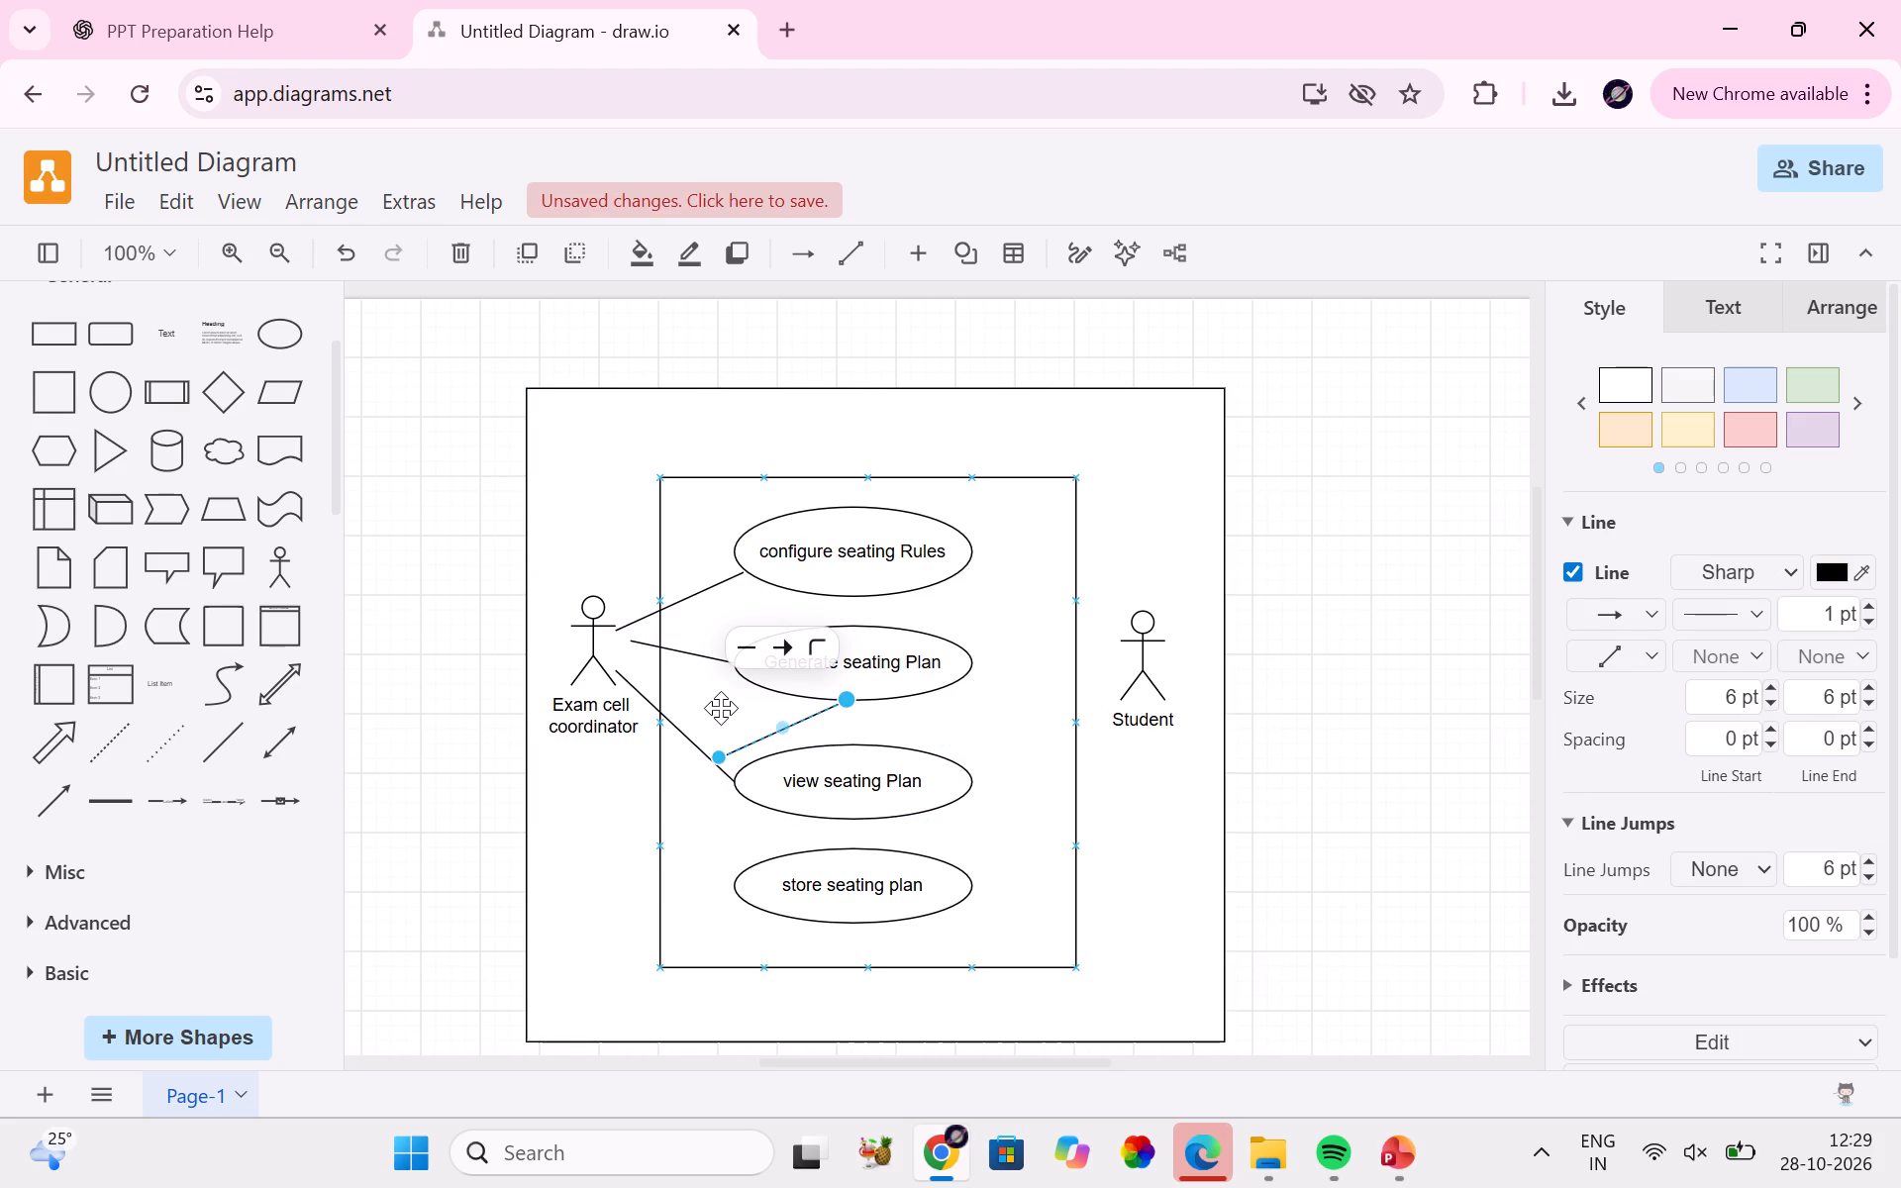
{"action": "left_click_drag", "start_coordinate": [724, 750], "coordinate": [629, 699]}
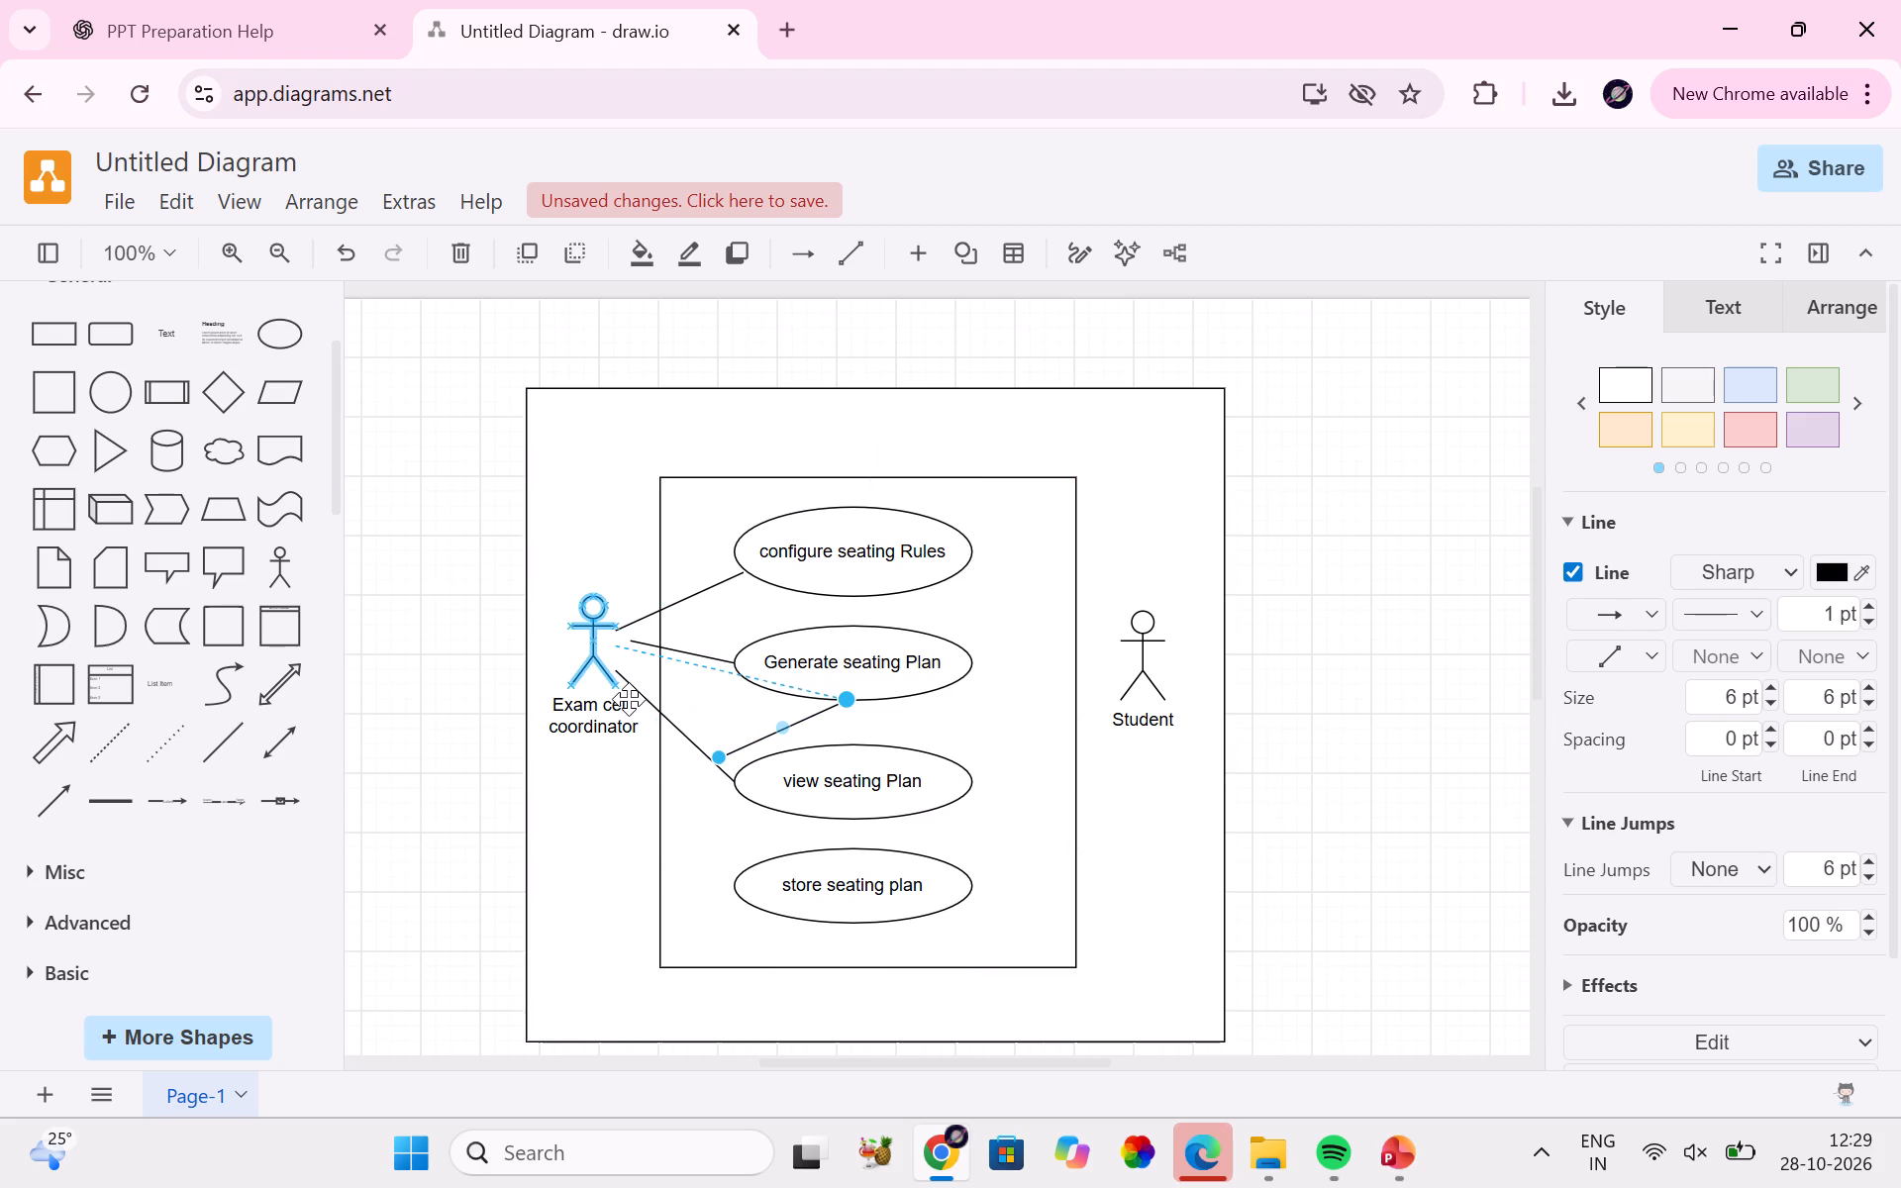
{"action": "left_click_drag", "start_coordinate": [629, 699], "coordinate": [630, 700]}
{"action": "left_click_drag", "start_coordinate": [849, 705], "coordinate": [780, 772]}
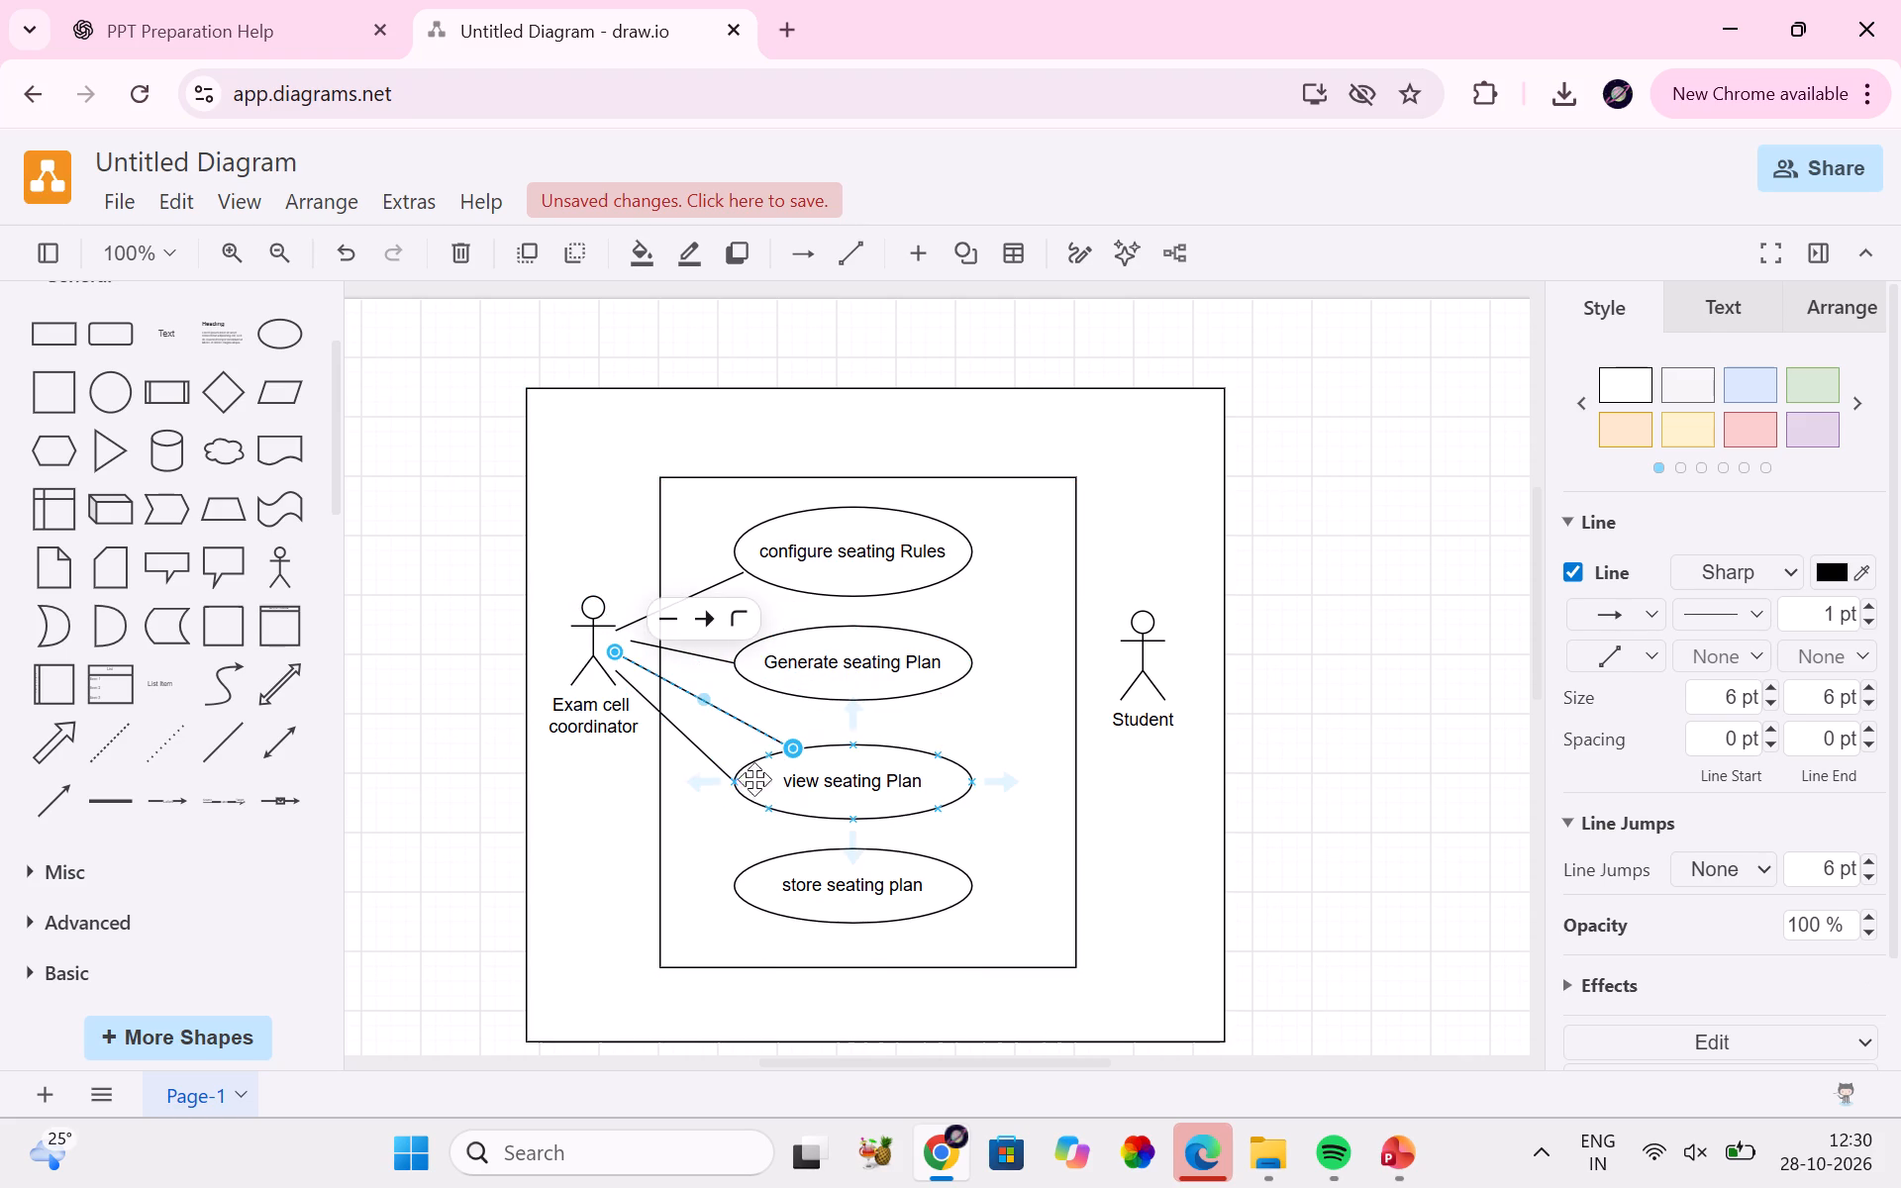
Reconnect the lower coordinator line from the "view seating Plan" ellipse to the "store seating plan" ellipse.
{"action": "left_click", "coordinate": [711, 757]}
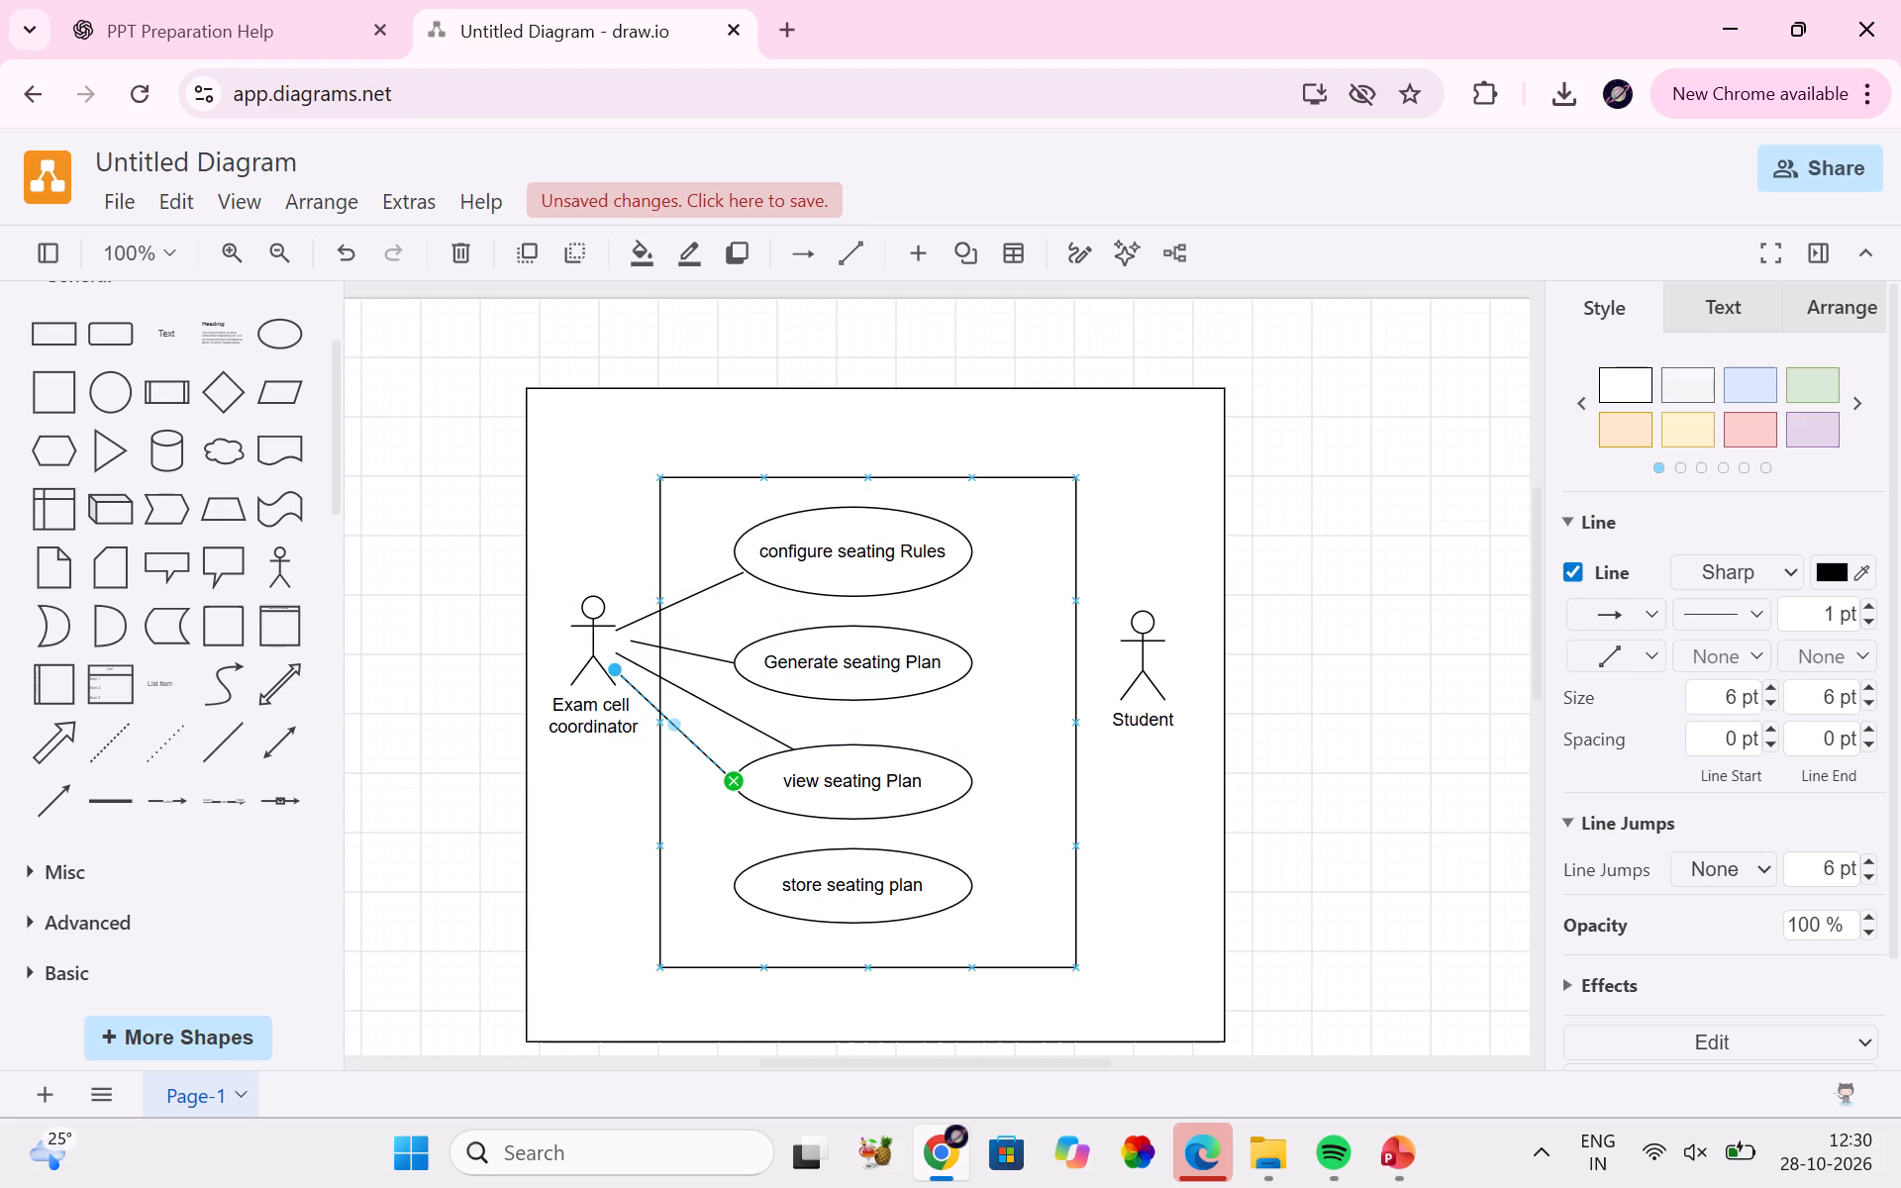
{"action": "left_click_drag", "start_coordinate": [728, 777], "coordinate": [737, 868]}
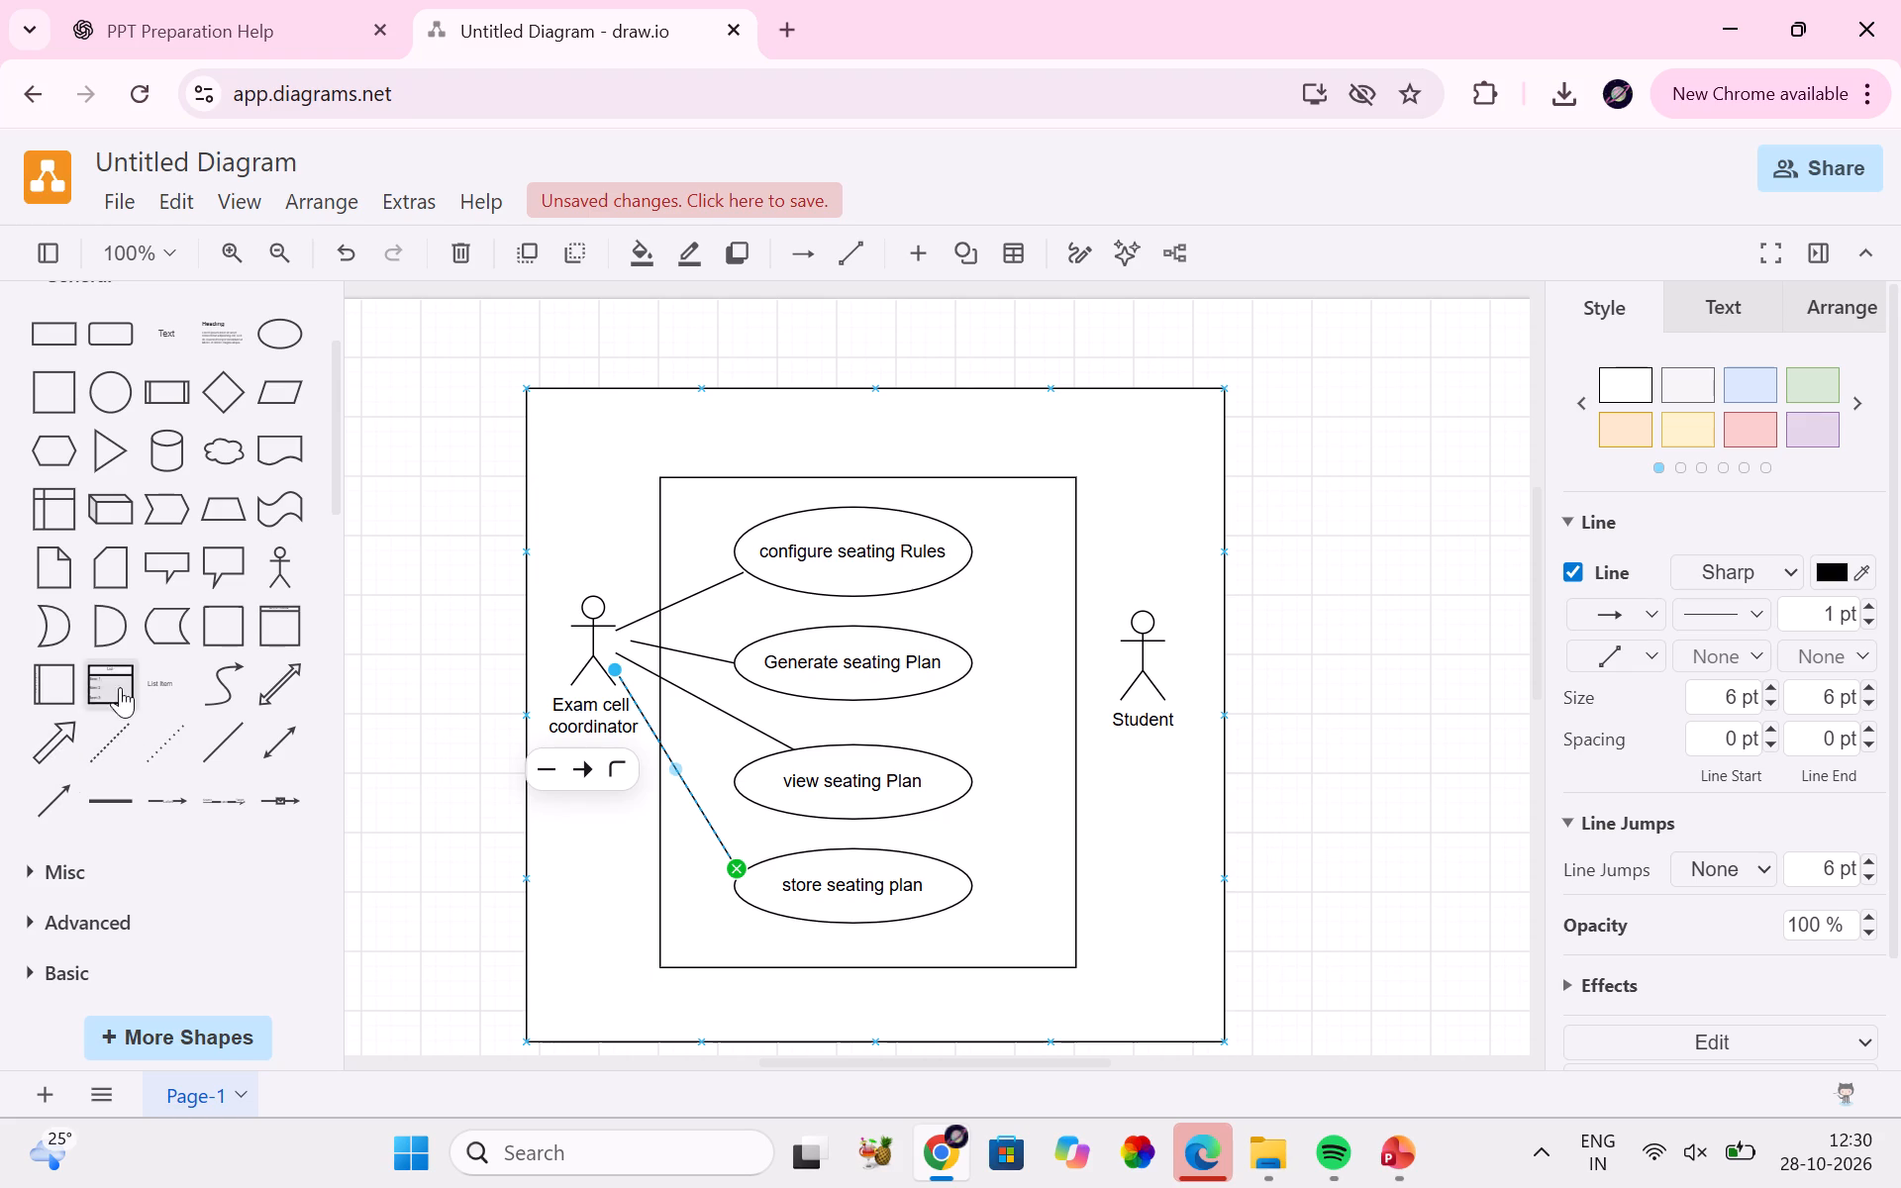
Add a plain line and connect it from the Student actor to the near edge of the "view seating Plan" ellipse.
{"action": "left_click", "coordinate": [221, 758]}
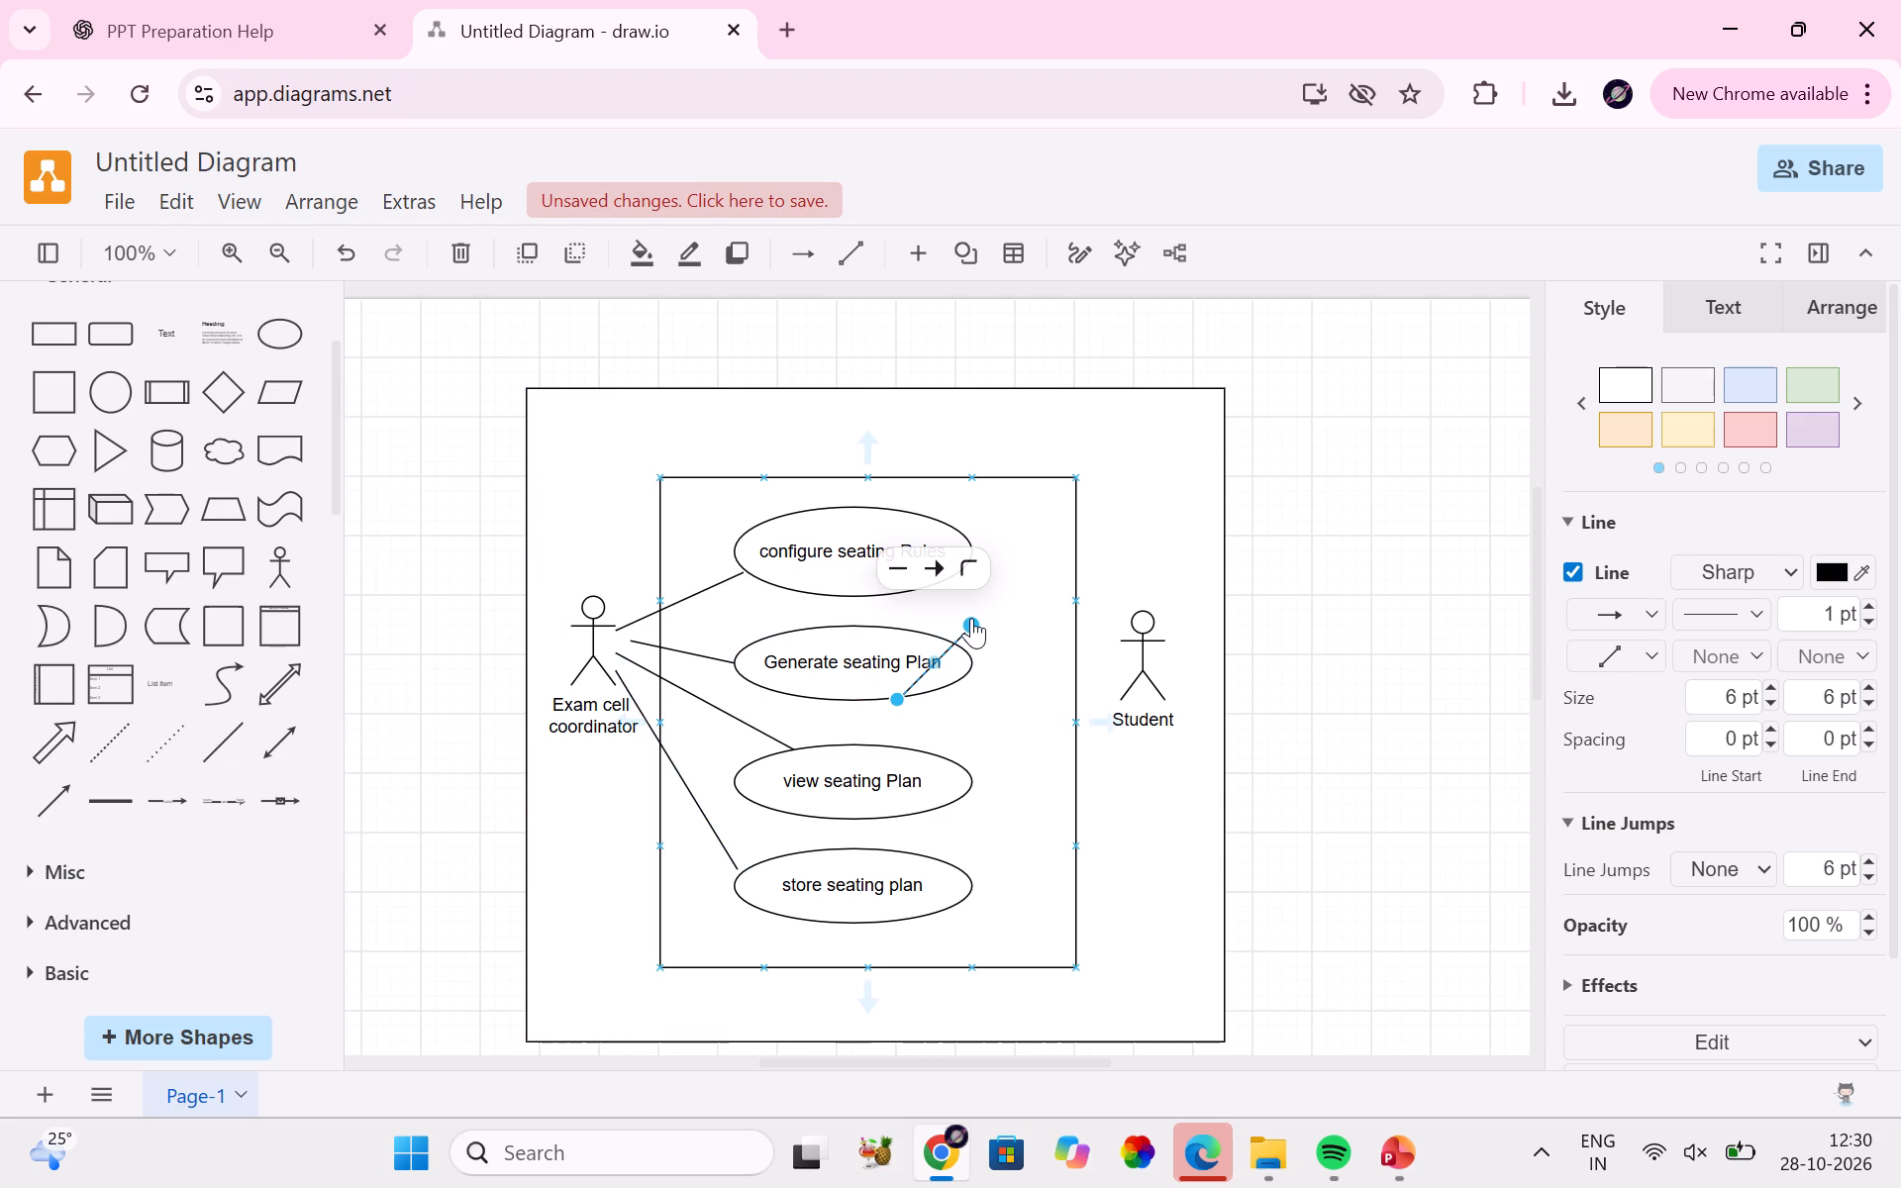
{"action": "left_click_drag", "start_coordinate": [971, 618], "coordinate": [1138, 685]}
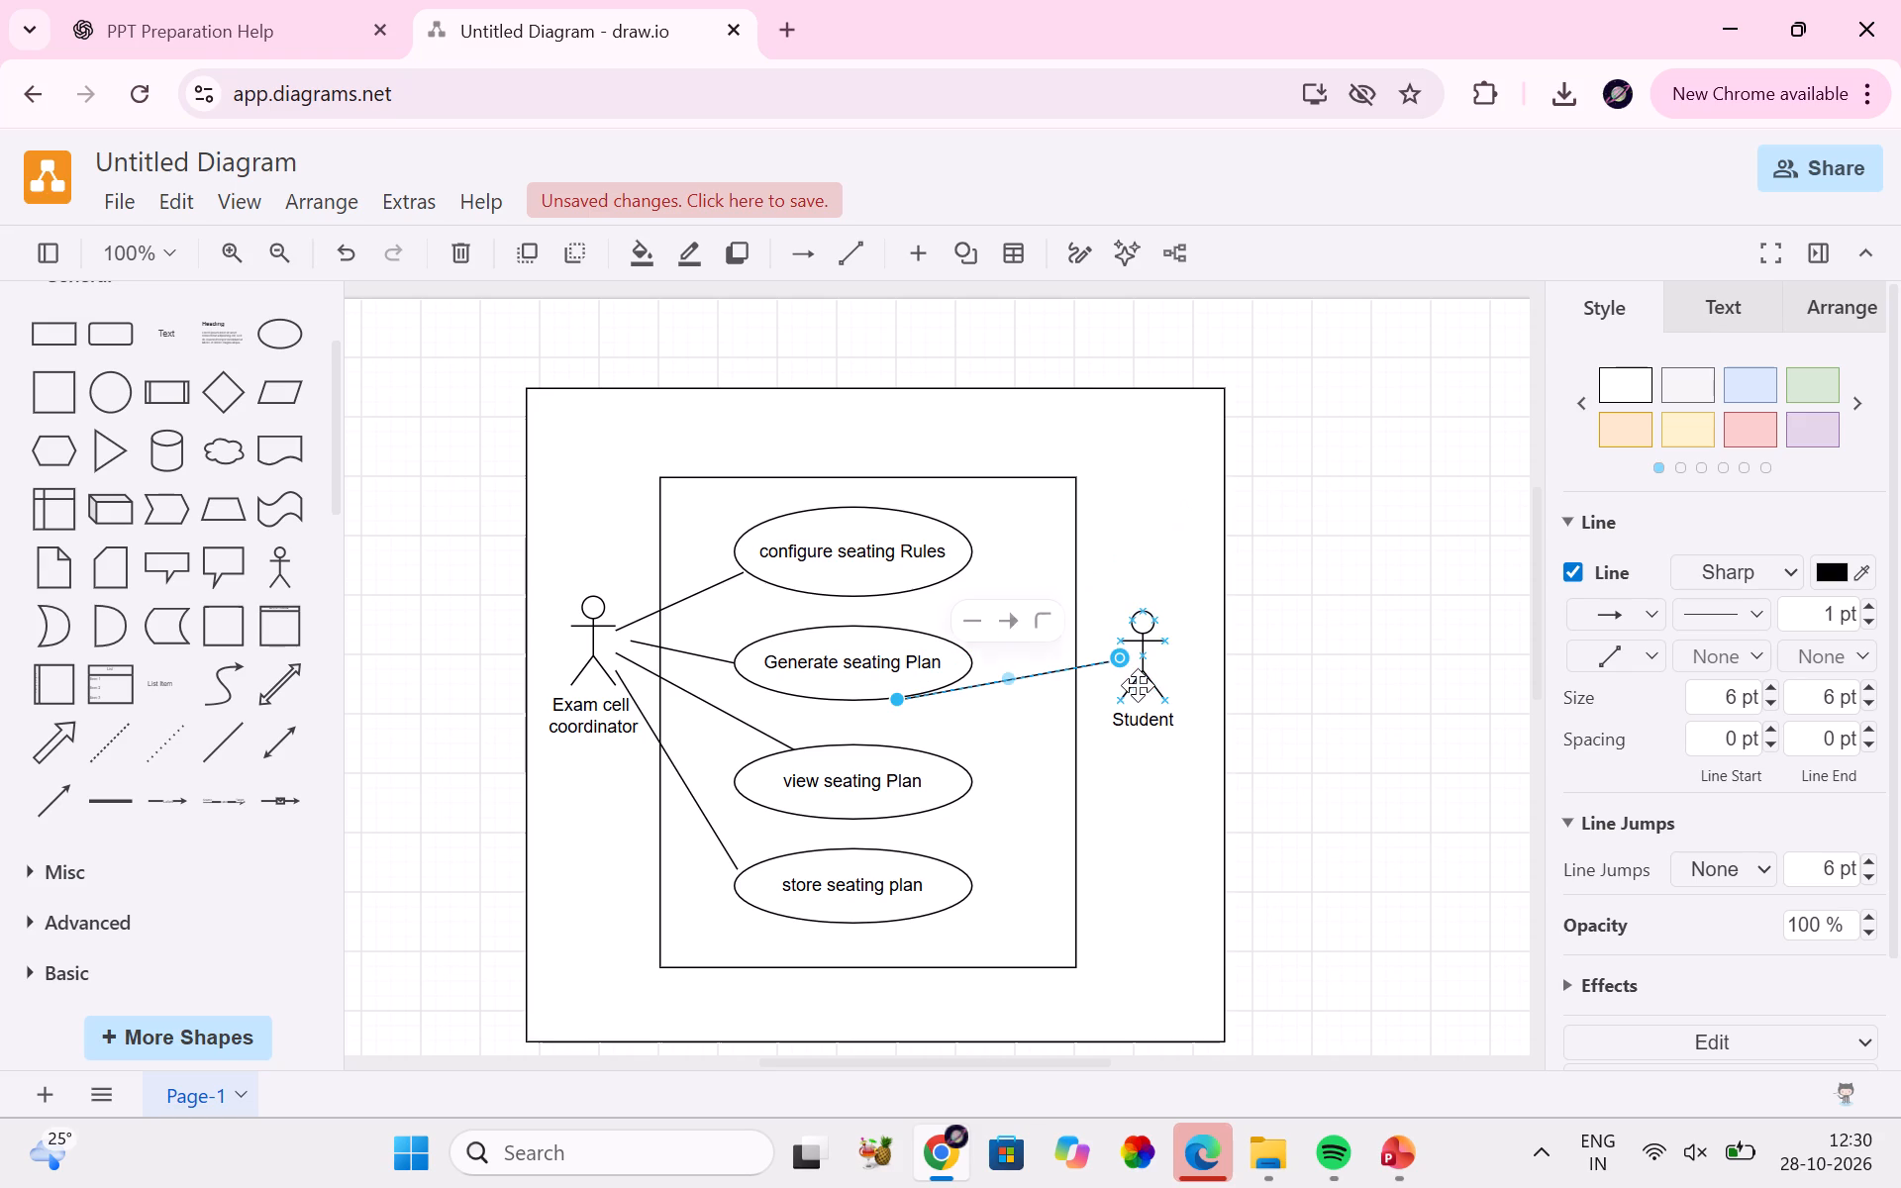
{"action": "left_click_drag", "start_coordinate": [900, 706], "coordinate": [967, 779]}
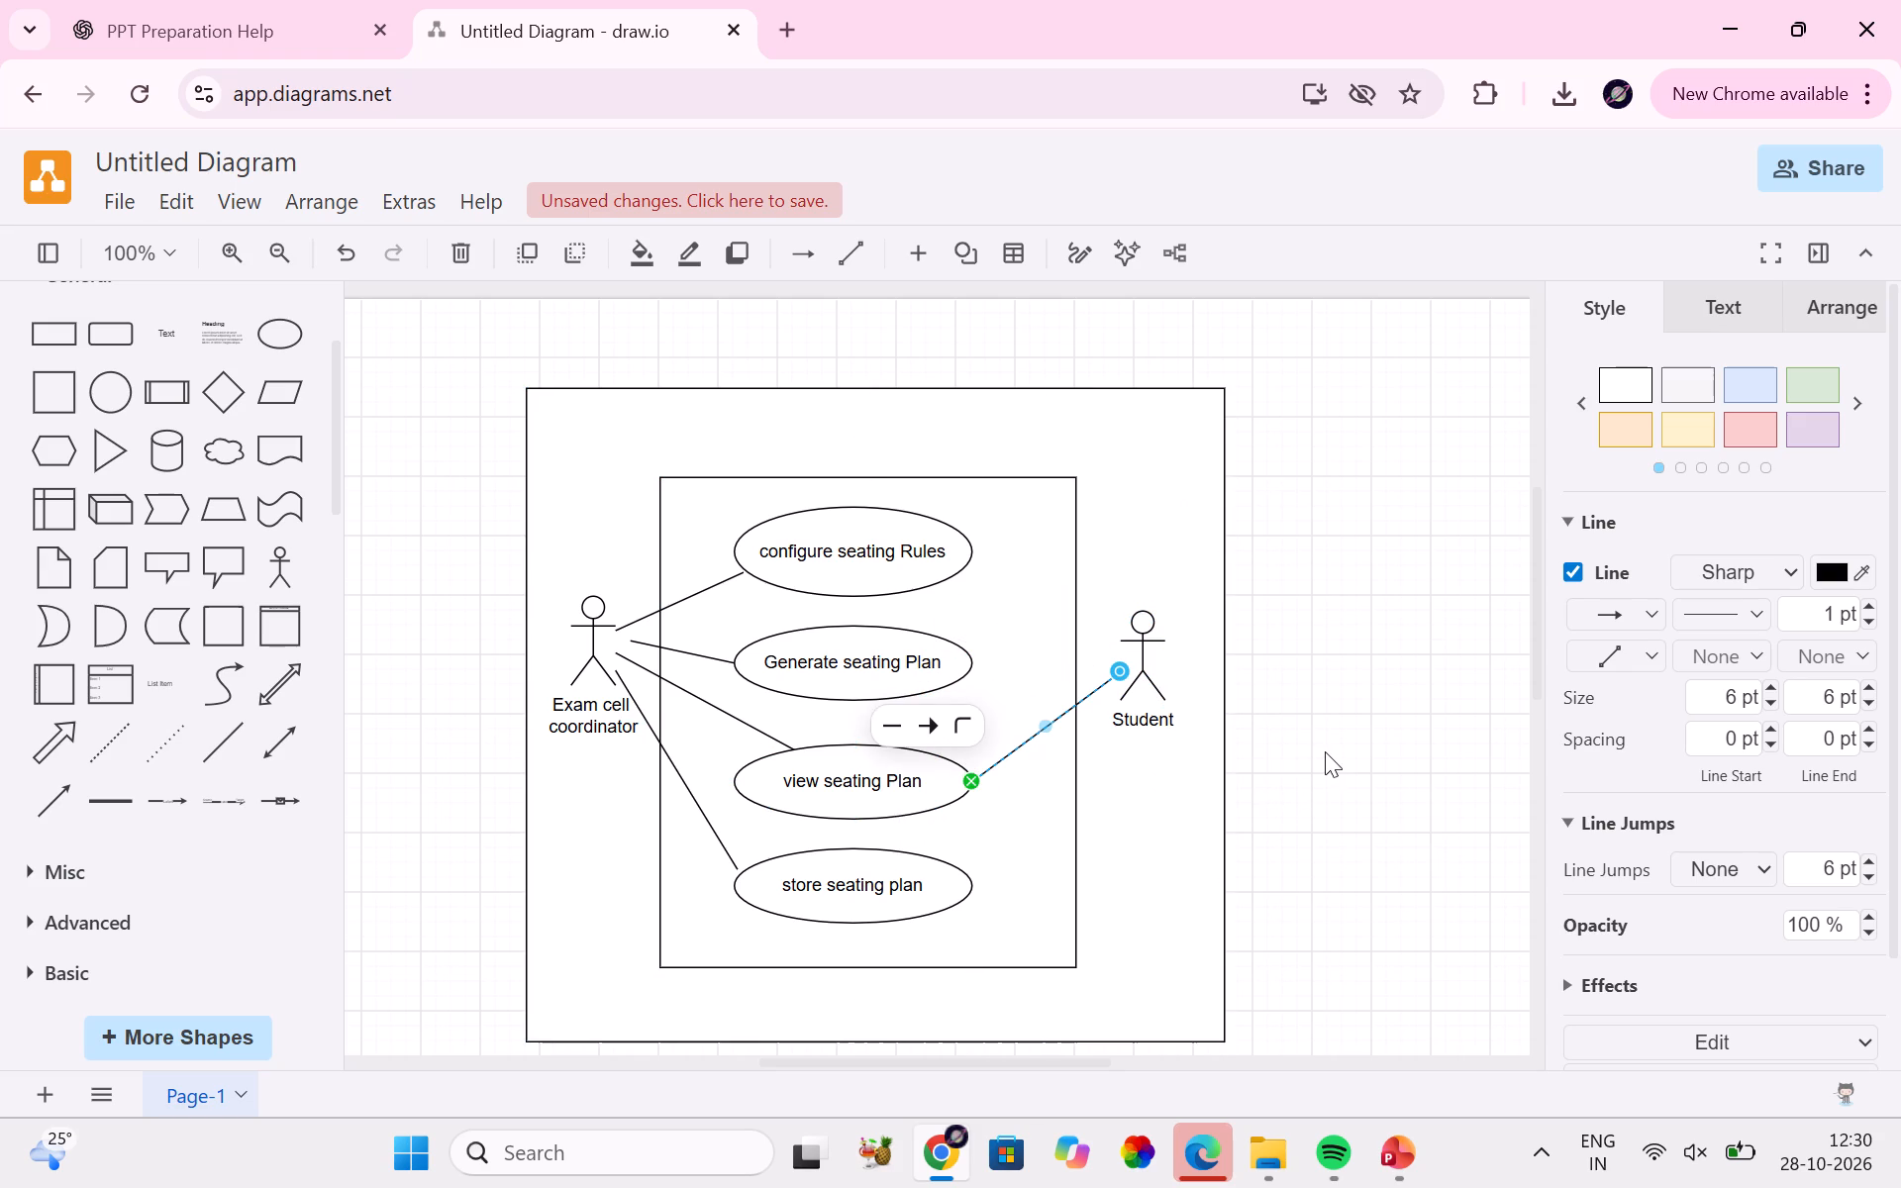
Reattach the "Generate seating Plan" association line to the connection point at the Exam cell coordinator's hand.
{"action": "left_click", "coordinate": [823, 423]}
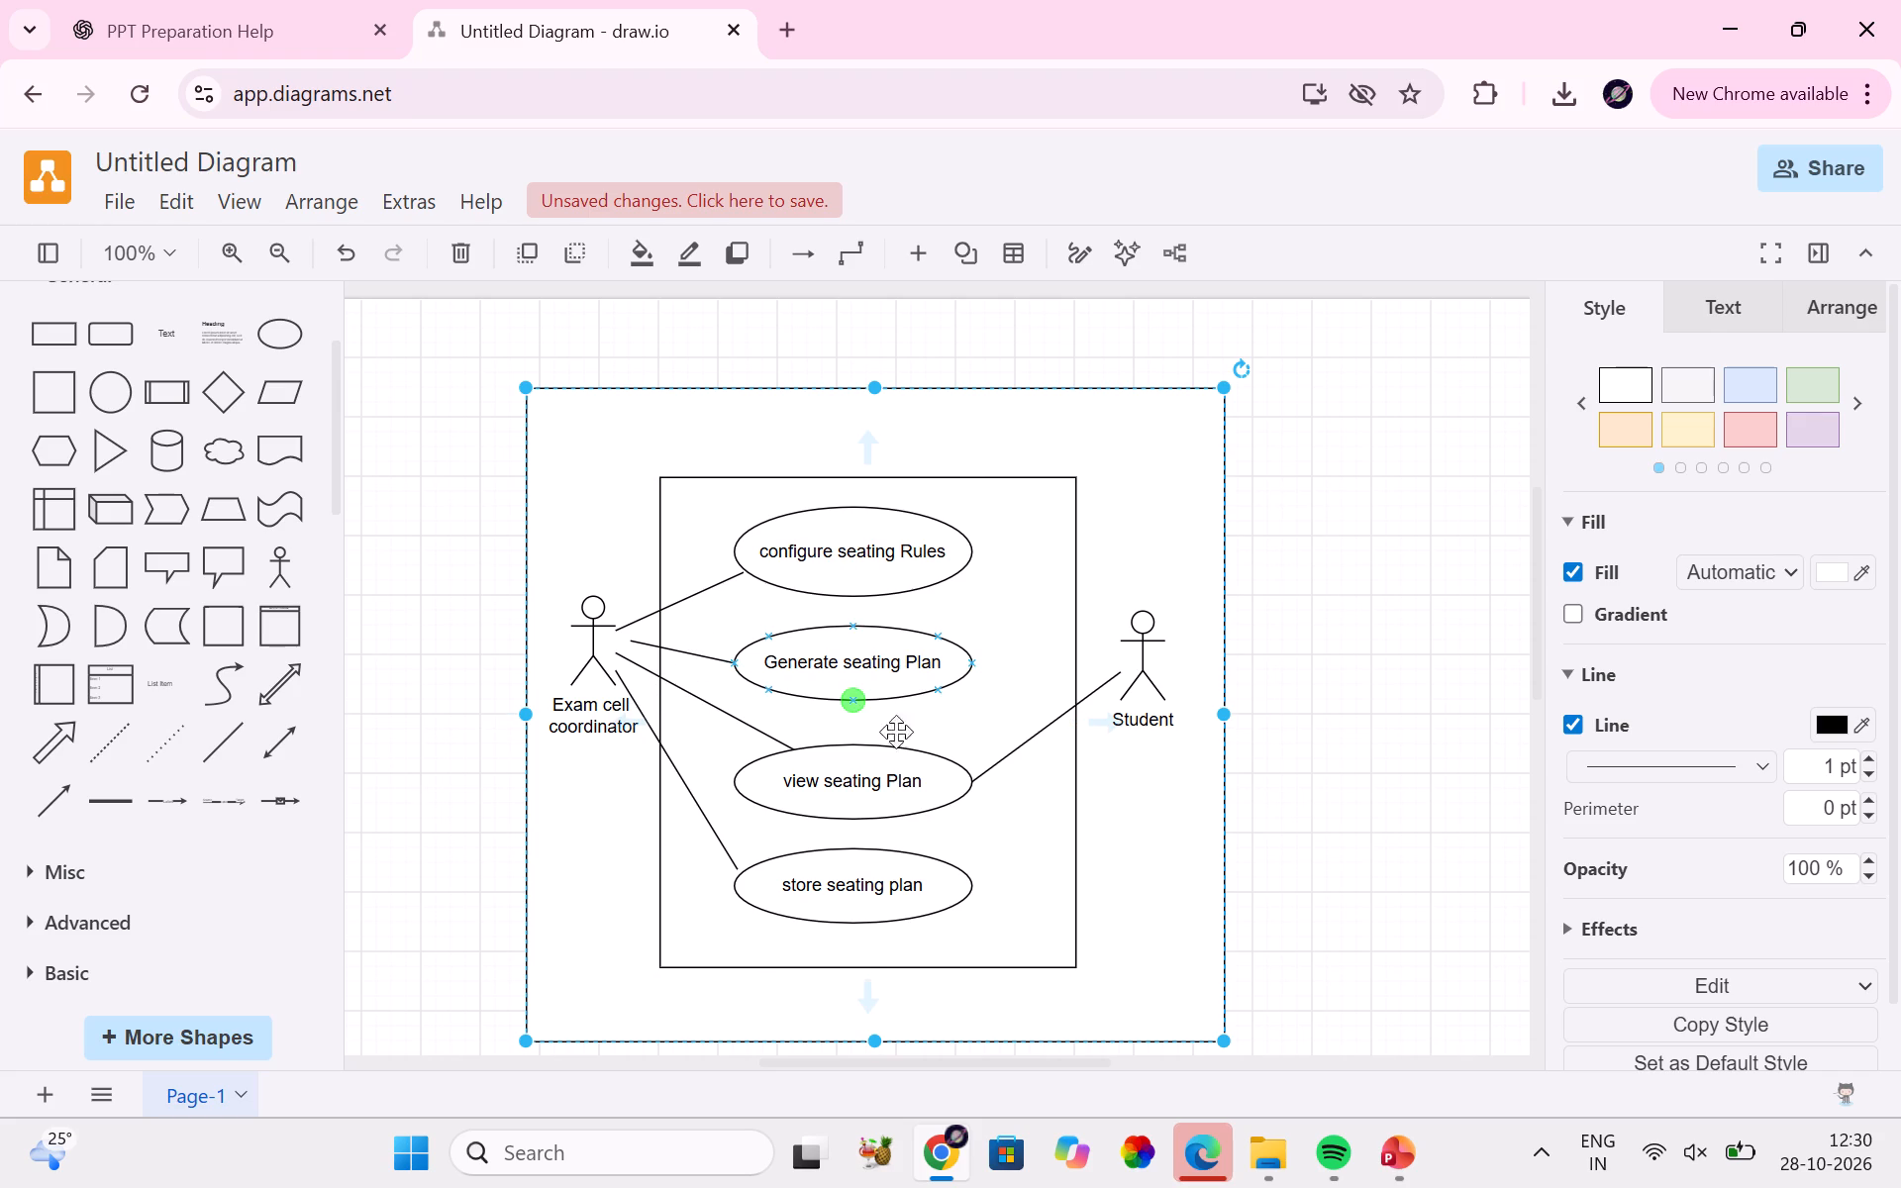
{"action": "left_click", "coordinate": [646, 646]}
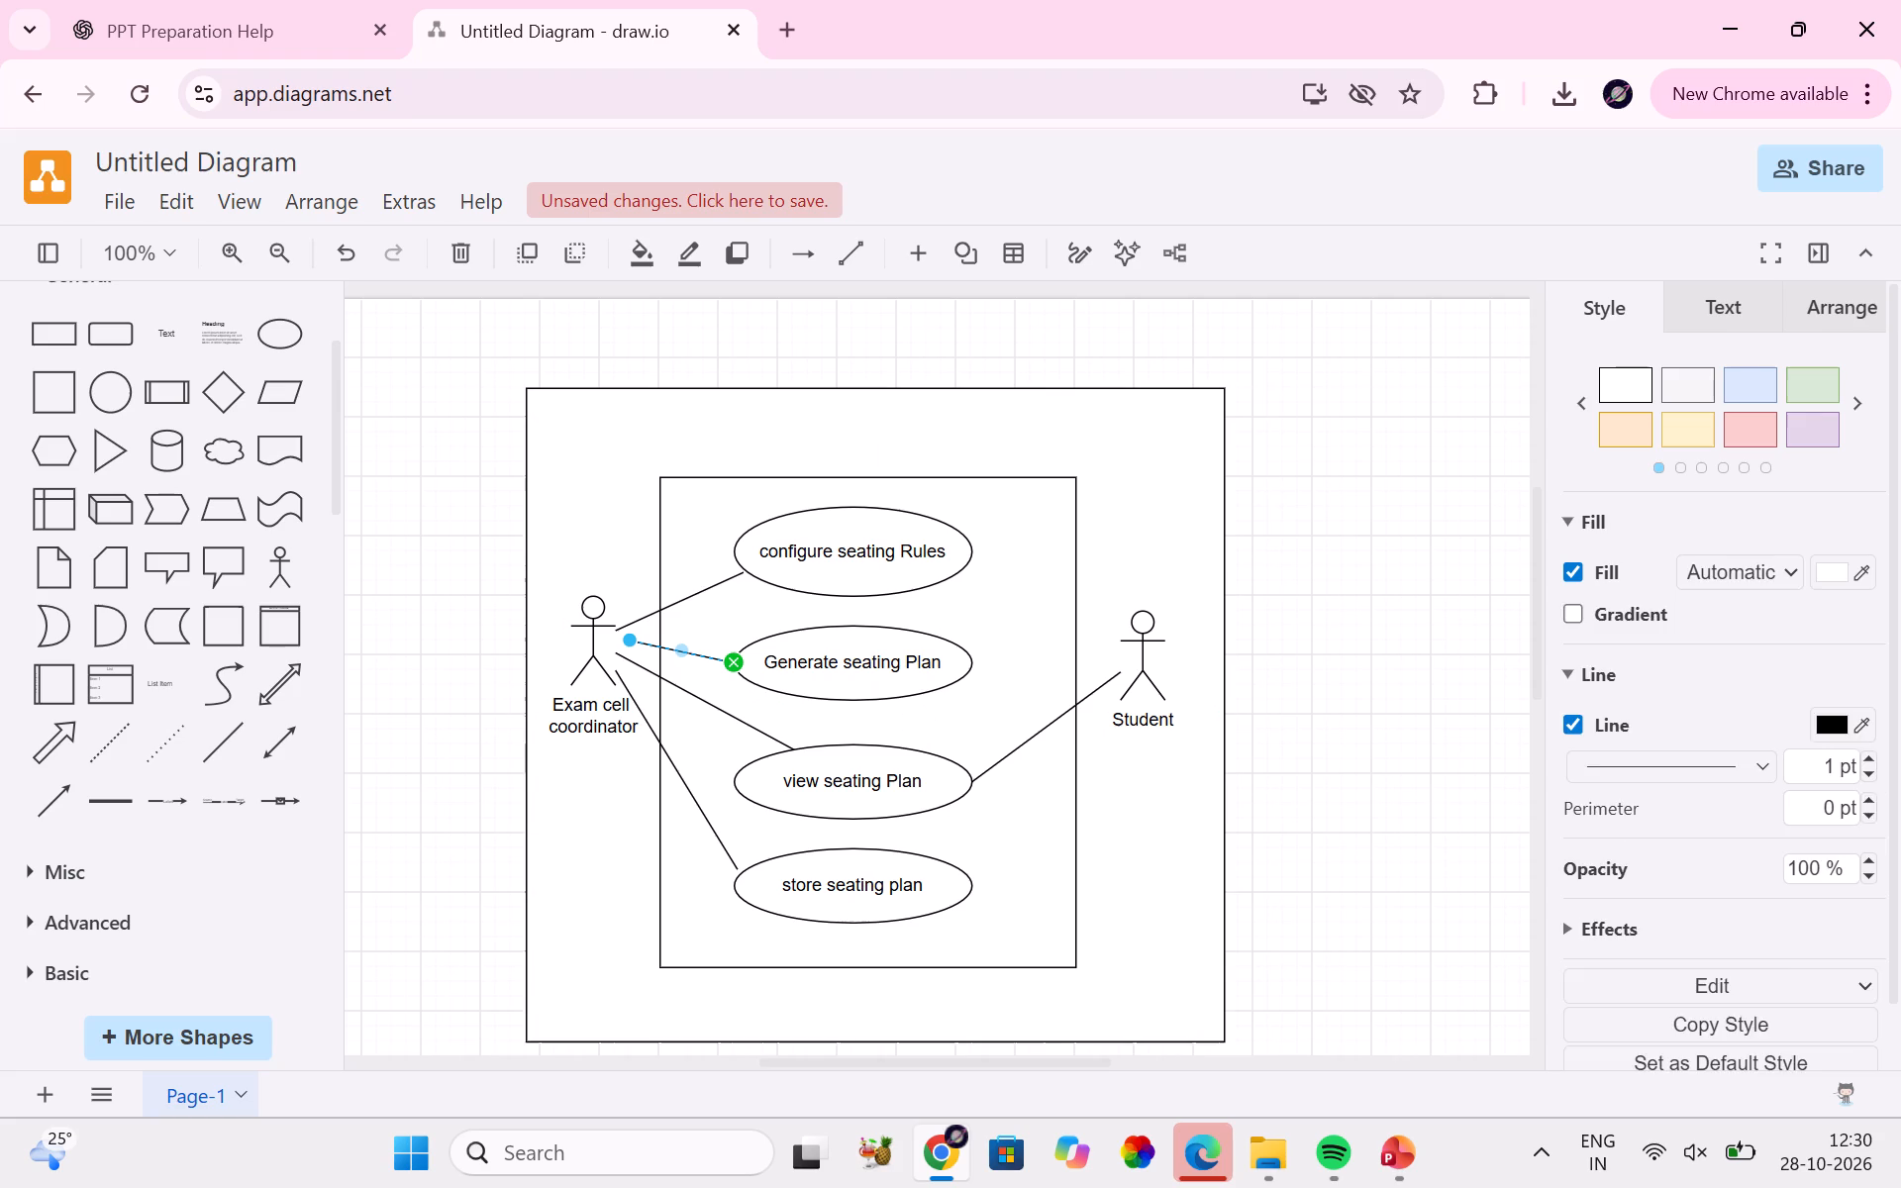
{"action": "left_click_drag", "start_coordinate": [633, 638], "coordinate": [614, 642]}
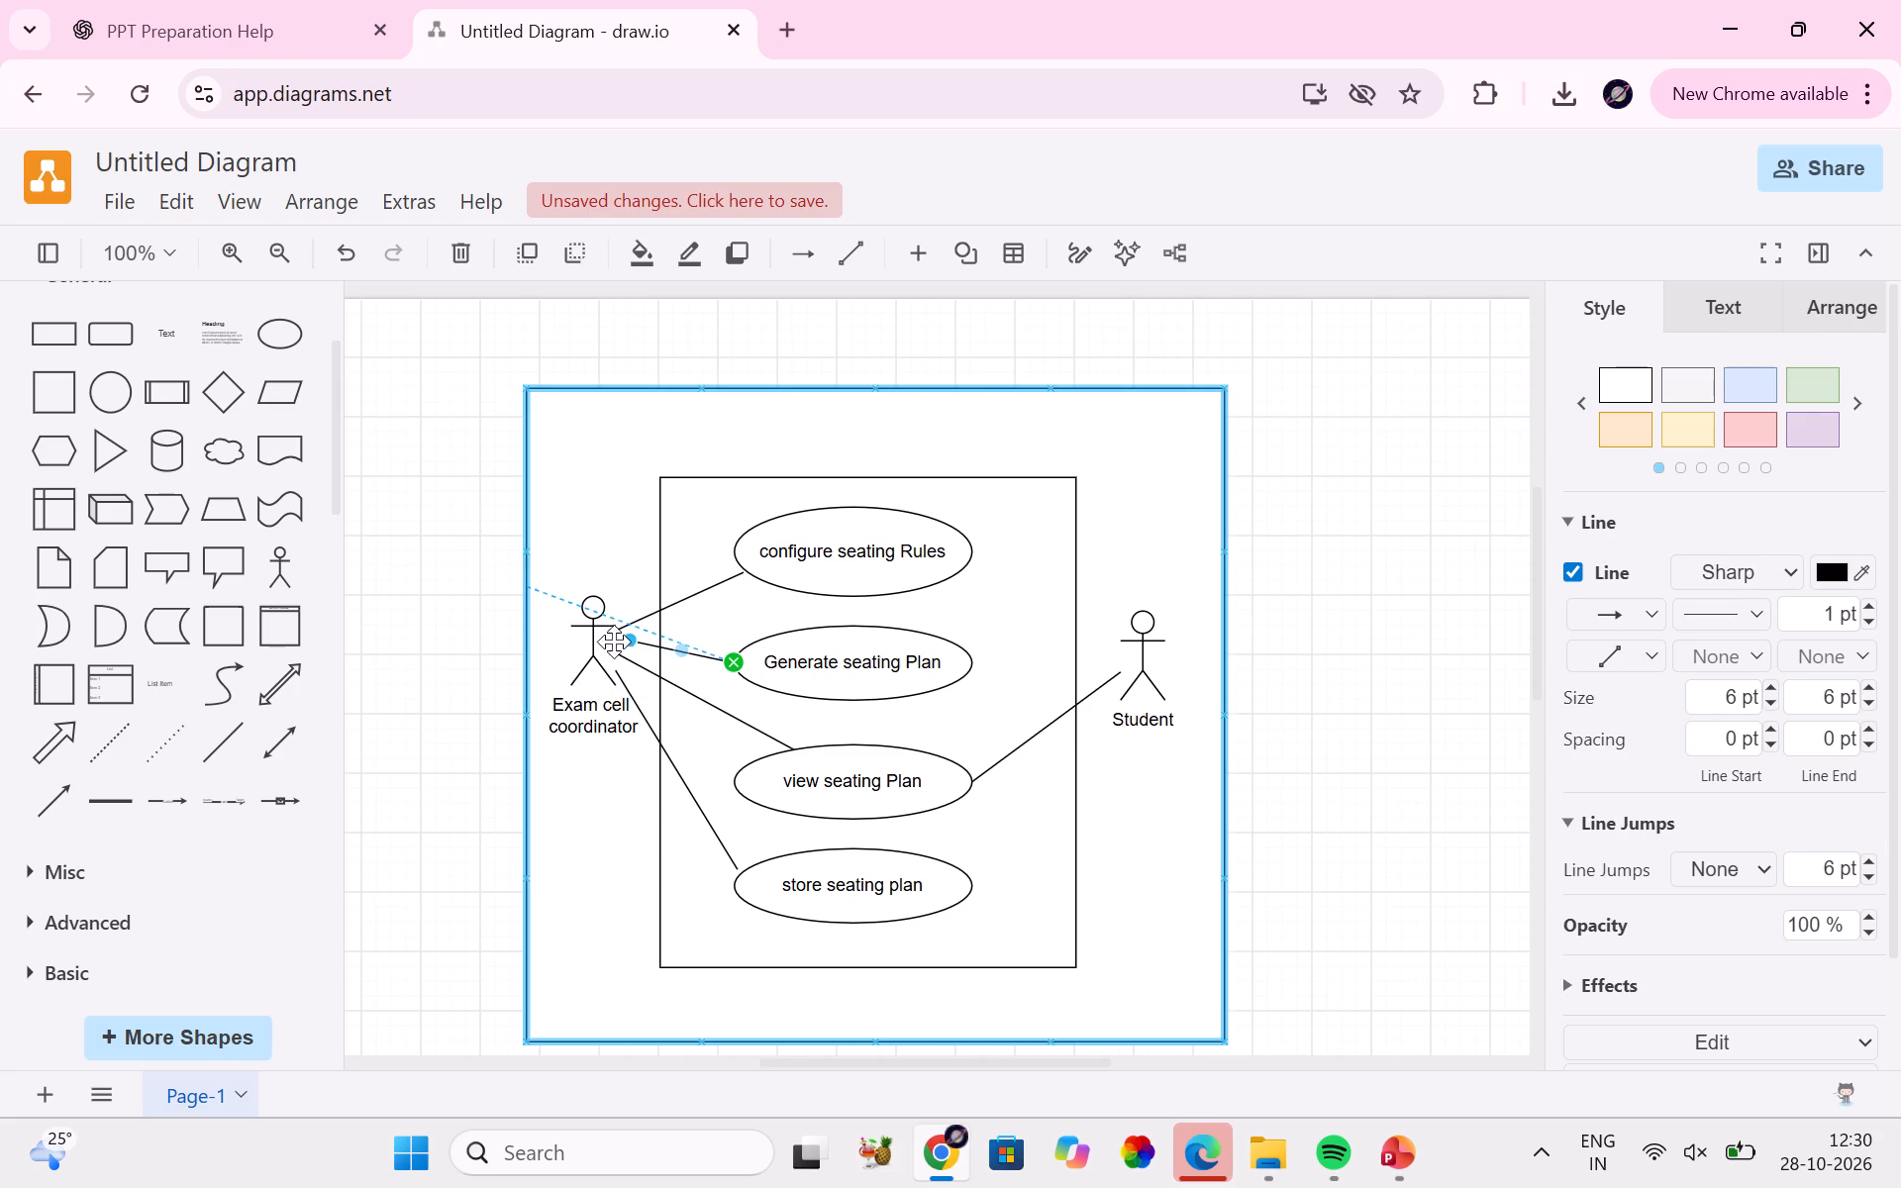
{"action": "left_click_drag", "start_coordinate": [614, 642], "coordinate": [619, 634]}
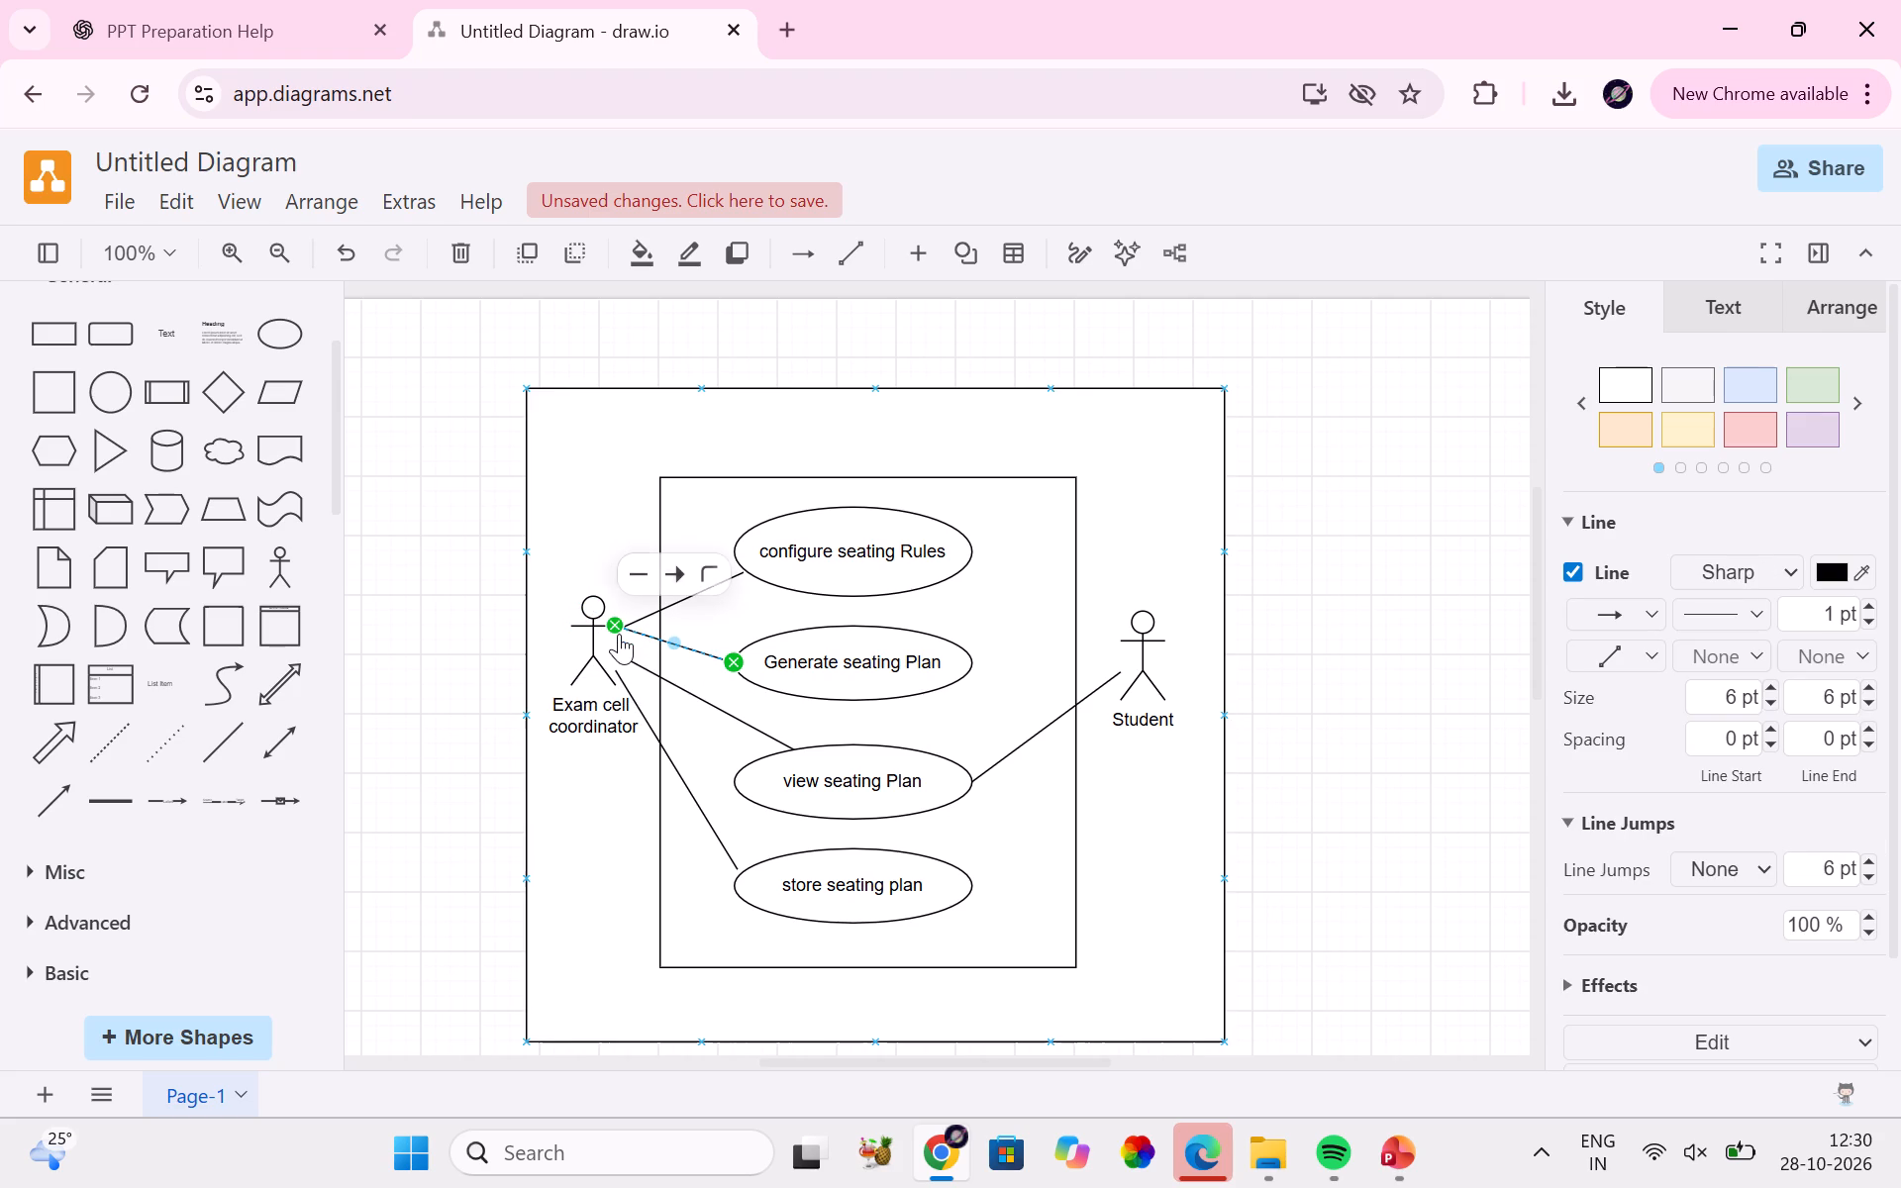
Move the actor-side end of the coordinator's "view seating Plan" line to the connection point at the coordinator's hand.
{"action": "left_click", "coordinate": [646, 664]}
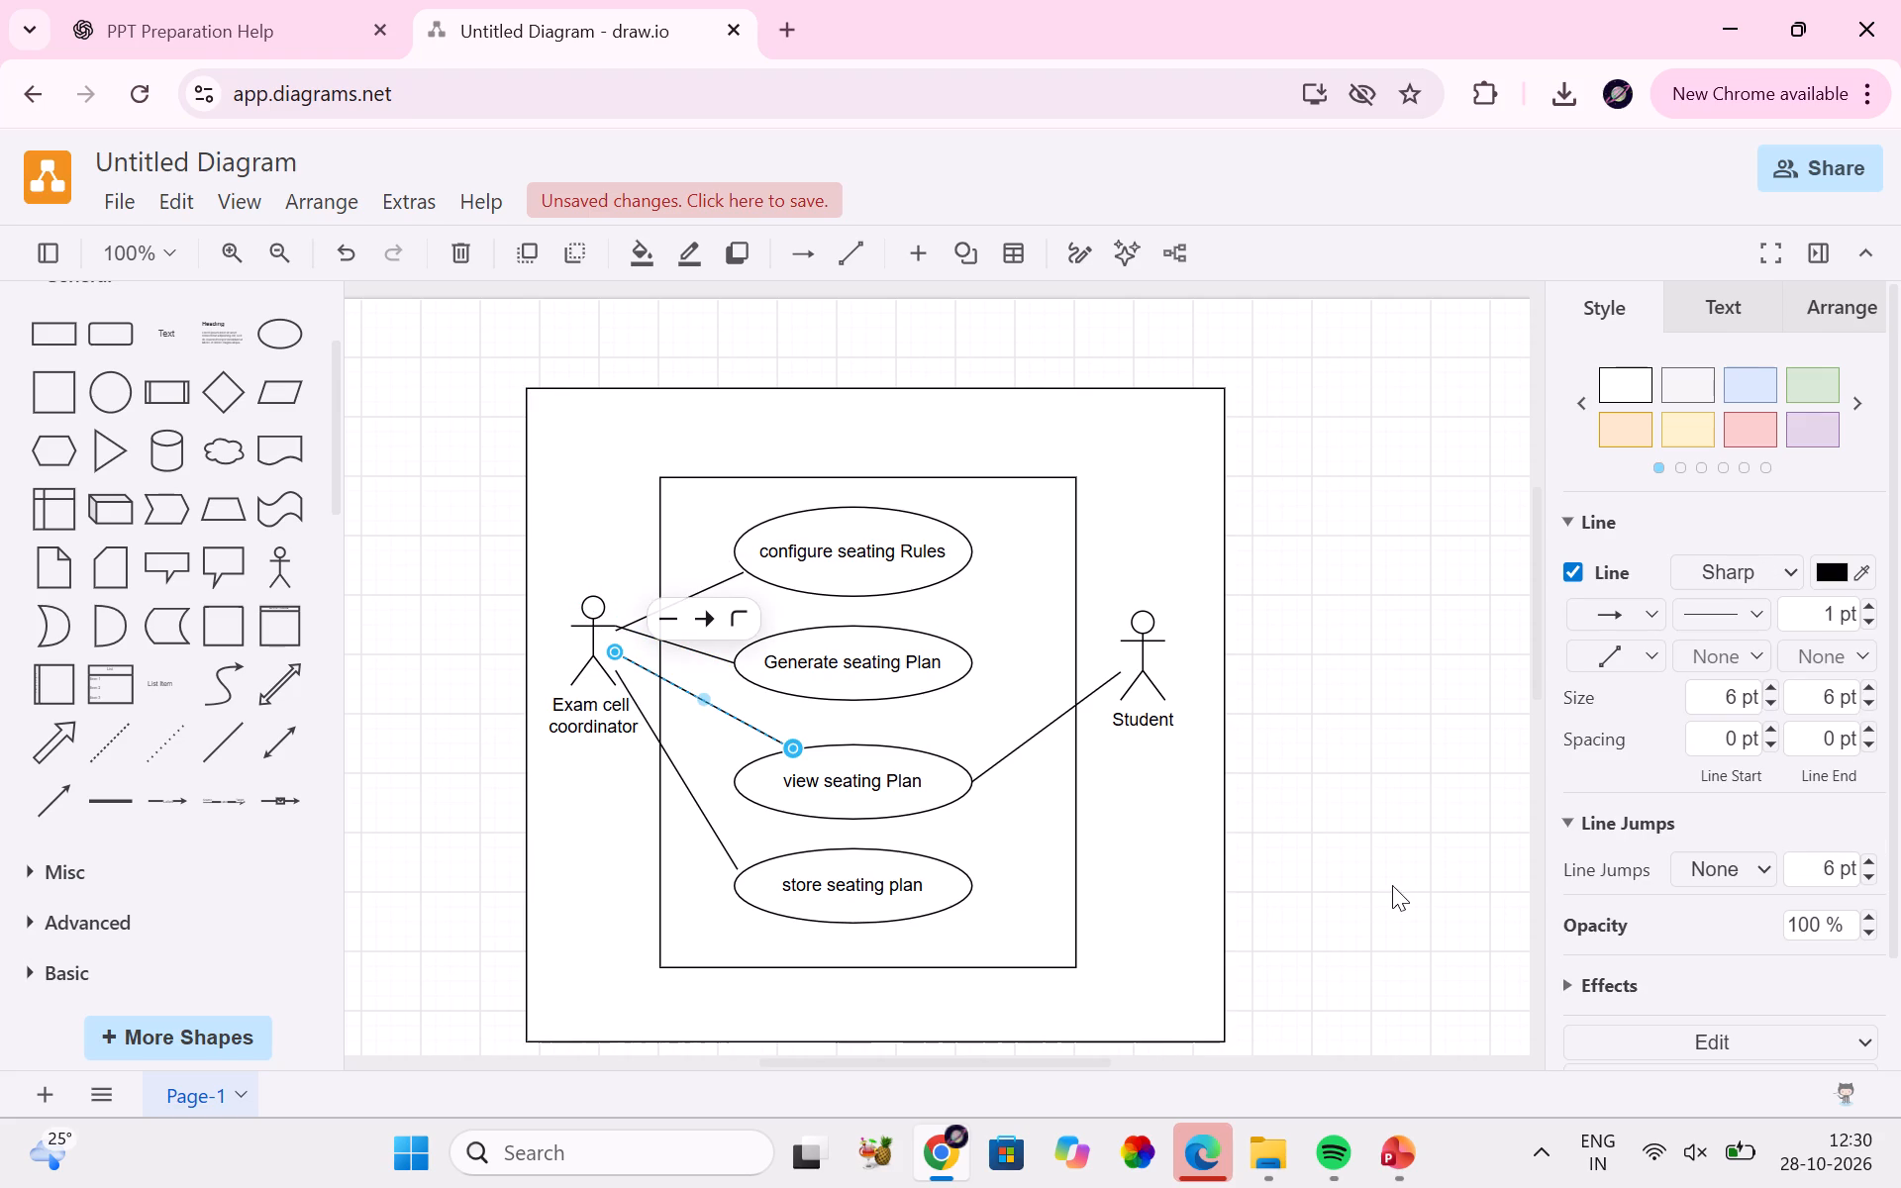
{"action": "left_click", "coordinate": [1255, 876]}
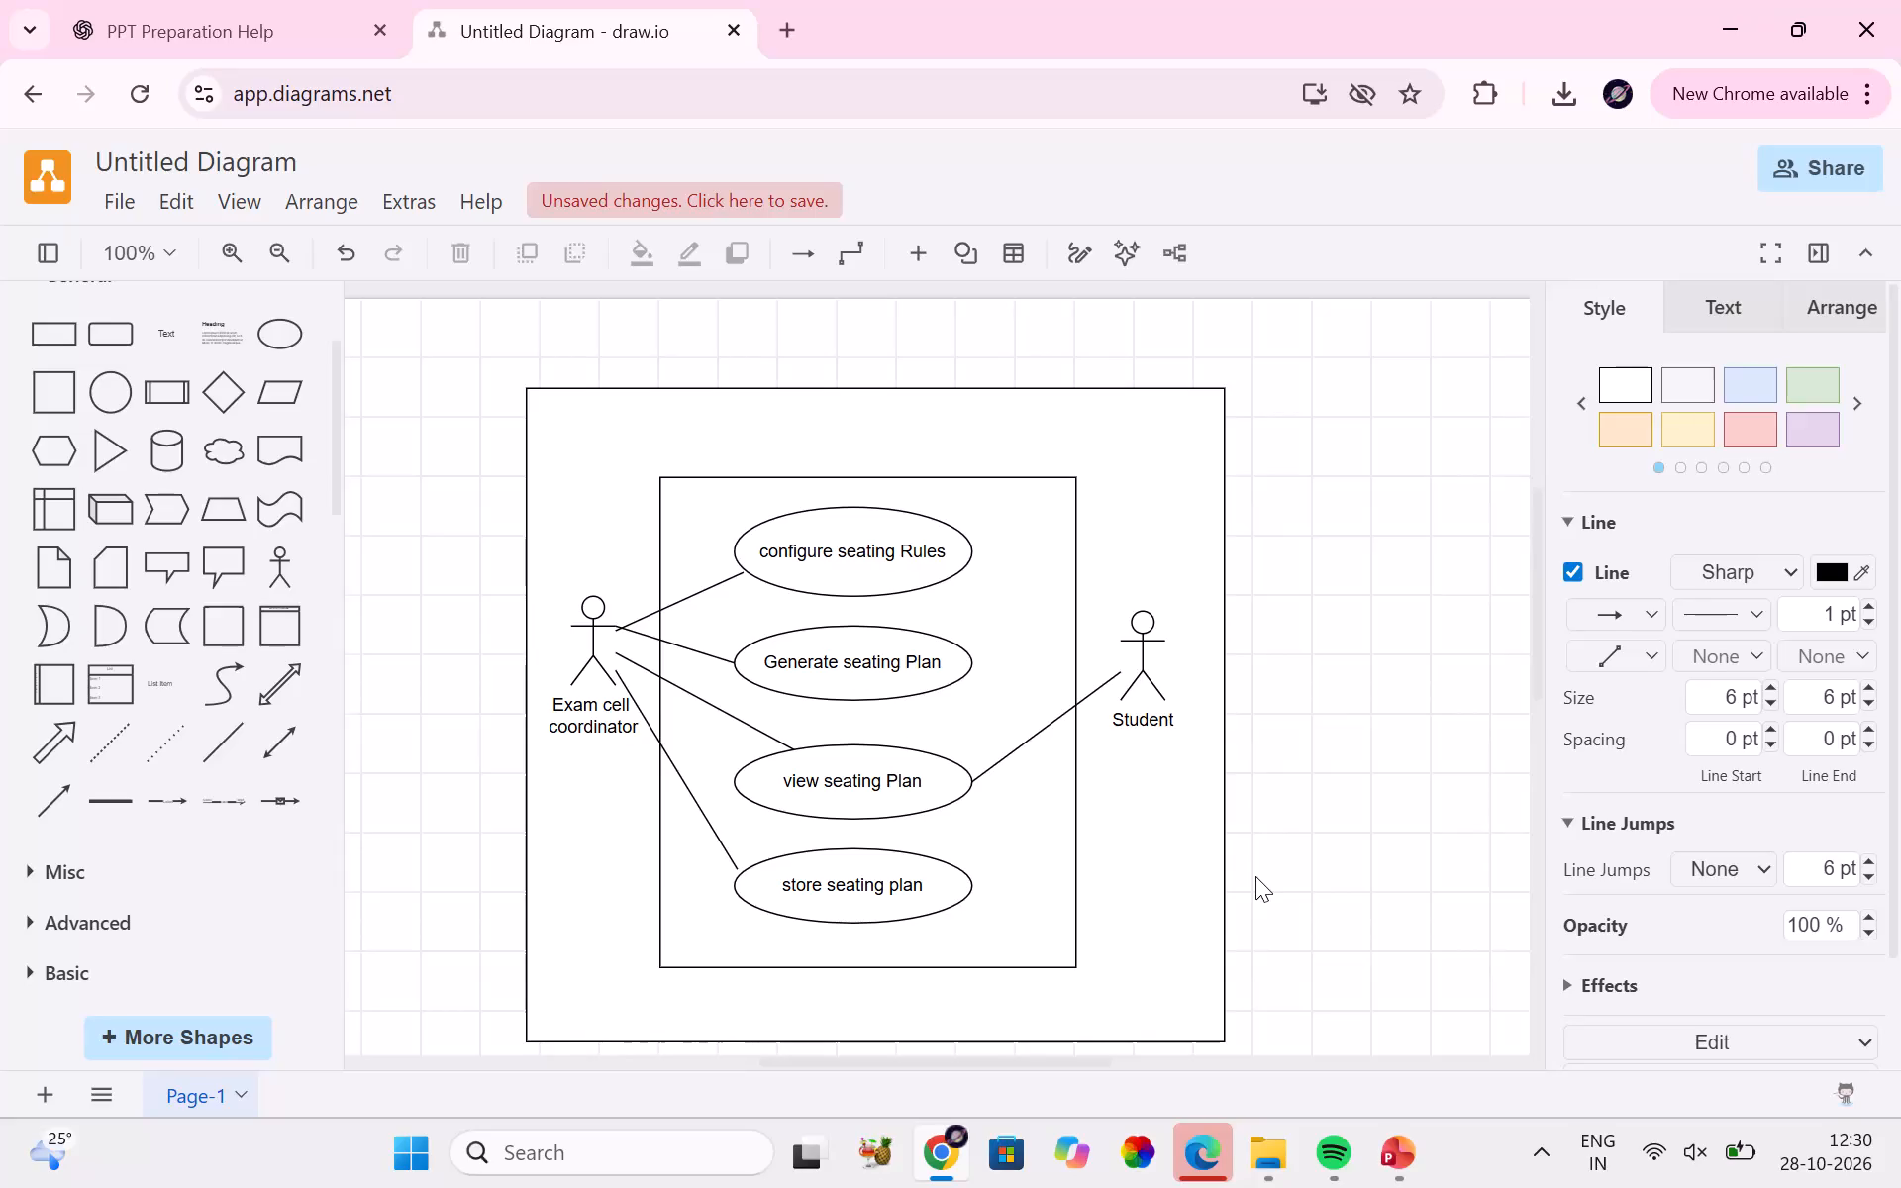
{"action": "left_click", "coordinate": [651, 668]}
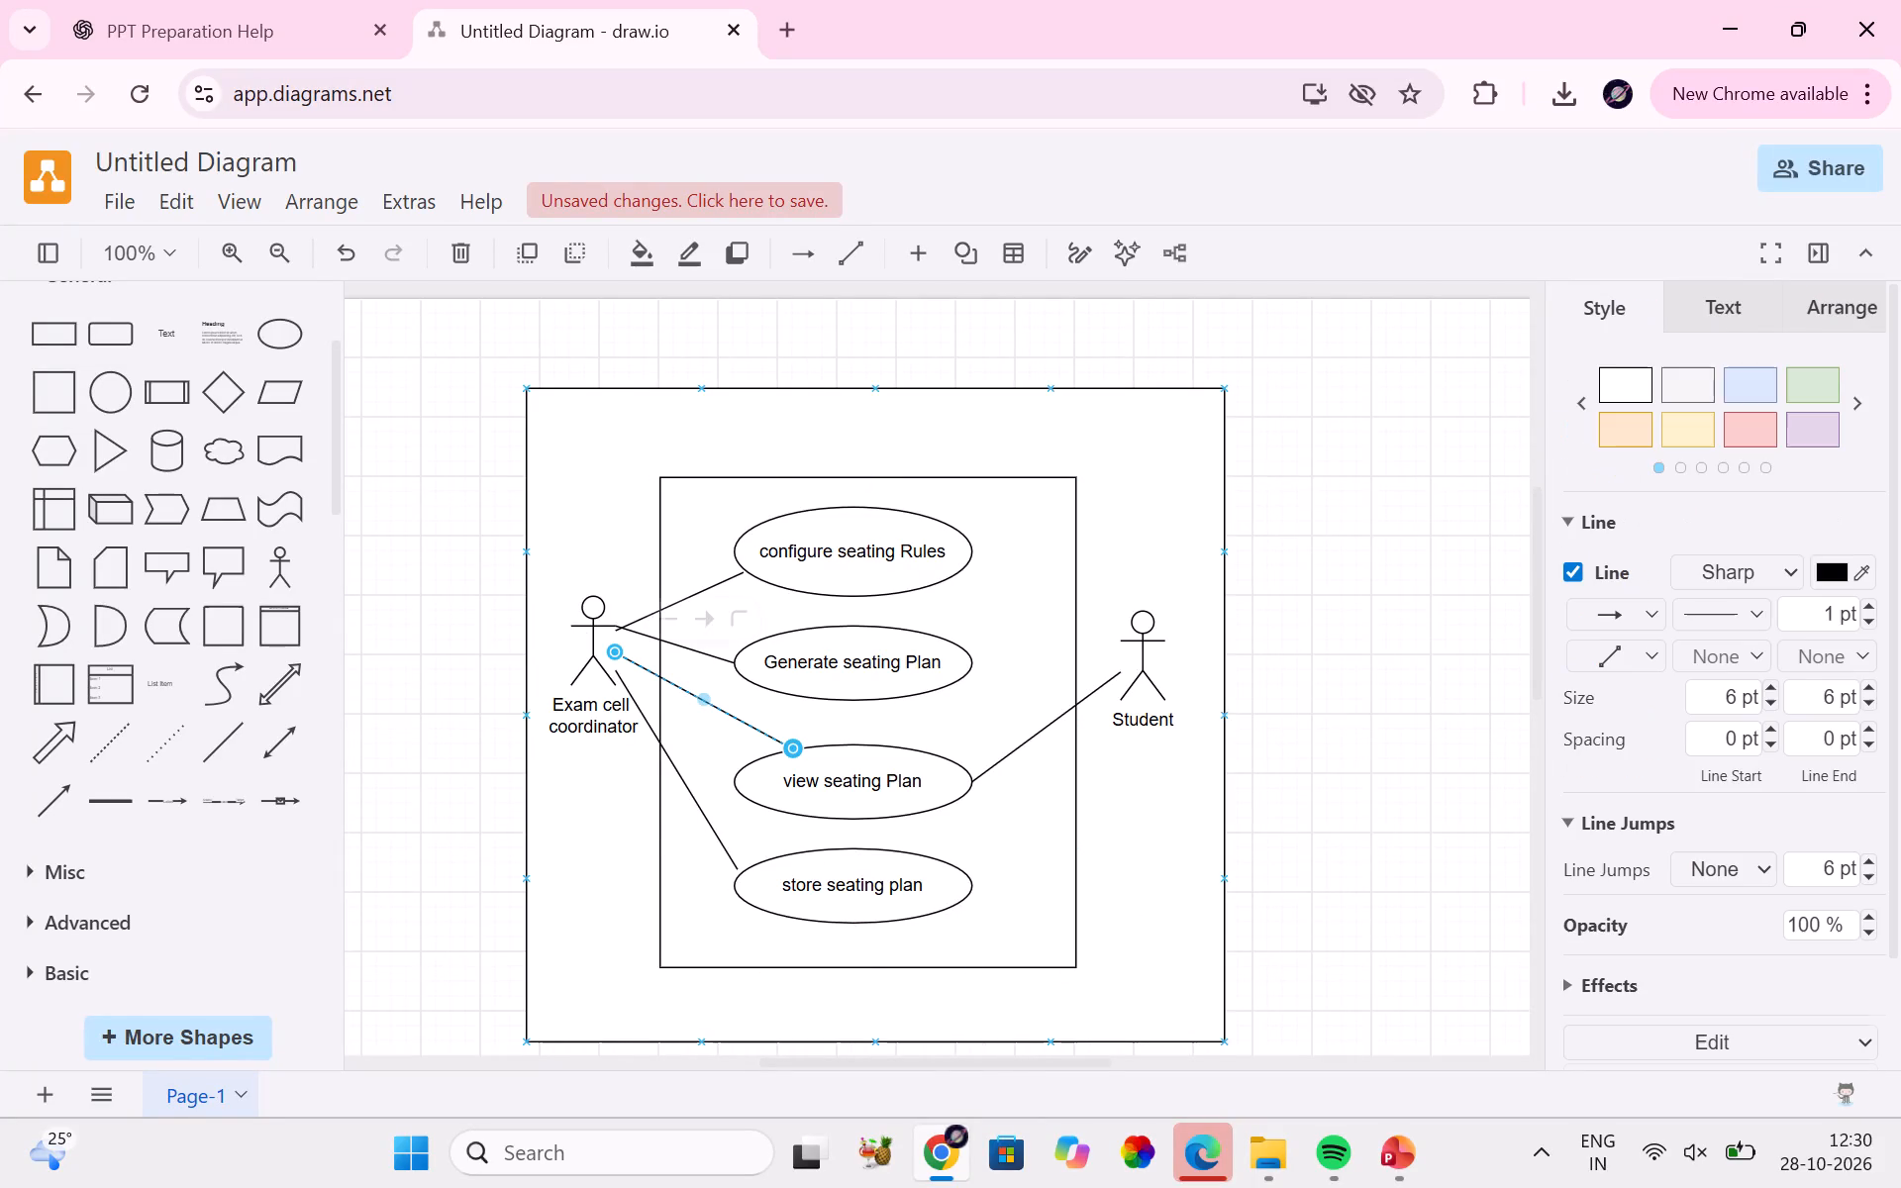
{"action": "left_click_drag", "start_coordinate": [610, 651], "coordinate": [615, 640]}
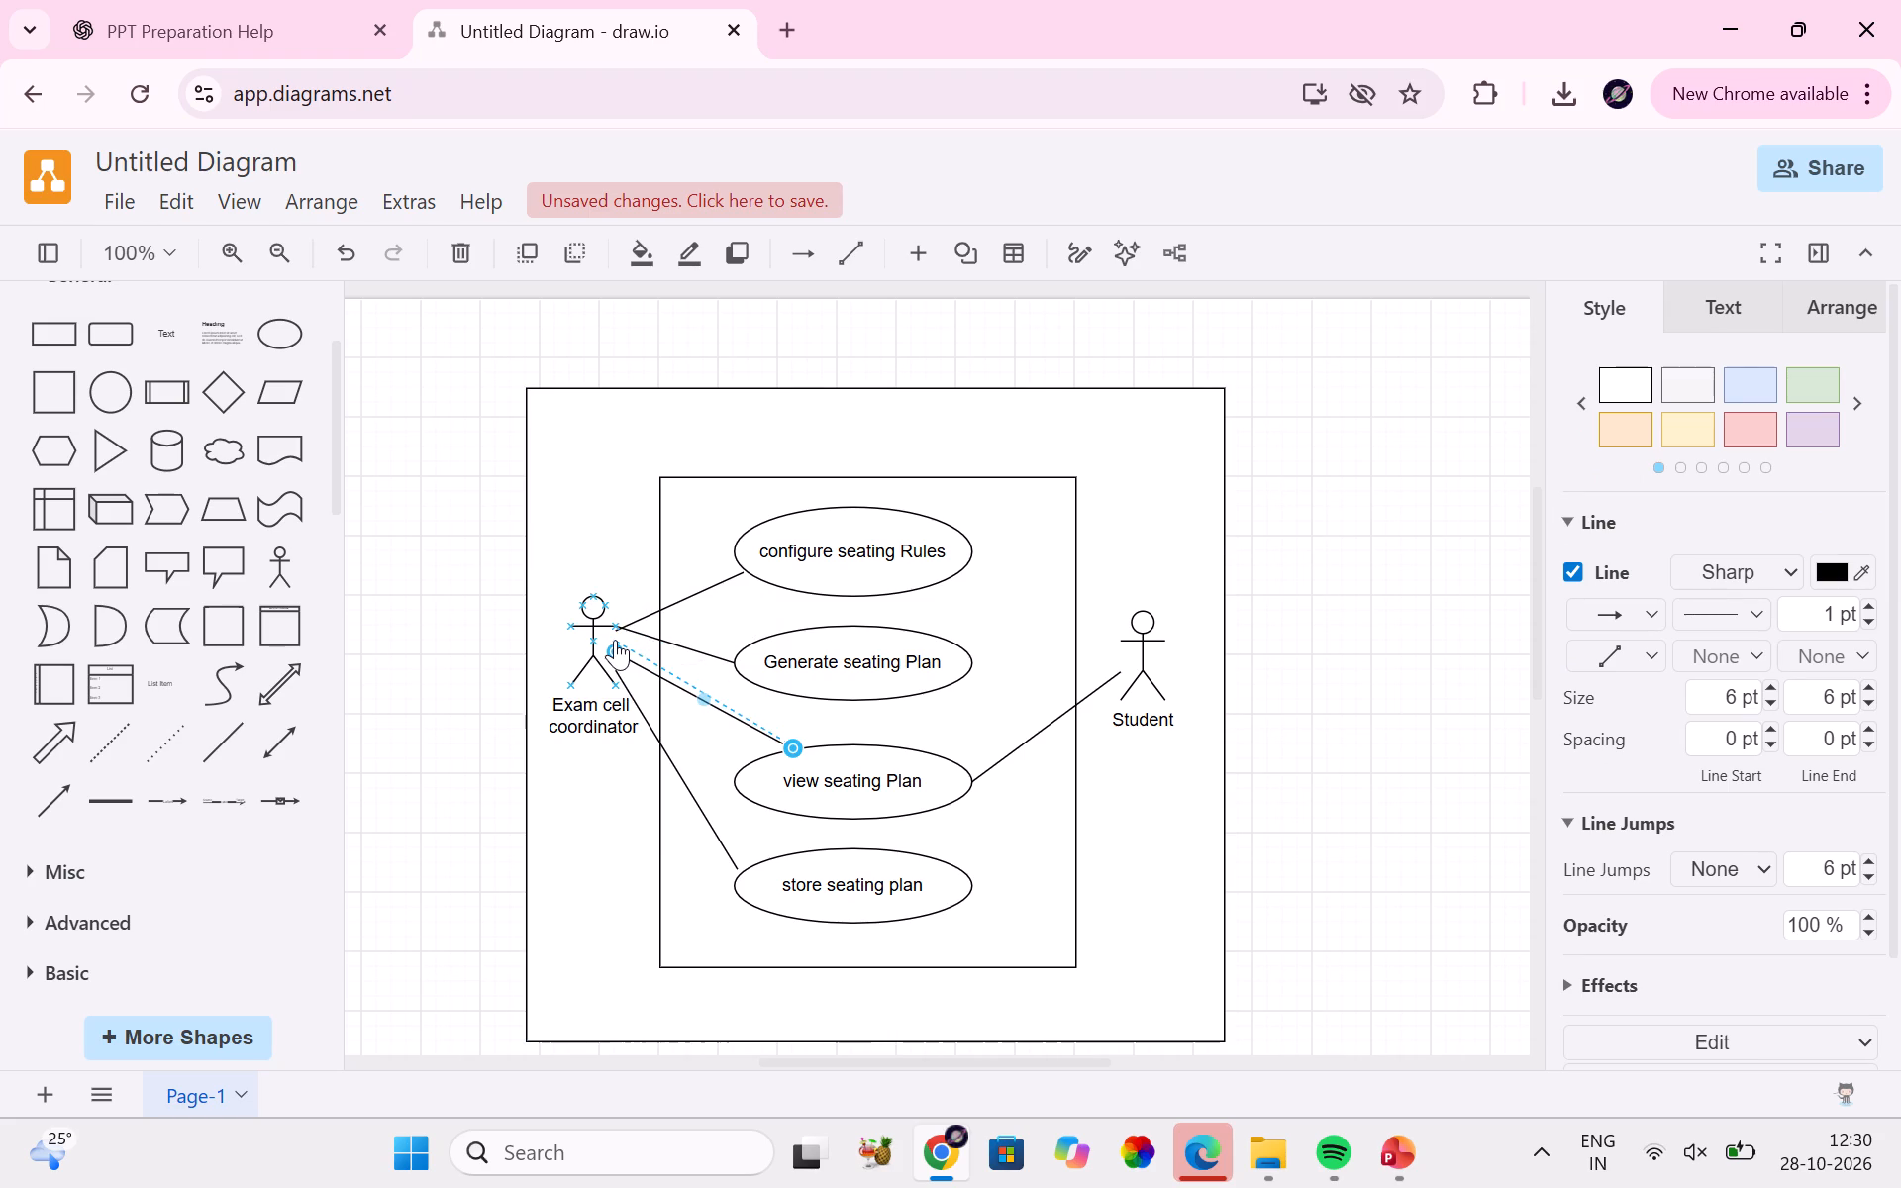
{"action": "left_click_drag", "start_coordinate": [615, 640], "coordinate": [619, 633]}
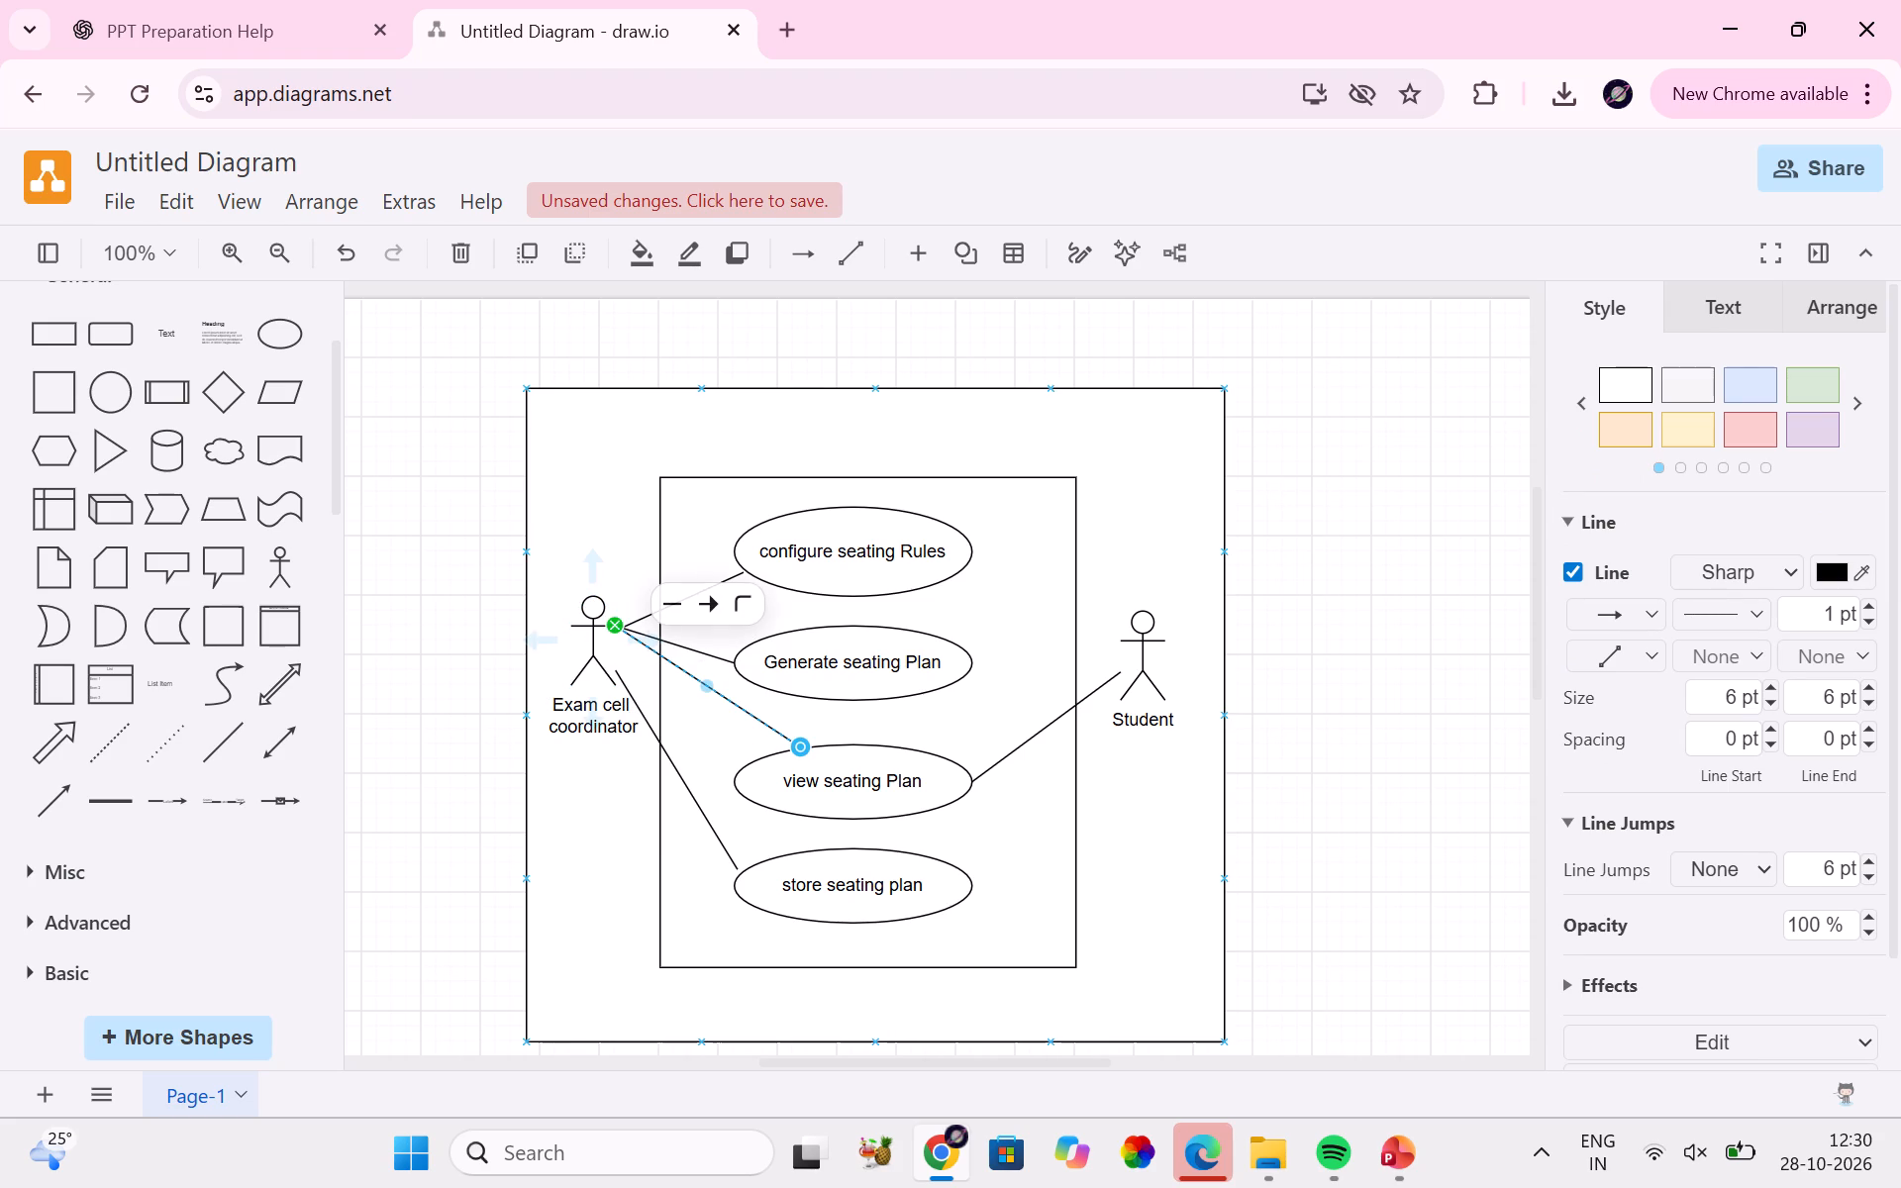
Attach the actor-side end of the "store seating plan" line to the same connection point at the Exam cell coordinator's hand.
{"action": "left_click", "coordinate": [647, 719]}
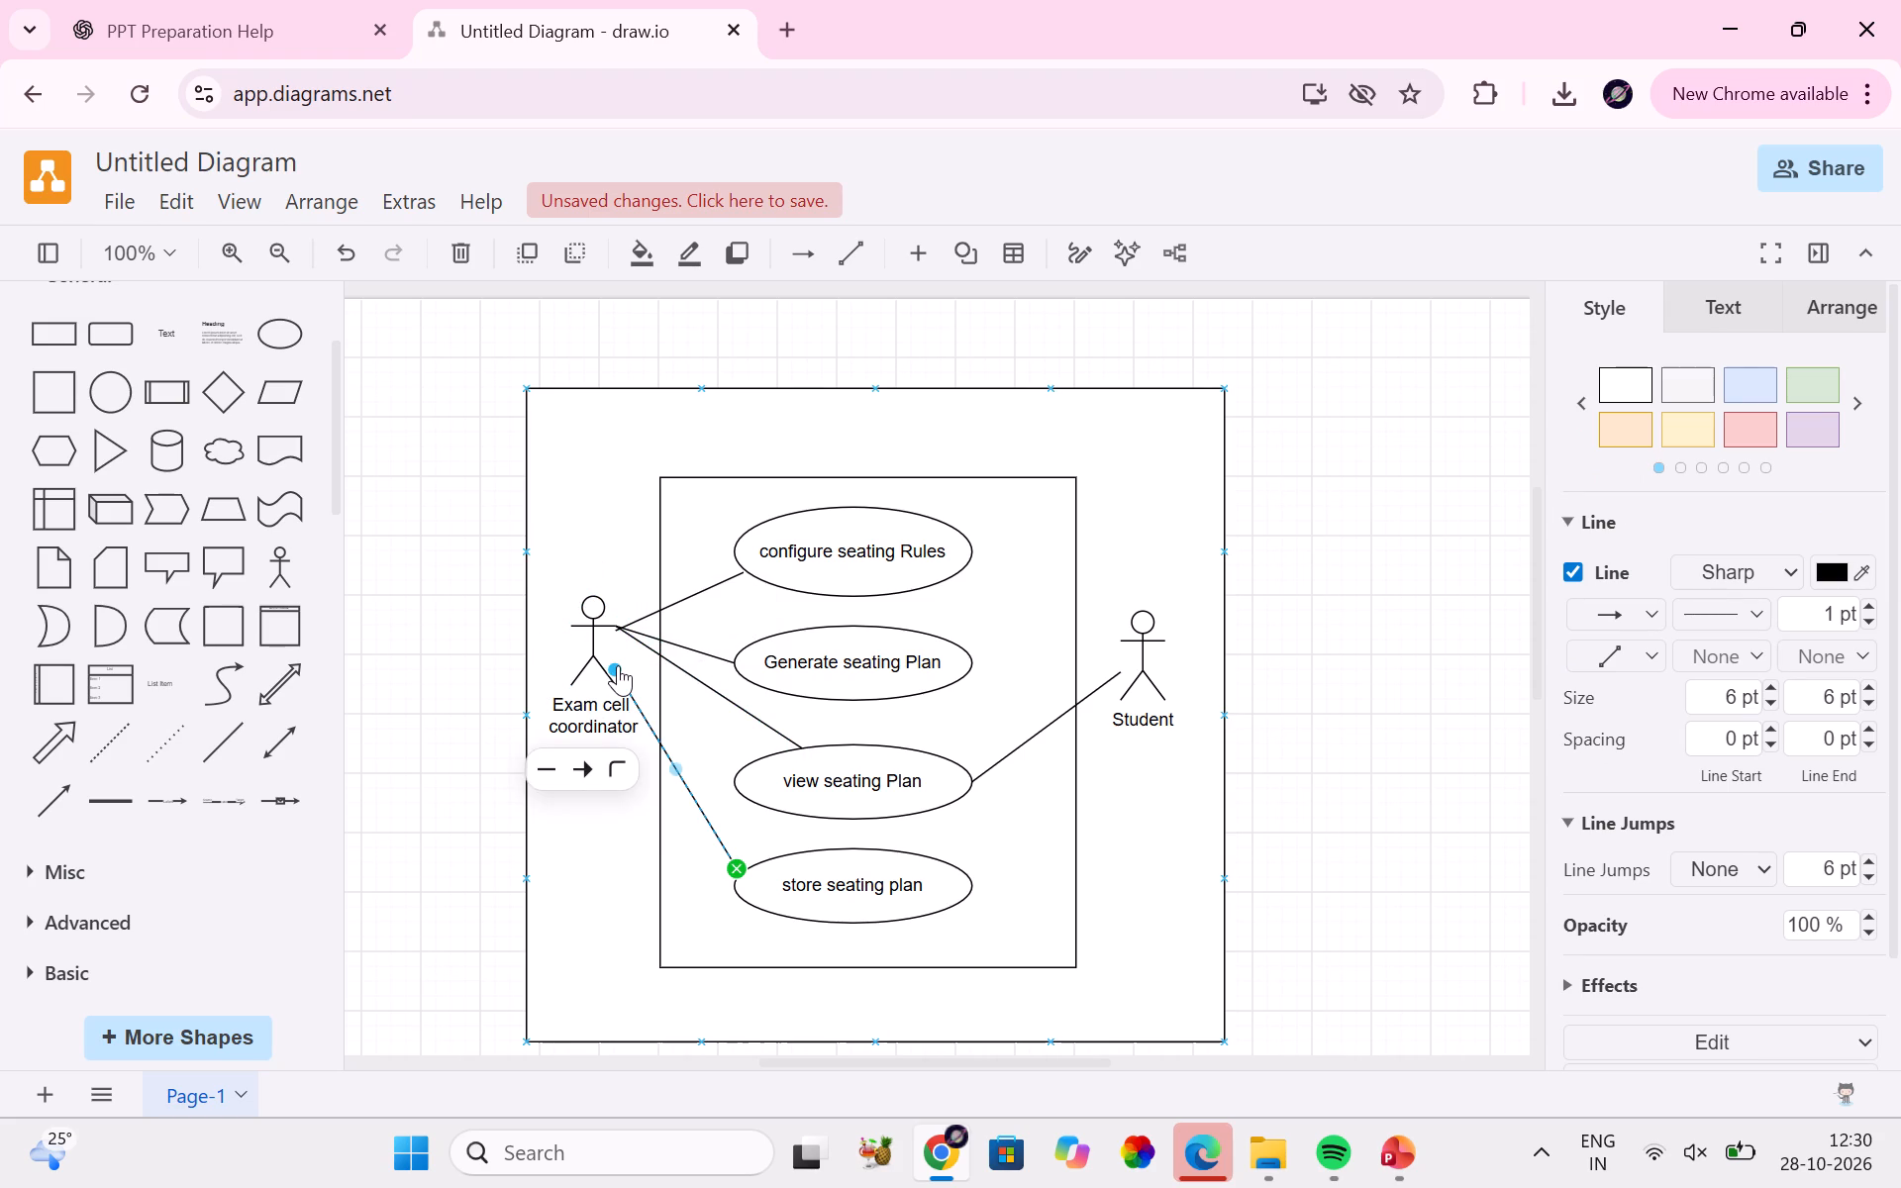
{"action": "left_click_drag", "start_coordinate": [618, 665], "coordinate": [622, 630]}
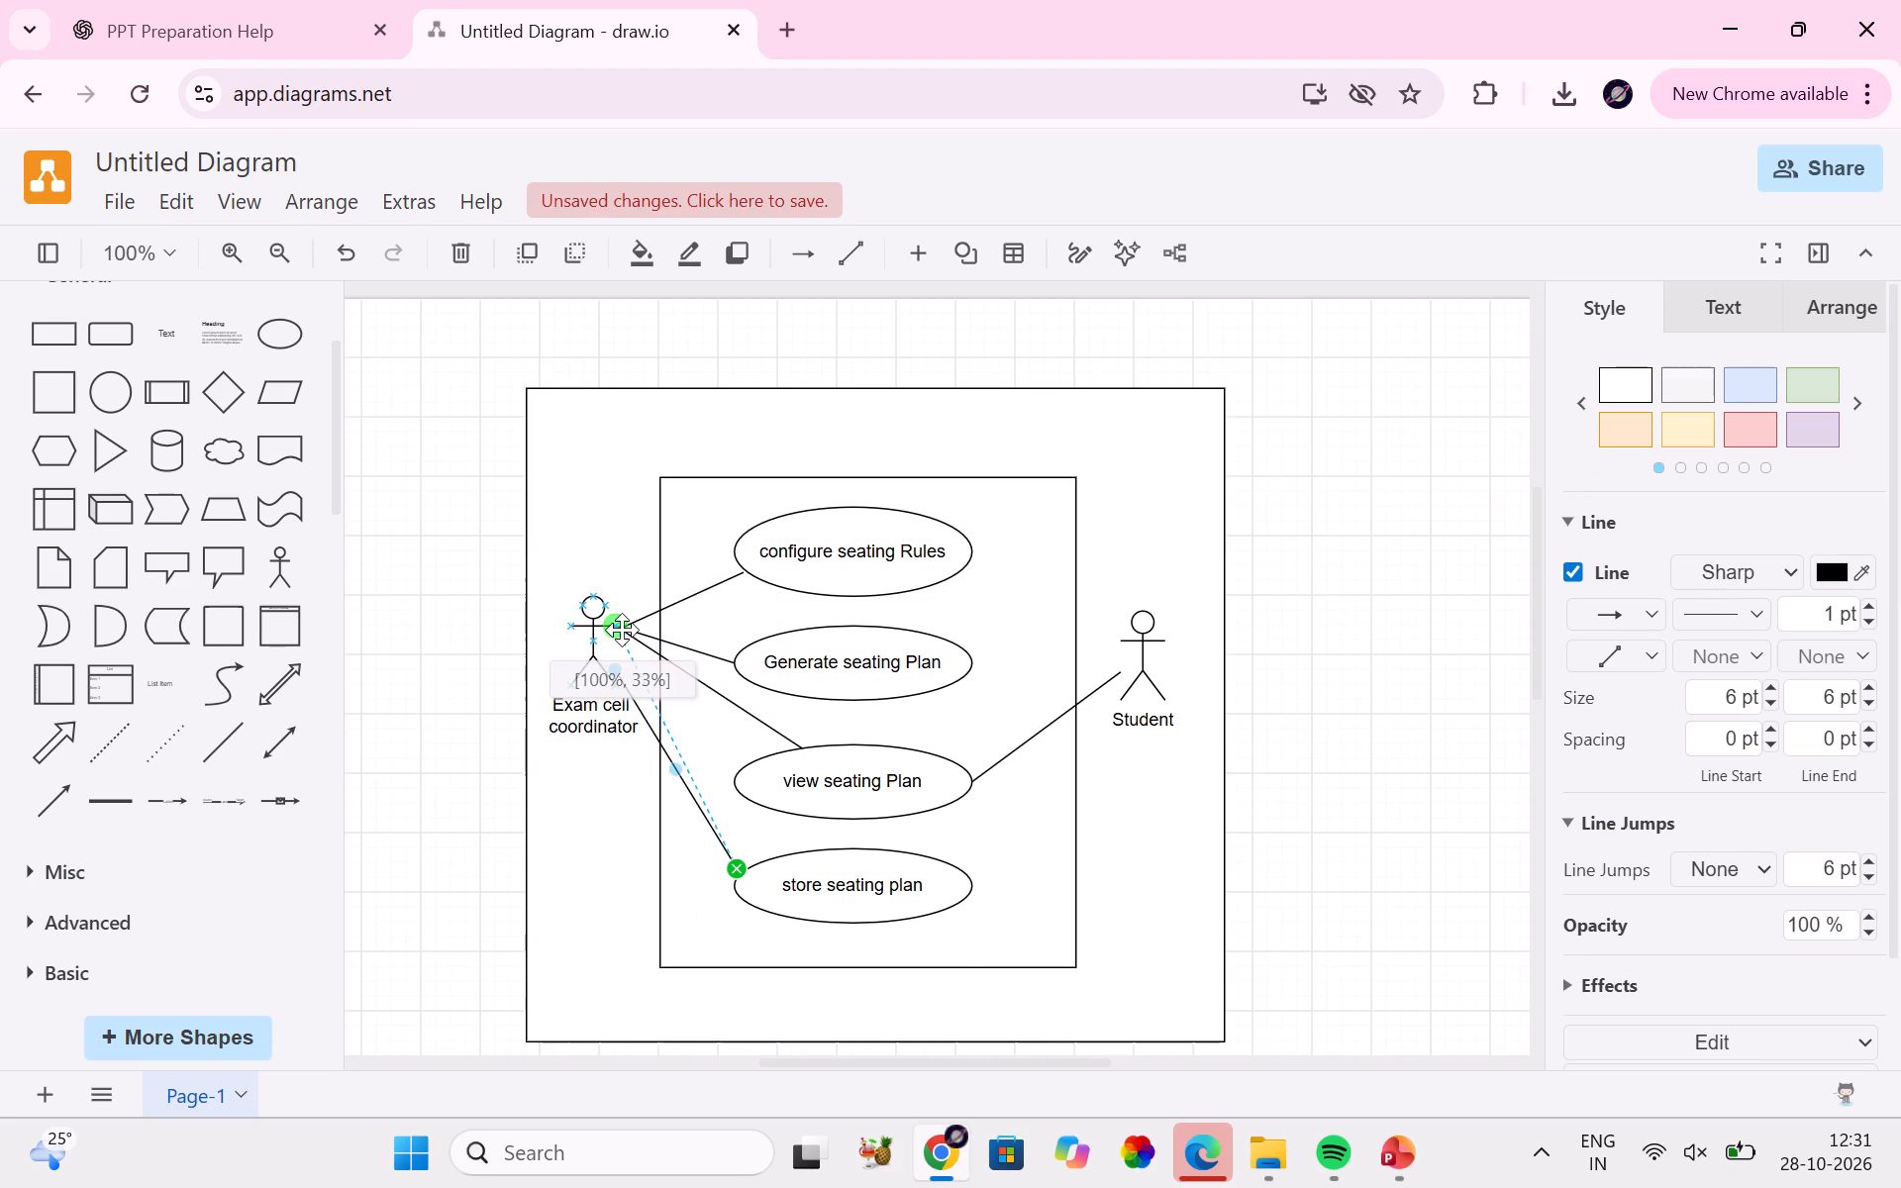
{"action": "left_click_drag", "start_coordinate": [622, 630], "coordinate": [622, 631]}
{"action": "left_click", "coordinate": [1287, 834]}
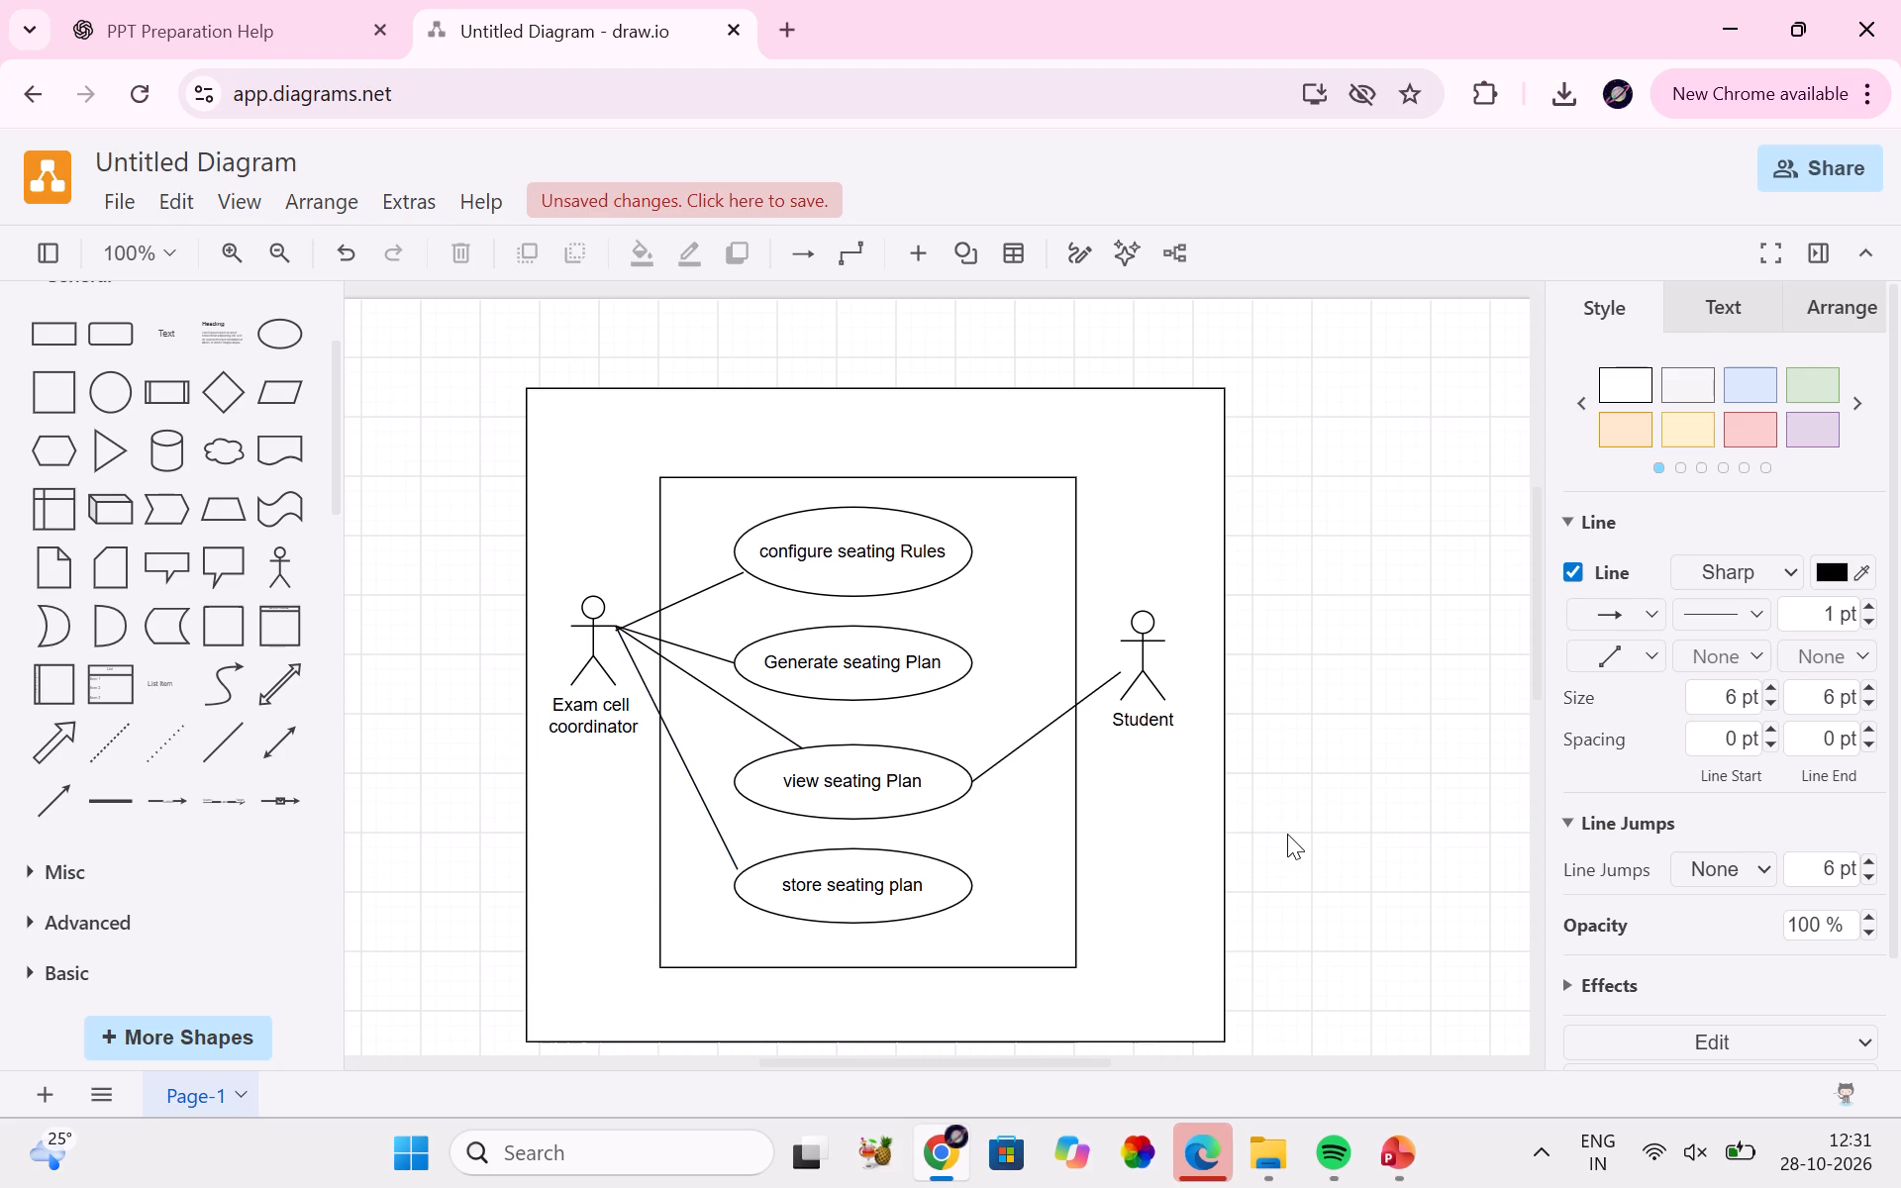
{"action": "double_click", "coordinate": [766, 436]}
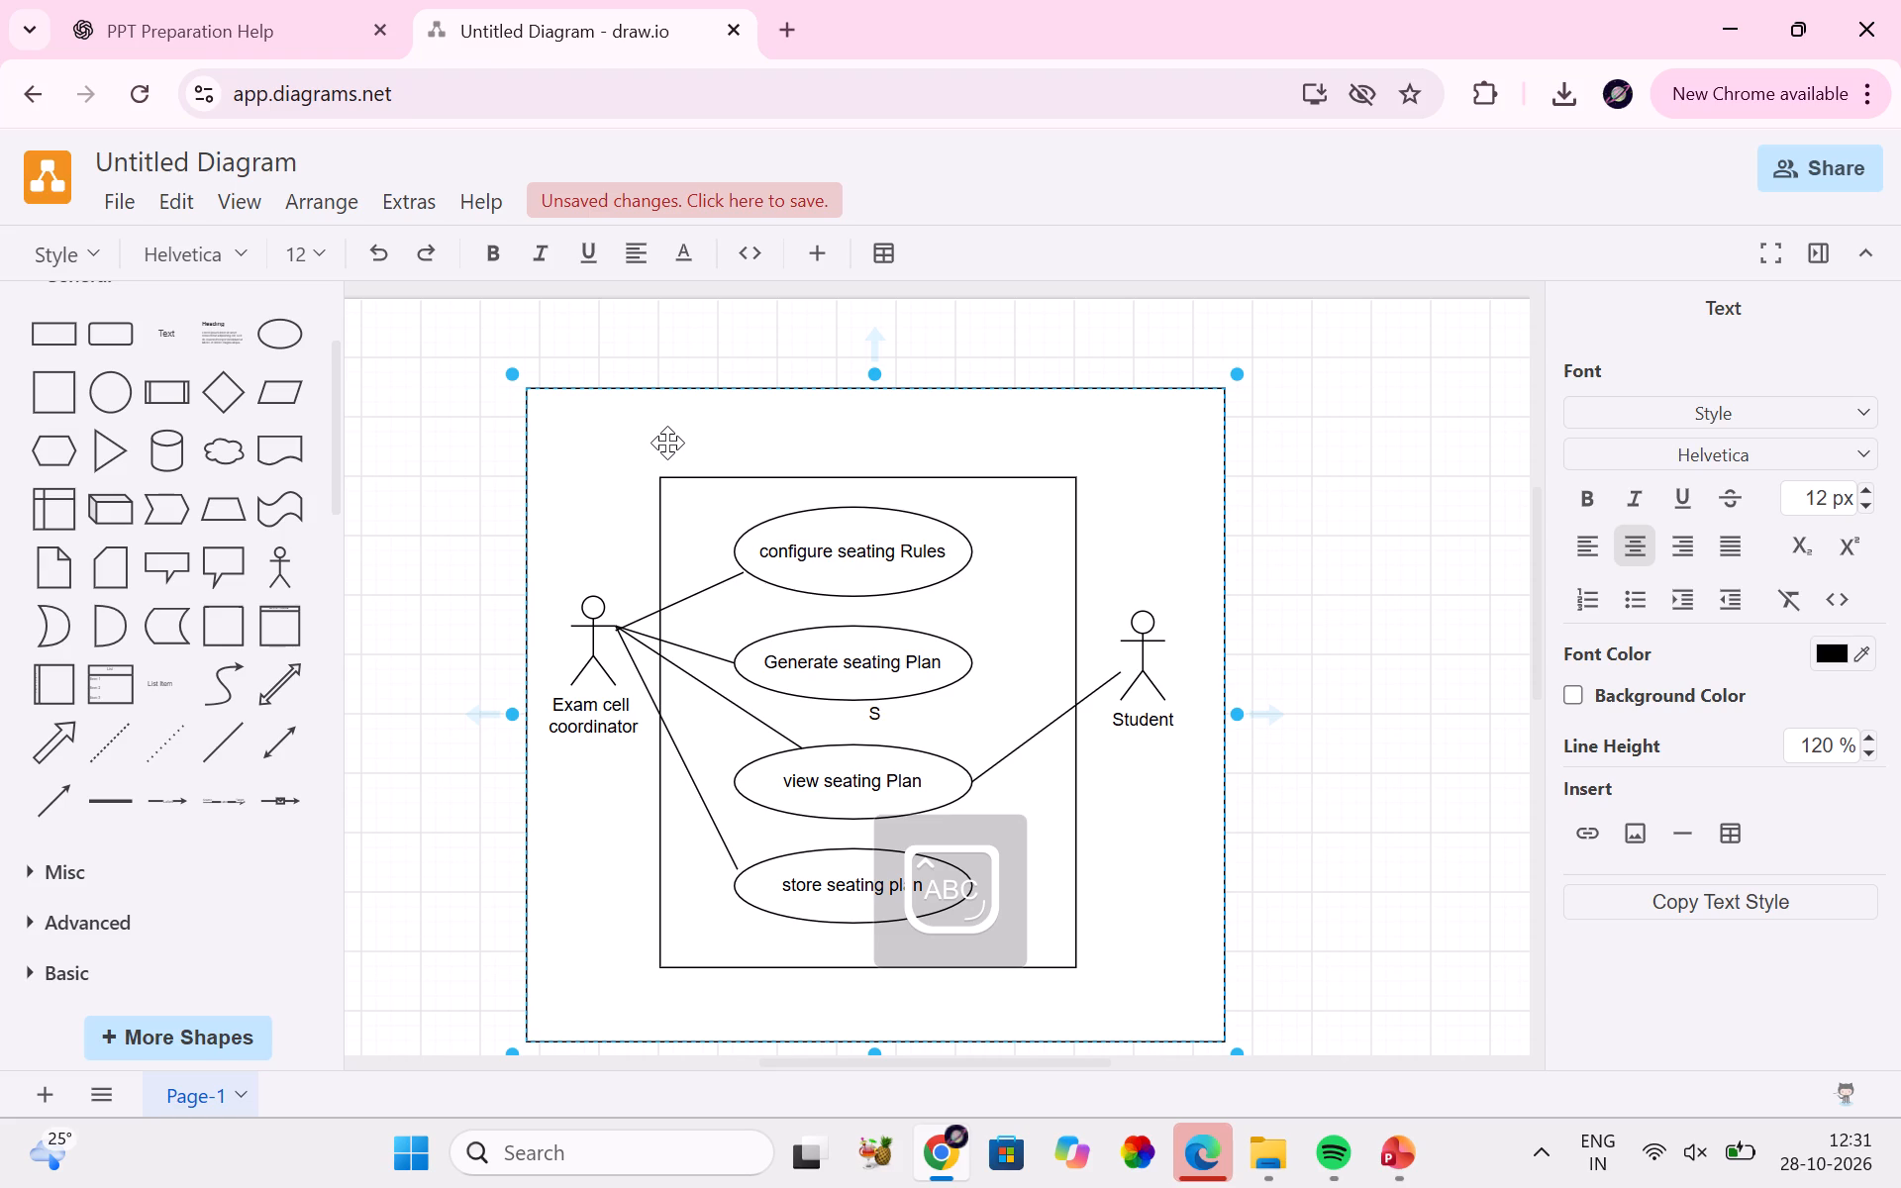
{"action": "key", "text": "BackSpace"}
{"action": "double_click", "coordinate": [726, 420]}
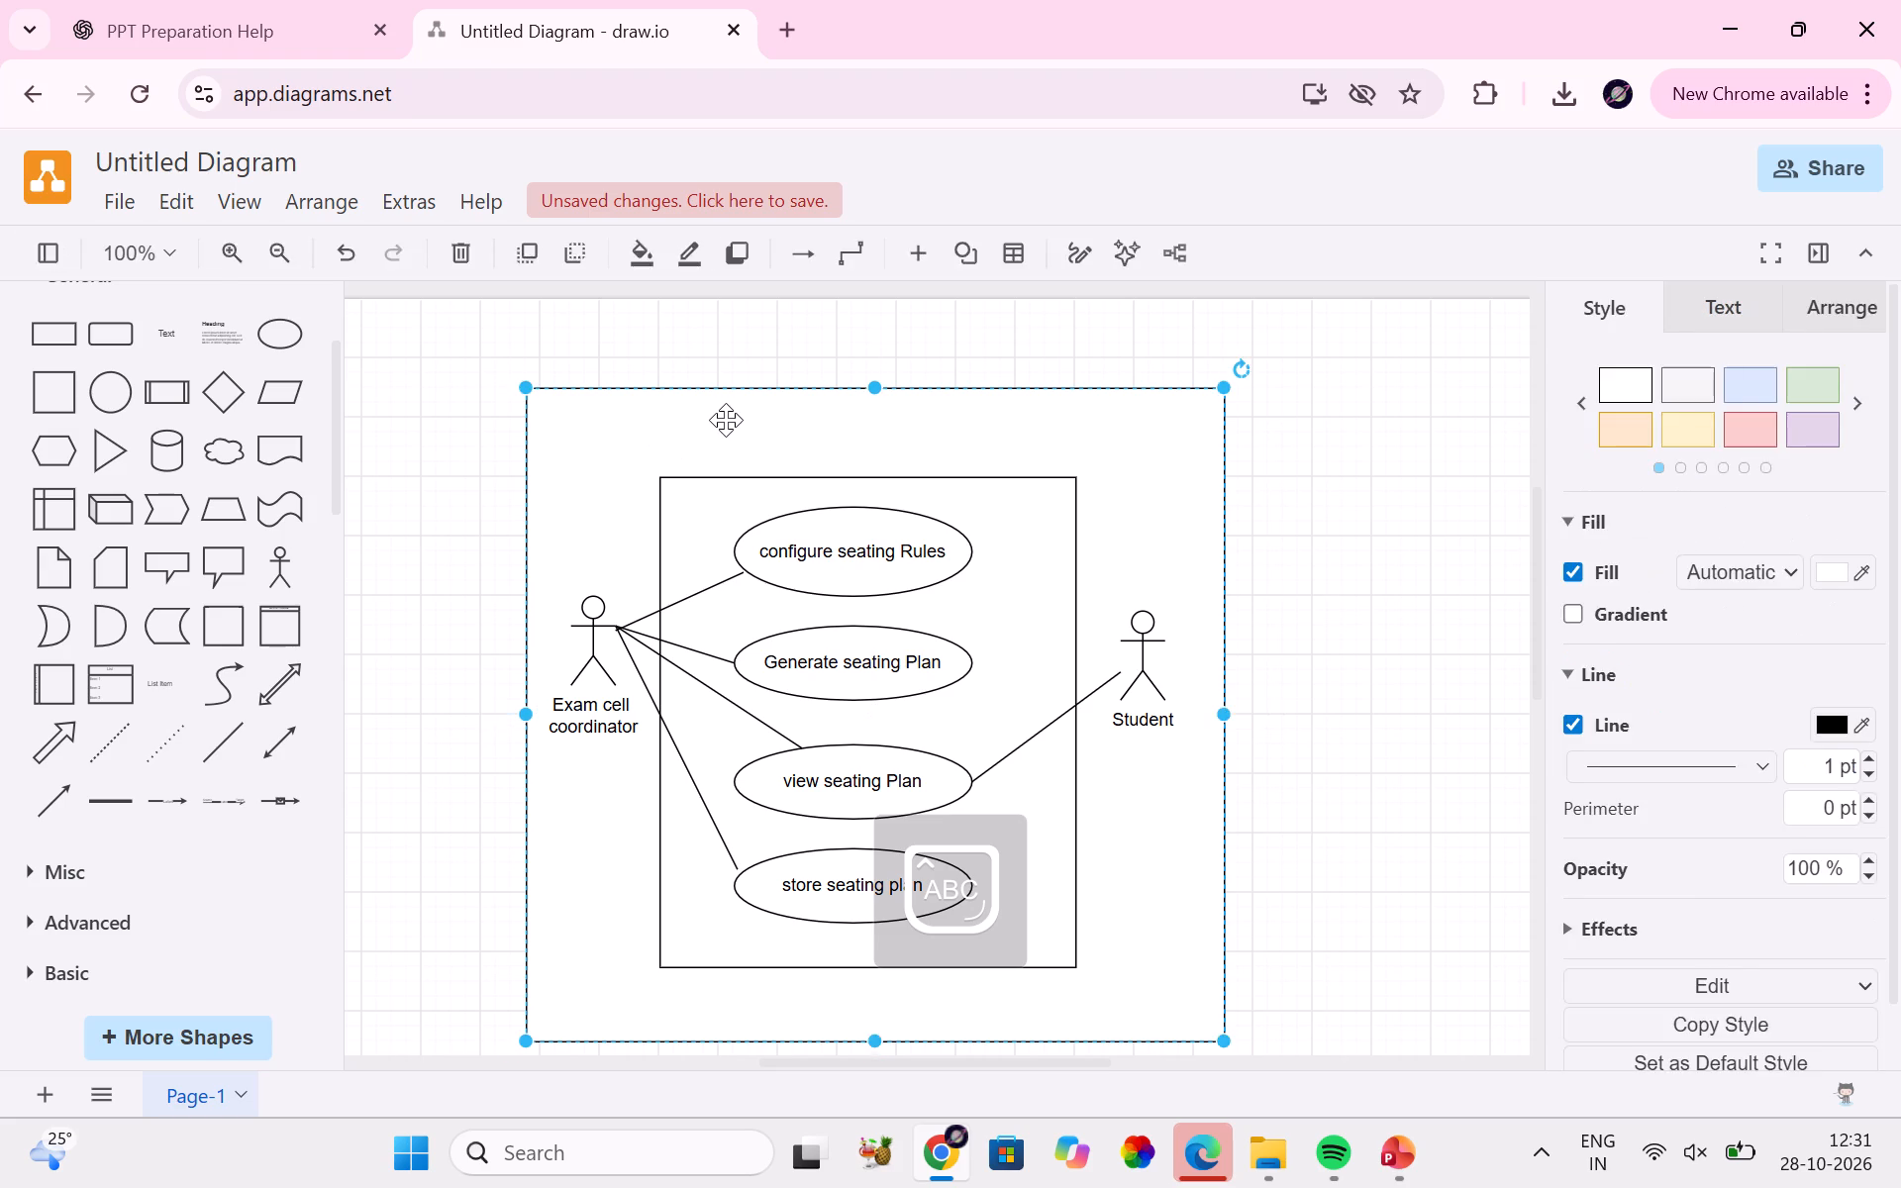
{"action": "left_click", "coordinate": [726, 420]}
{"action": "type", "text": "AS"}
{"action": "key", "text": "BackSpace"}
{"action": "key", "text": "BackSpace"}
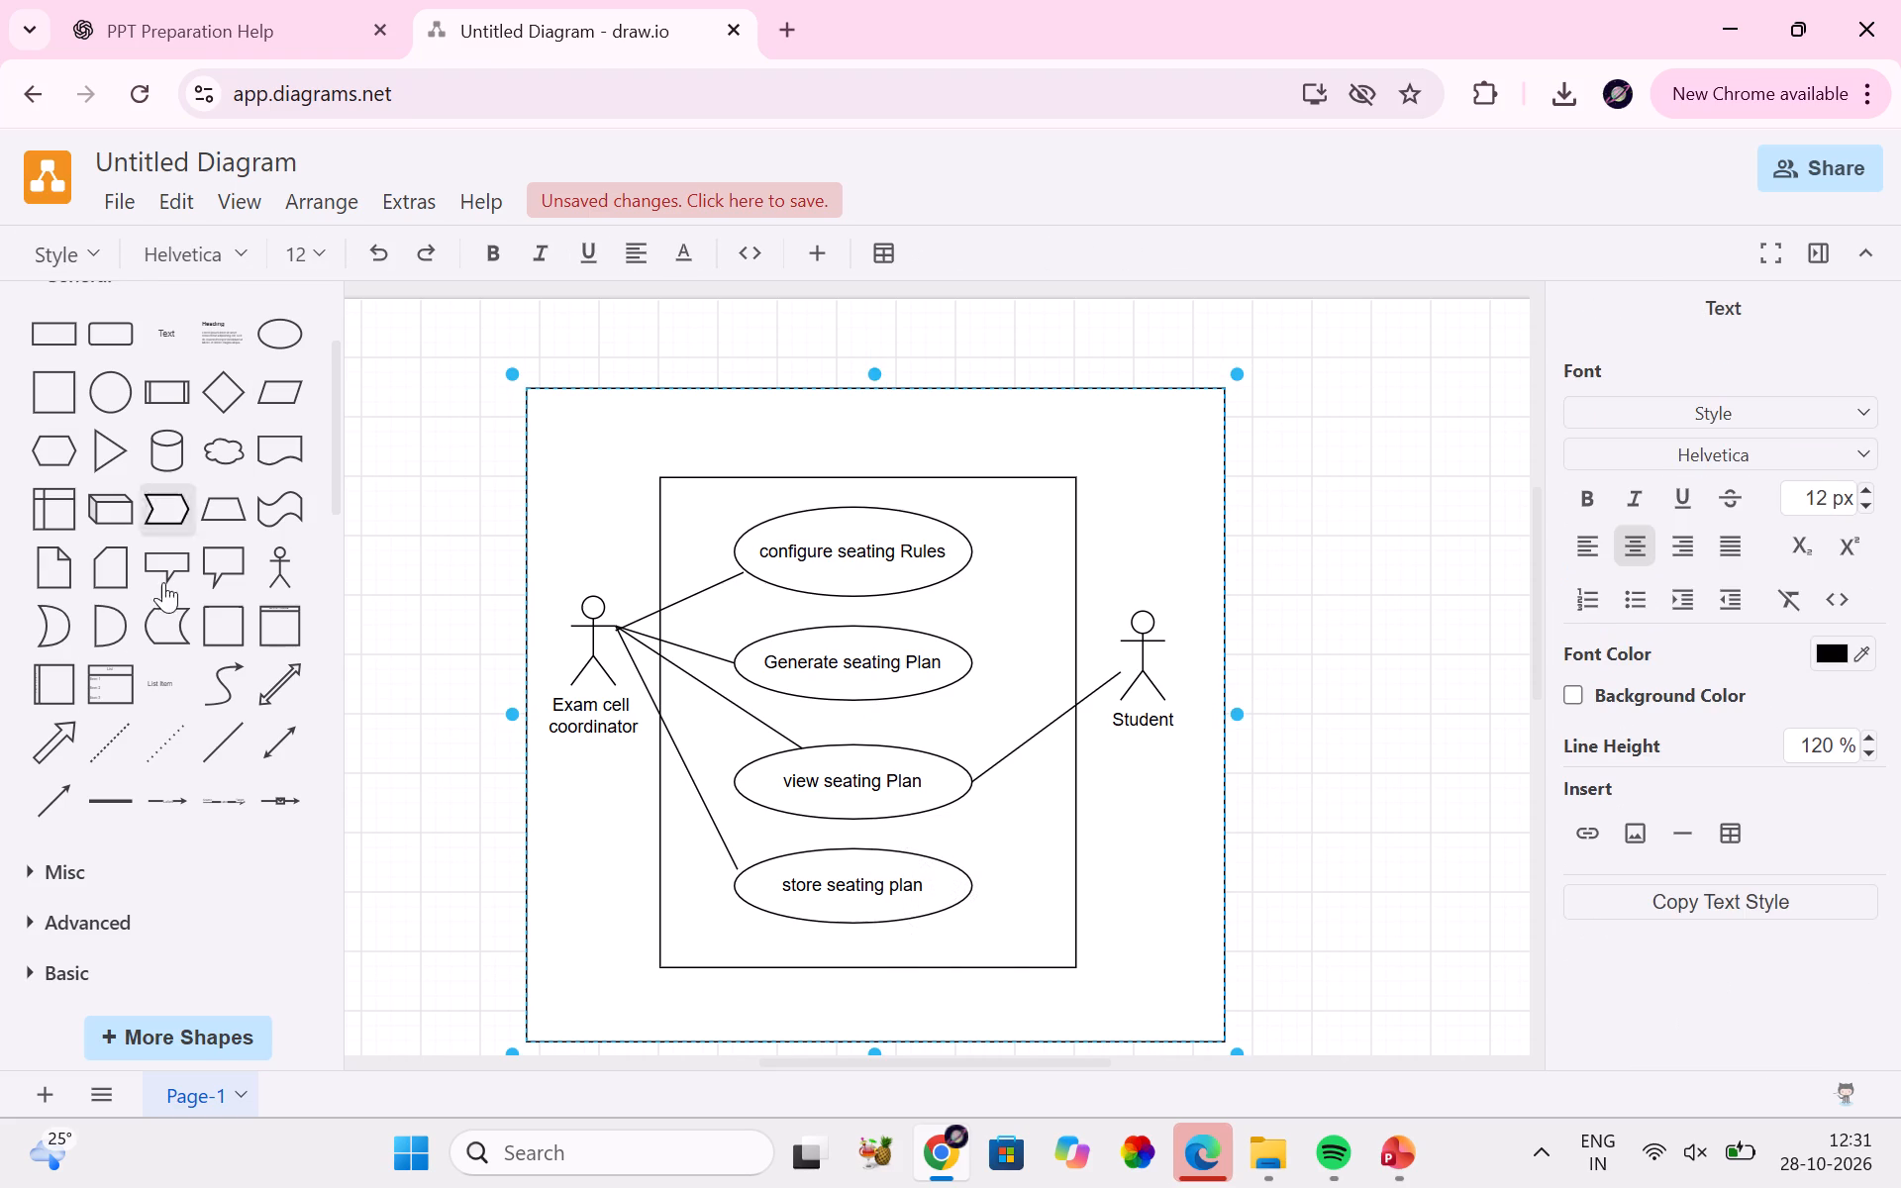
Find the plain Text shape, insert it, and place it above the inner boundary rectangle, inside the outer frame.
{"action": "scroll", "coordinate": [123, 370], "scroll_direction": "up", "scroll_amount": 6}
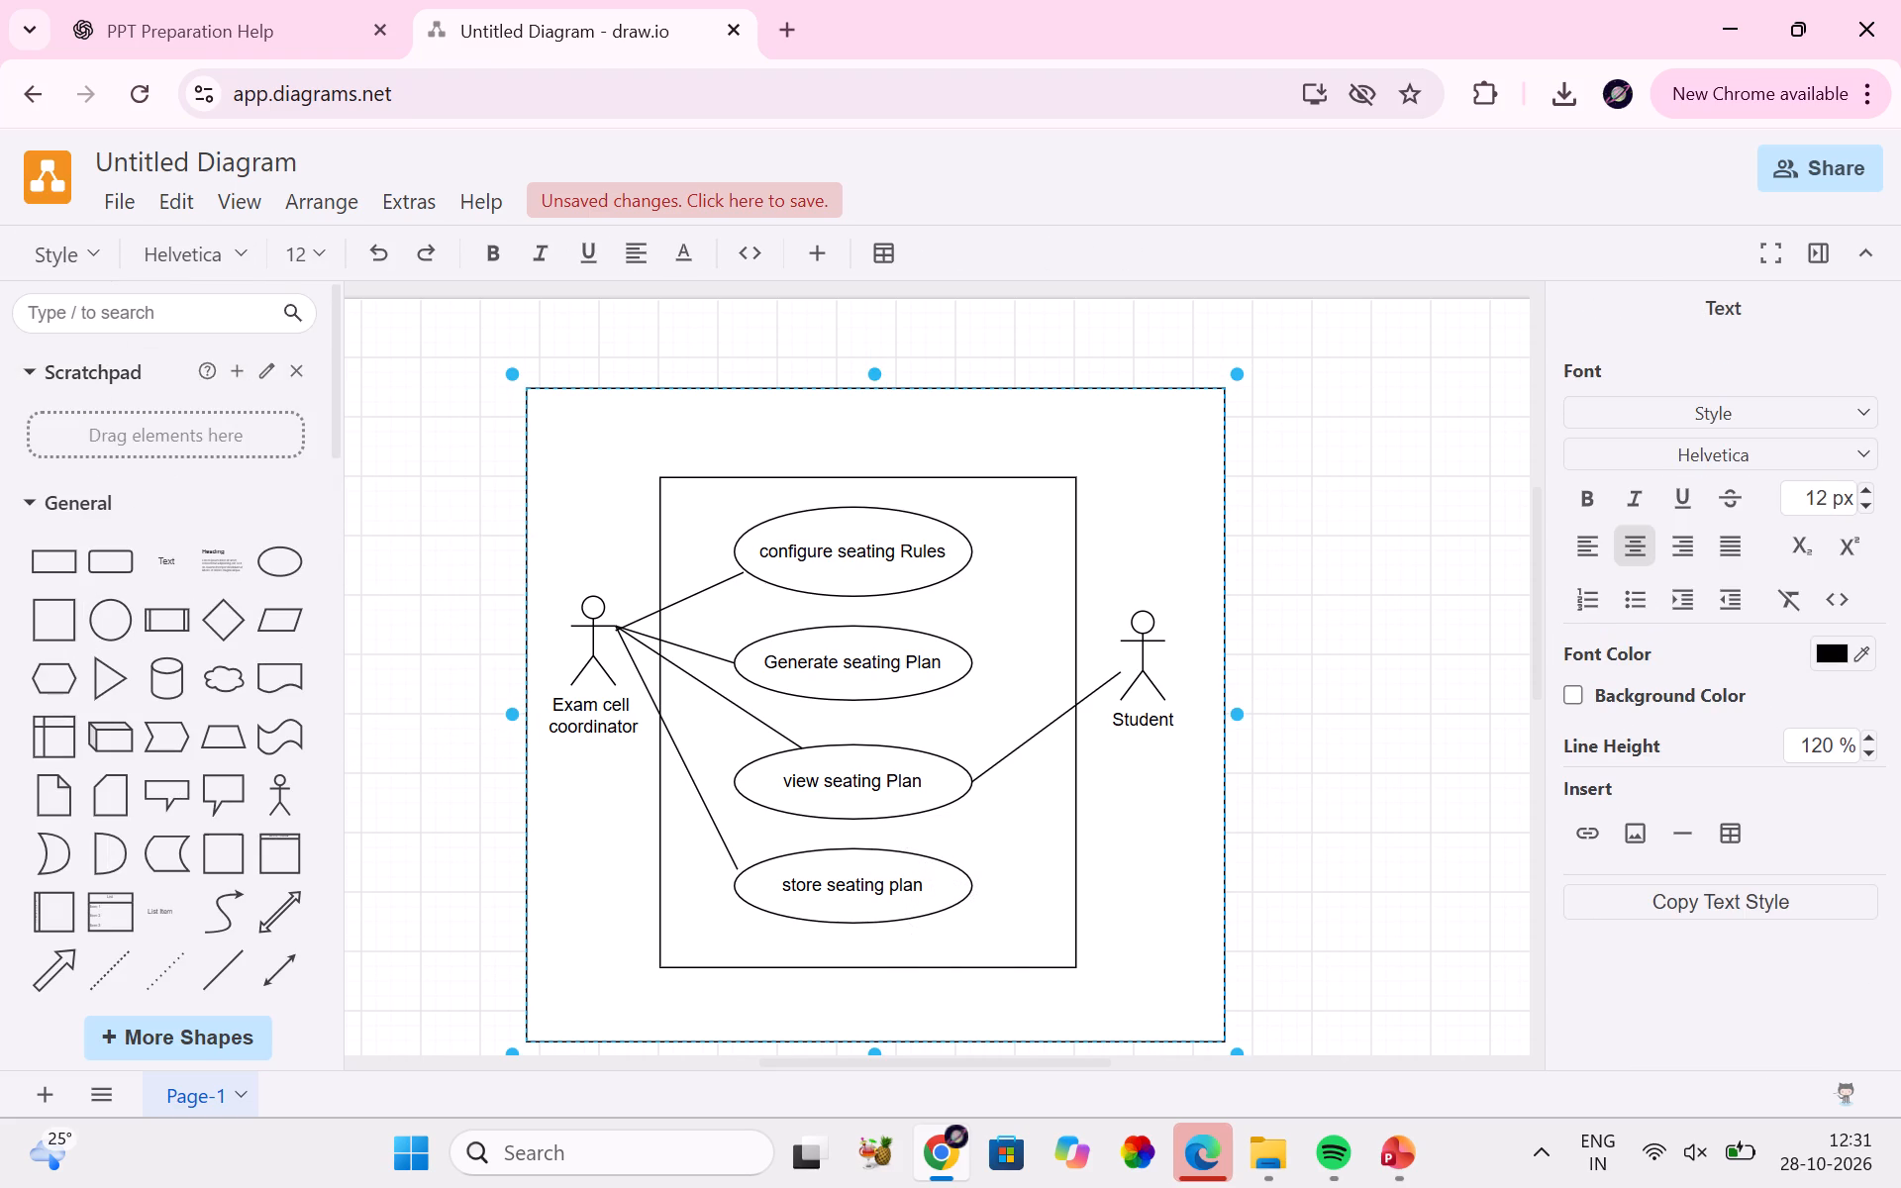
{"action": "left_click", "coordinate": [136, 321]}
{"action": "key", "text": "r"}
{"action": "key", "text": "BackSpace"}
{"action": "type", "text": "TEX"}
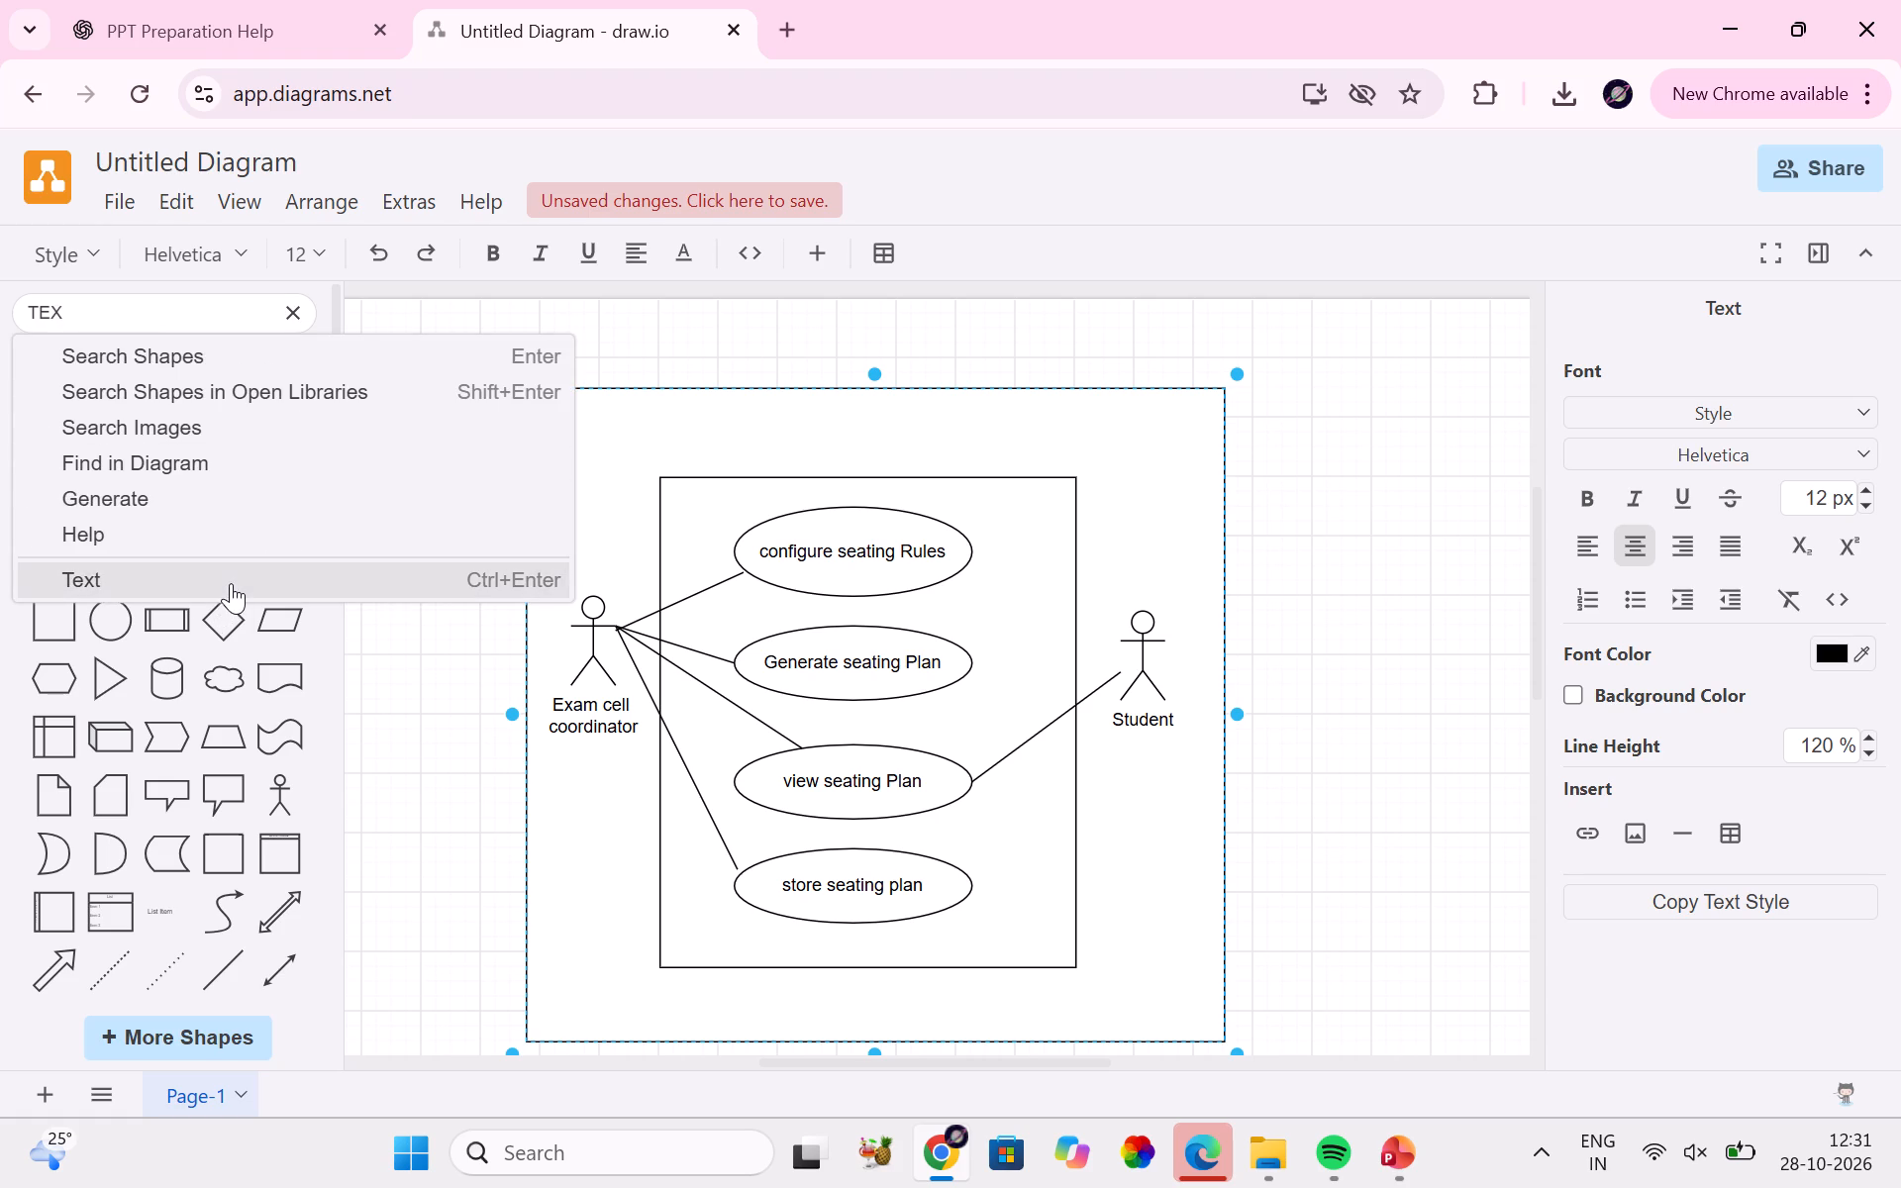
{"action": "left_click", "coordinate": [231, 583]}
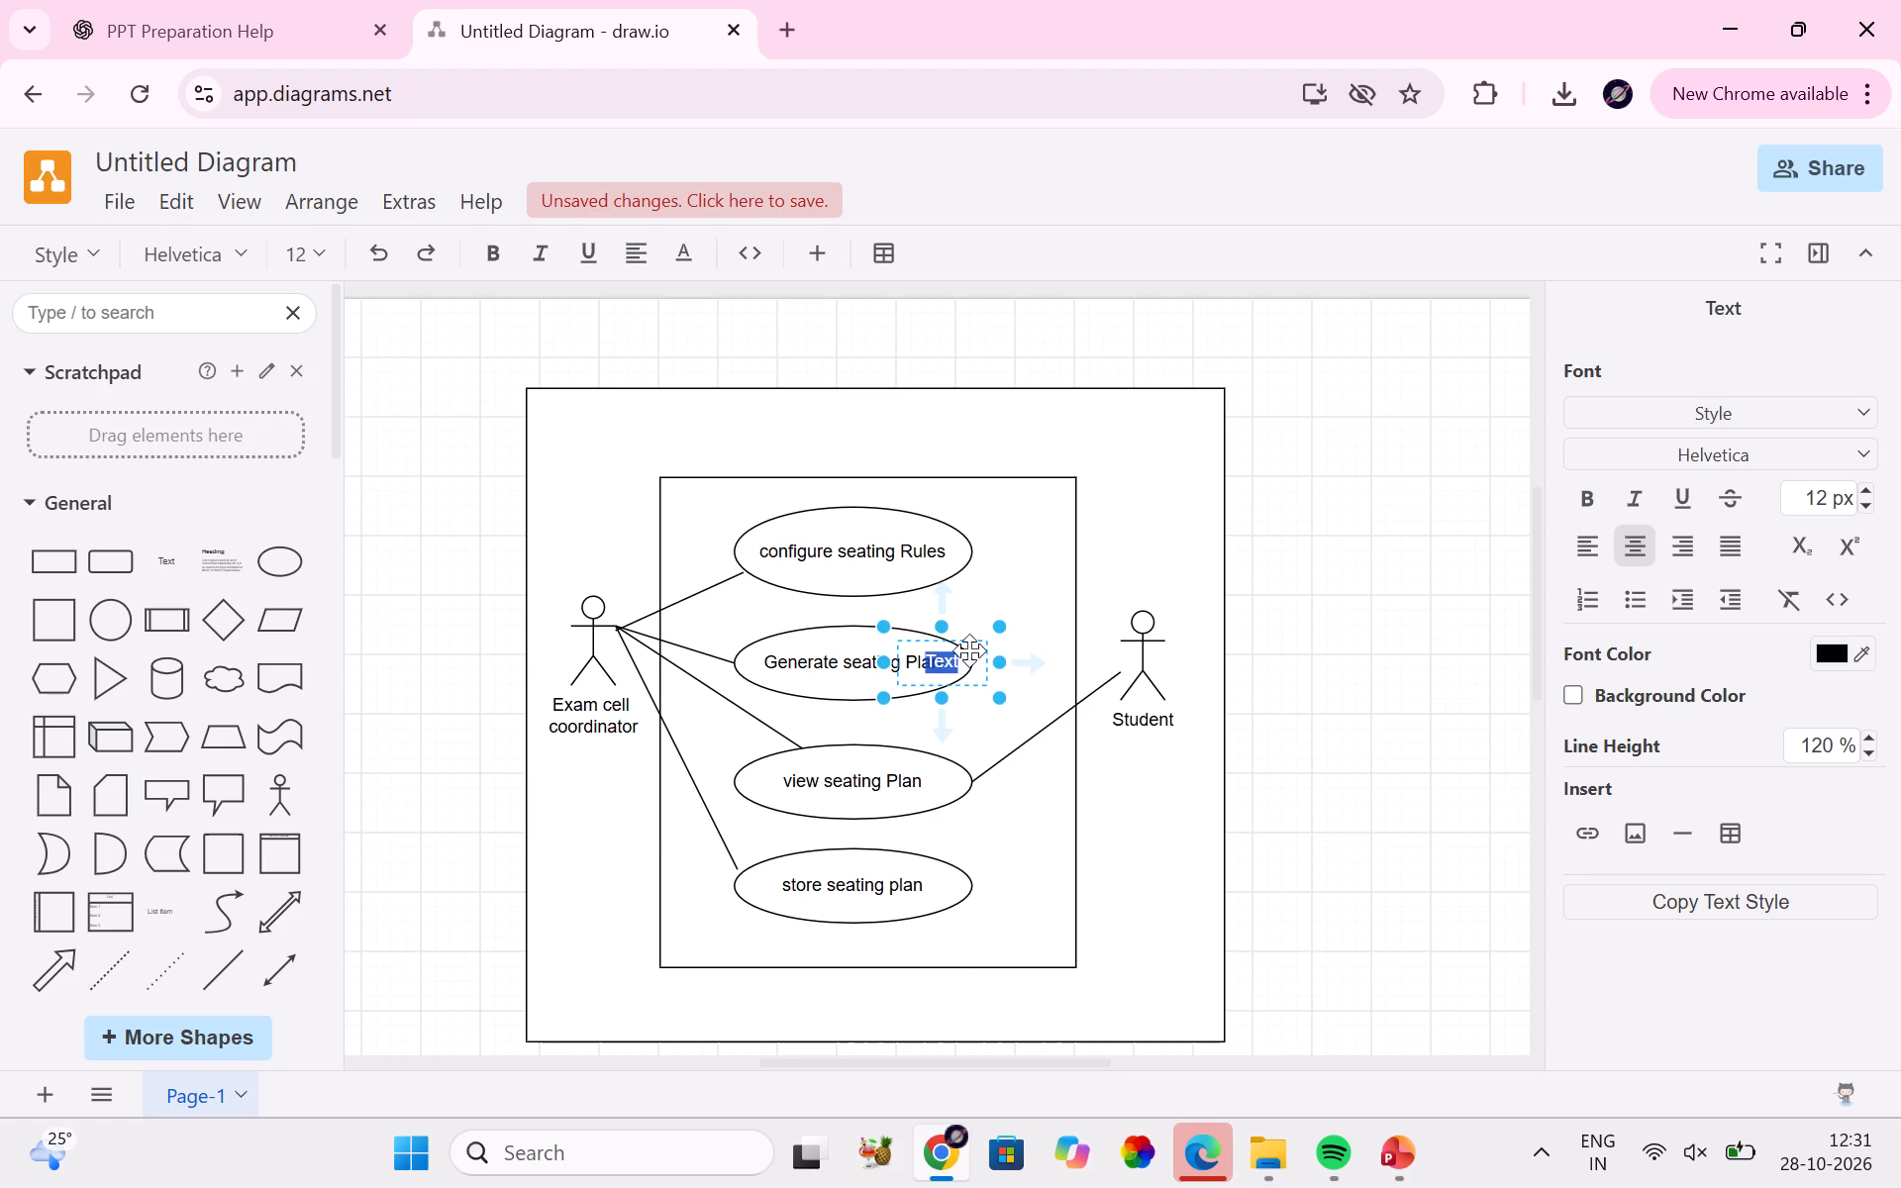
{"action": "left_click_drag", "start_coordinate": [977, 639], "coordinate": [817, 422]}
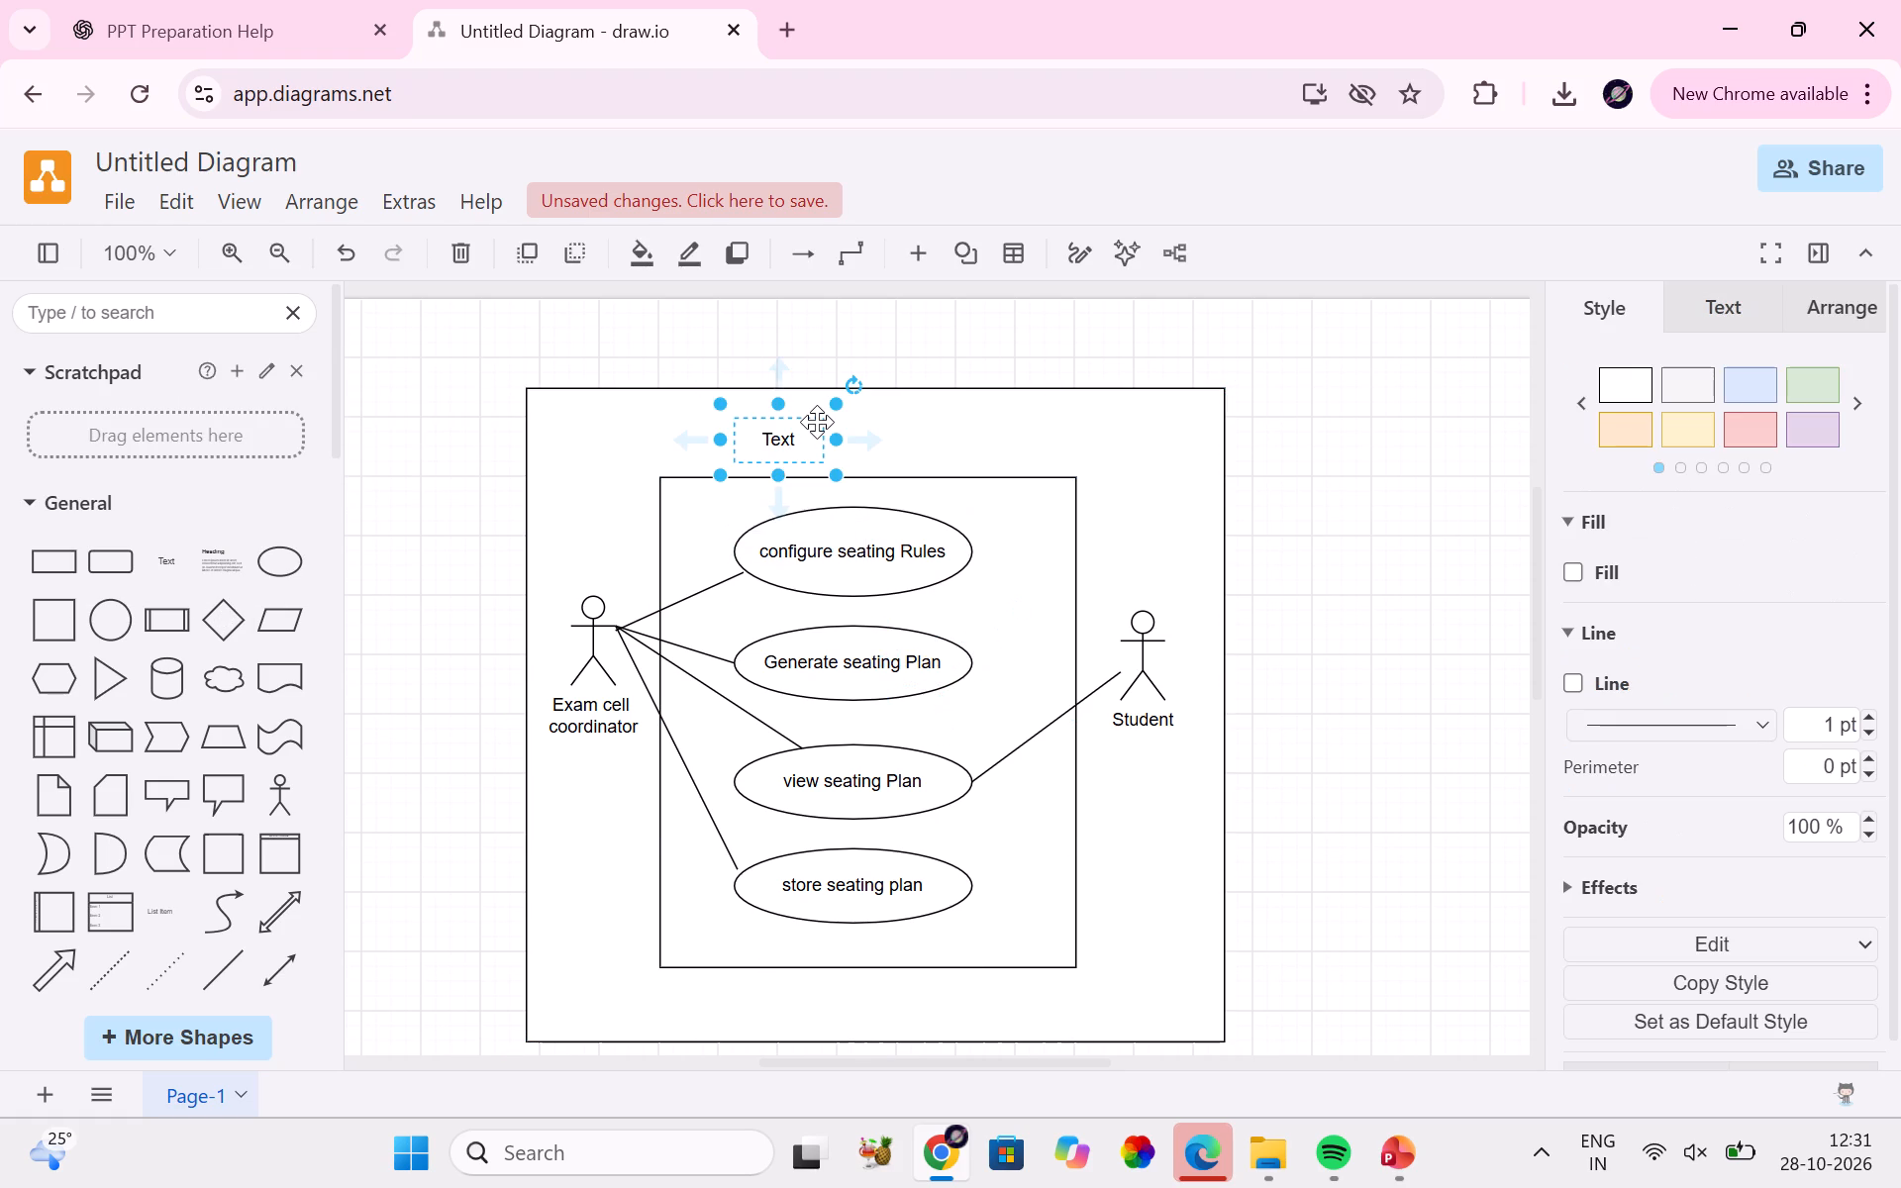
Replace the placeholder in the new text element with the title "Scenario 7:Genearate Seating Plan".
{"action": "double_click", "coordinate": [802, 441]}
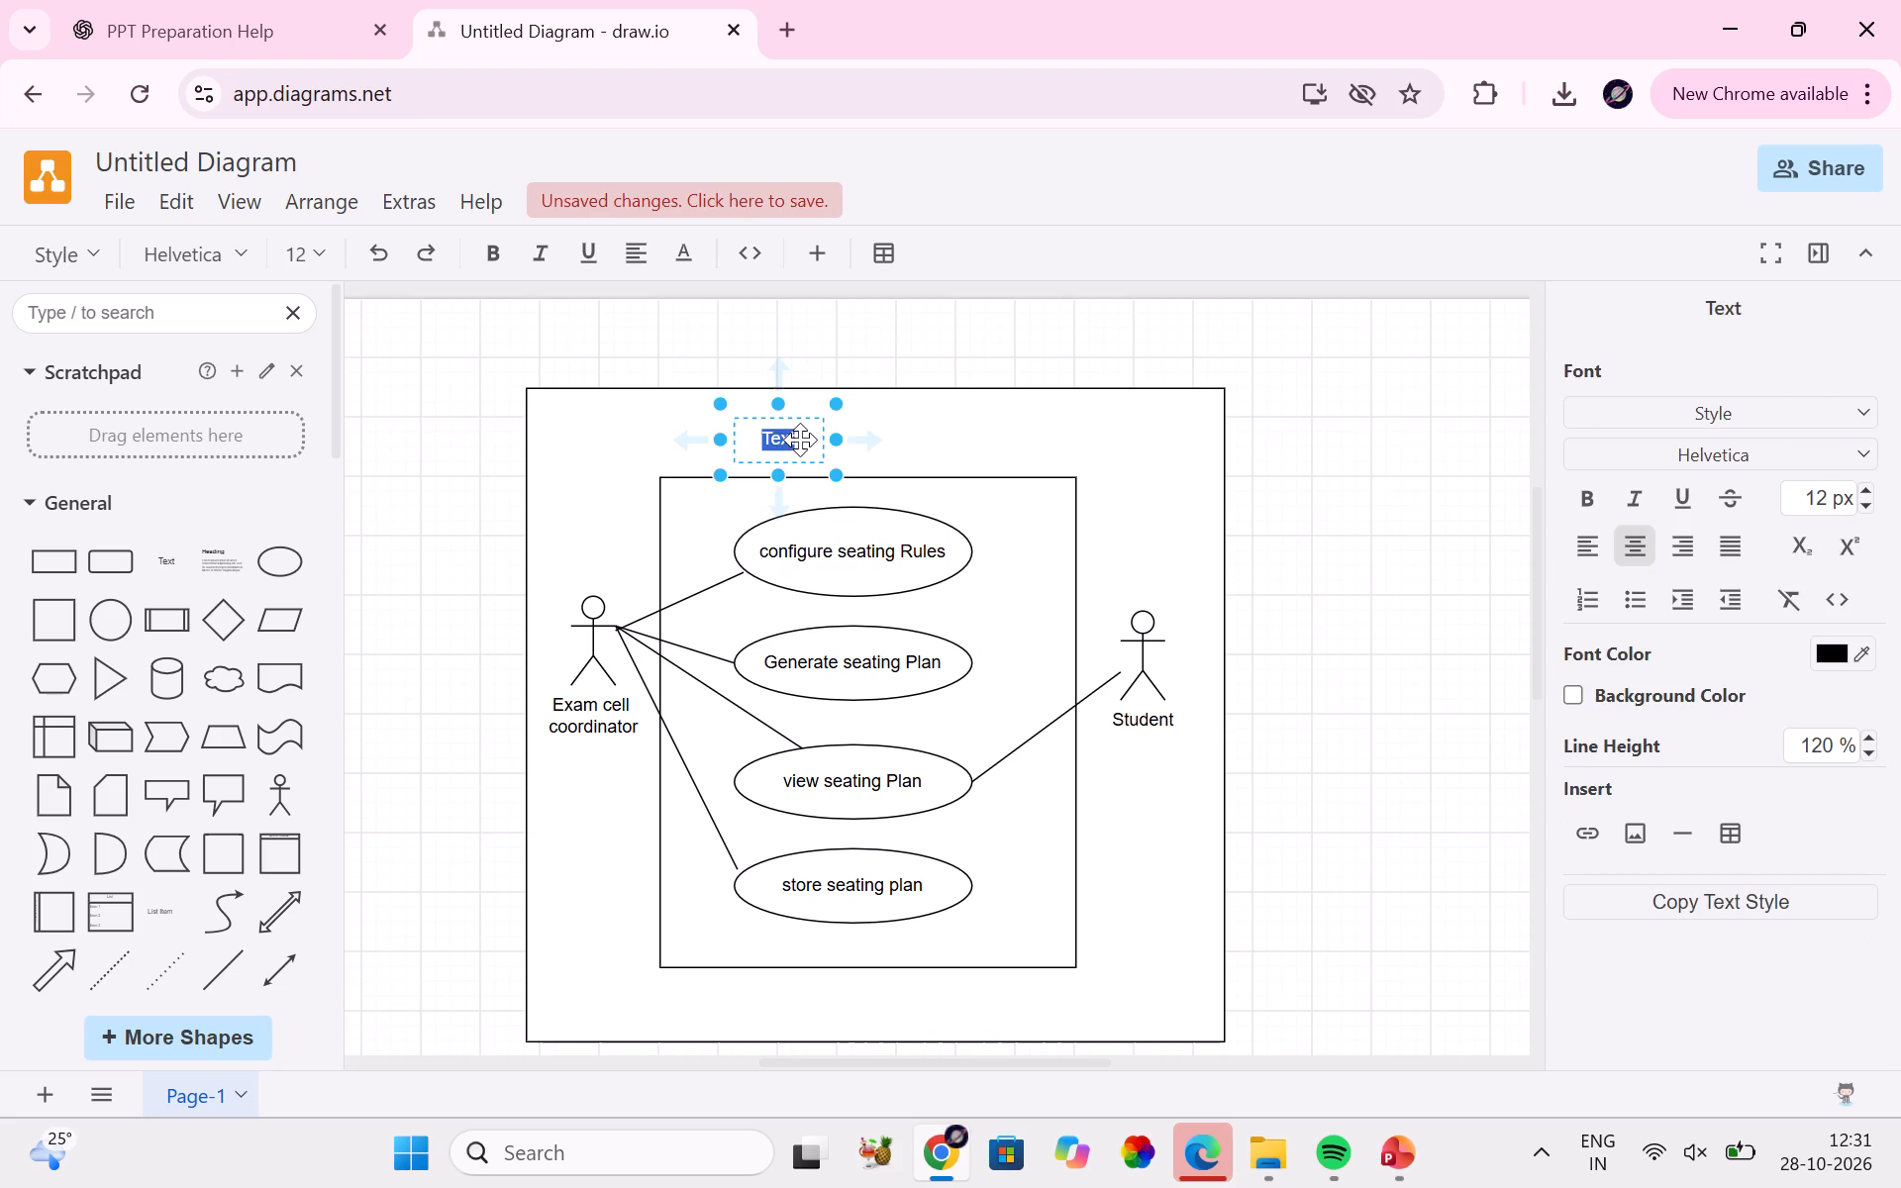
{"action": "key", "text": "BackSpace"}
{"action": "key", "text": "shift+s"}
{"action": "key", "text": "BackSpace"}
{"action": "key", "text": "s"}
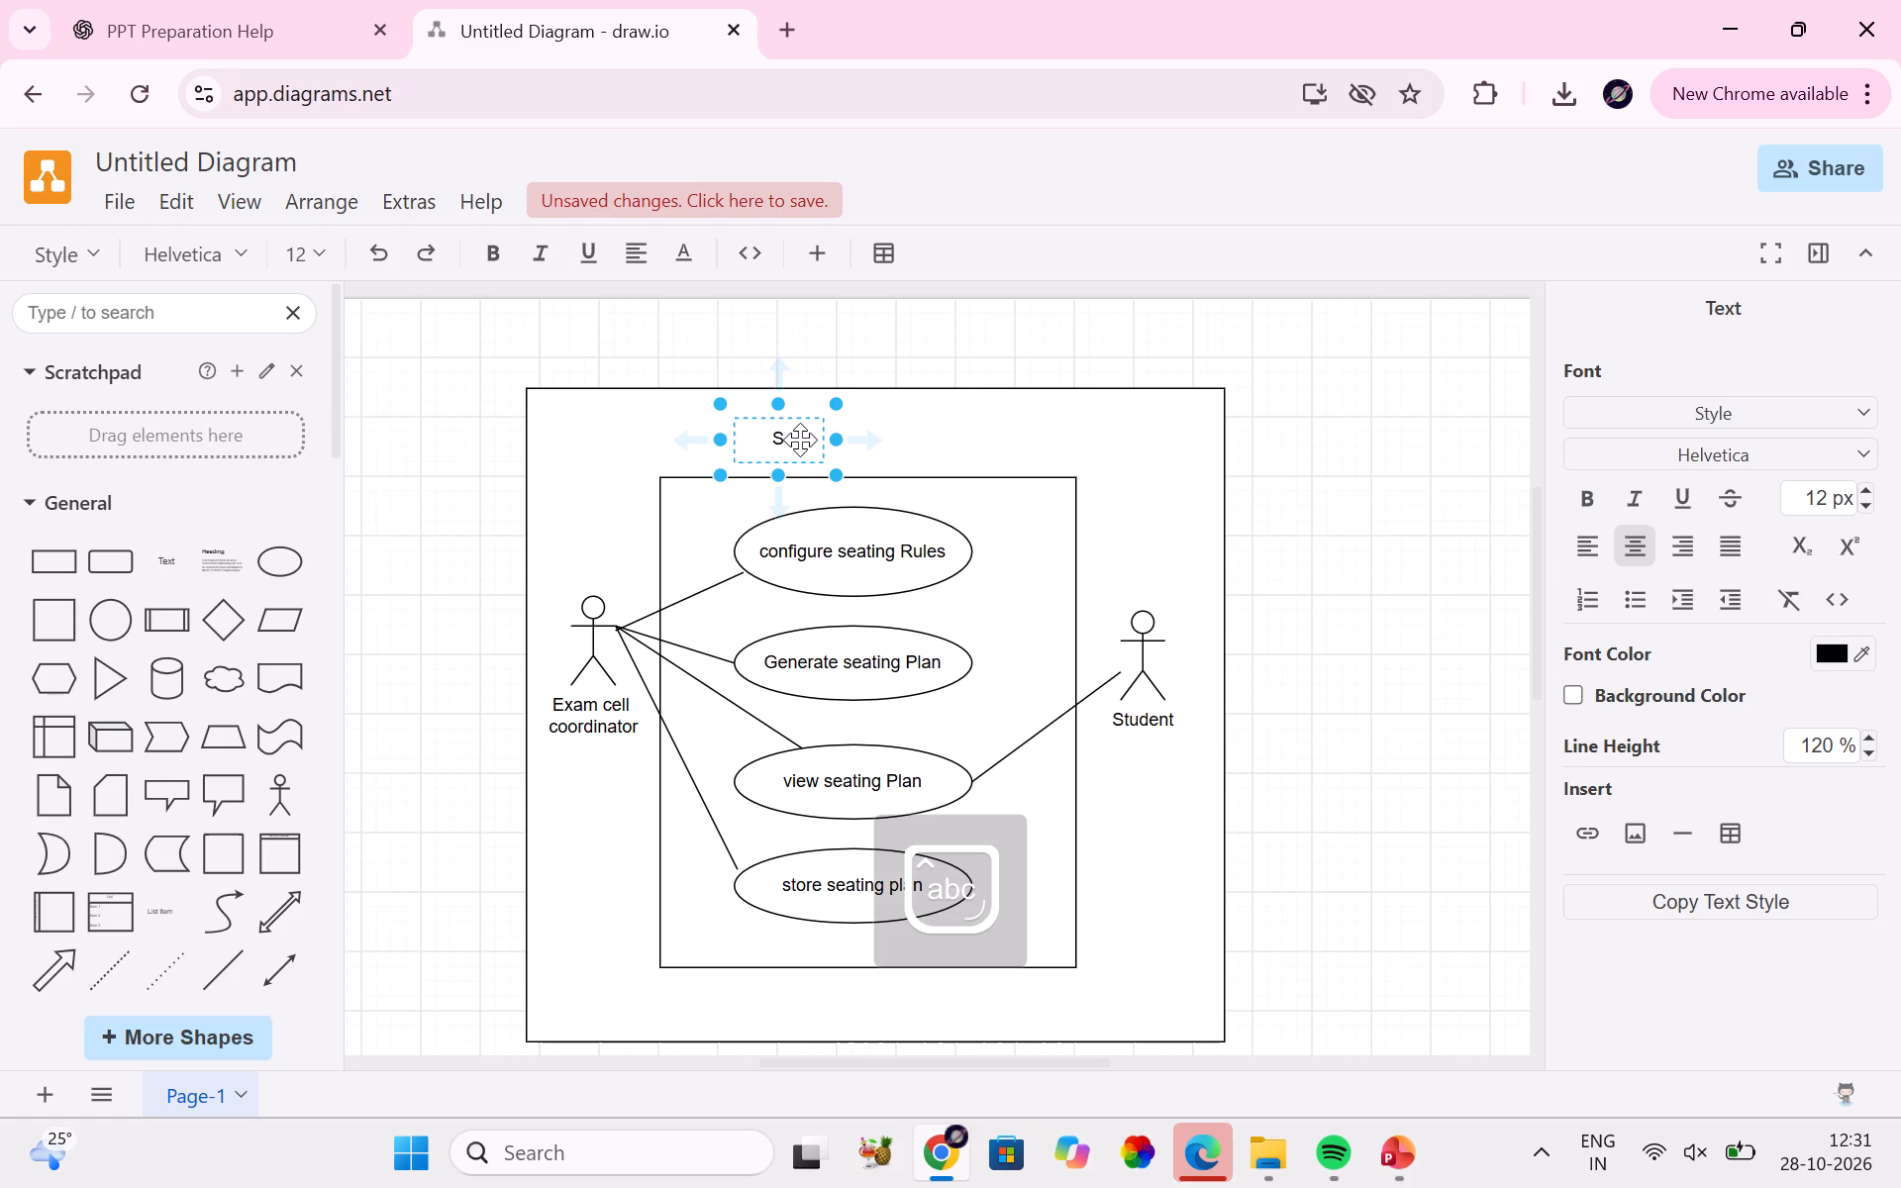
{"action": "type", "text": "ce"}
{"action": "type", "text": "nario"}
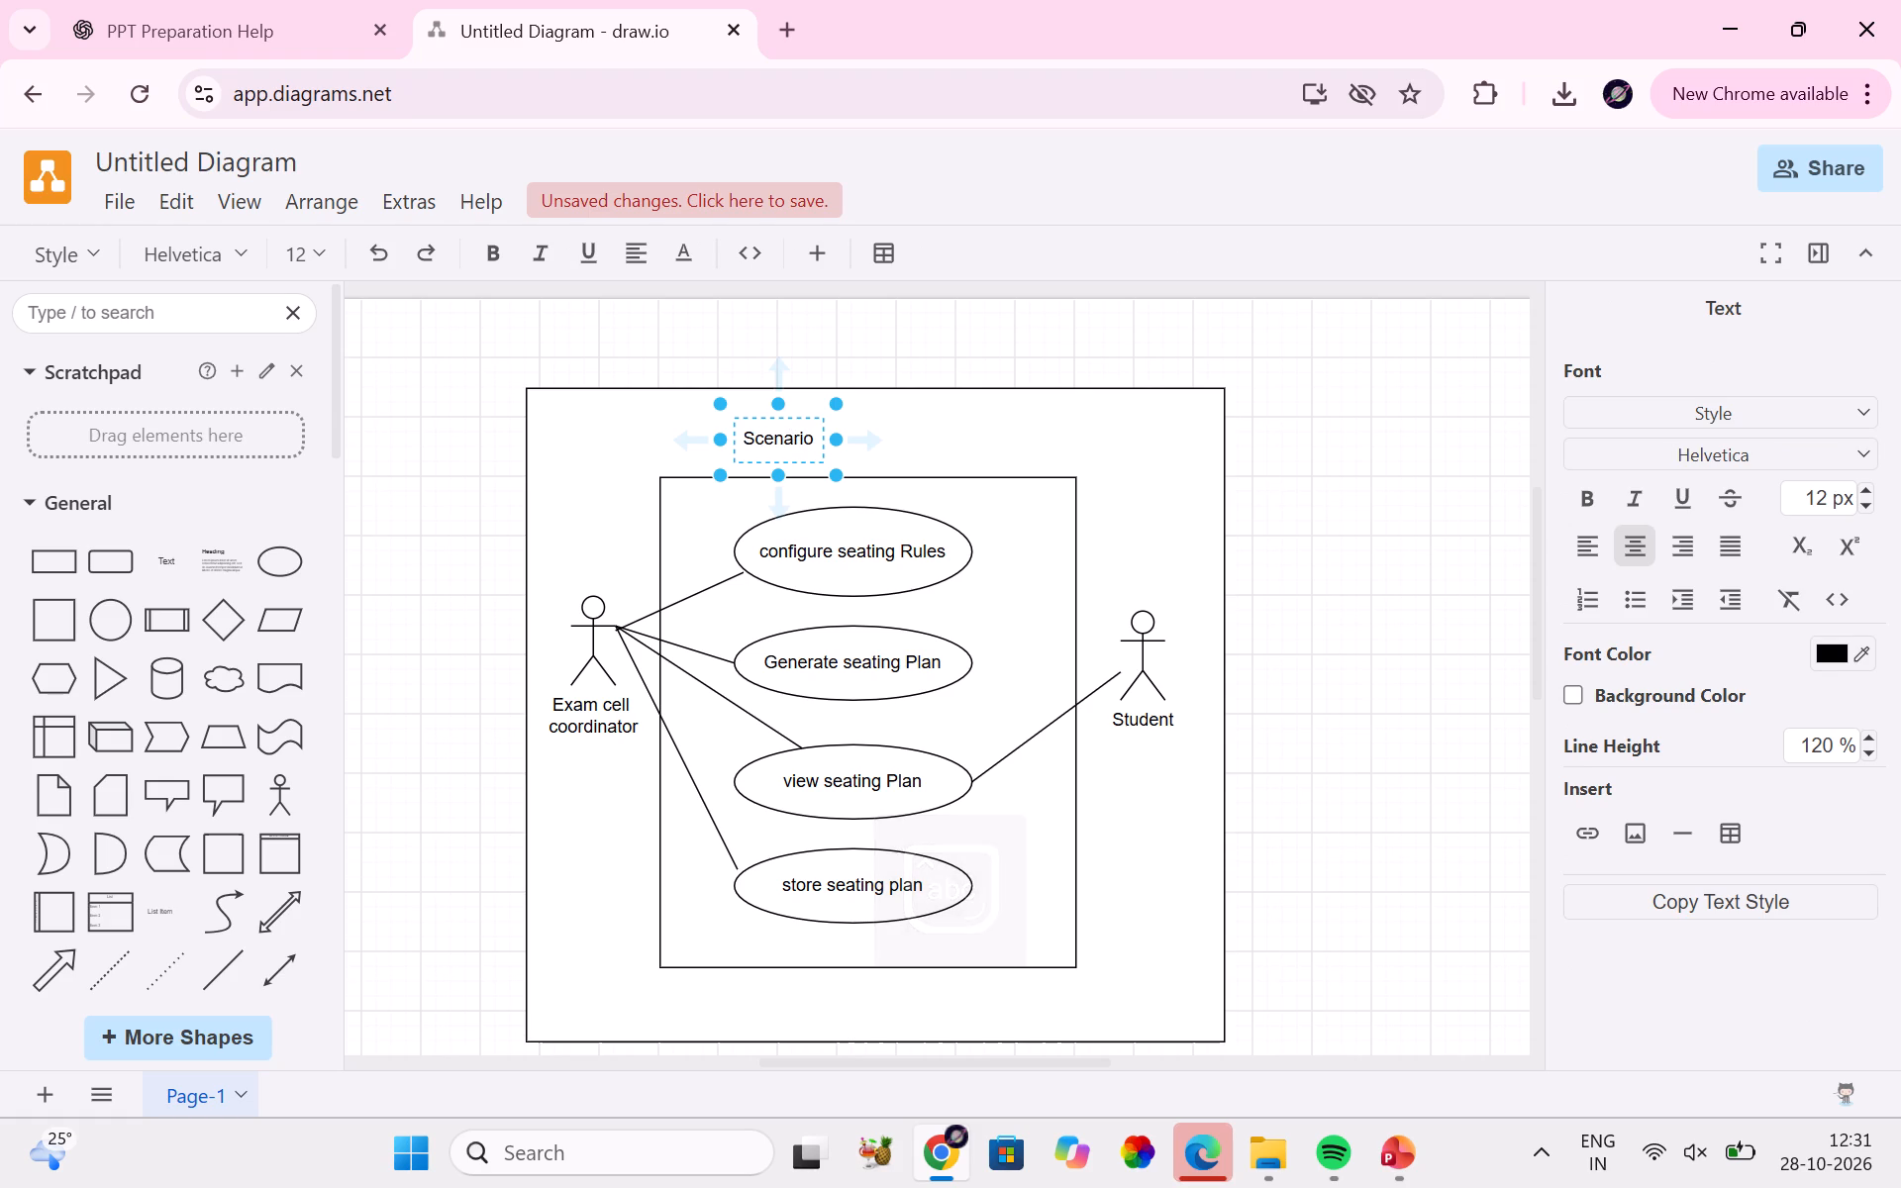
{"action": "key", "text": "space"}
{"action": "type", "text": "7:"}
{"action": "key", "text": "space"}
{"action": "key", "text": "Return"}
{"action": "key", "text": "shift+g"}
{"action": "key", "text": "BackSpace"}
{"action": "key", "text": "BackSpace"}
{"action": "key", "text": "BackSpace"}
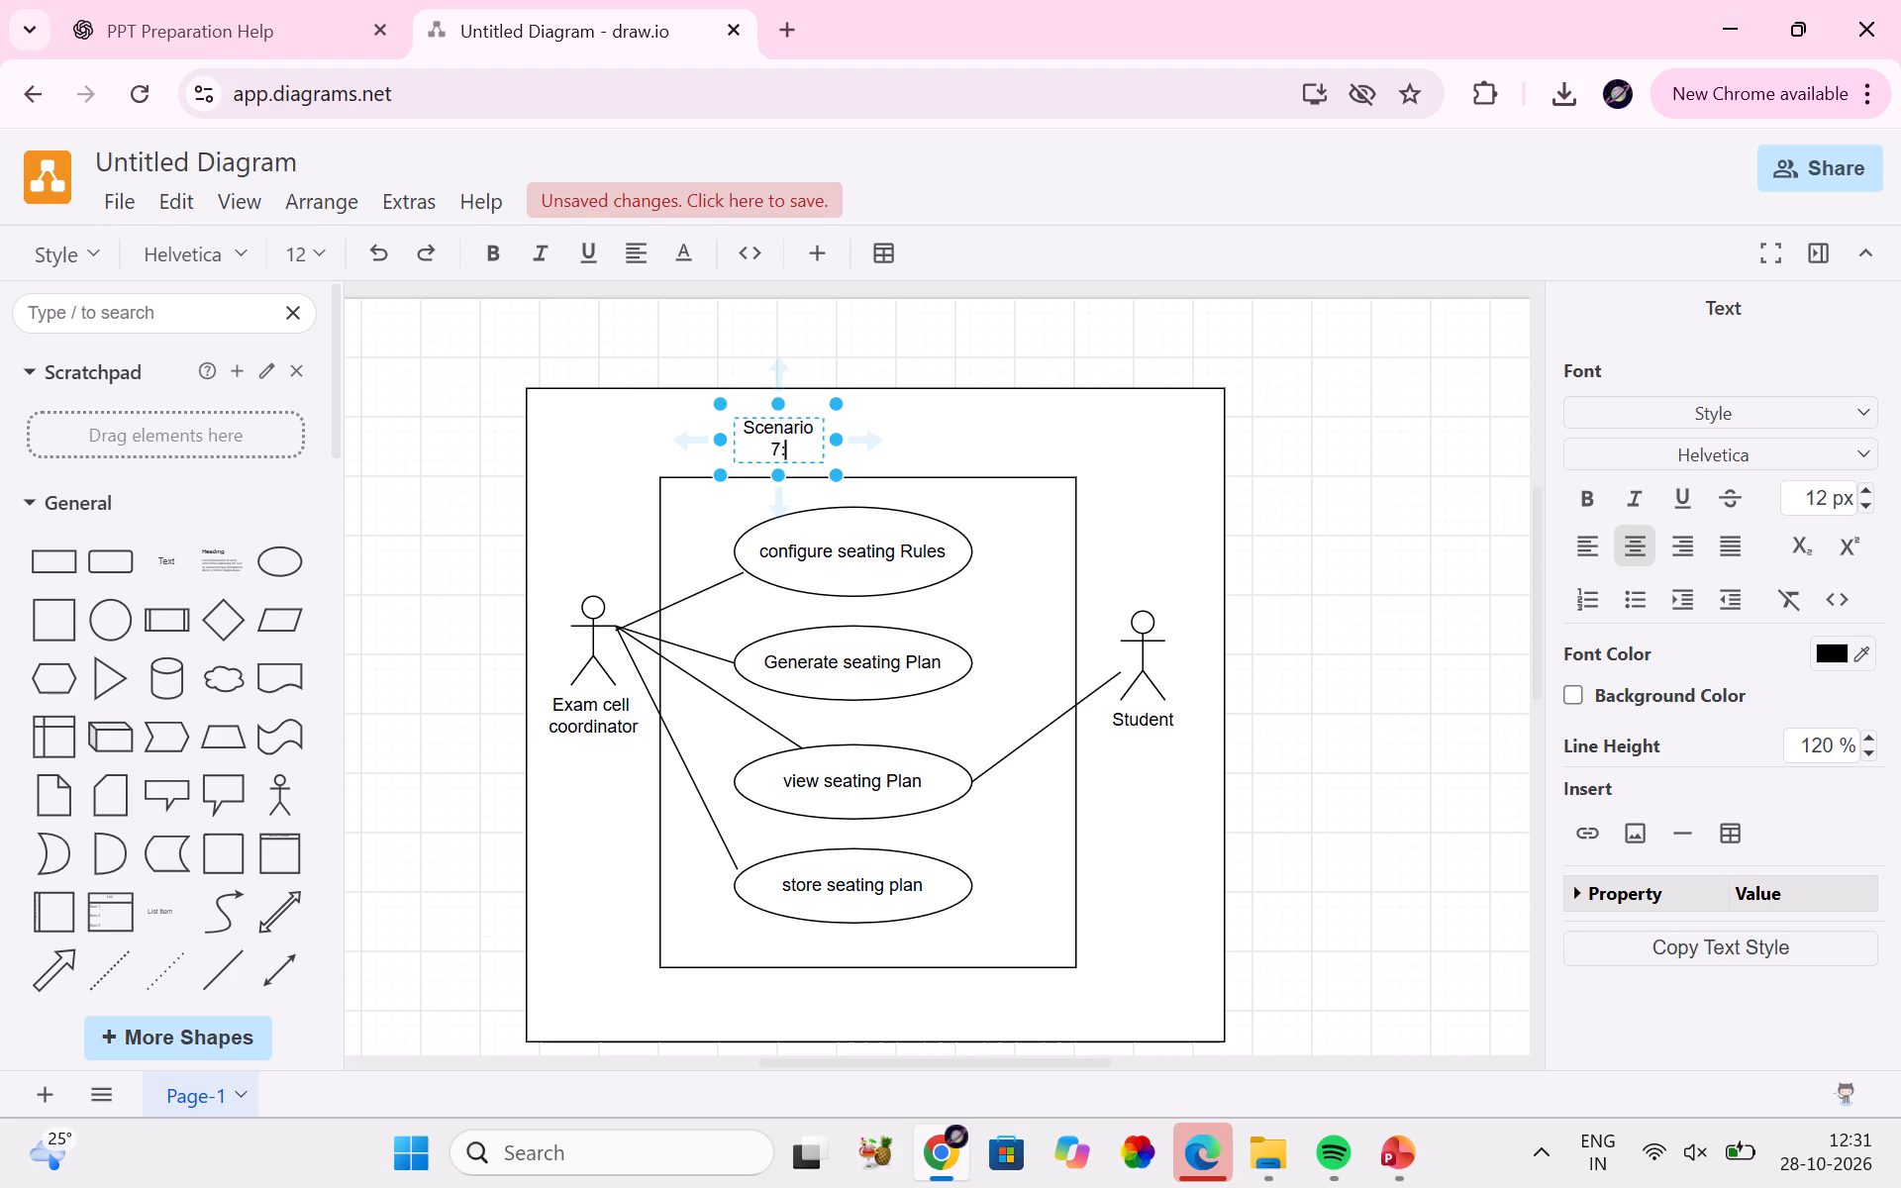
{"action": "key", "text": "BackSpace"}
{"action": "key", "text": "BackSpace"}
{"action": "type", "text": "7:"}
{"action": "type", "text": "Genearate"}
{"action": "key", "text": "space"}
{"action": "type", "text": "Sear"}
{"action": "key", "text": "BackSpace"}
{"action": "type", "text": "ting"}
{"action": "key", "text": "space"}
{"action": "type", "text": "Plan"}
Widen the title's text box so the title fits on one line, and roughly centre it above the inner boundary.
{"action": "left_click_drag", "start_coordinate": [839, 440], "coordinate": [1082, 428]}
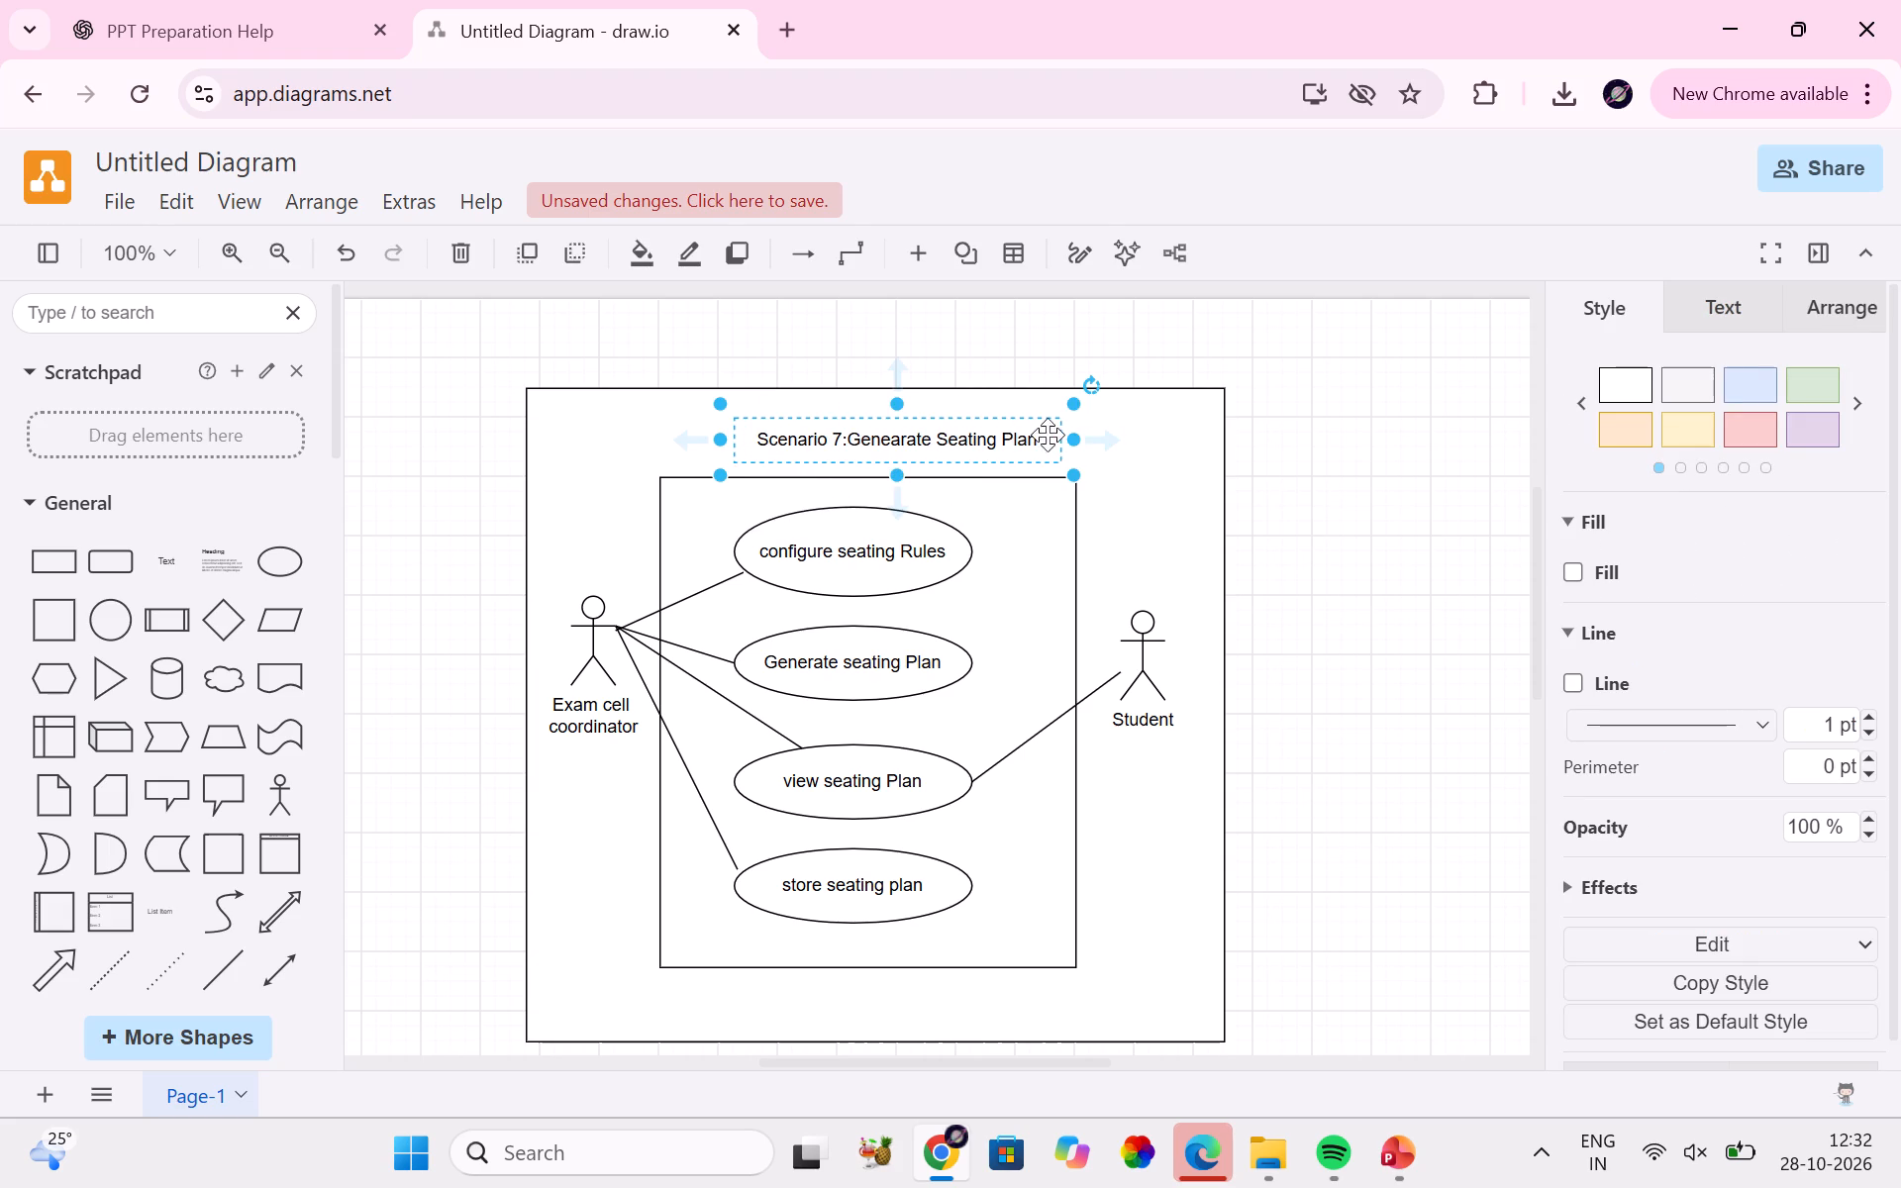
{"action": "left_click_drag", "start_coordinate": [1032, 445], "coordinate": [988, 438]}
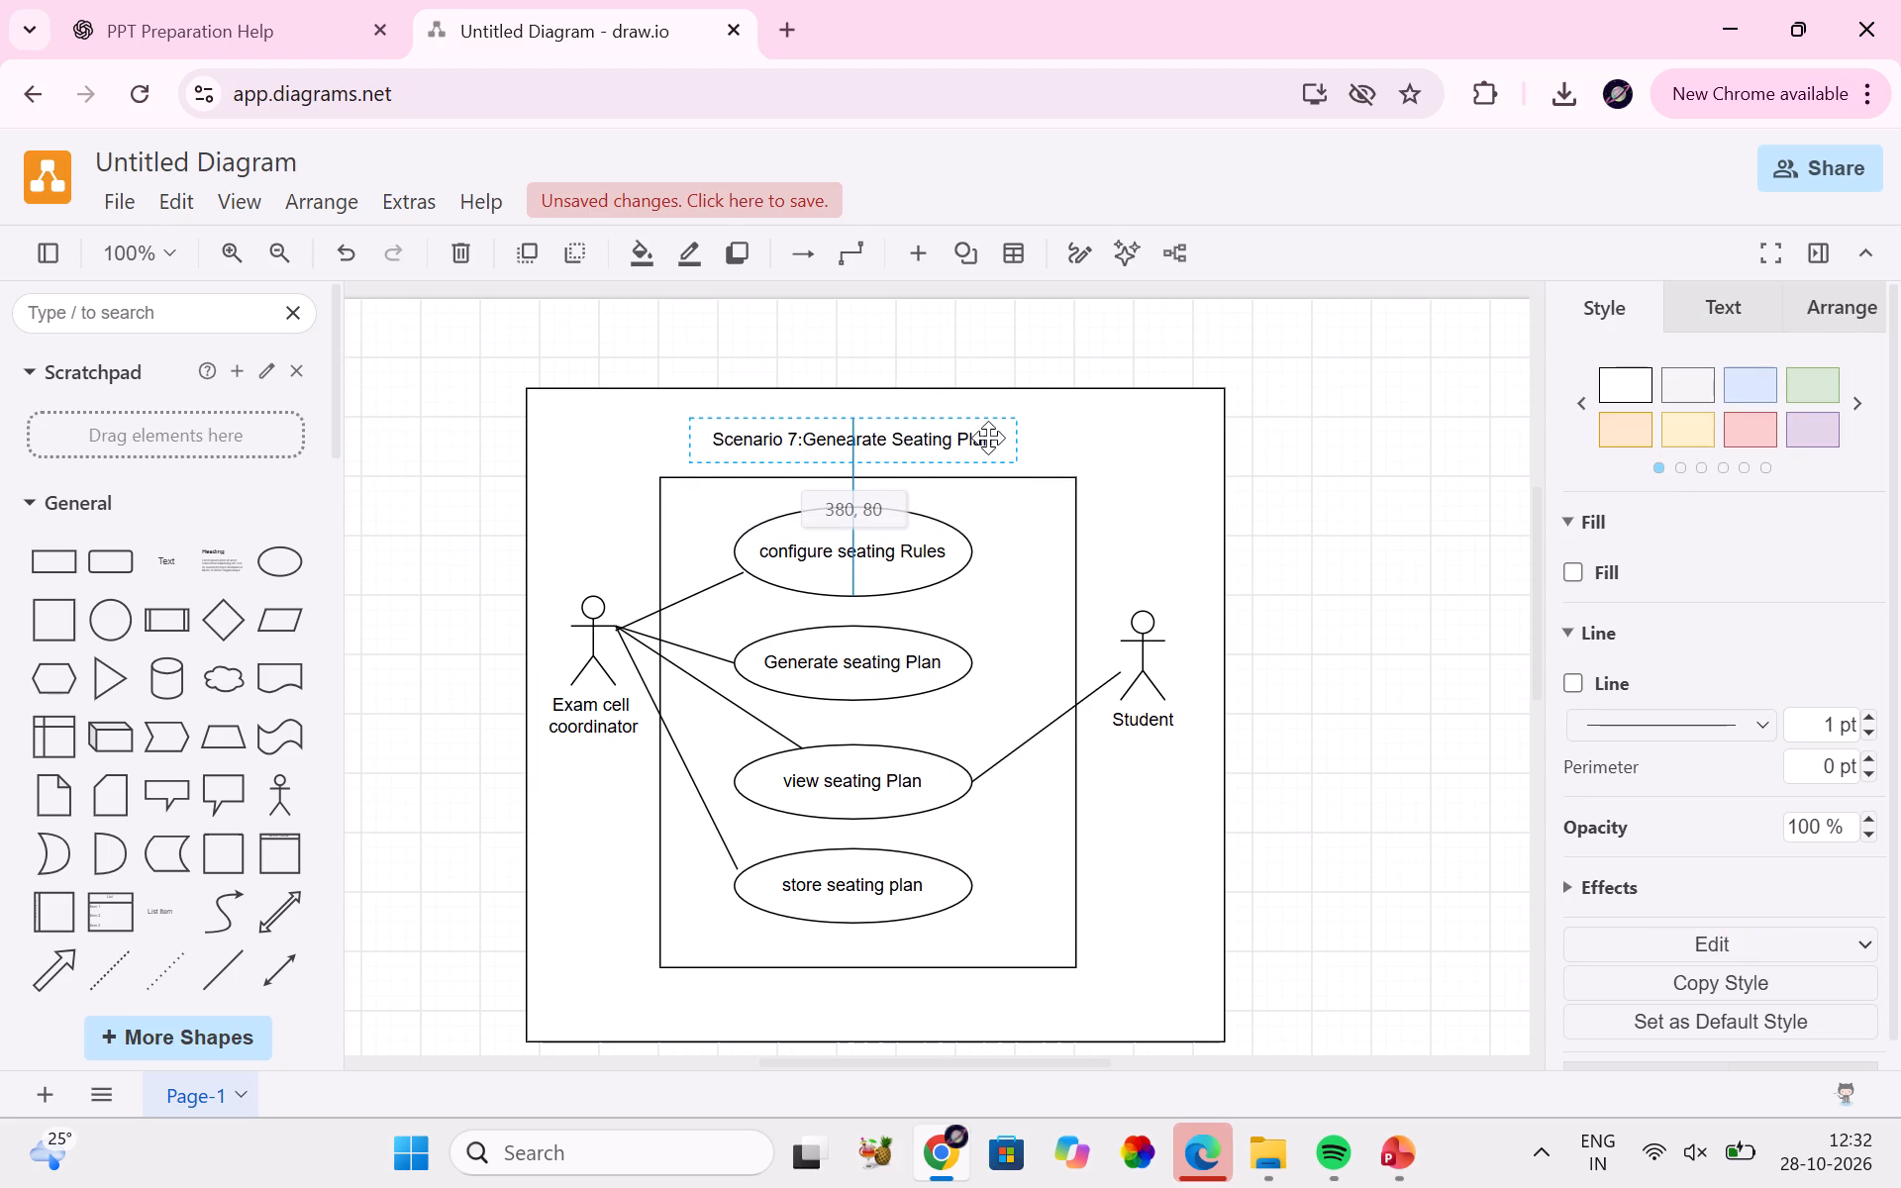
{"action": "left_click_drag", "start_coordinate": [988, 438], "coordinate": [1001, 437]}
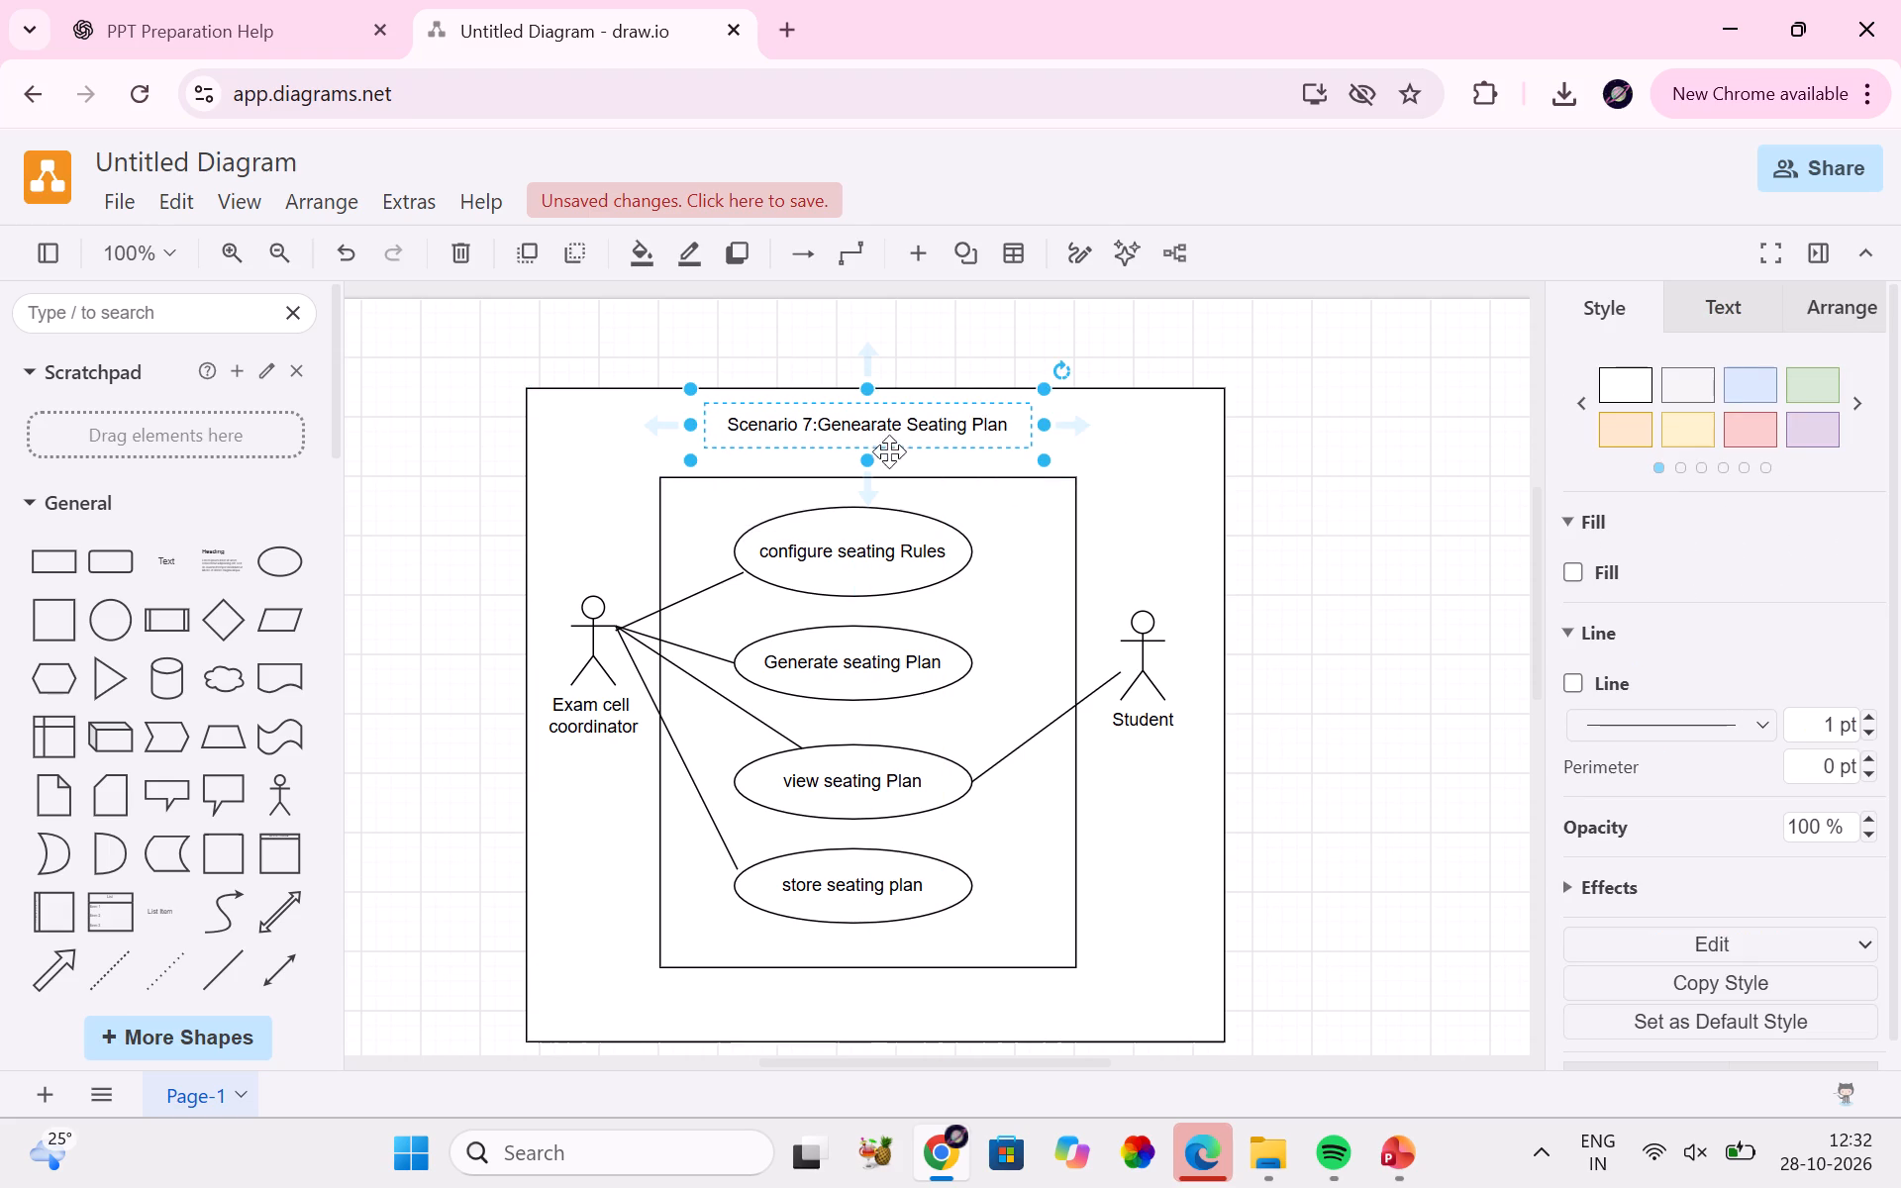
Make the scenario title bold and set its font size to 14.
{"action": "double_click", "coordinate": [943, 422]}
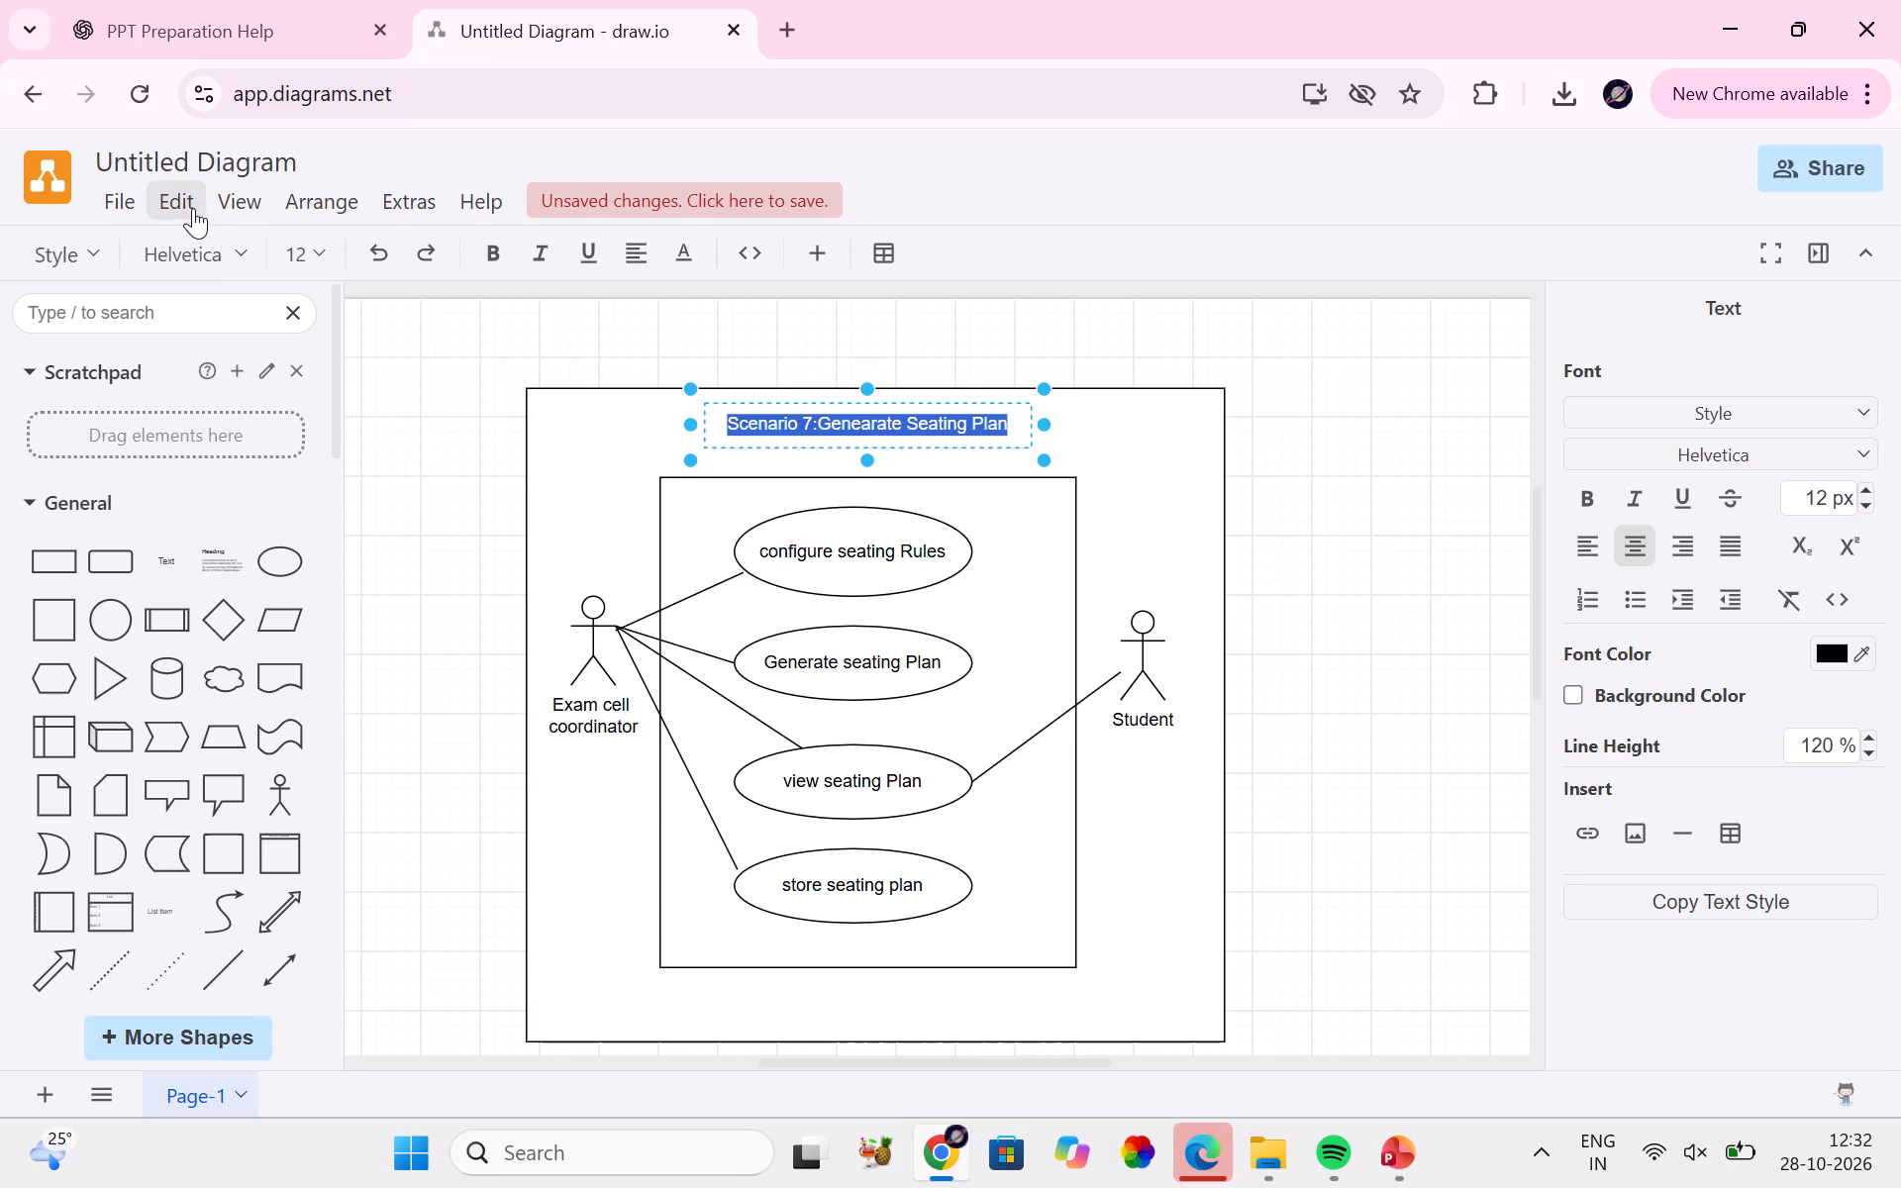
{"action": "left_click", "coordinate": [482, 250]}
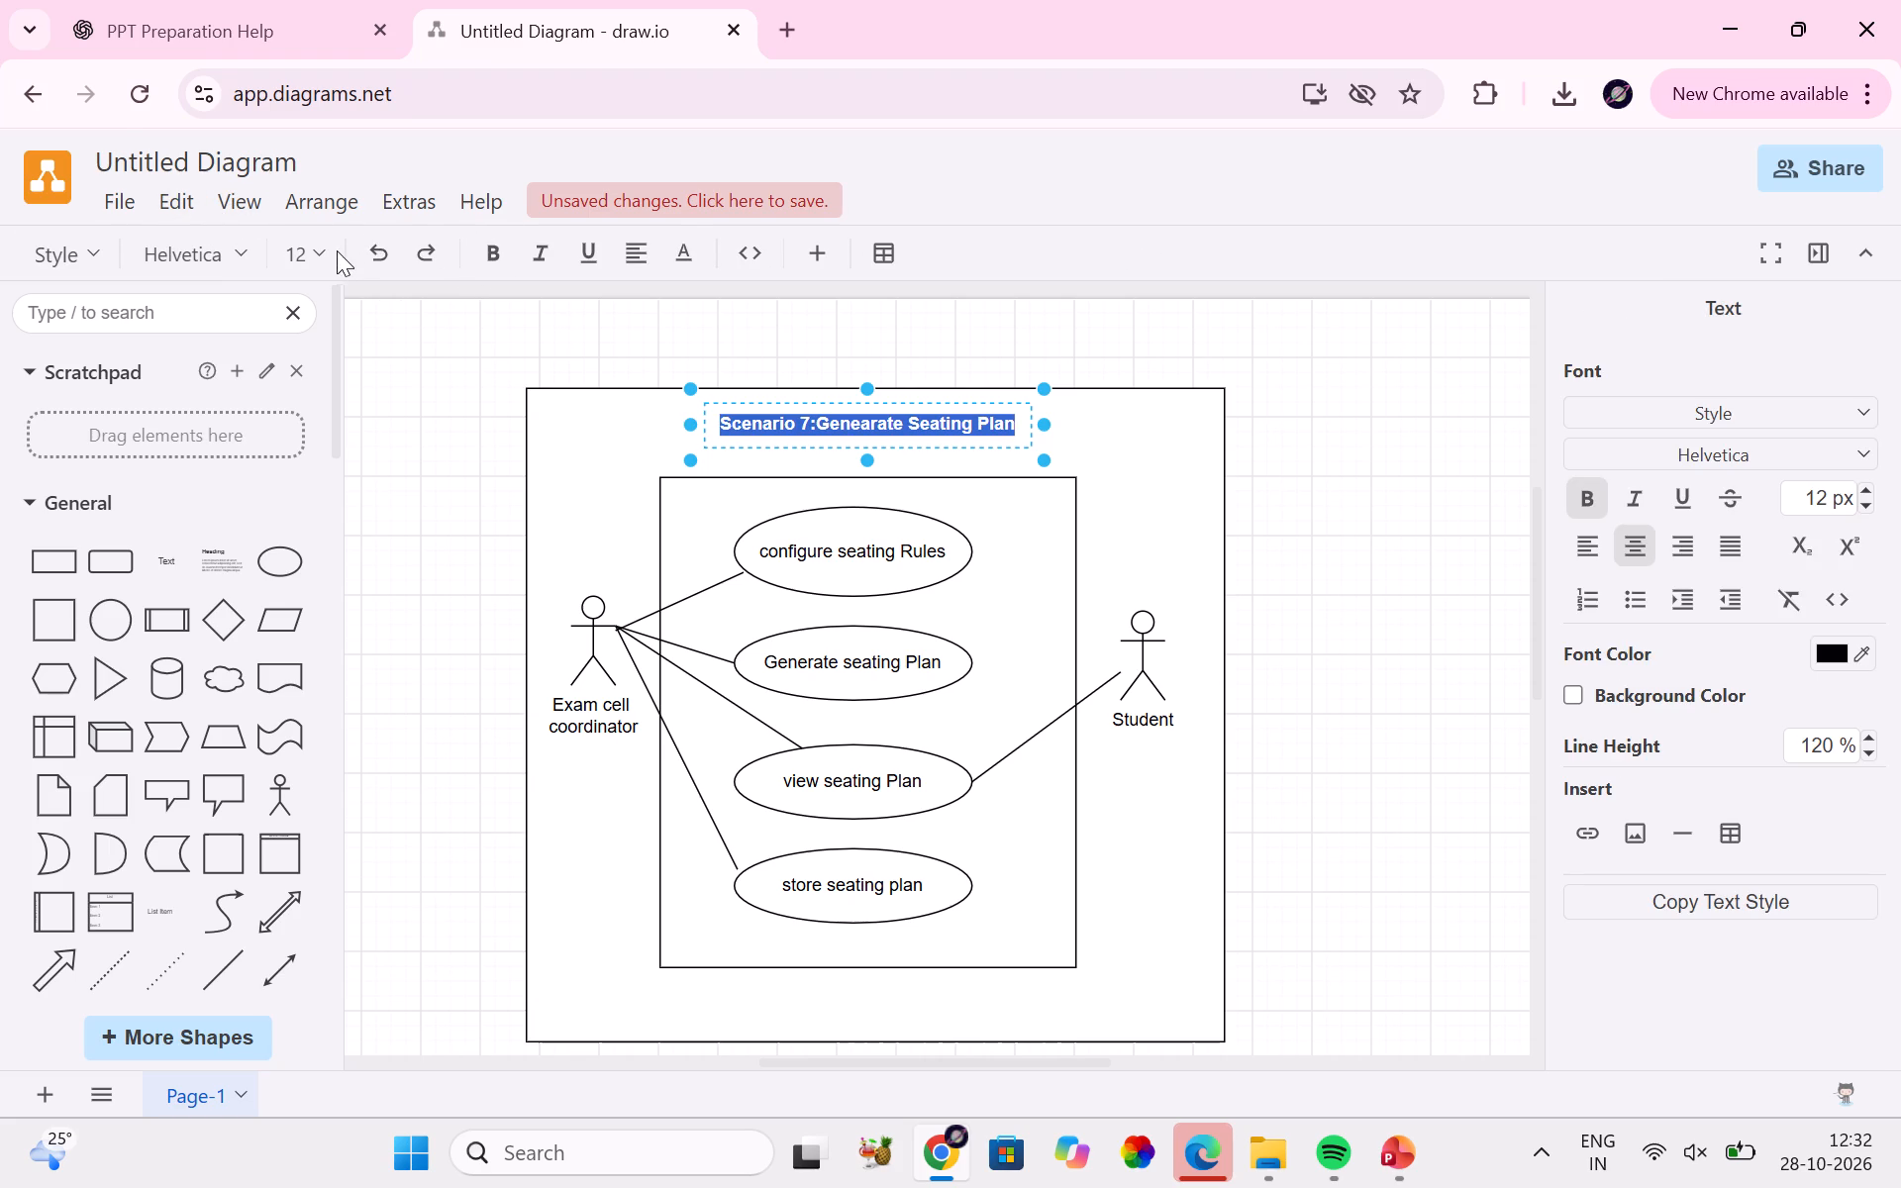
{"action": "left_click", "coordinate": [322, 249]}
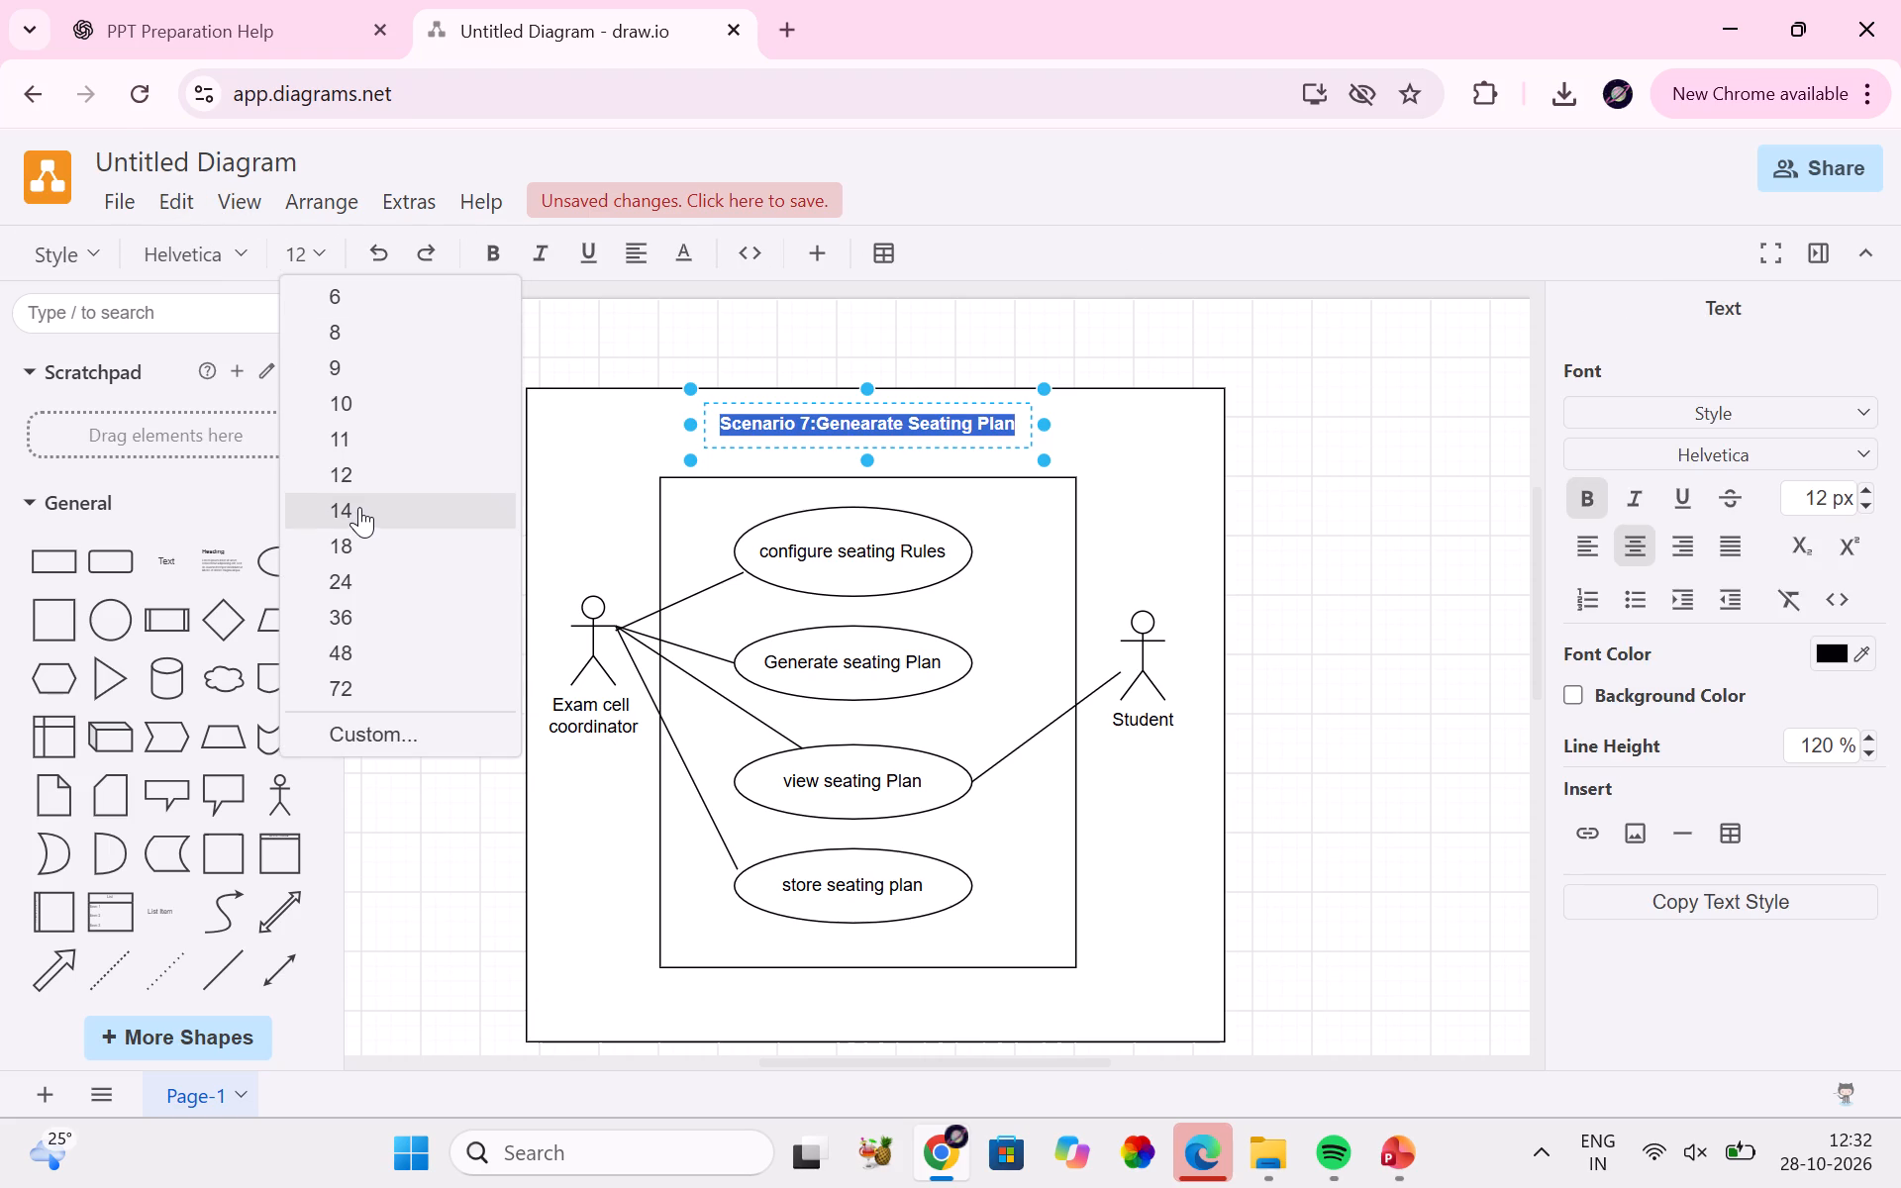
{"action": "left_click", "coordinate": [359, 507]}
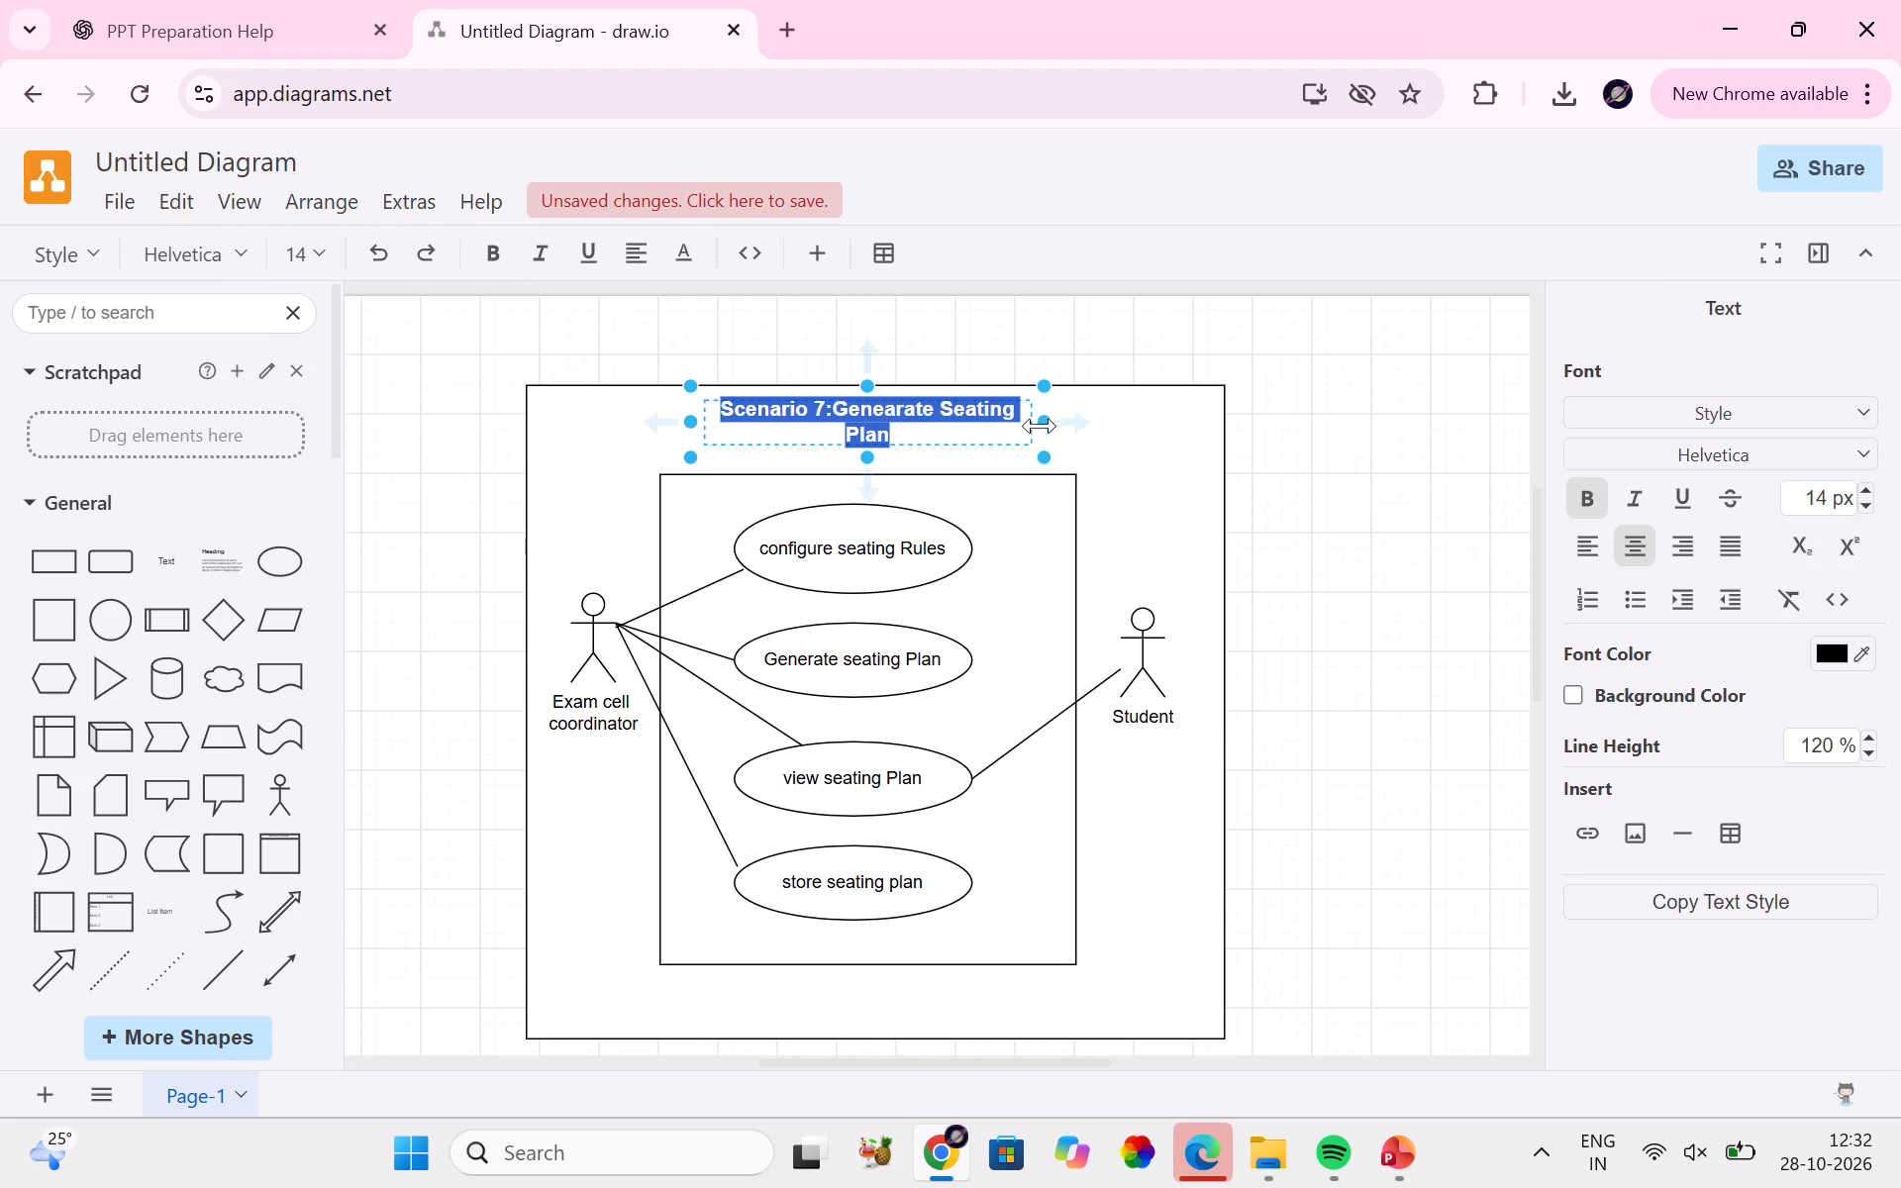
Widen the title box to fit the enlarged text on one line, recentre it within the outer frame, and deselect it.
{"action": "left_click_drag", "start_coordinate": [1040, 420], "coordinate": [1101, 427]}
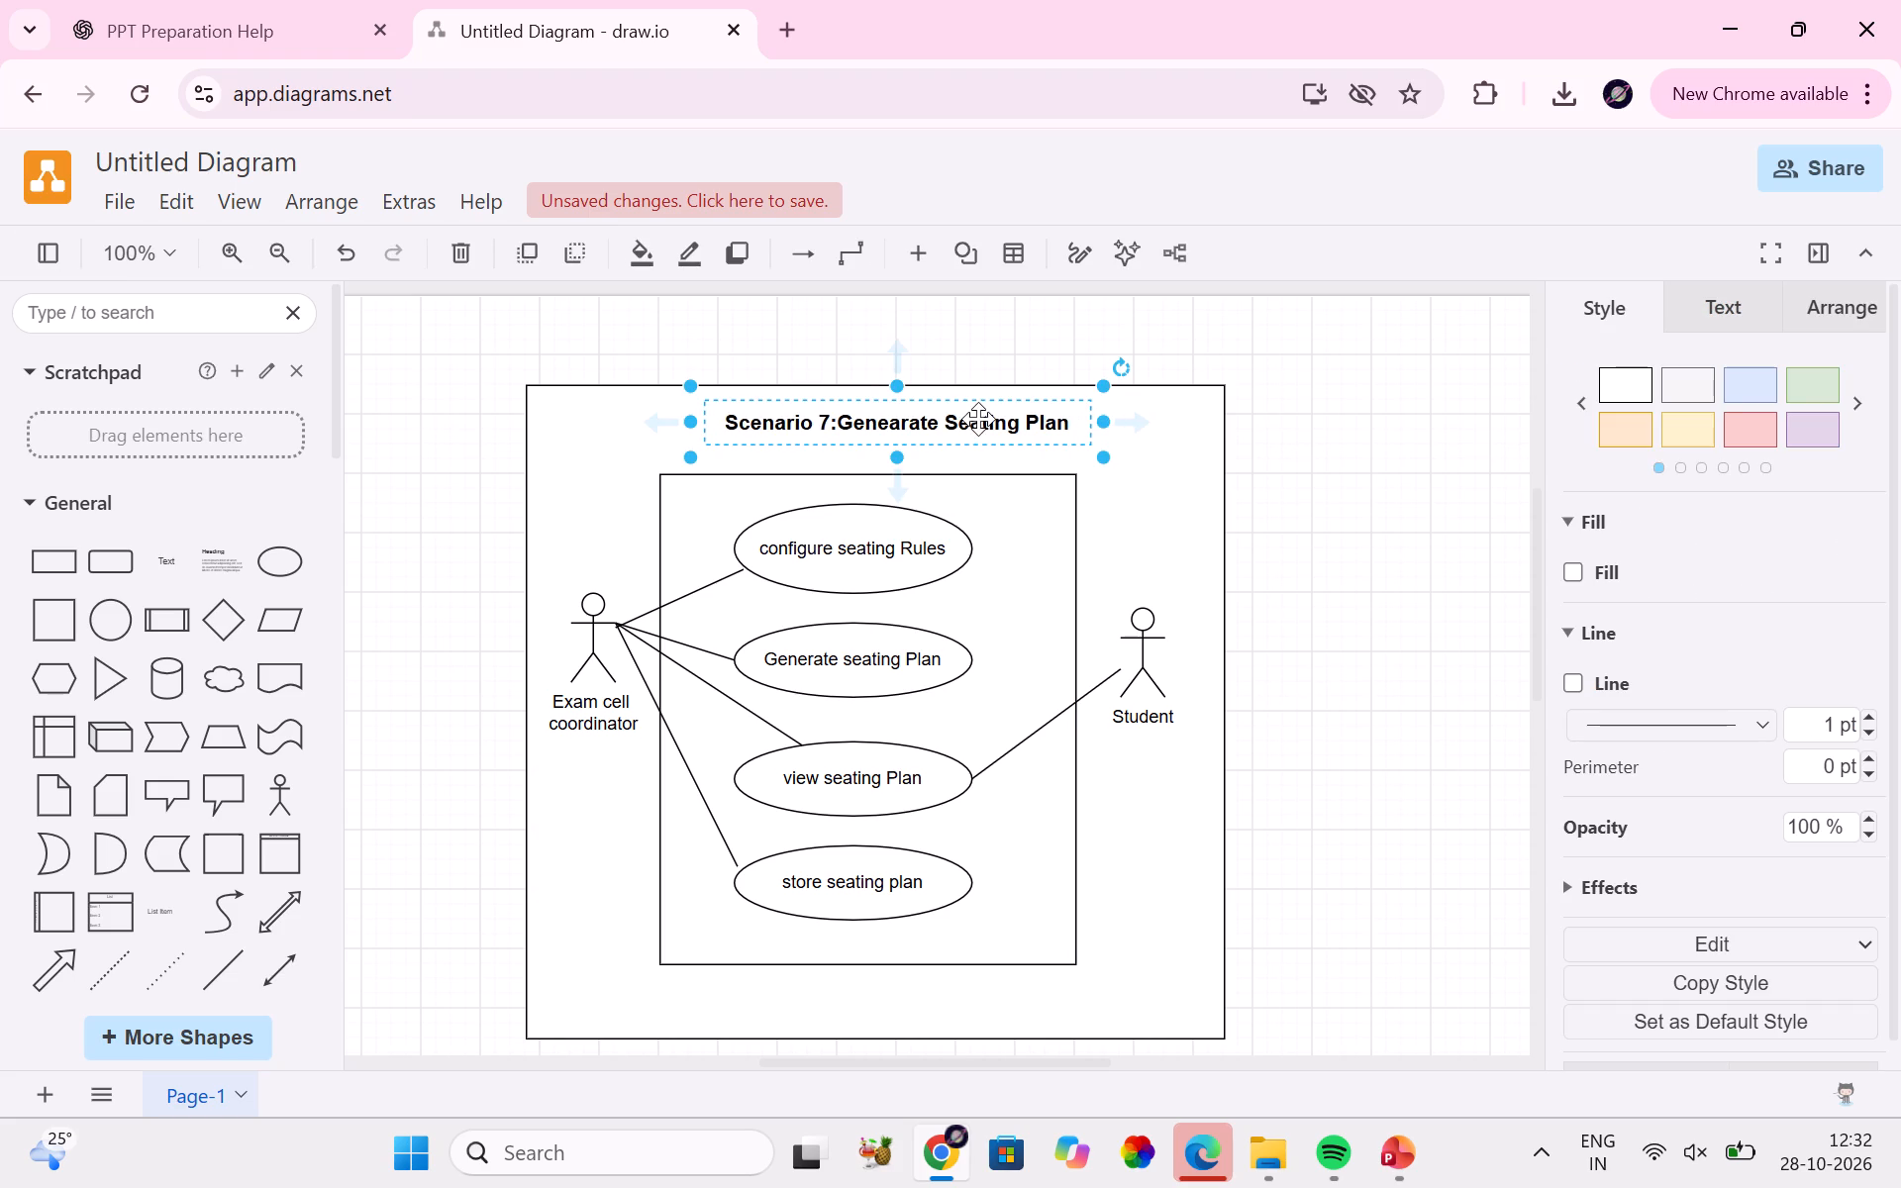
{"action": "left_click_drag", "start_coordinate": [978, 419], "coordinate": [954, 429]}
{"action": "scroll", "coordinate": [1372, 653], "scroll_direction": "down", "scroll_amount": 1}
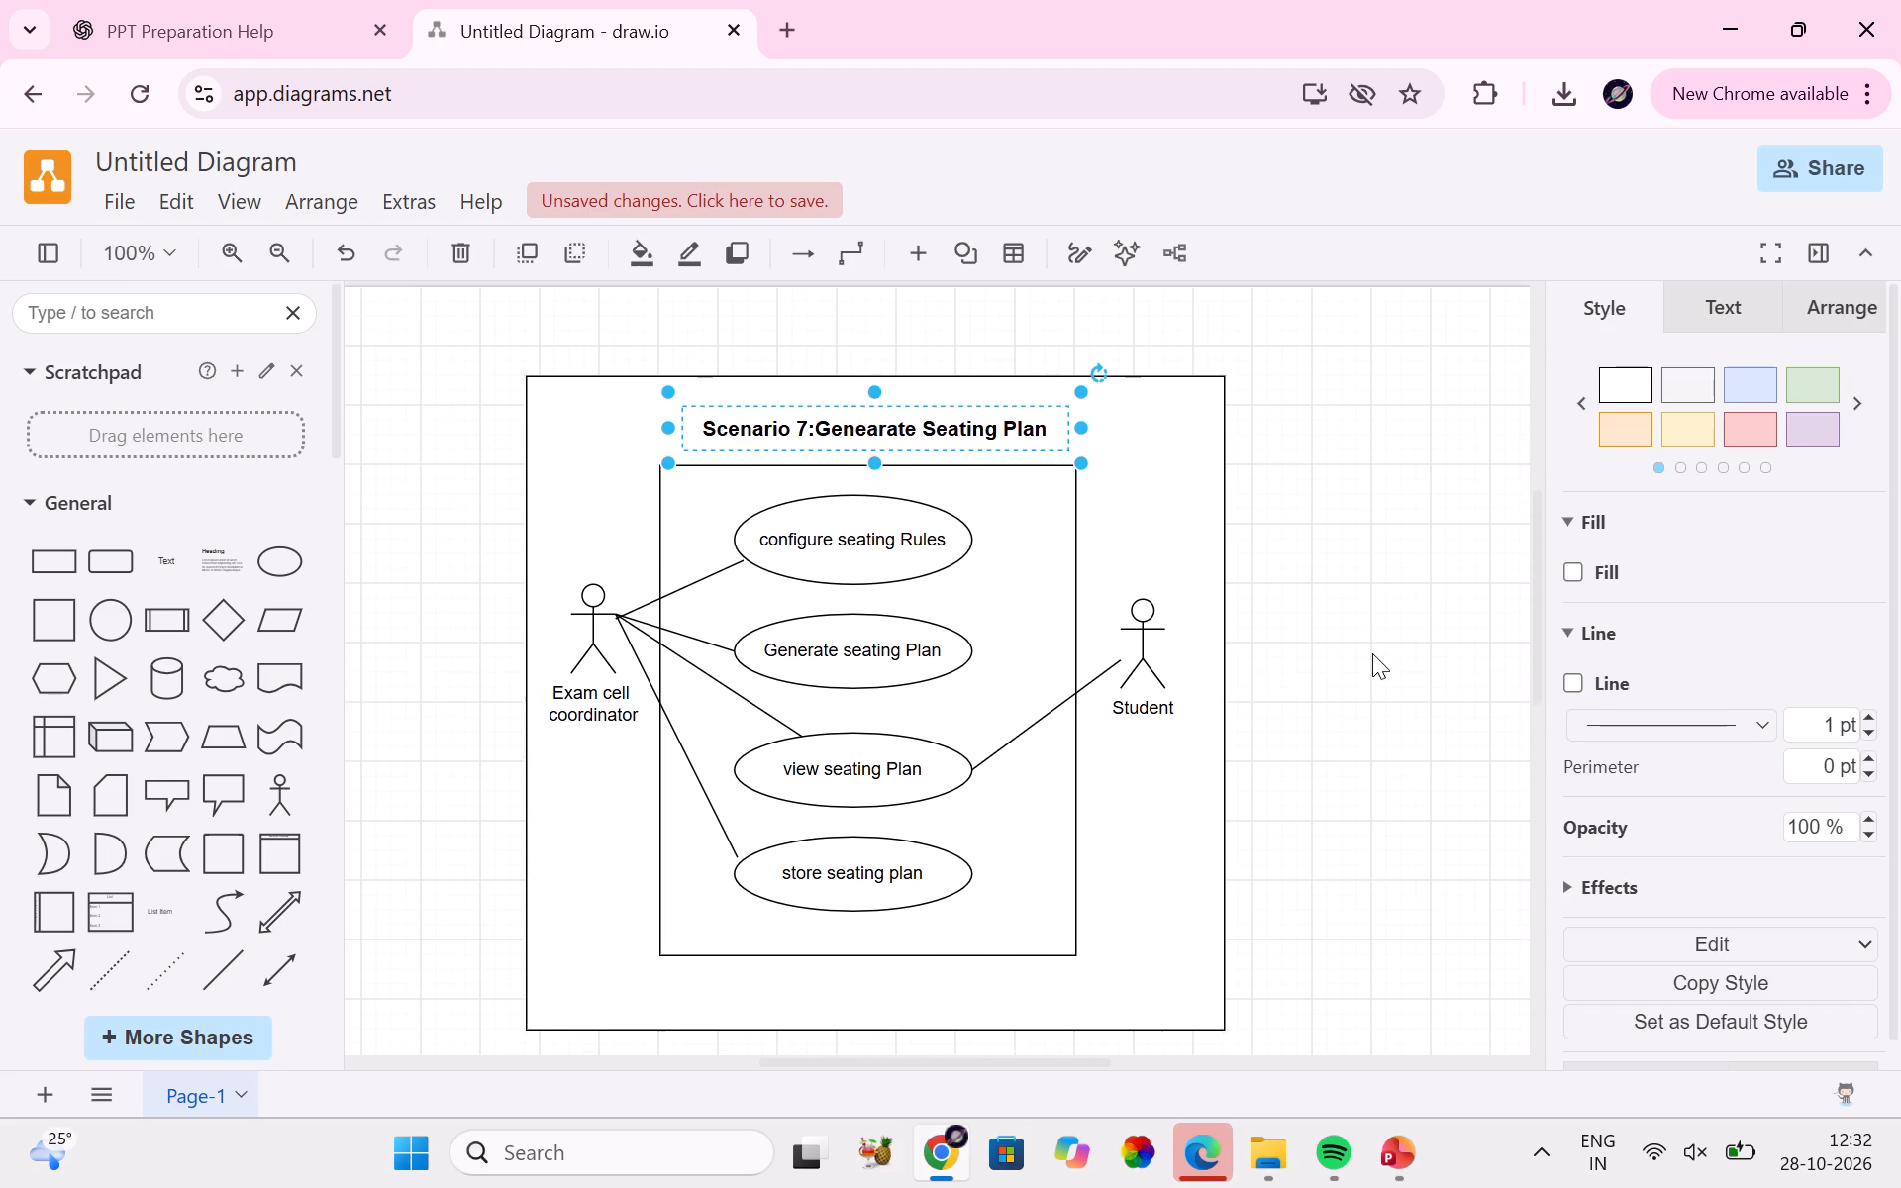
{"action": "scroll", "coordinate": [1372, 653], "scroll_direction": "down", "scroll_amount": 1}
{"action": "left_click", "coordinate": [1372, 653]}
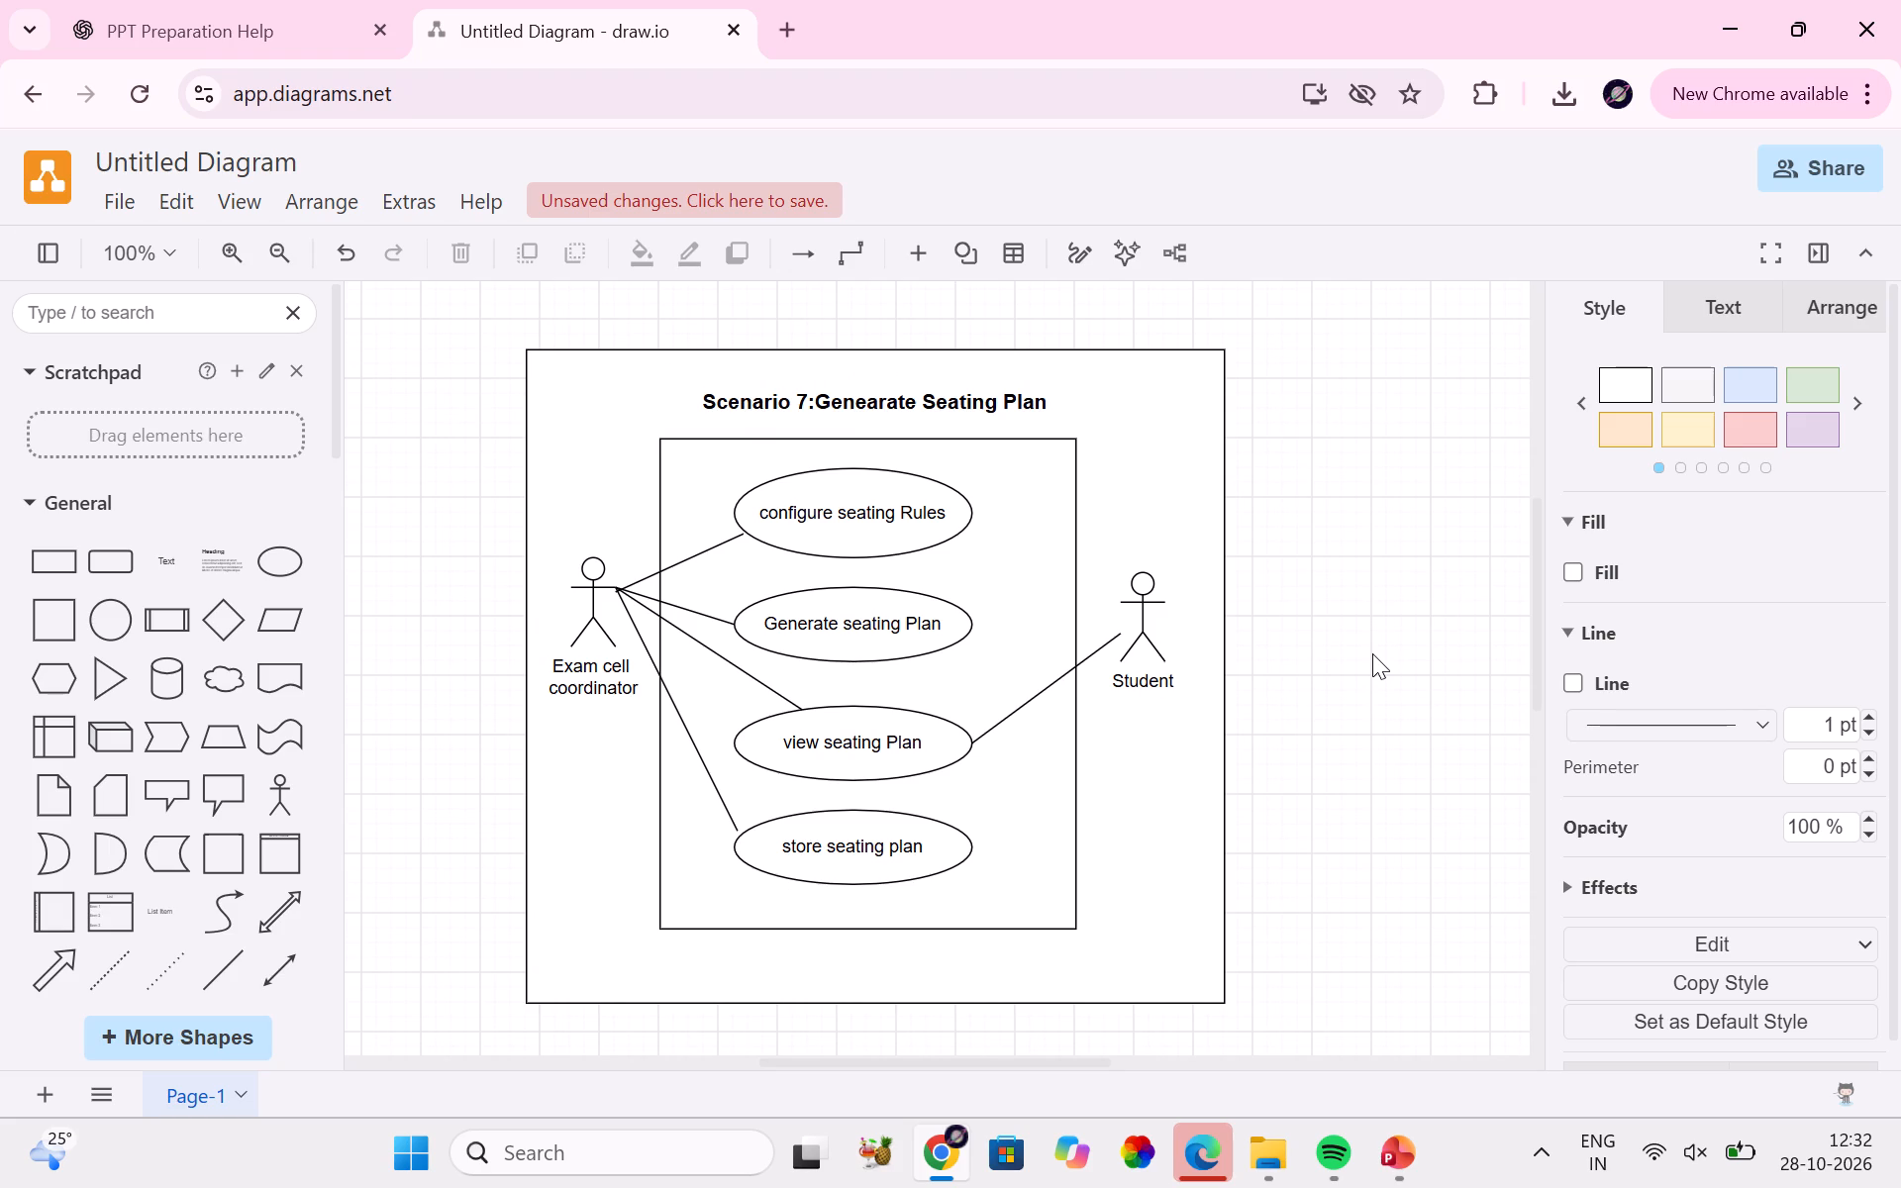
Capture a screenshot of the whole window showing the seating plan diagram.
{"action": "key", "text": "shift+super+s"}
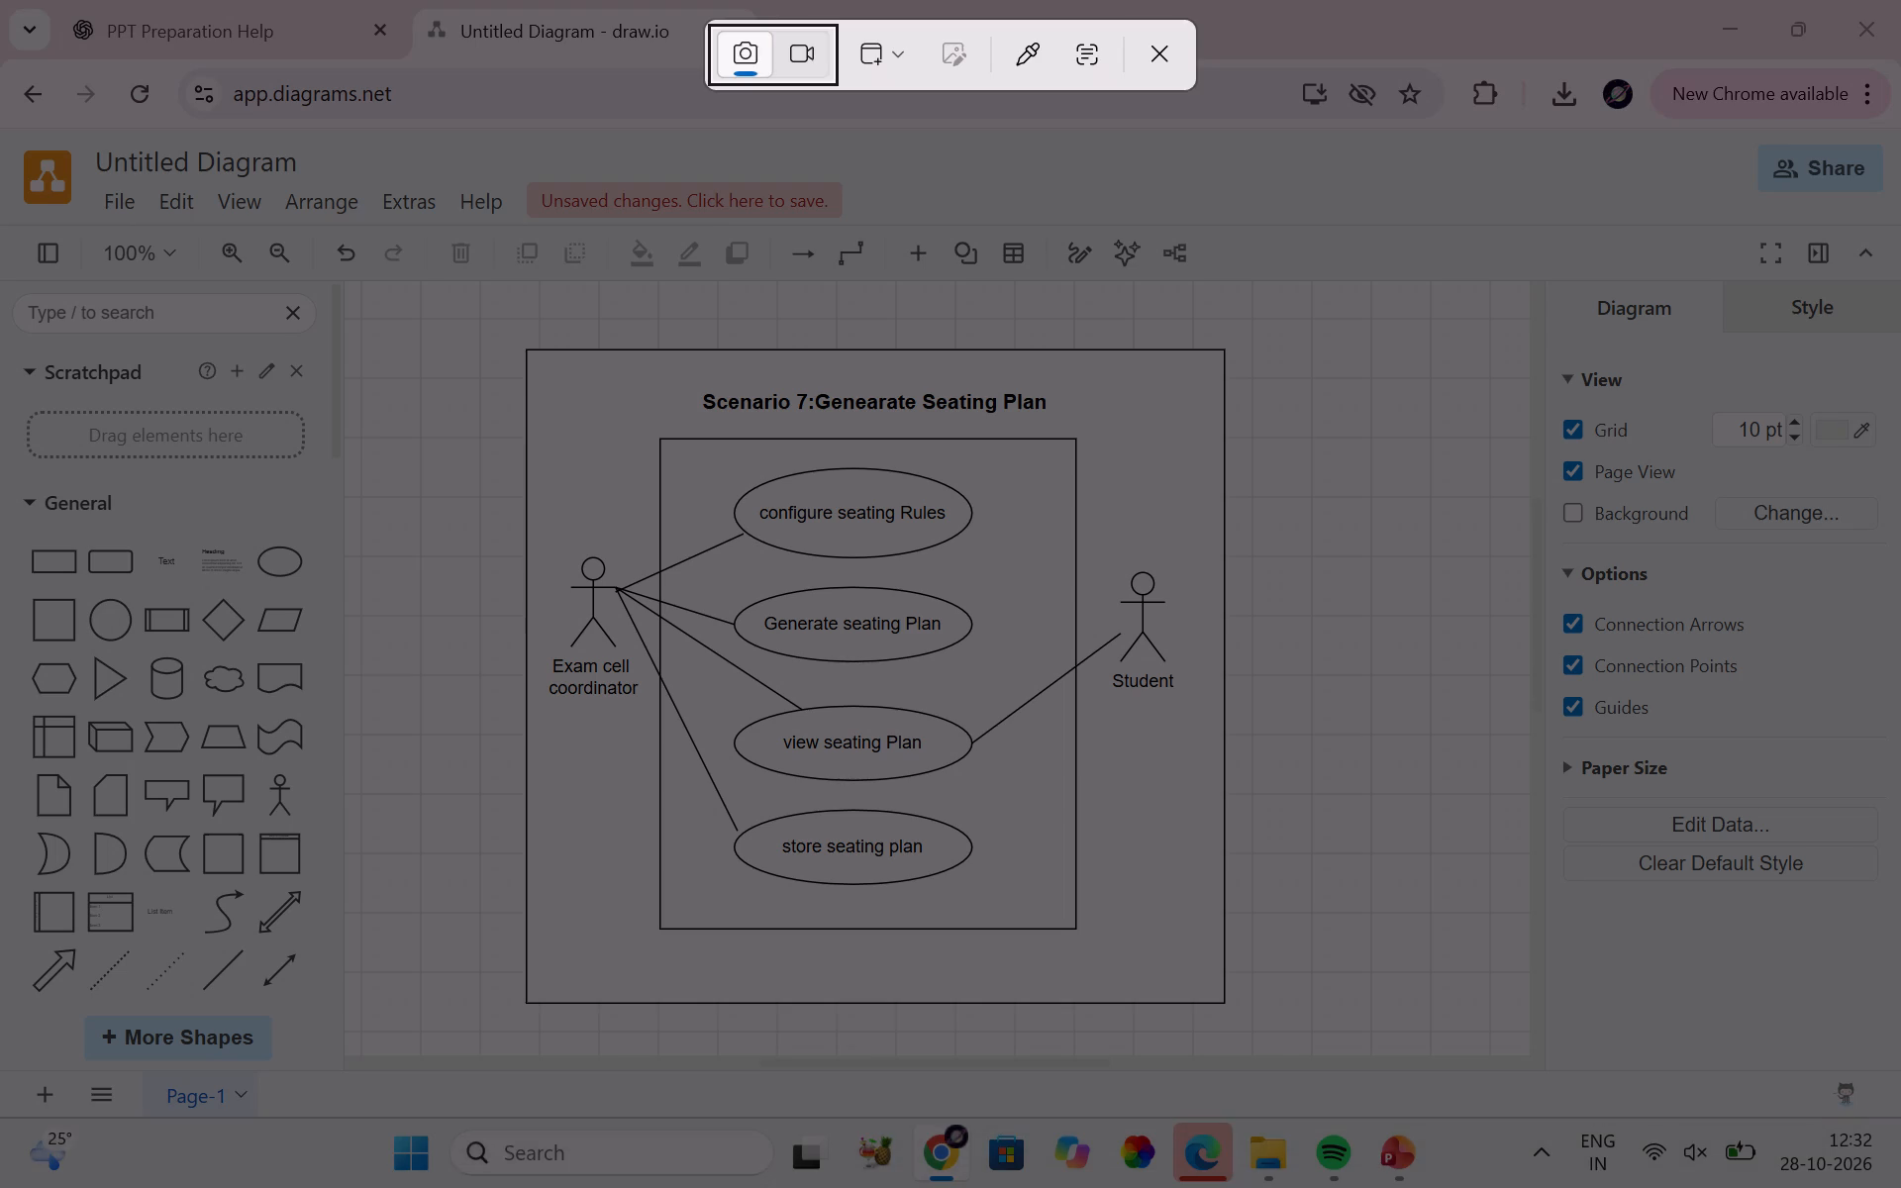
{"action": "left_click", "coordinate": [1372, 653]}
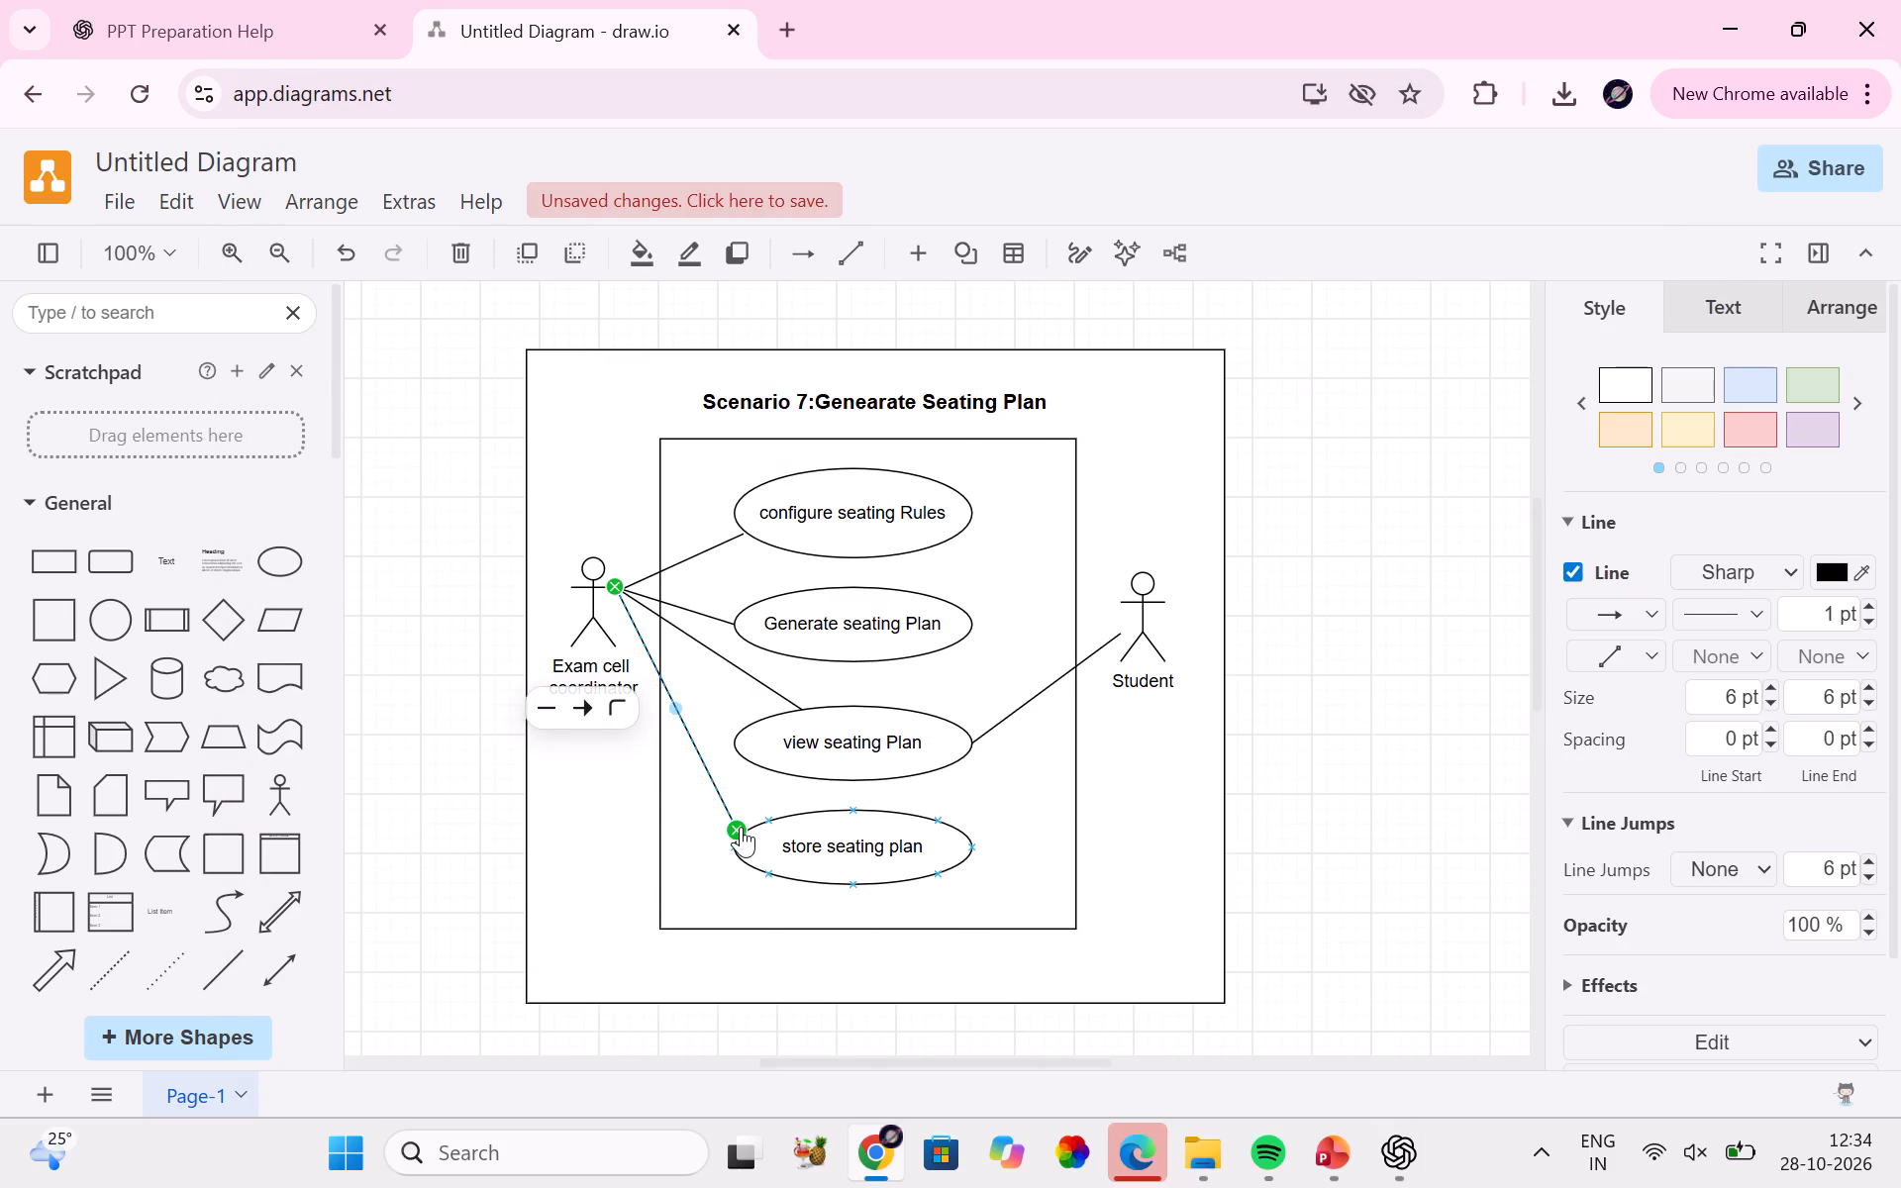
{"action": "left_click_drag", "start_coordinate": [741, 827], "coordinate": [770, 824]}
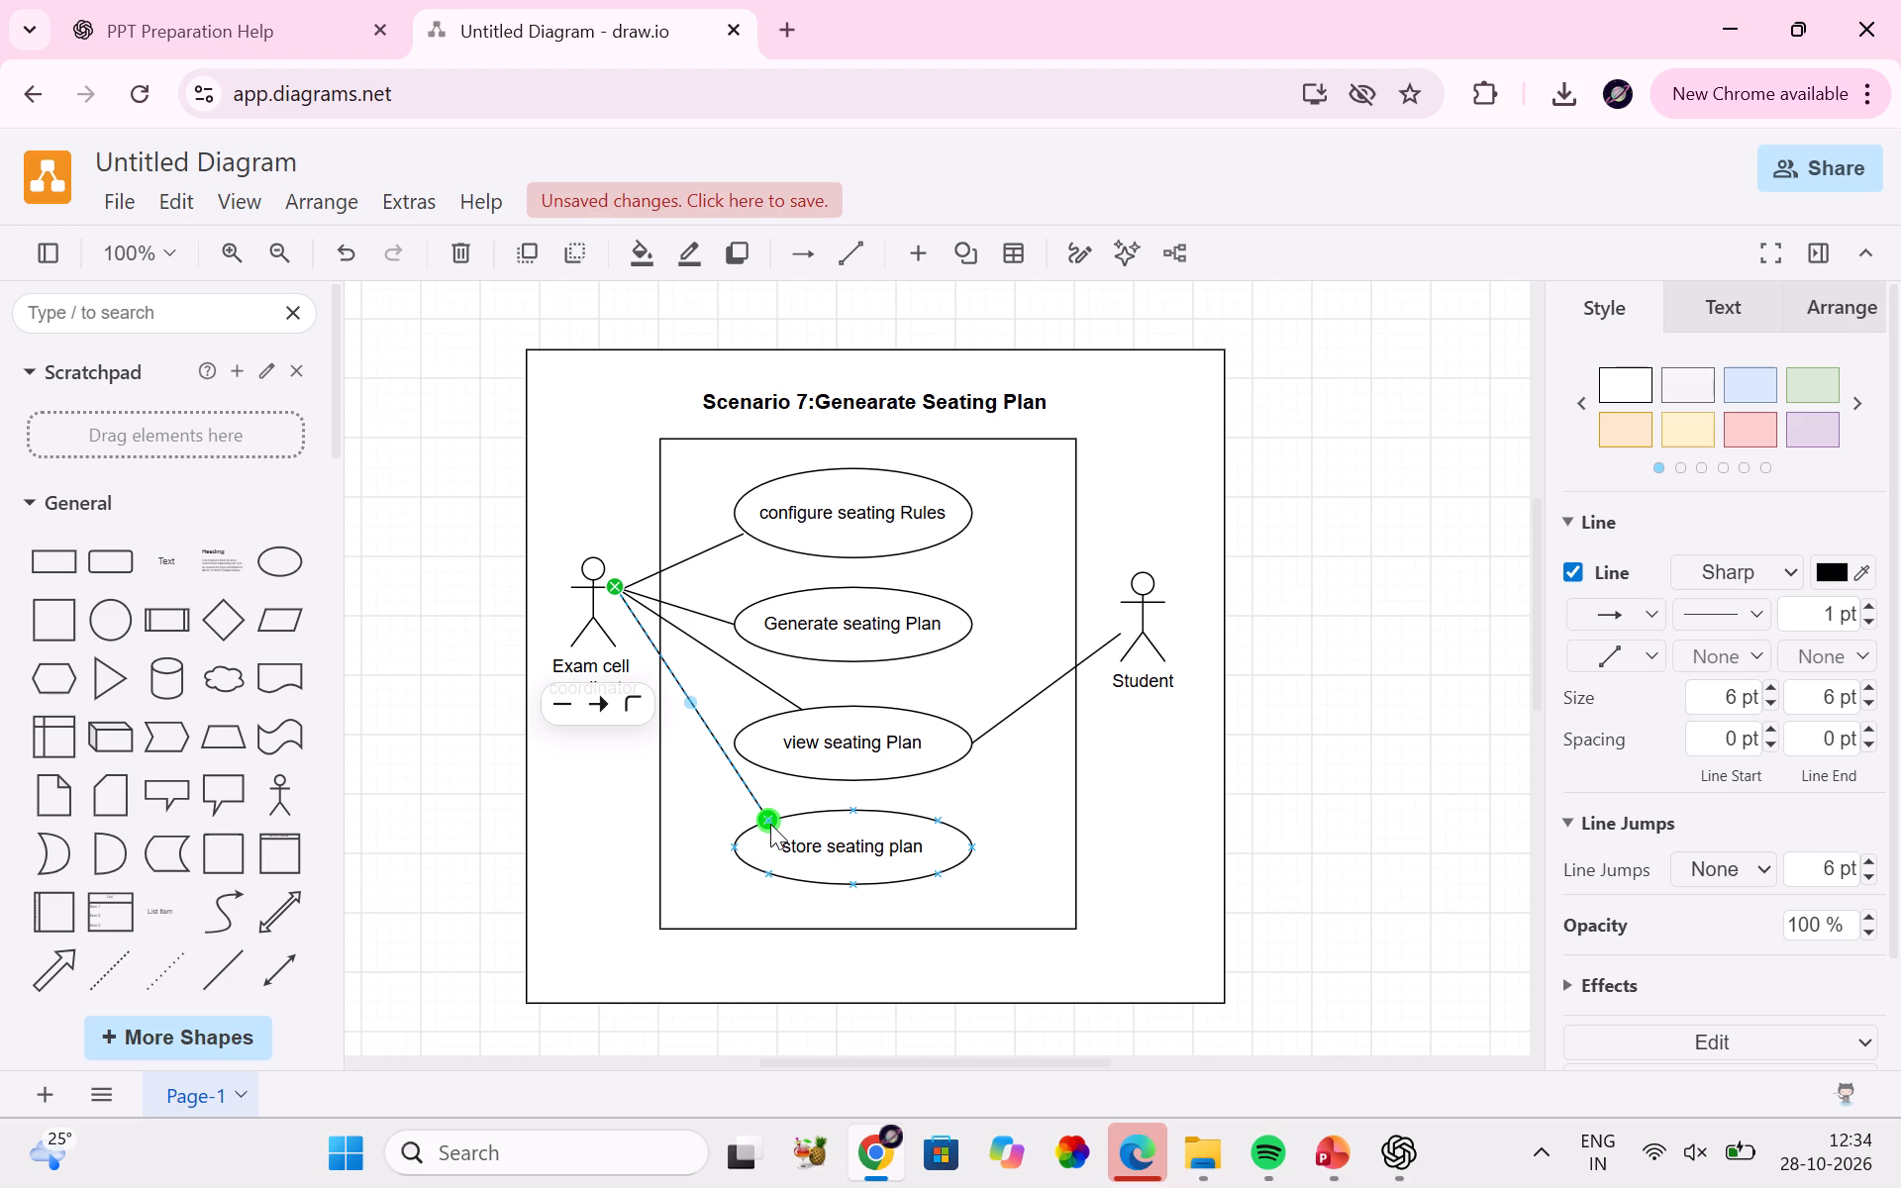
{"action": "left_click", "coordinate": [1386, 795]}
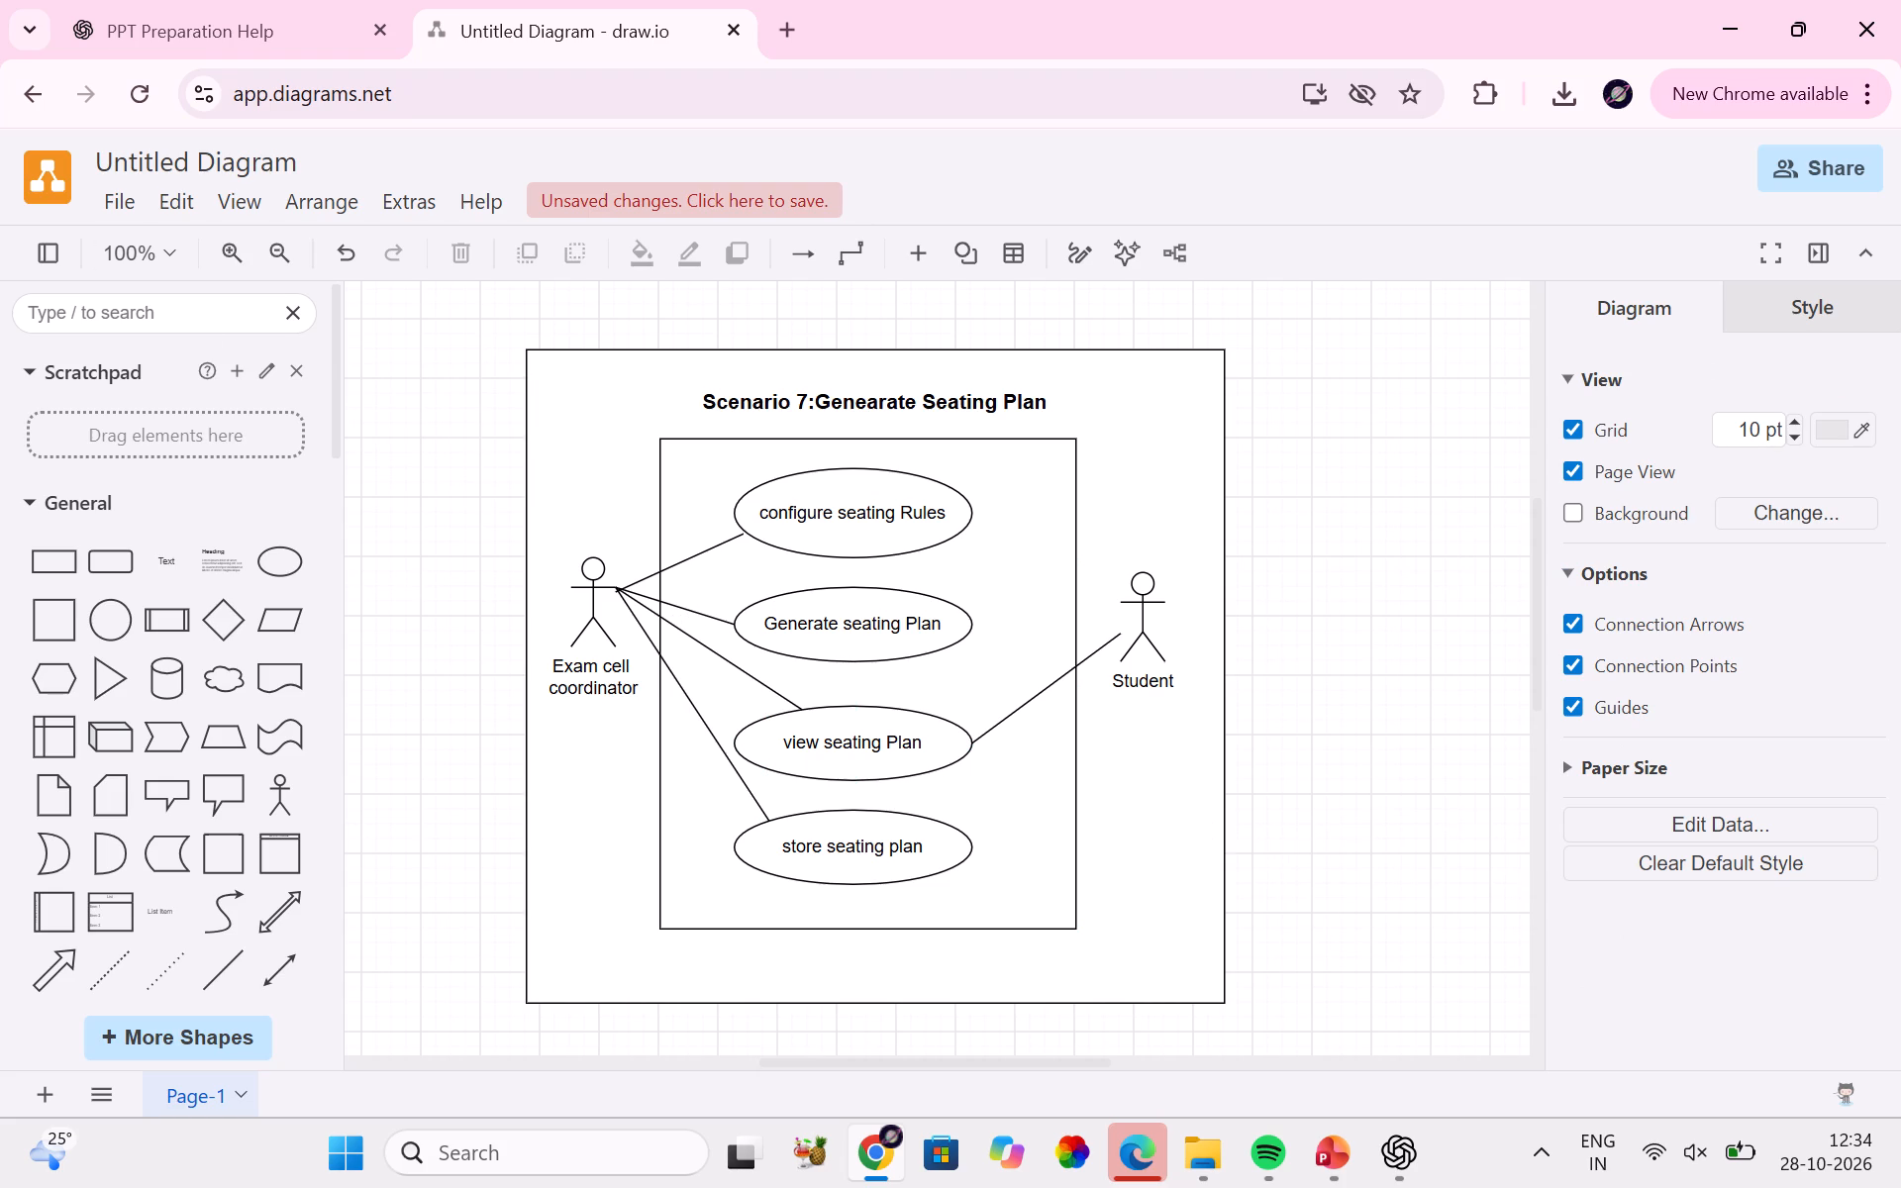
Save the diagram under a new file as an Editable Bitmap Image (.png) with Device as the destination.
{"action": "left_click", "coordinate": [117, 197]}
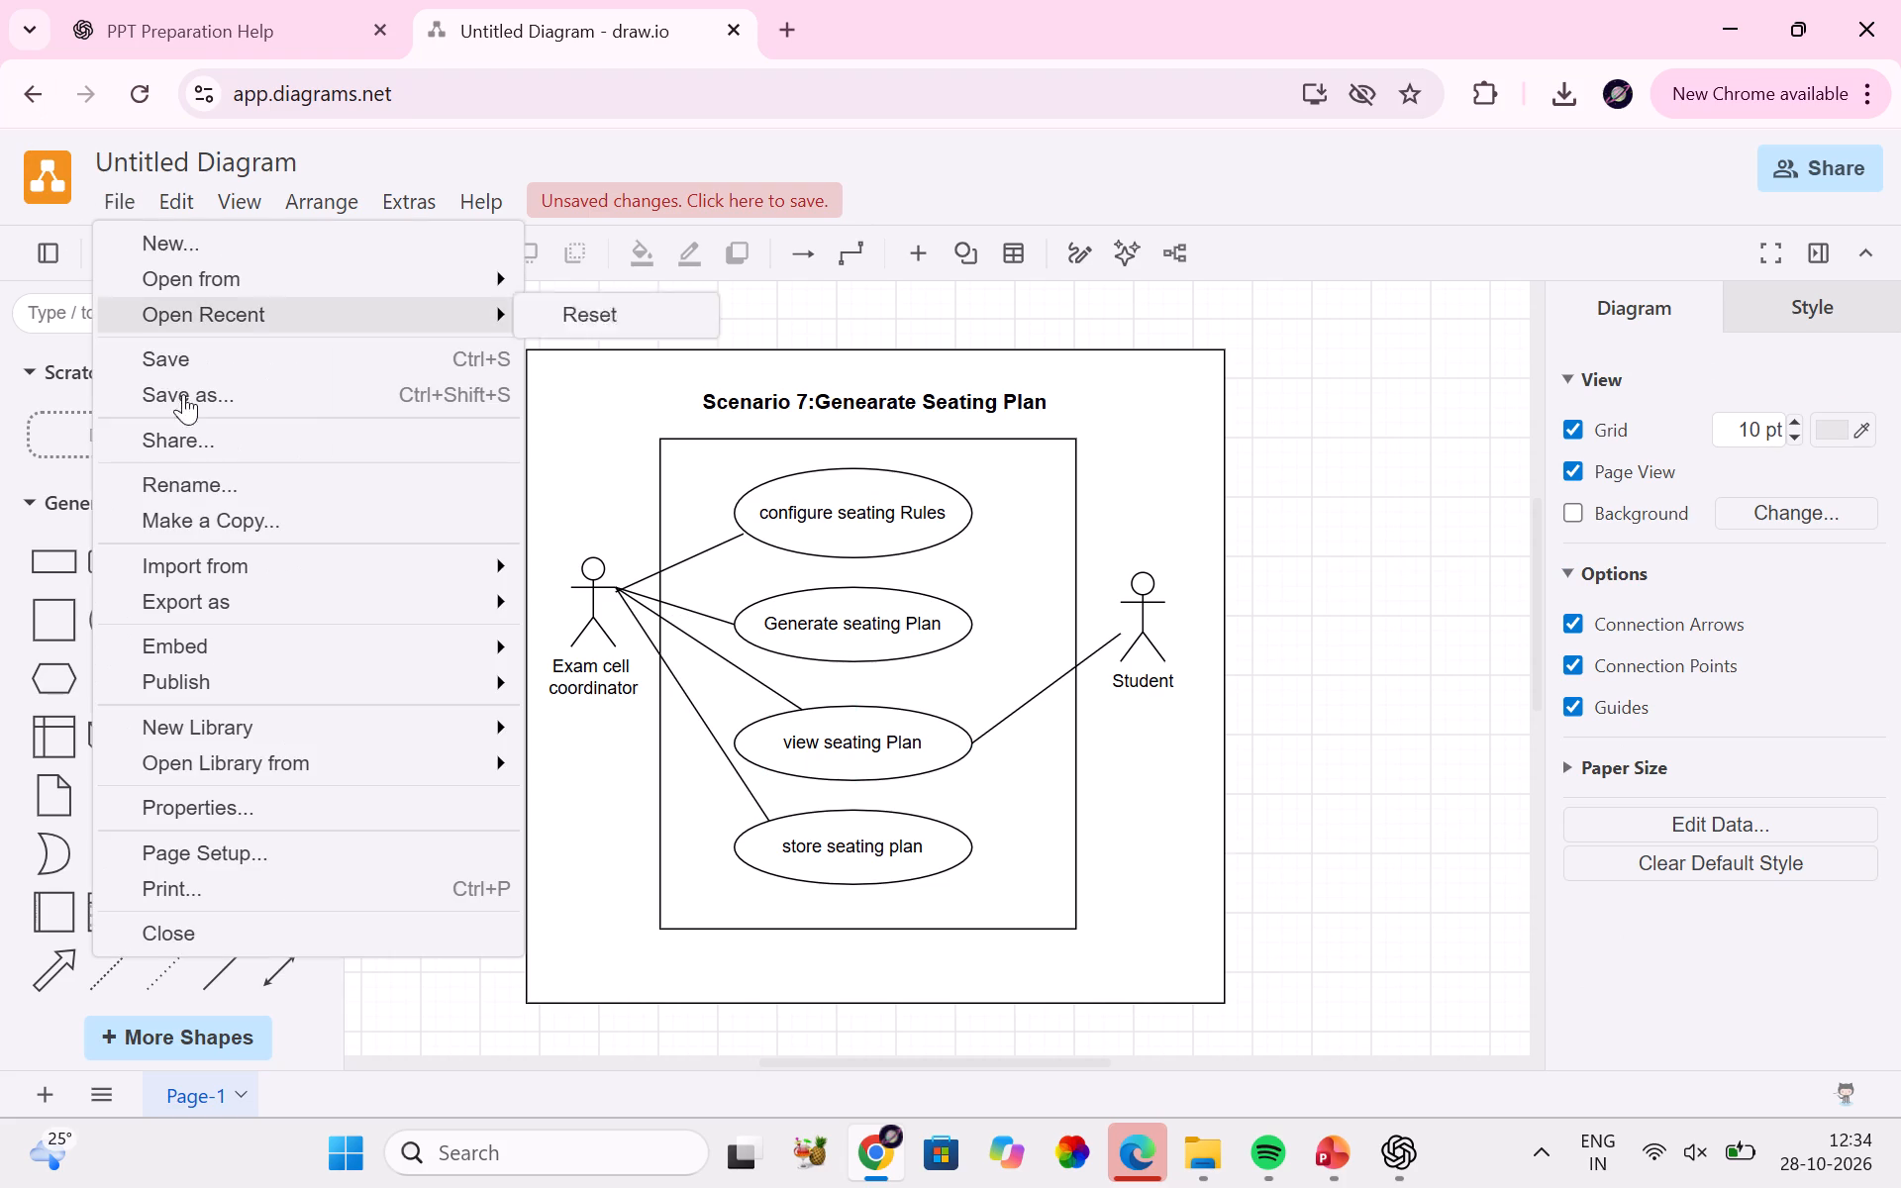
{"action": "left_click", "coordinate": [211, 404]}
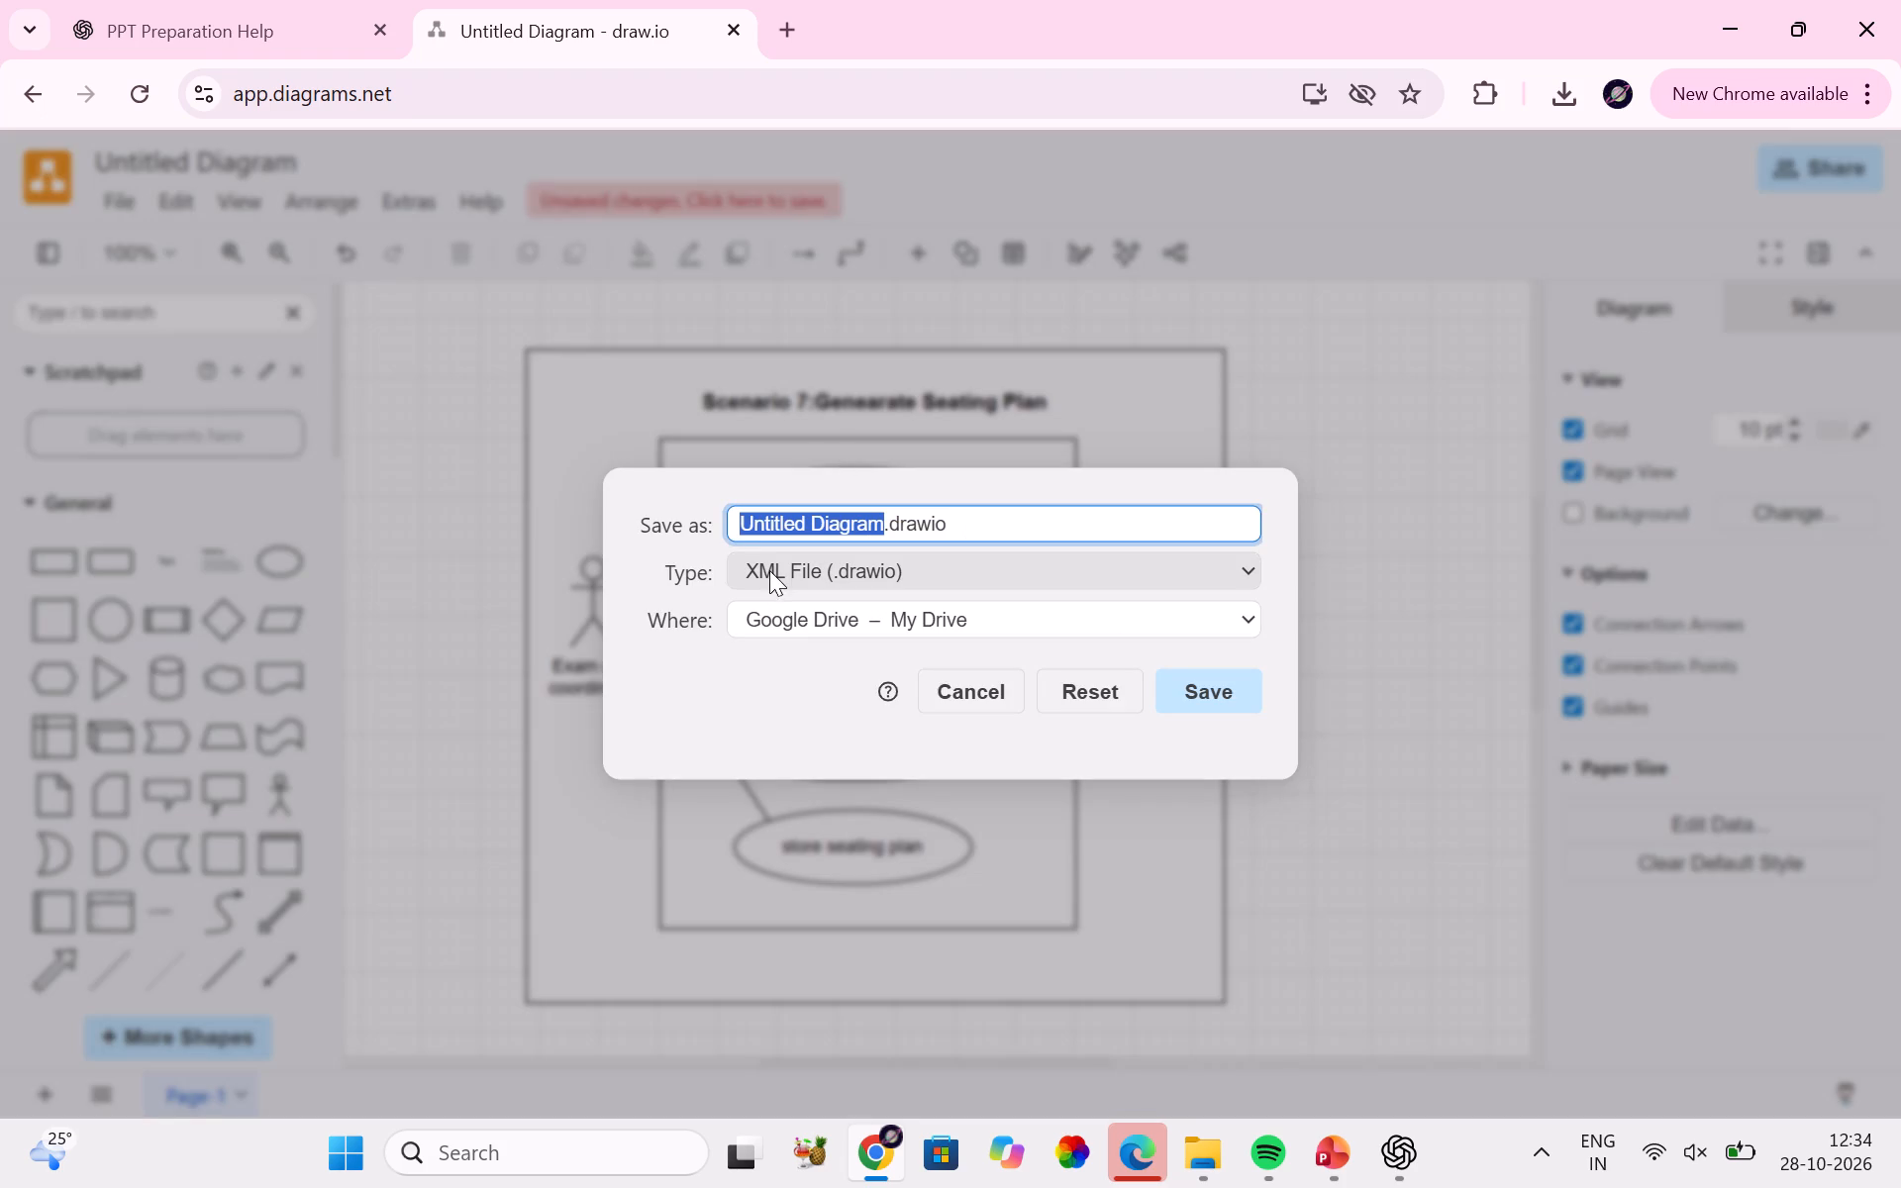
{"action": "left_click", "coordinate": [769, 570]}
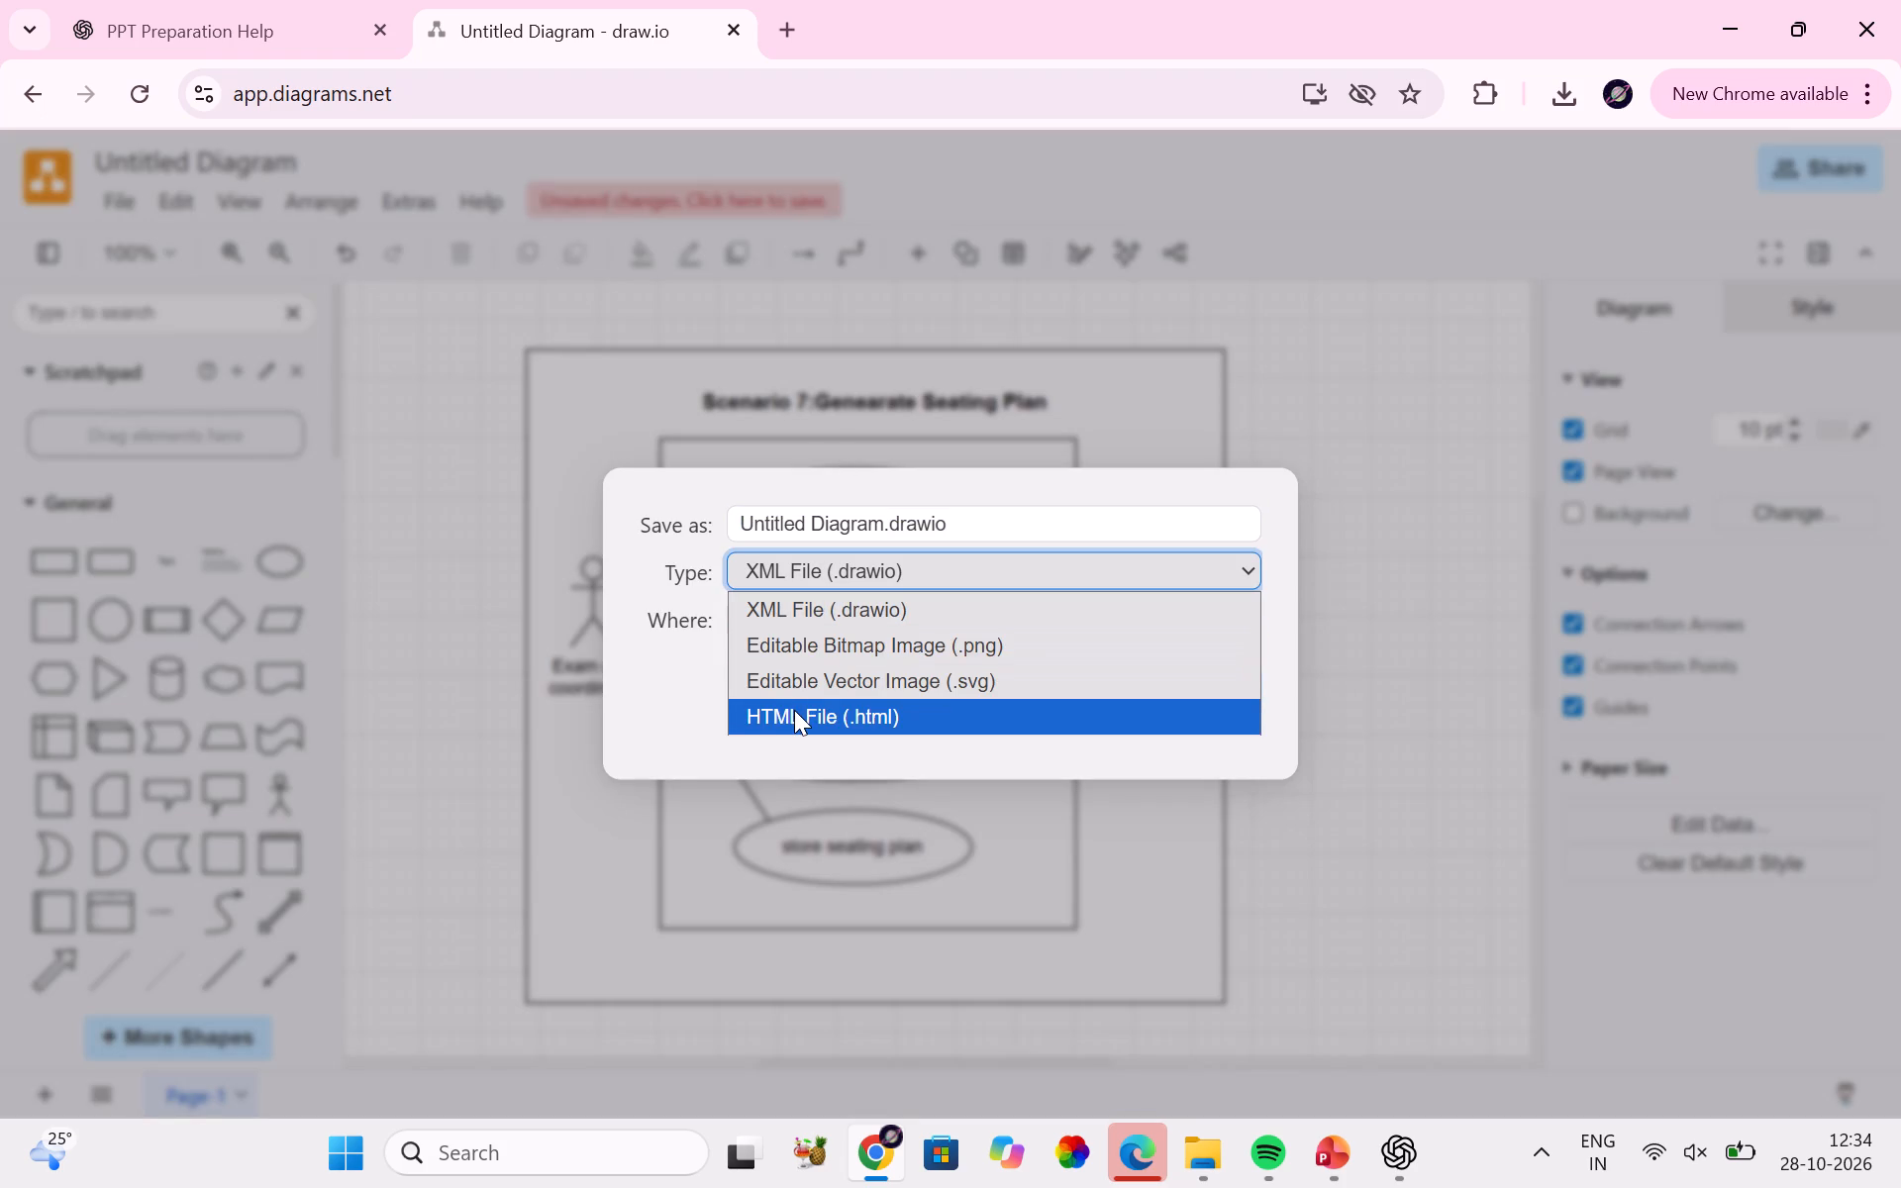
{"action": "left_click", "coordinate": [824, 657]}
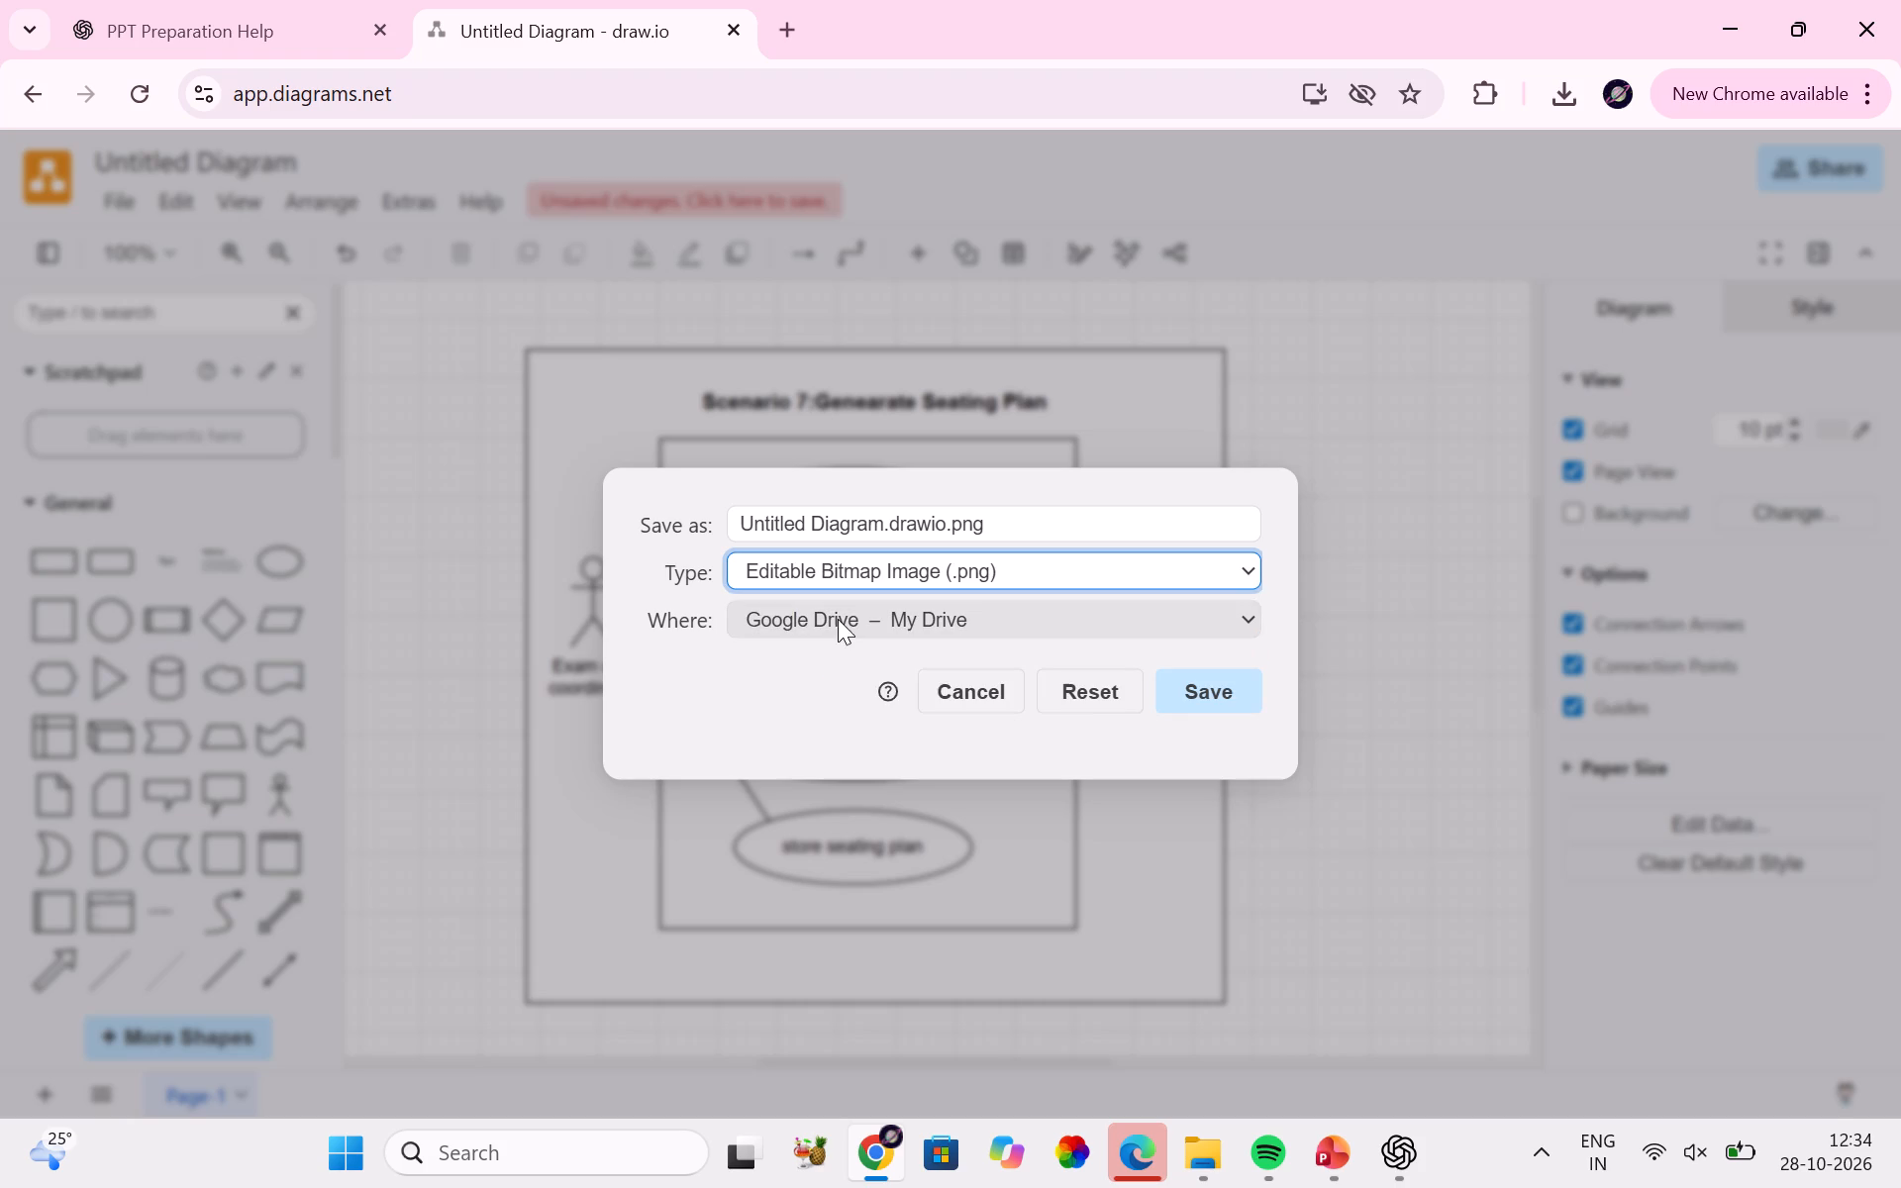
{"action": "left_click", "coordinate": [830, 624]}
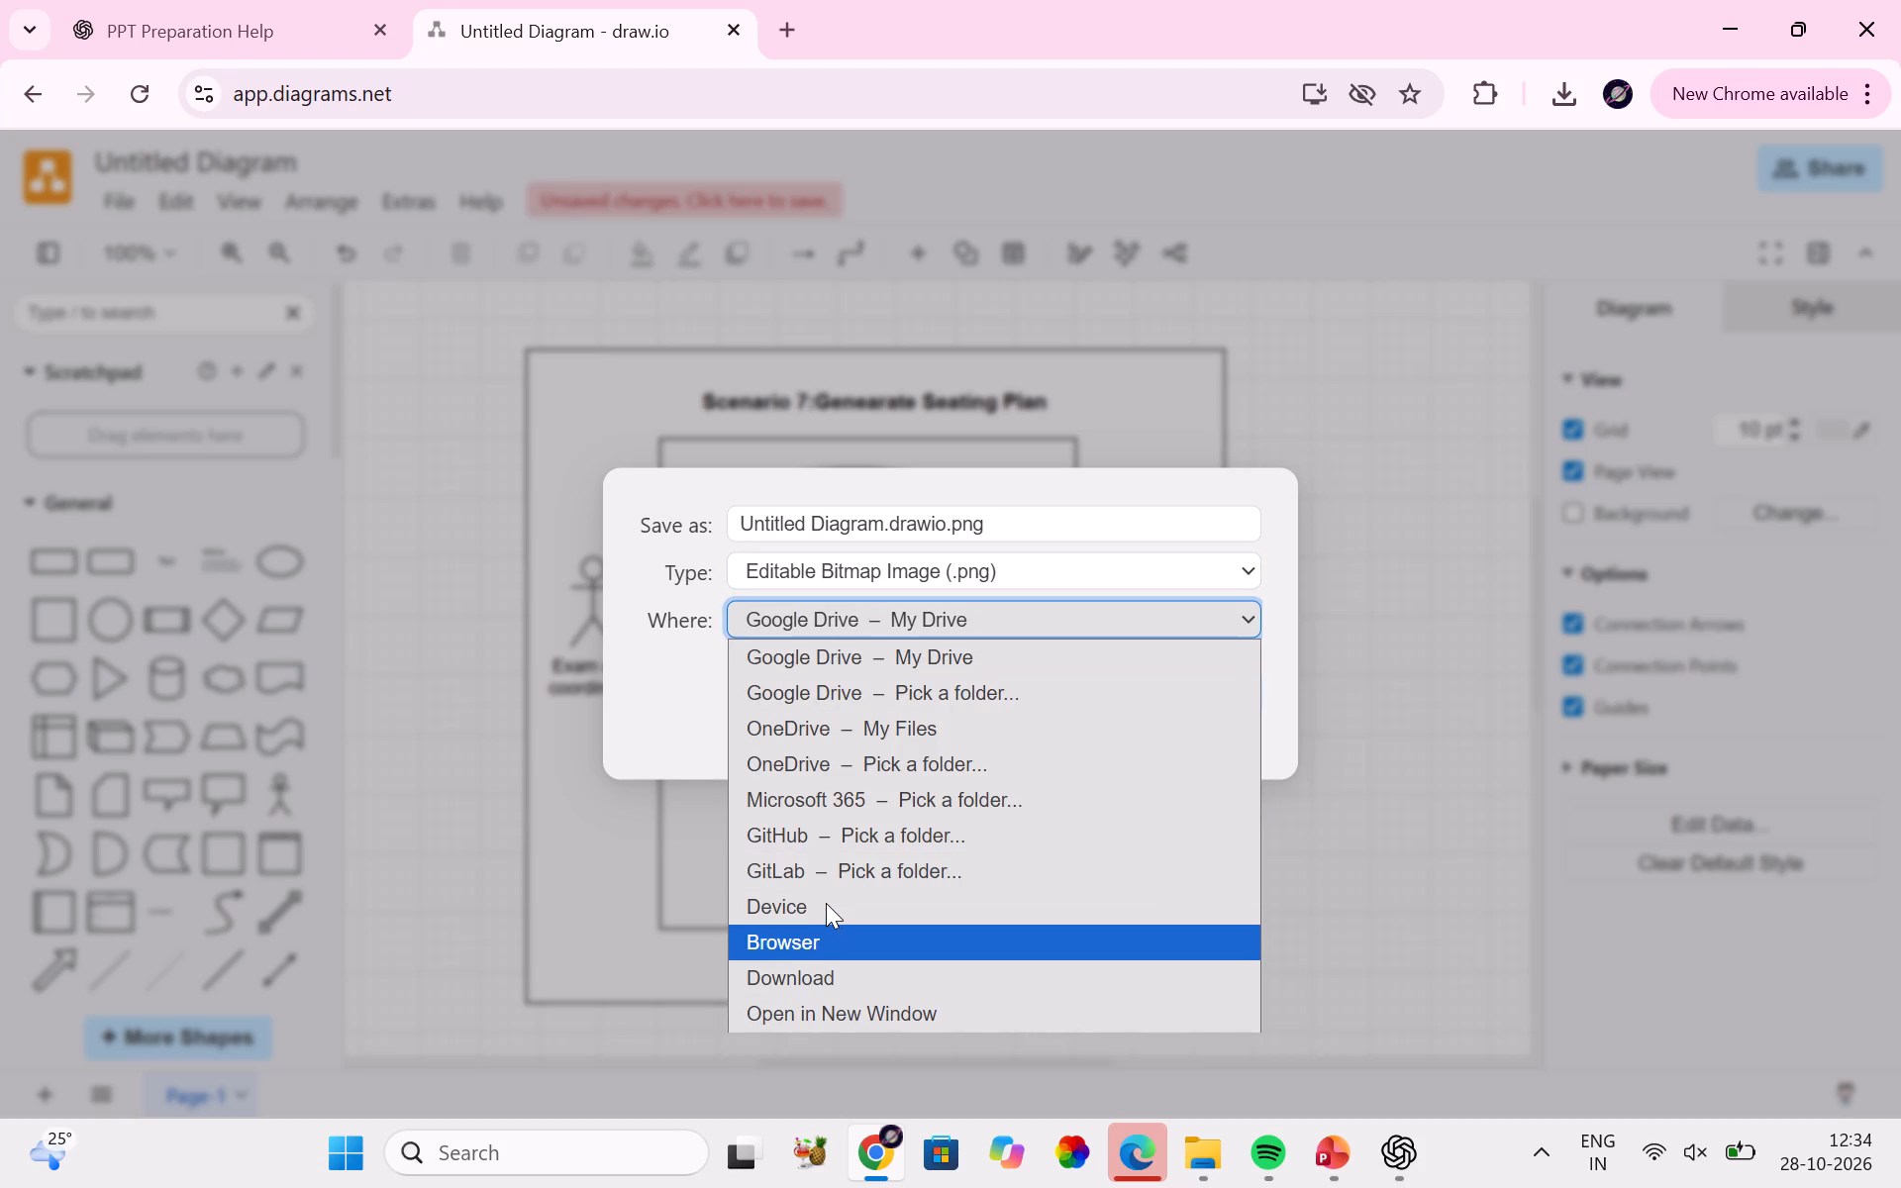
{"action": "left_click", "coordinate": [826, 901]}
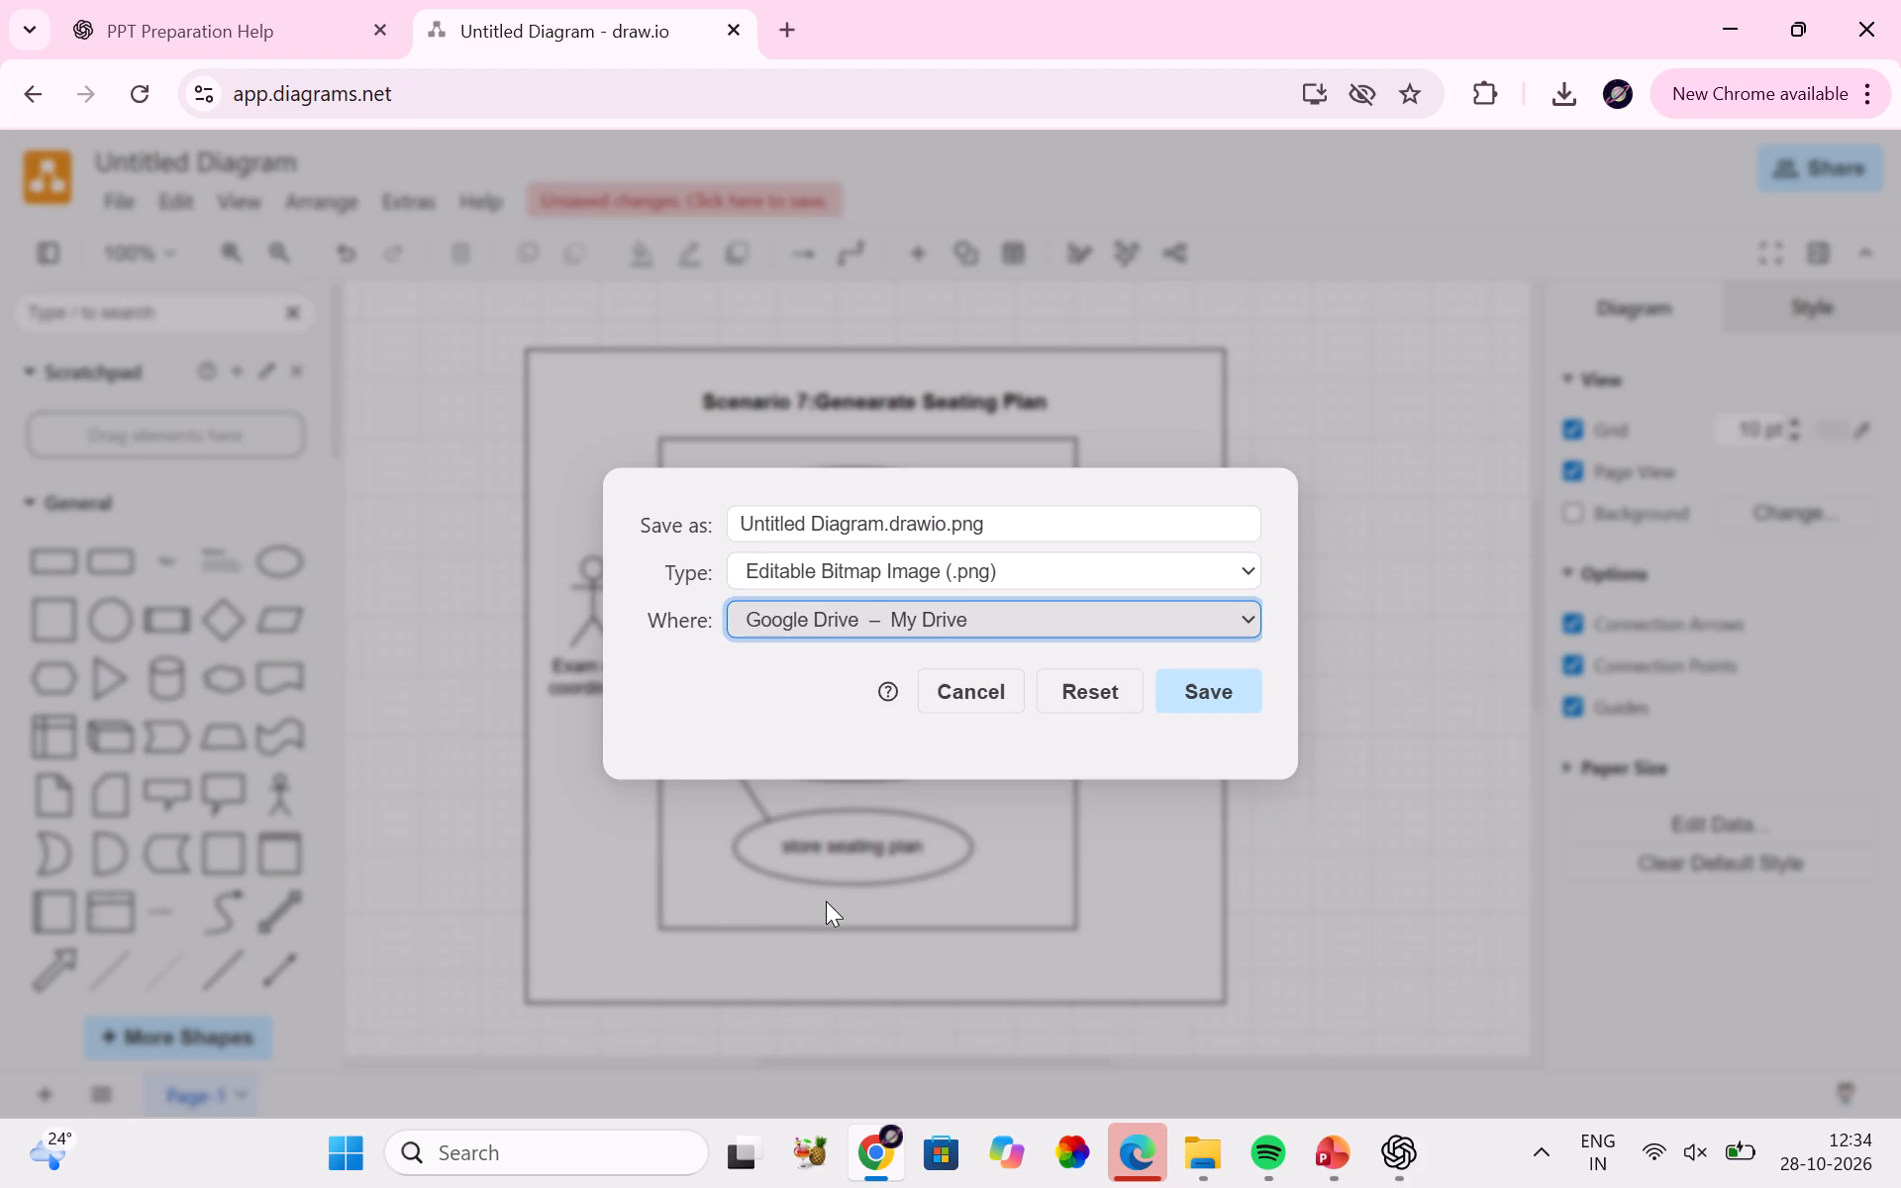
{"action": "left_click", "coordinate": [887, 613]}
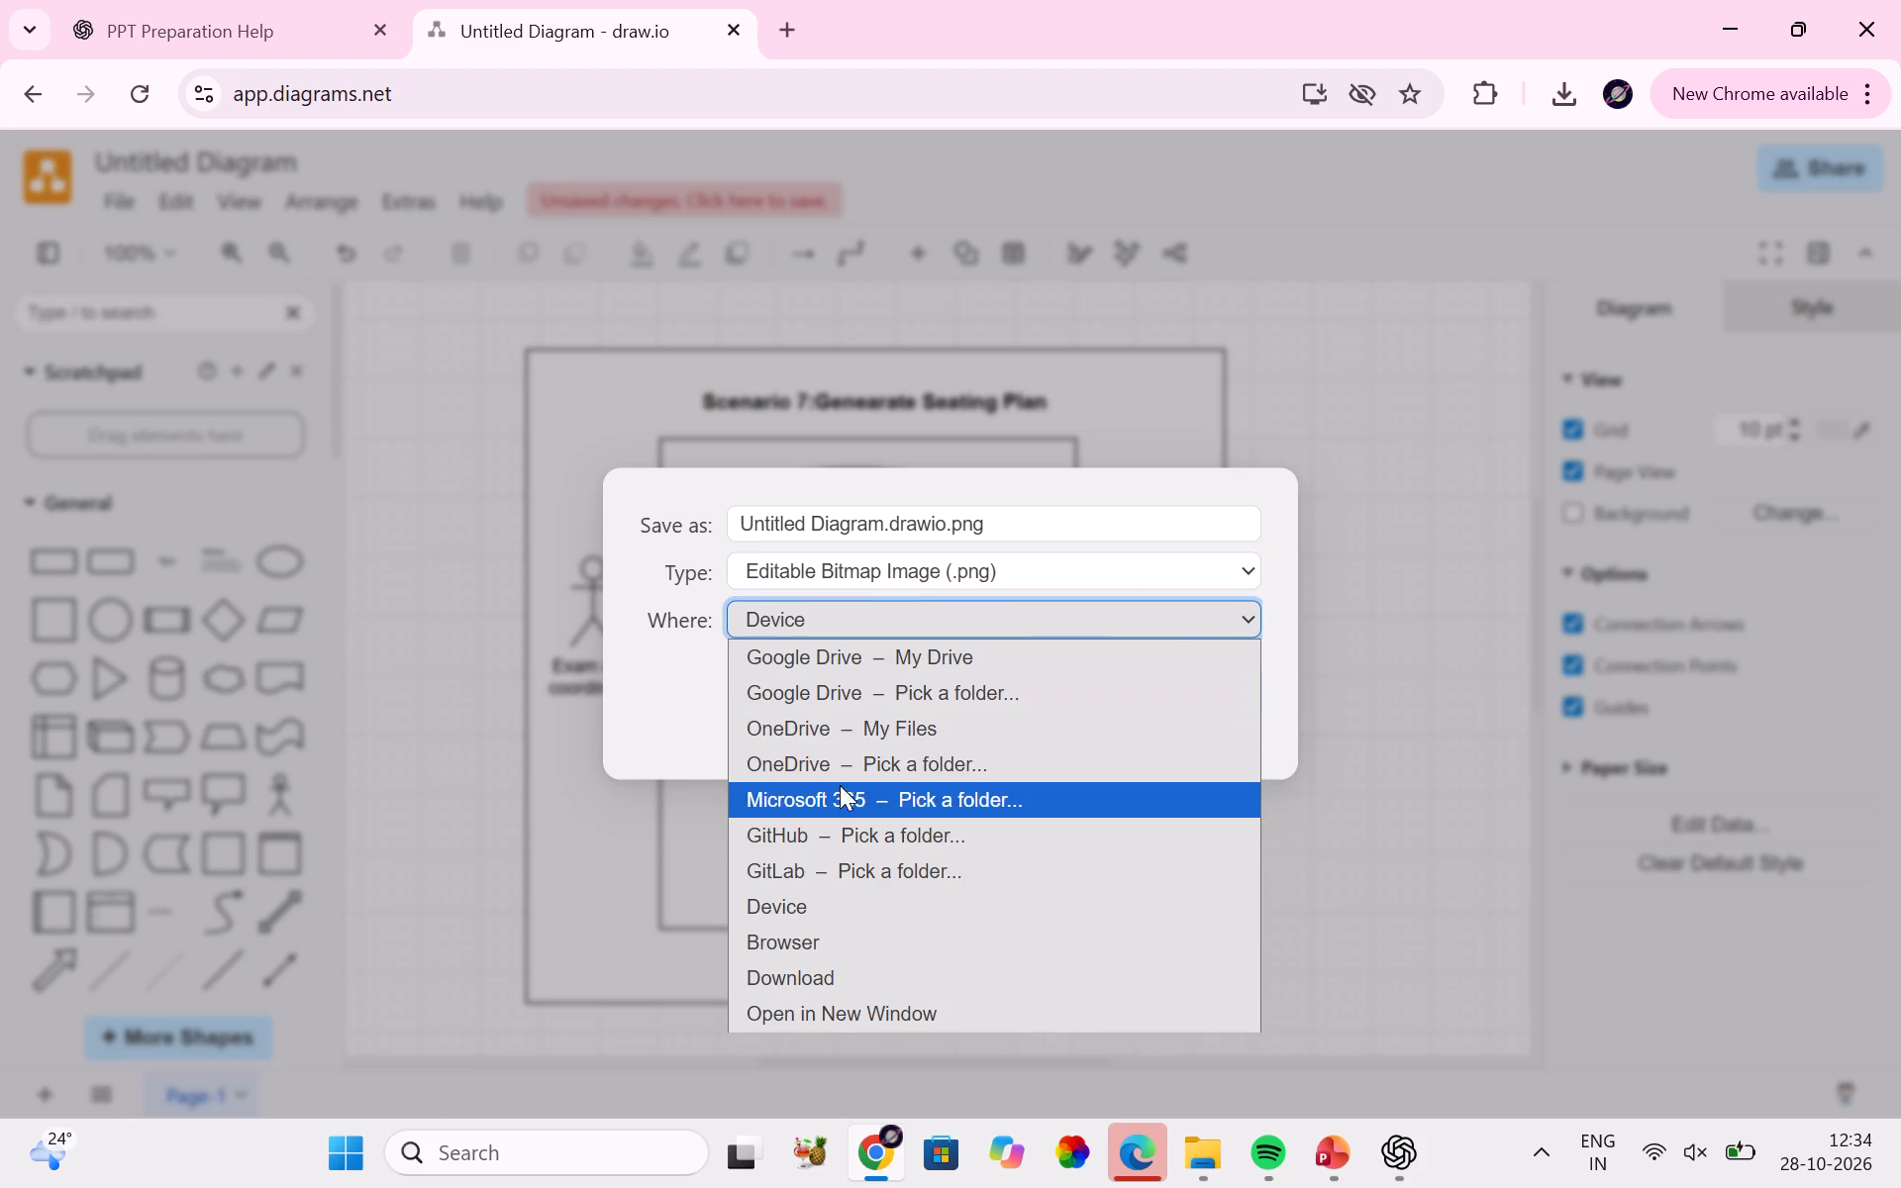
{"action": "left_click", "coordinate": [848, 941]}
{"action": "left_click", "coordinate": [840, 629]}
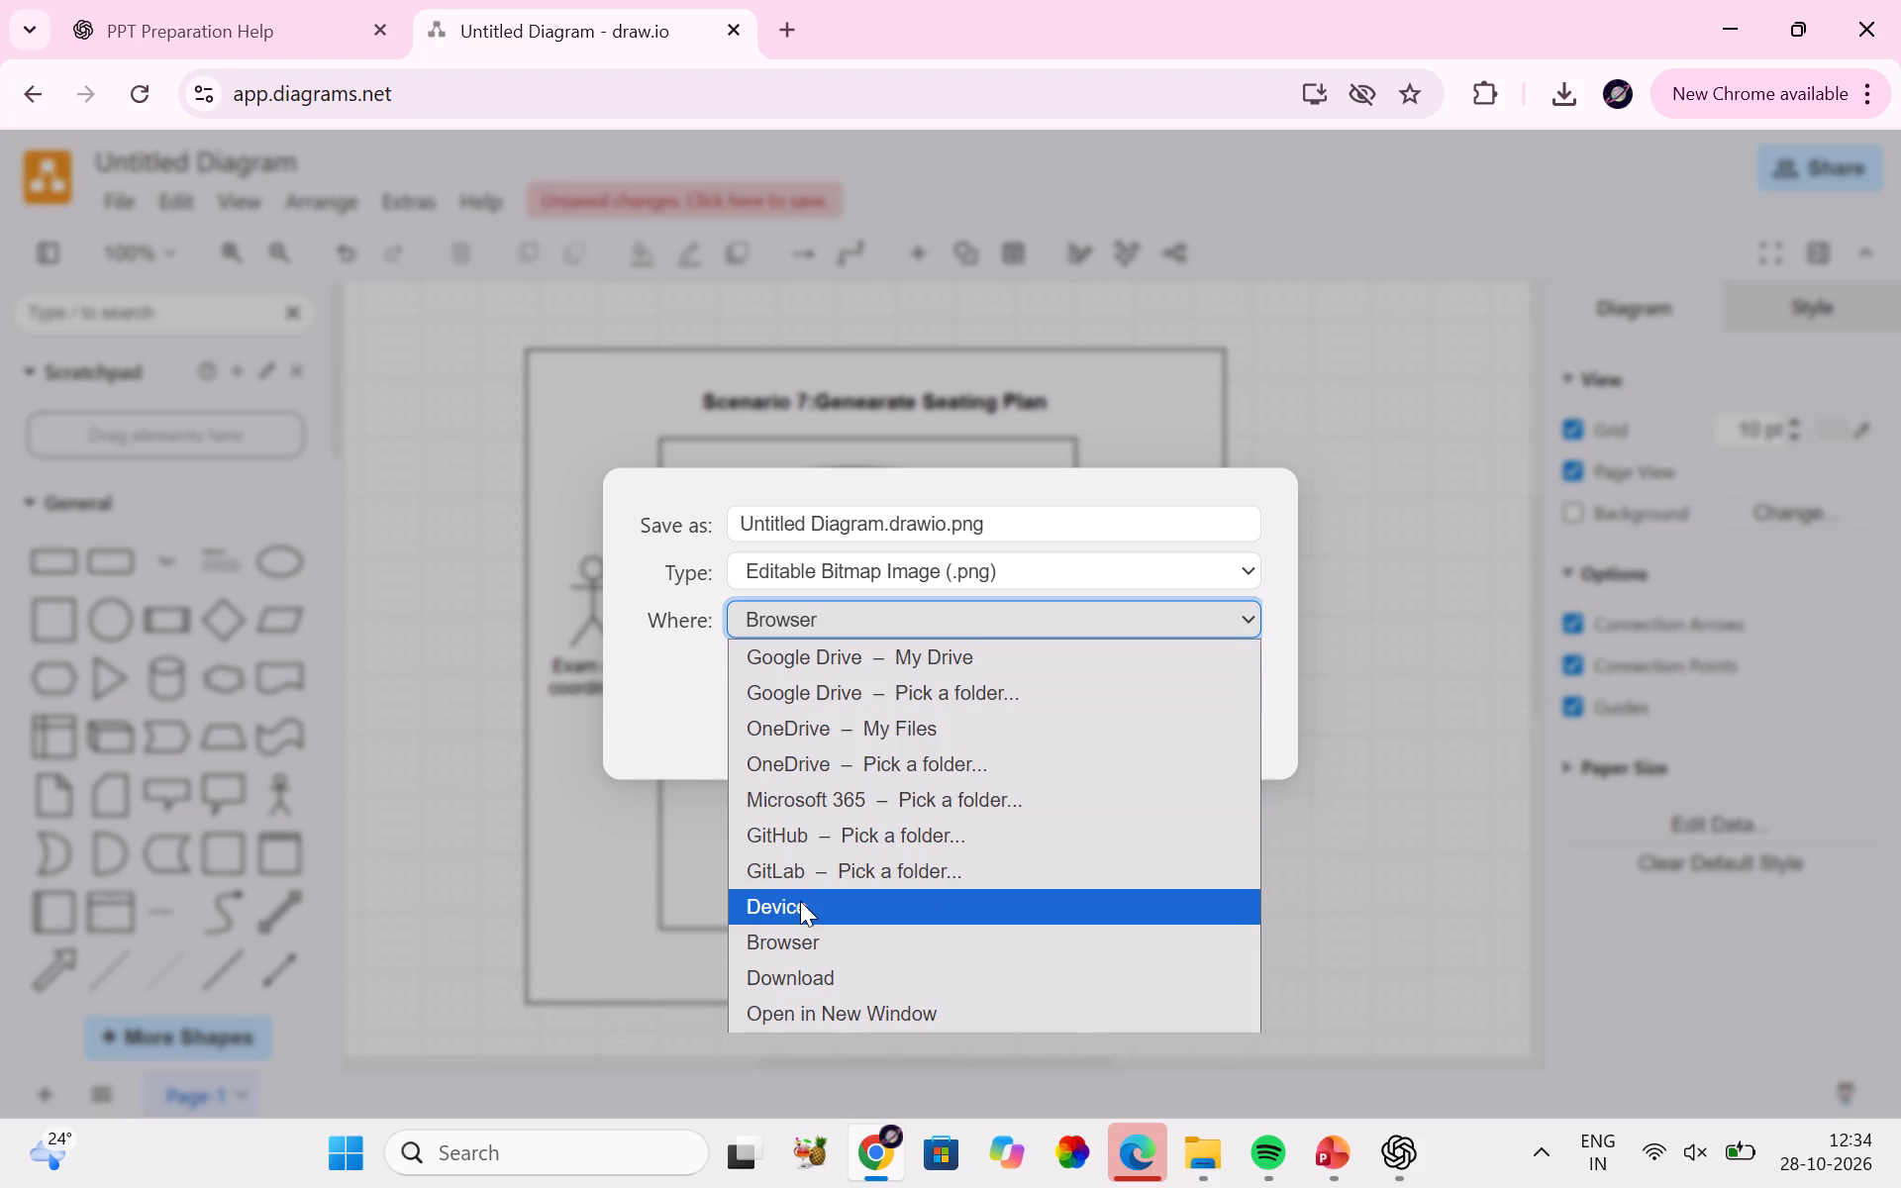
{"action": "left_click", "coordinate": [806, 915]}
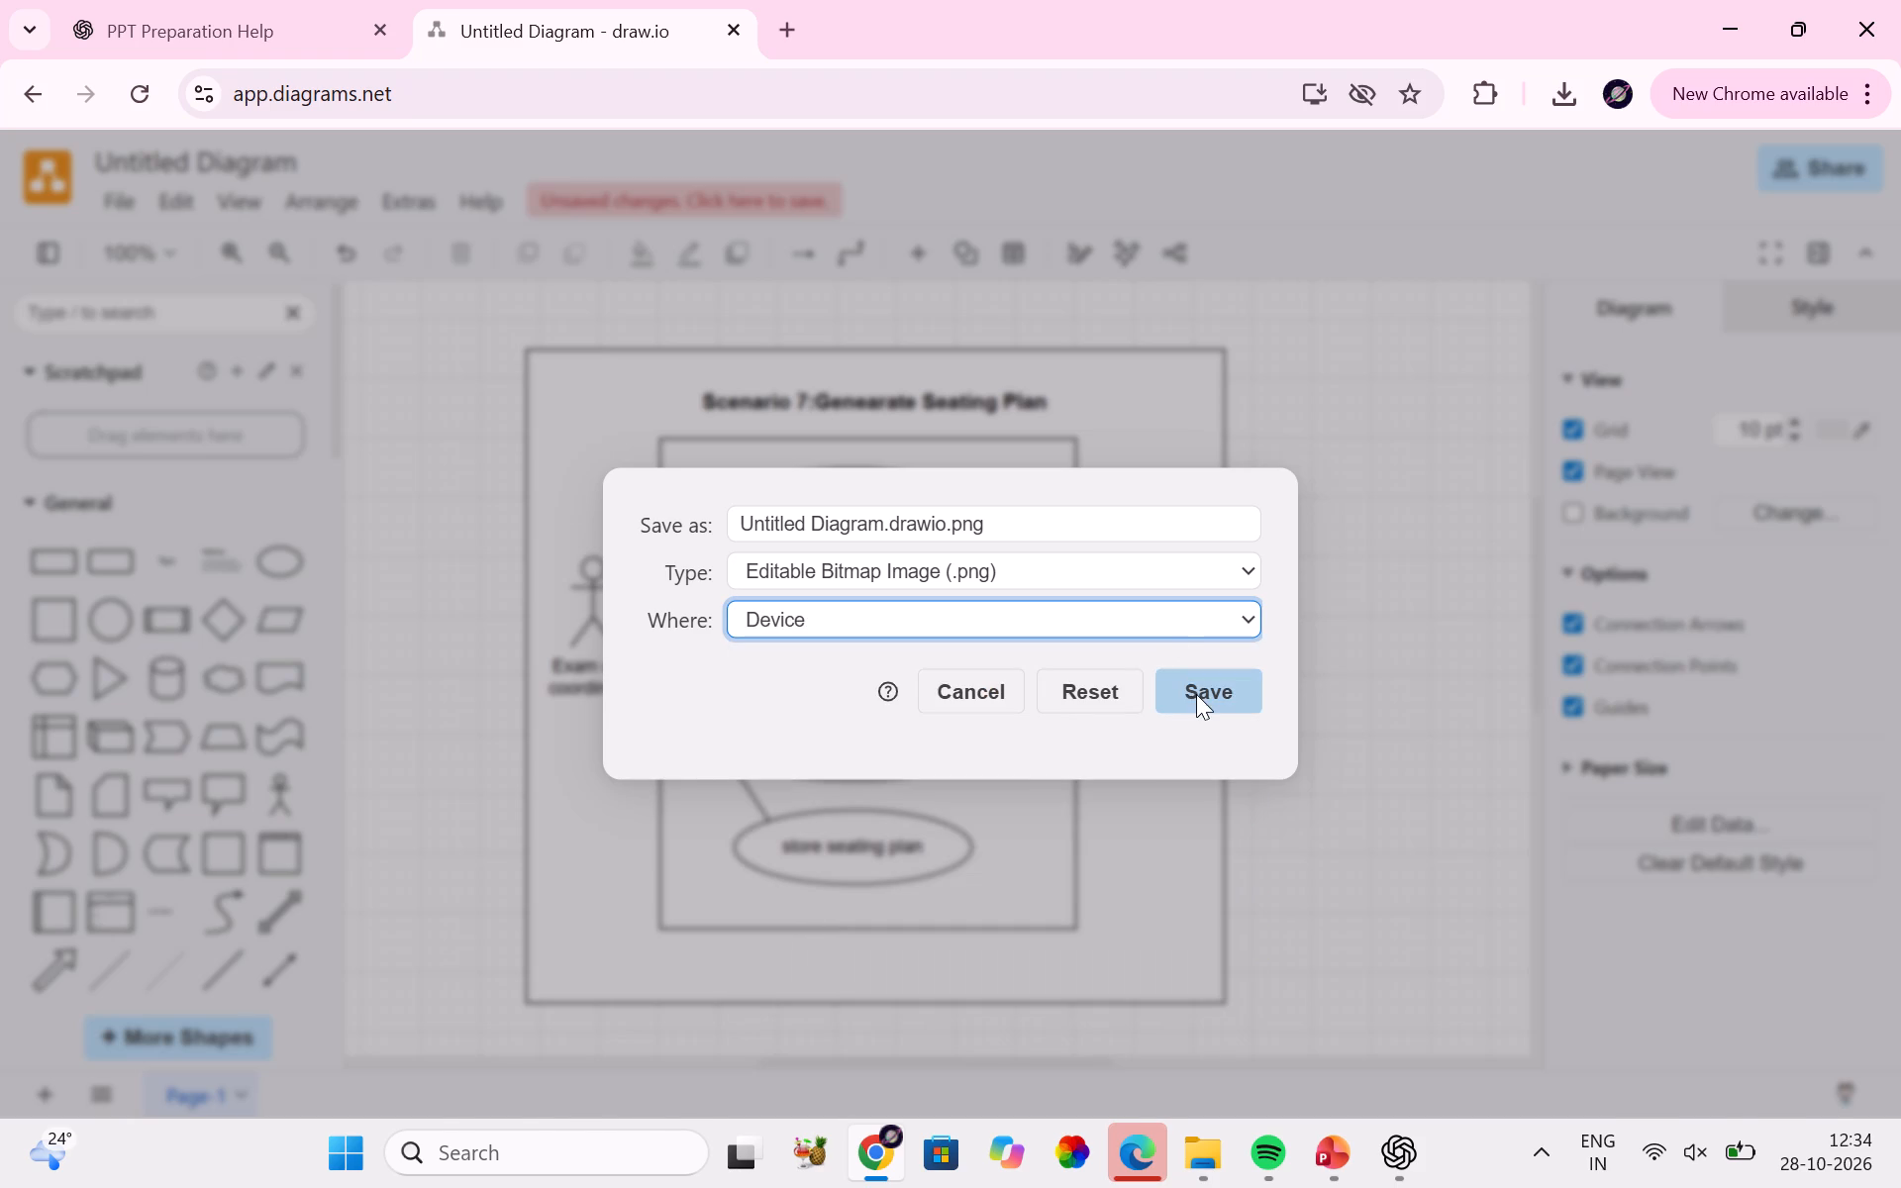
{"action": "left_click", "coordinate": [1196, 694]}
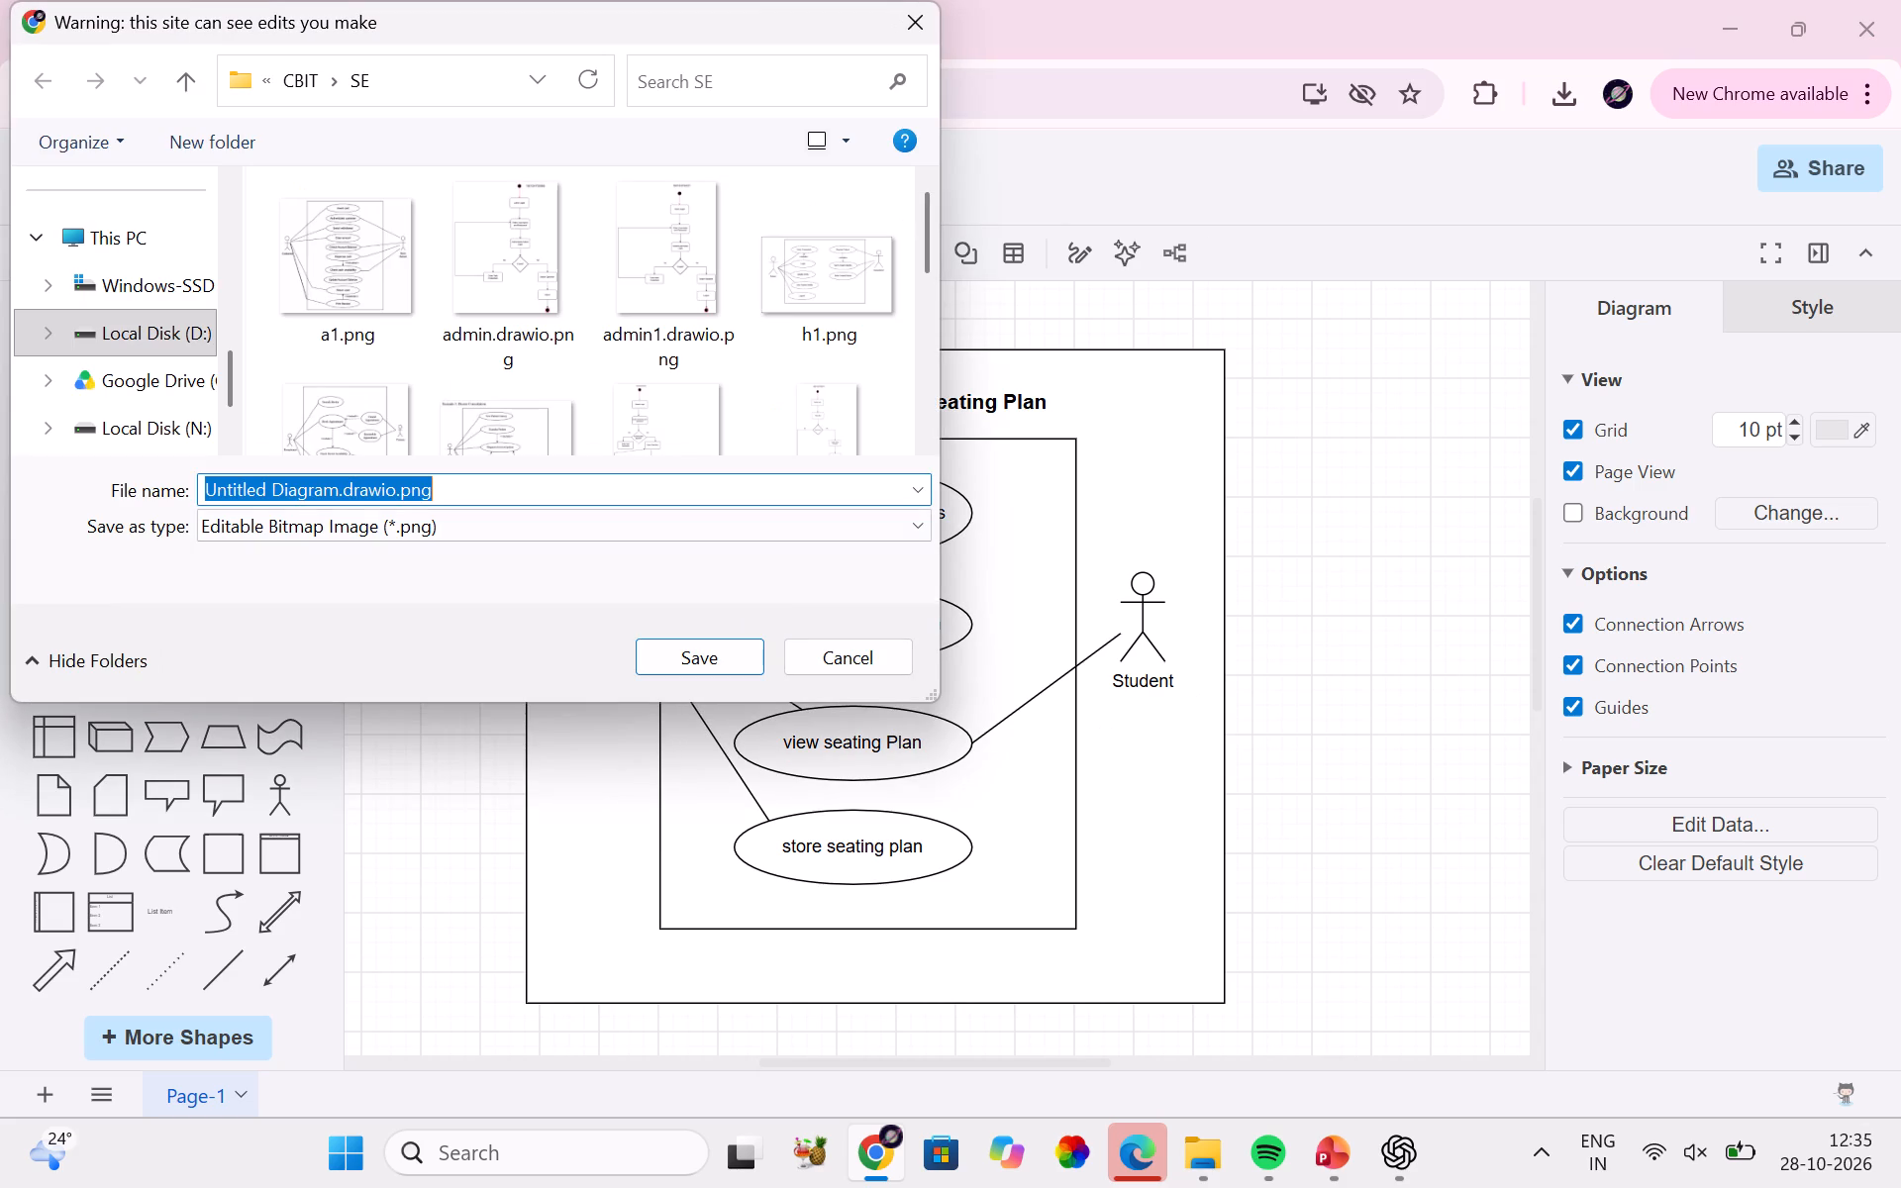
Choose the Downloads folder and save the file there as Untitled Diagram.drawio.png.
{"action": "scroll", "coordinate": [144, 342], "scroll_direction": "up", "scroll_amount": 2}
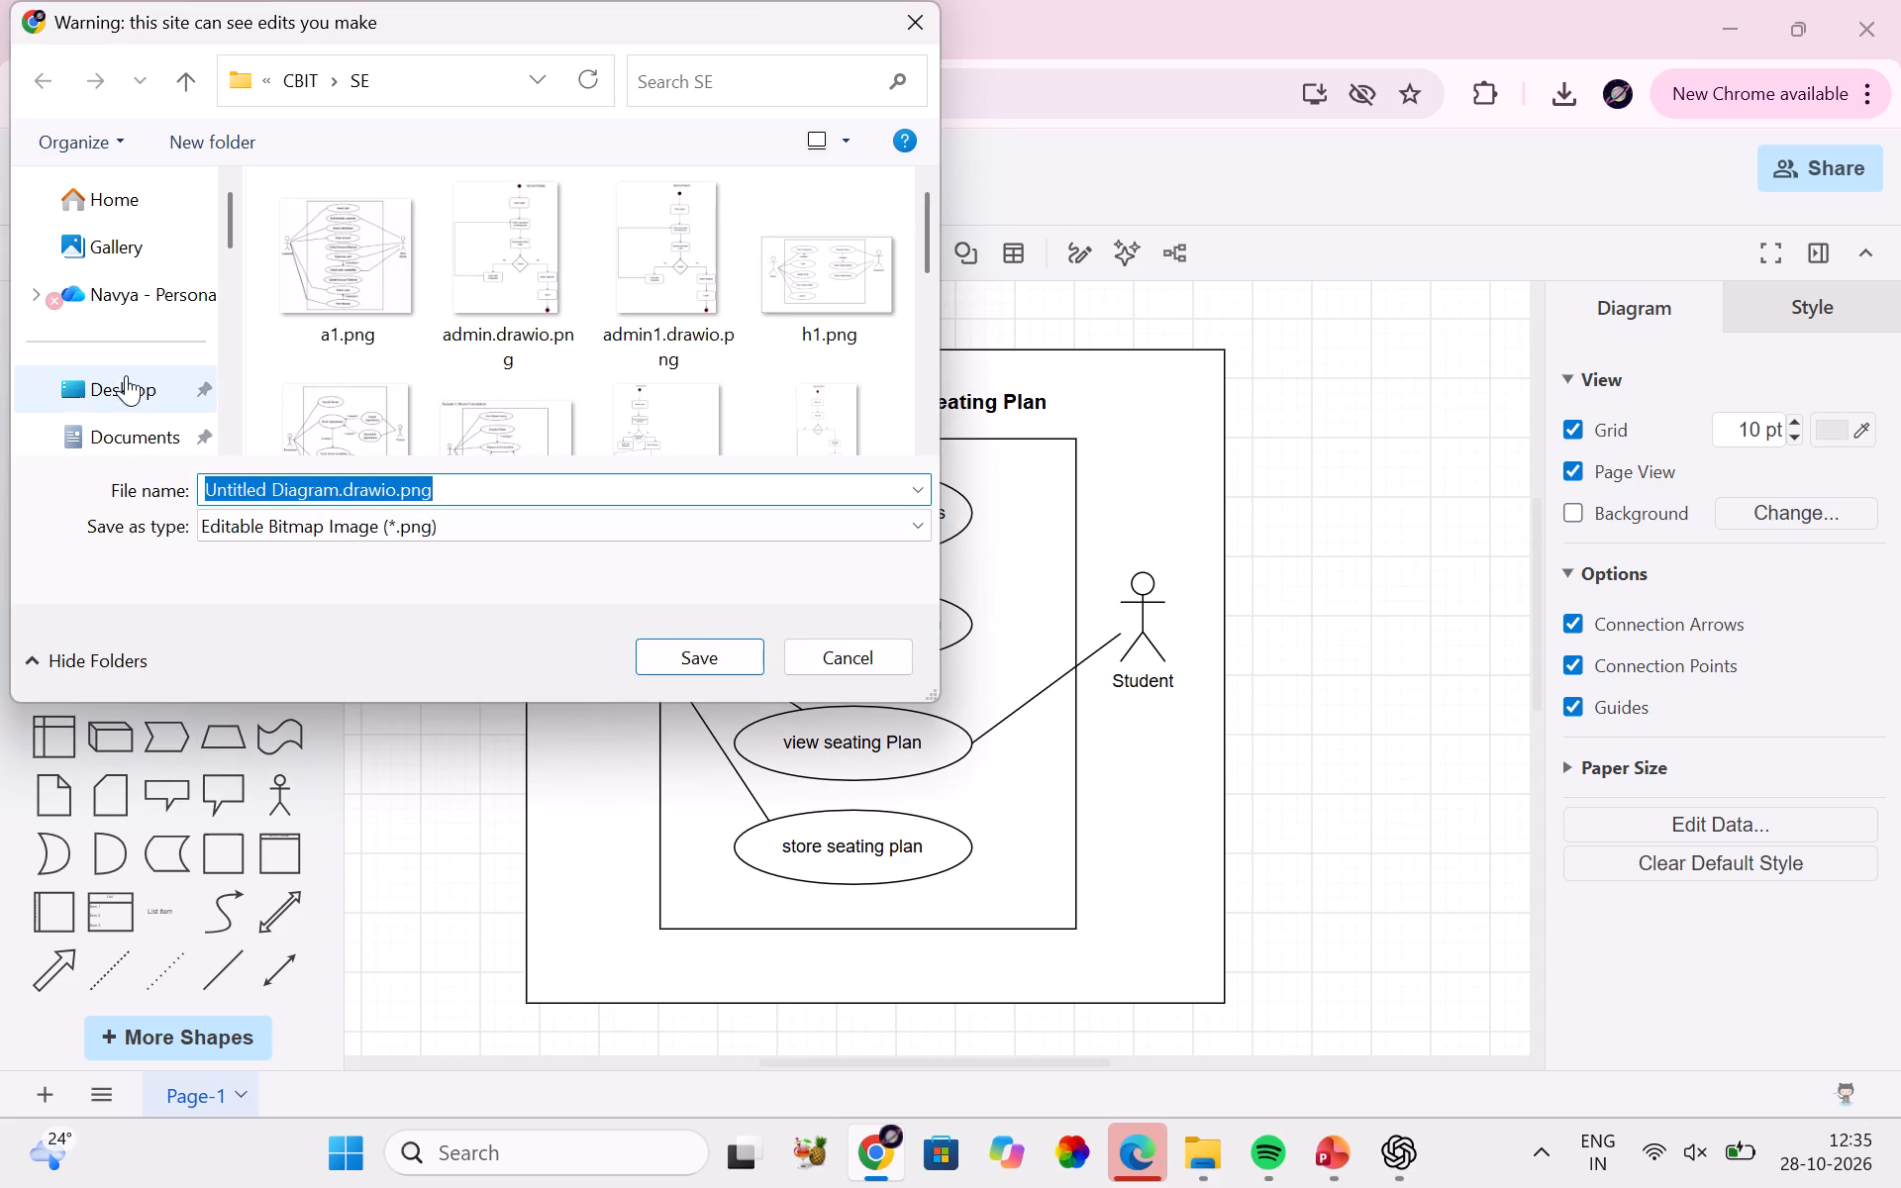
{"action": "scroll", "coordinate": [142, 446], "scroll_direction": "down", "scroll_amount": 1}
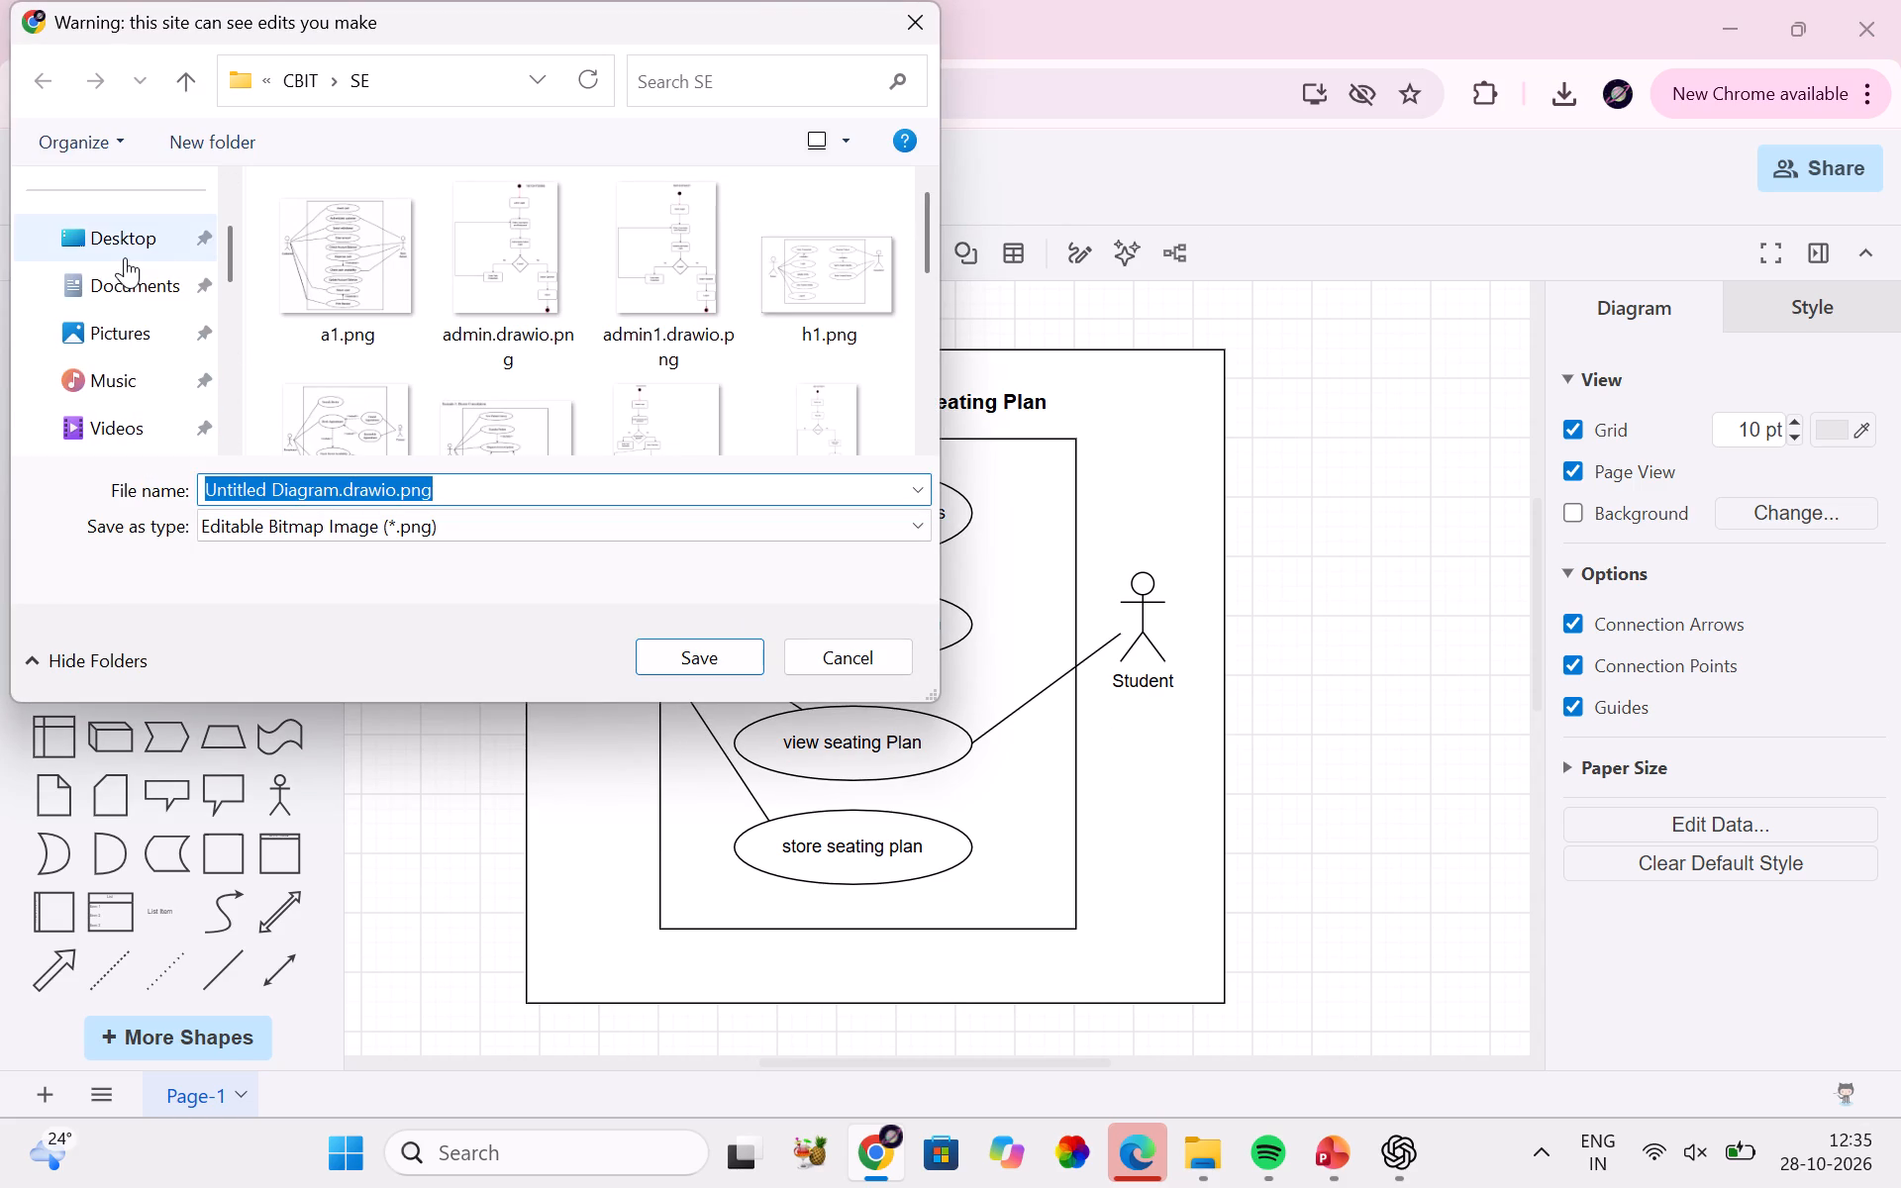
{"action": "scroll", "coordinate": [125, 257], "scroll_direction": "up", "scroll_amount": 1}
{"action": "scroll", "coordinate": [125, 257], "scroll_direction": "down", "scroll_amount": 1}
{"action": "scroll", "coordinate": [125, 257], "scroll_direction": "up", "scroll_amount": 1}
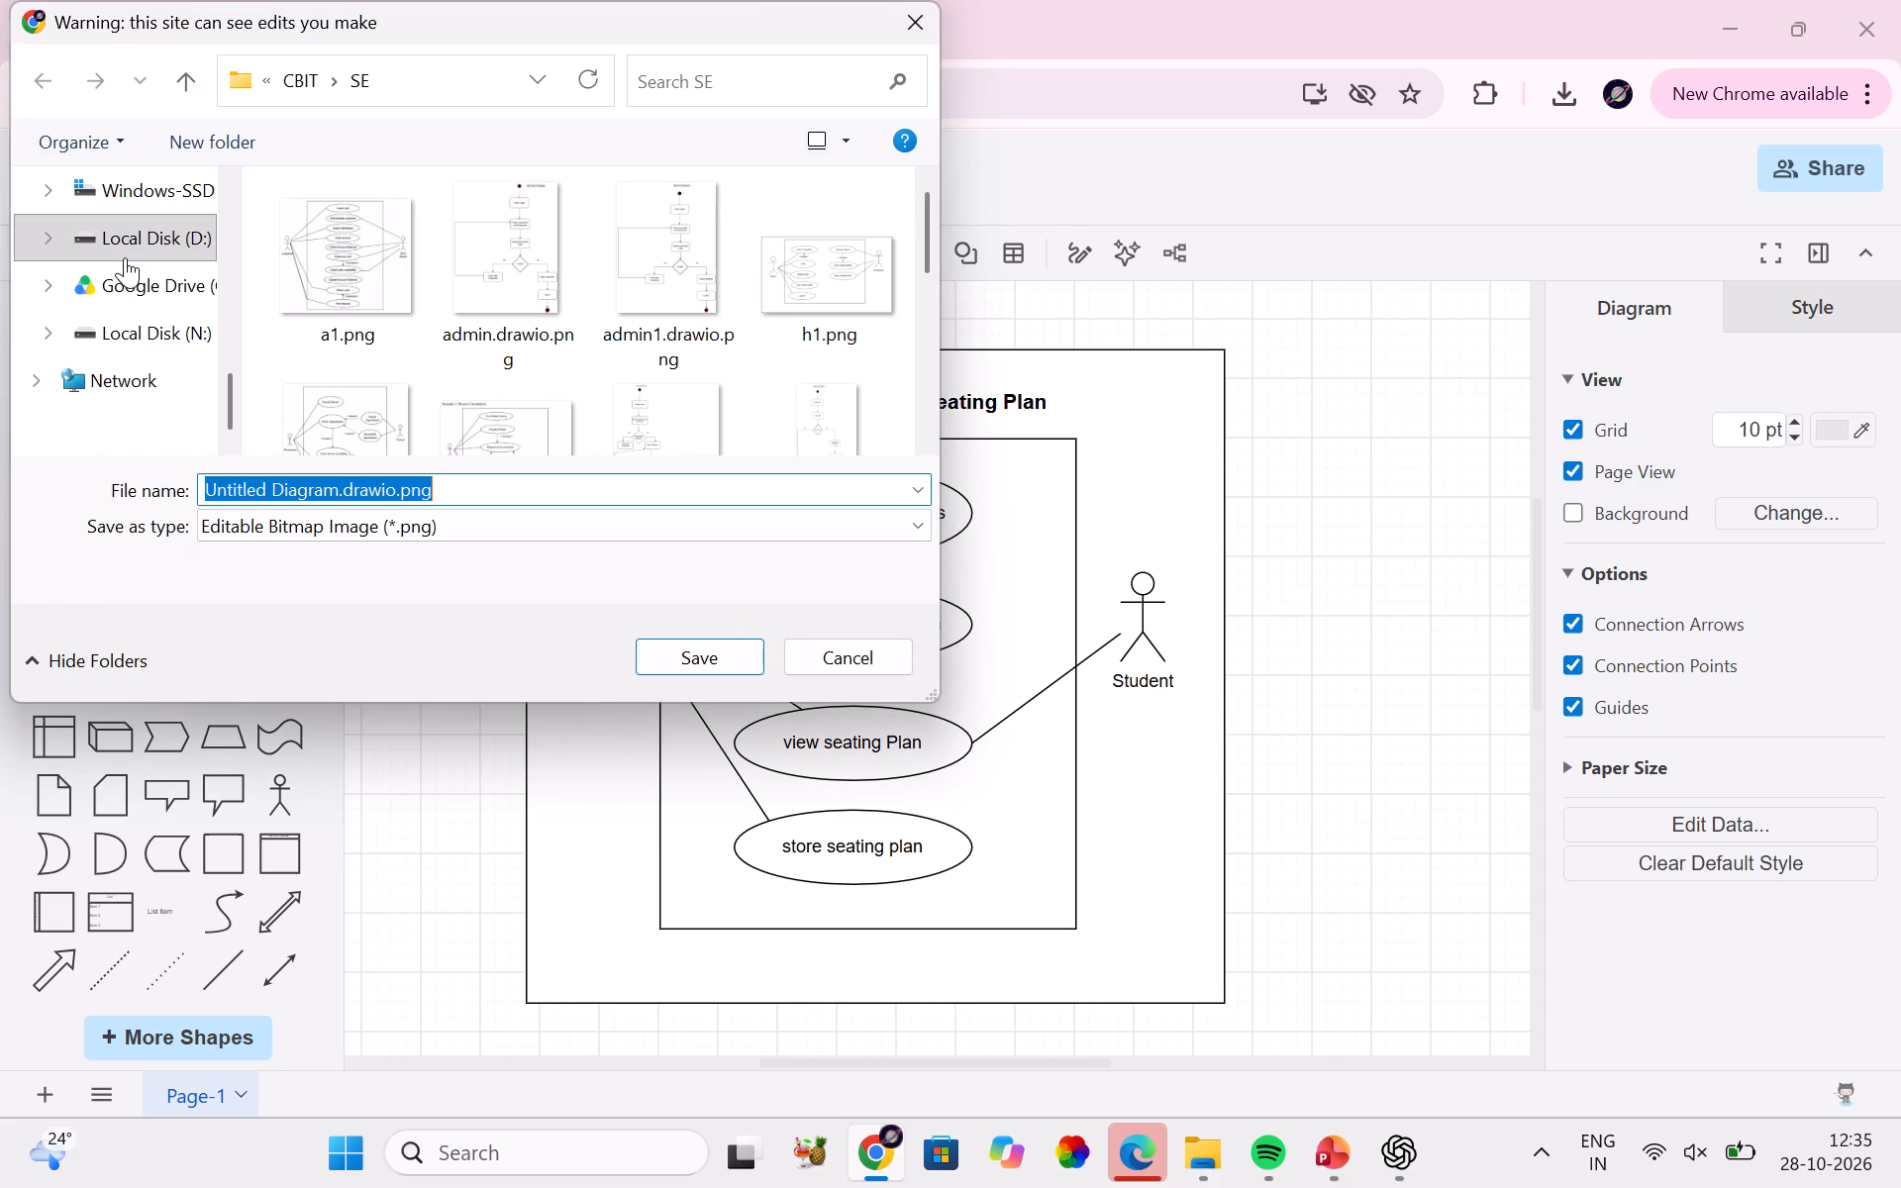
{"action": "scroll", "coordinate": [125, 257], "scroll_direction": "up", "scroll_amount": 3}
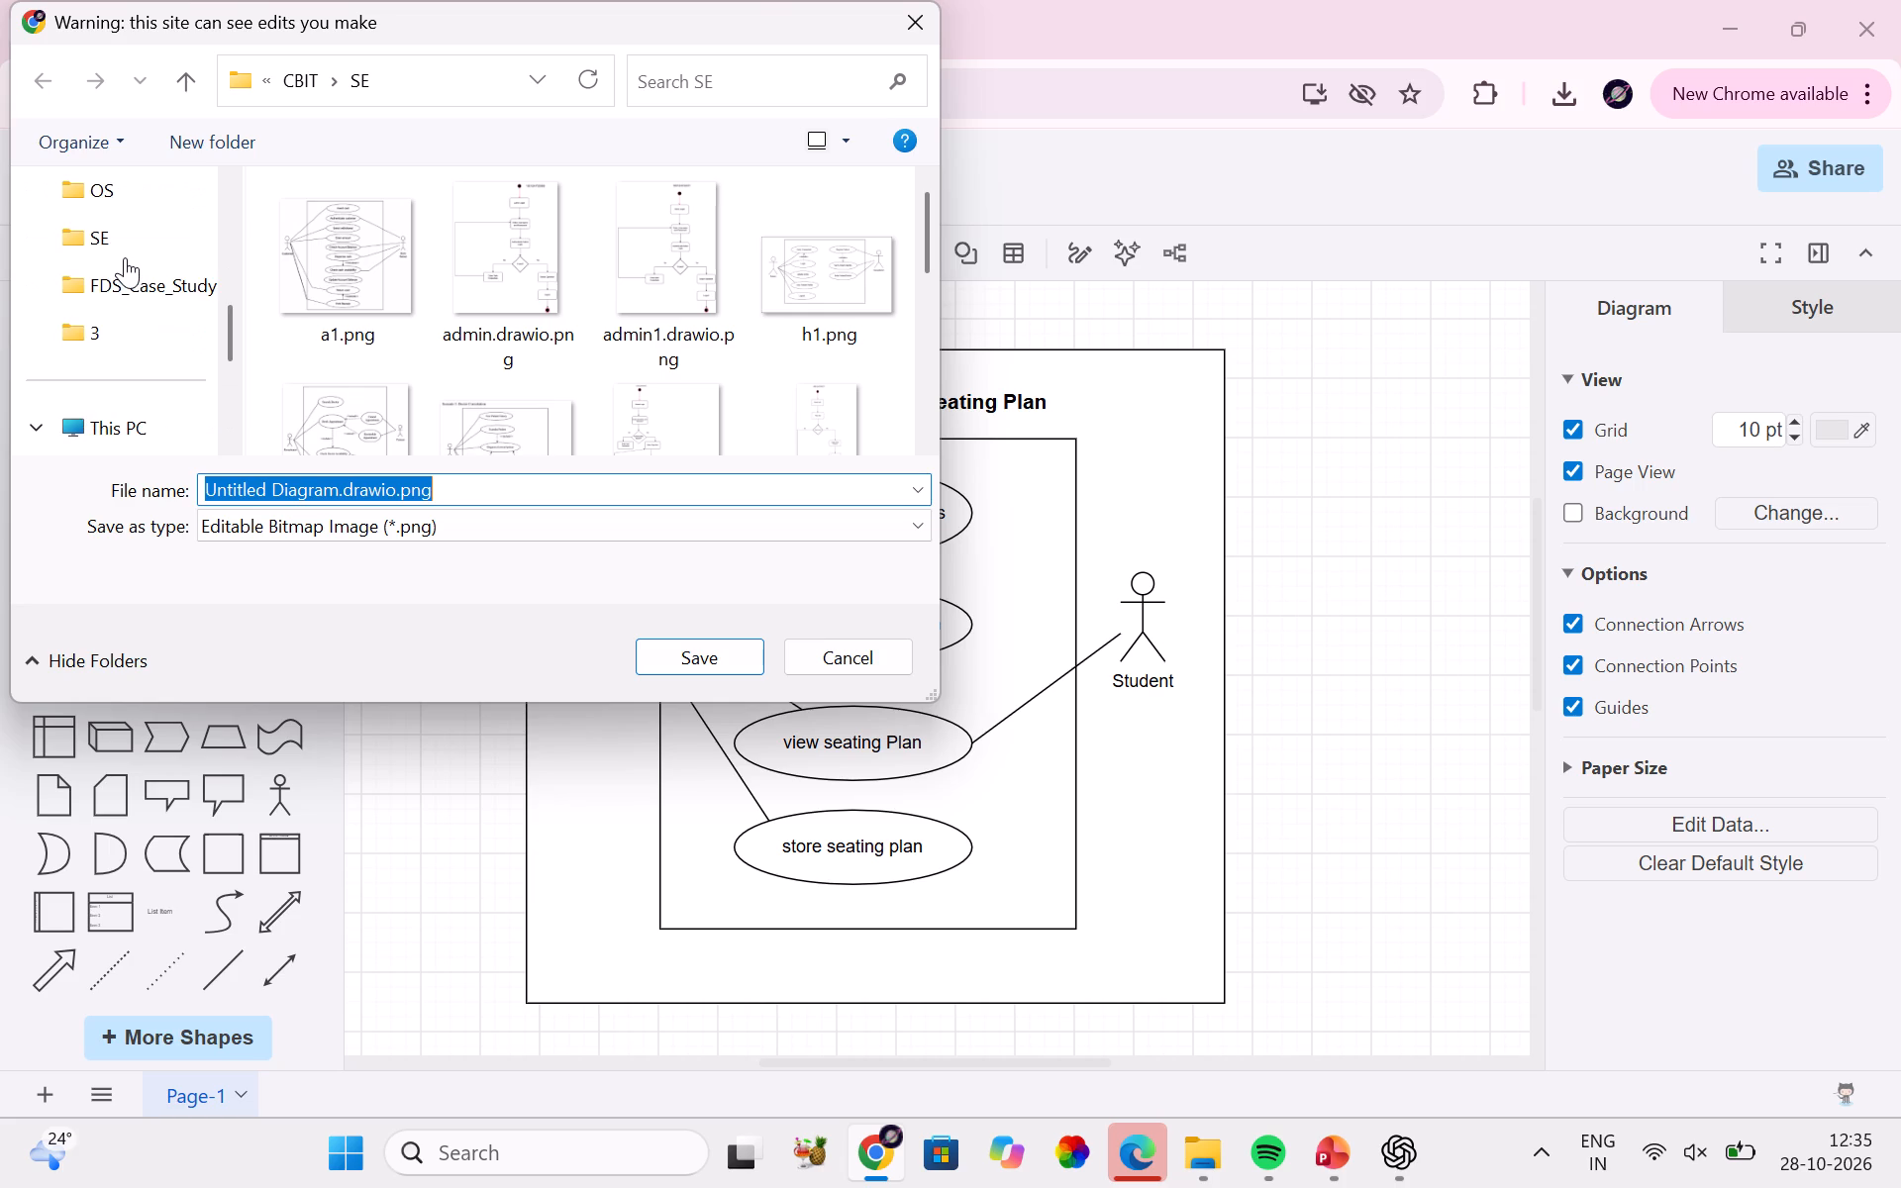
{"action": "scroll", "coordinate": [125, 257], "scroll_direction": "up", "scroll_amount": 1}
{"action": "left_click", "coordinate": [125, 268]}
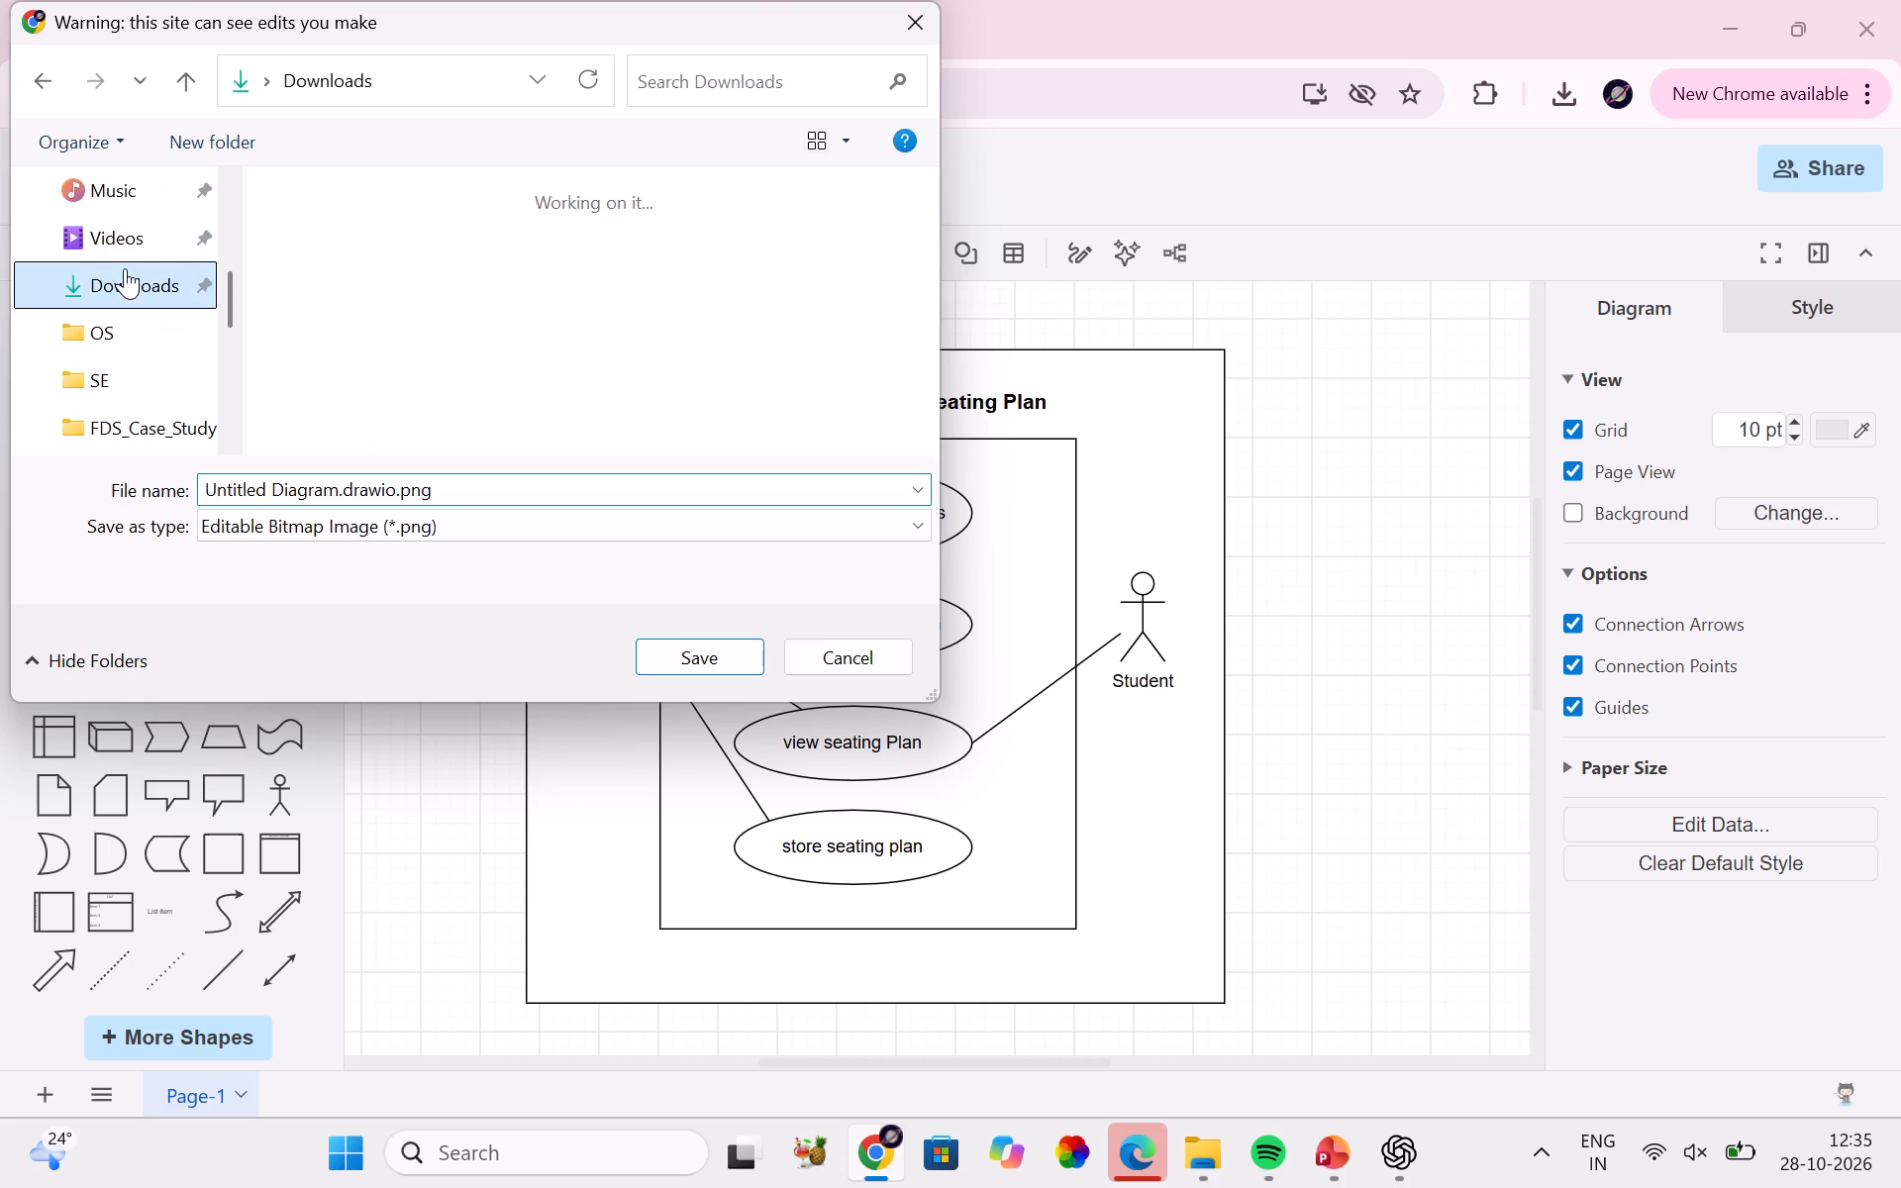
{"action": "left_click", "coordinate": [693, 659]}
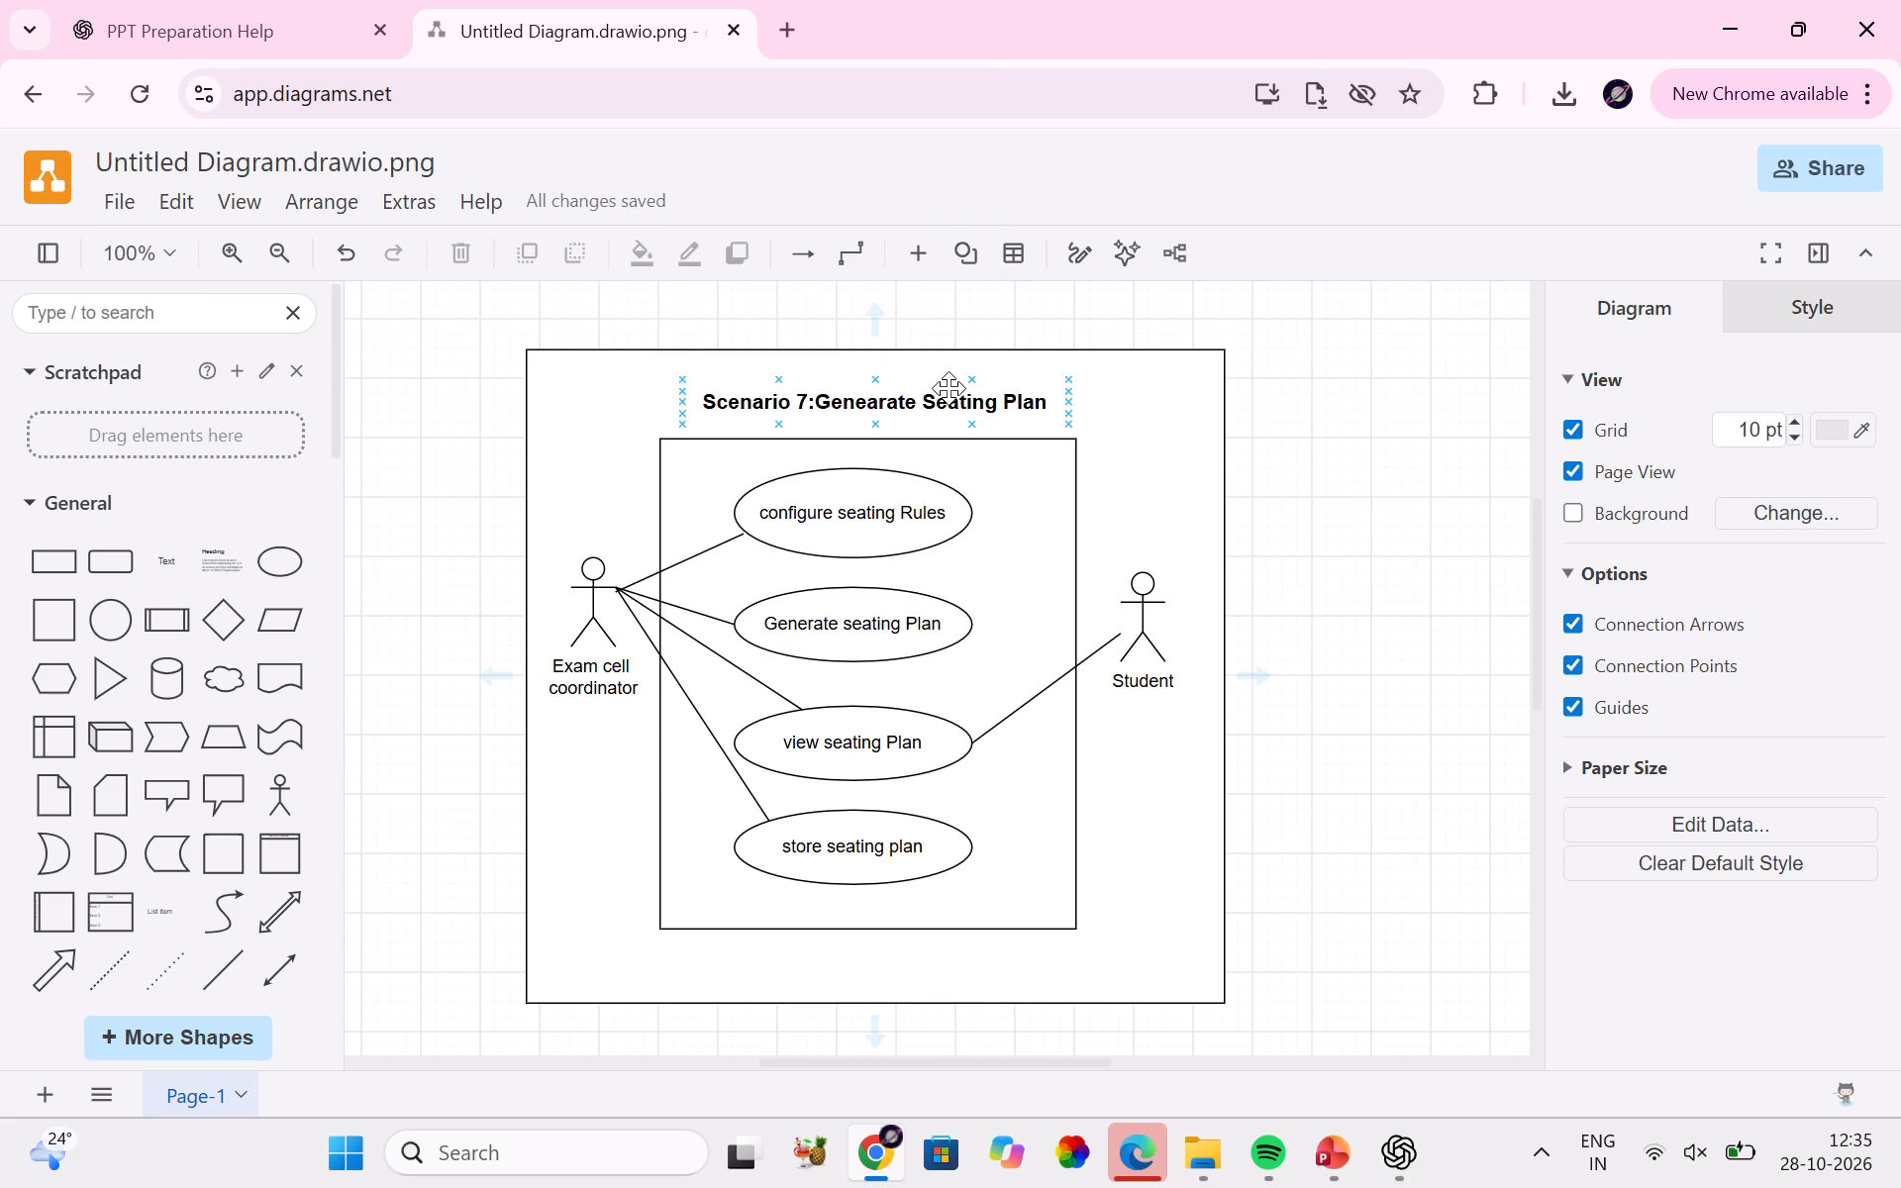
Change the scenario number in the diagram's title to 10.
{"action": "double_click", "coordinate": [860, 399]}
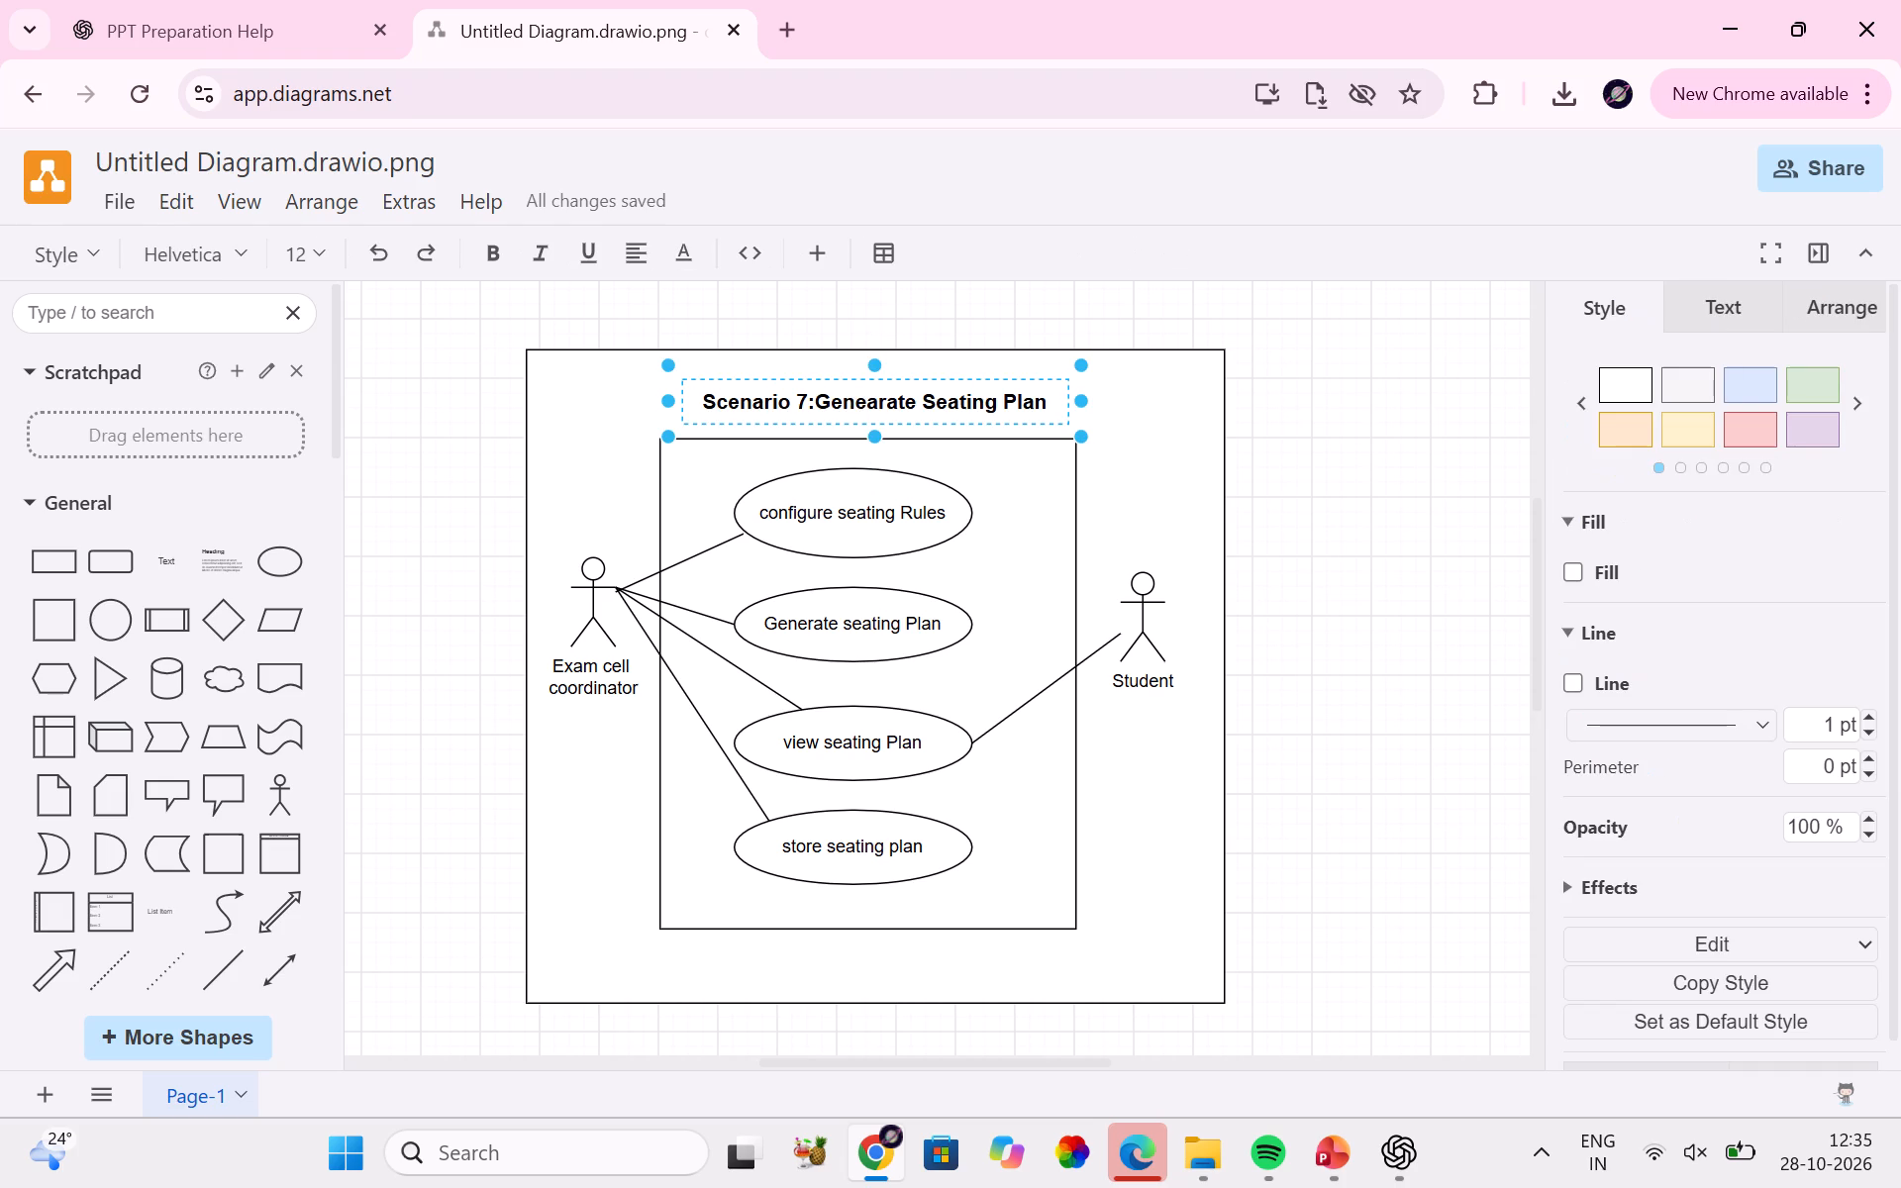
{"action": "left_click", "coordinate": [802, 402]}
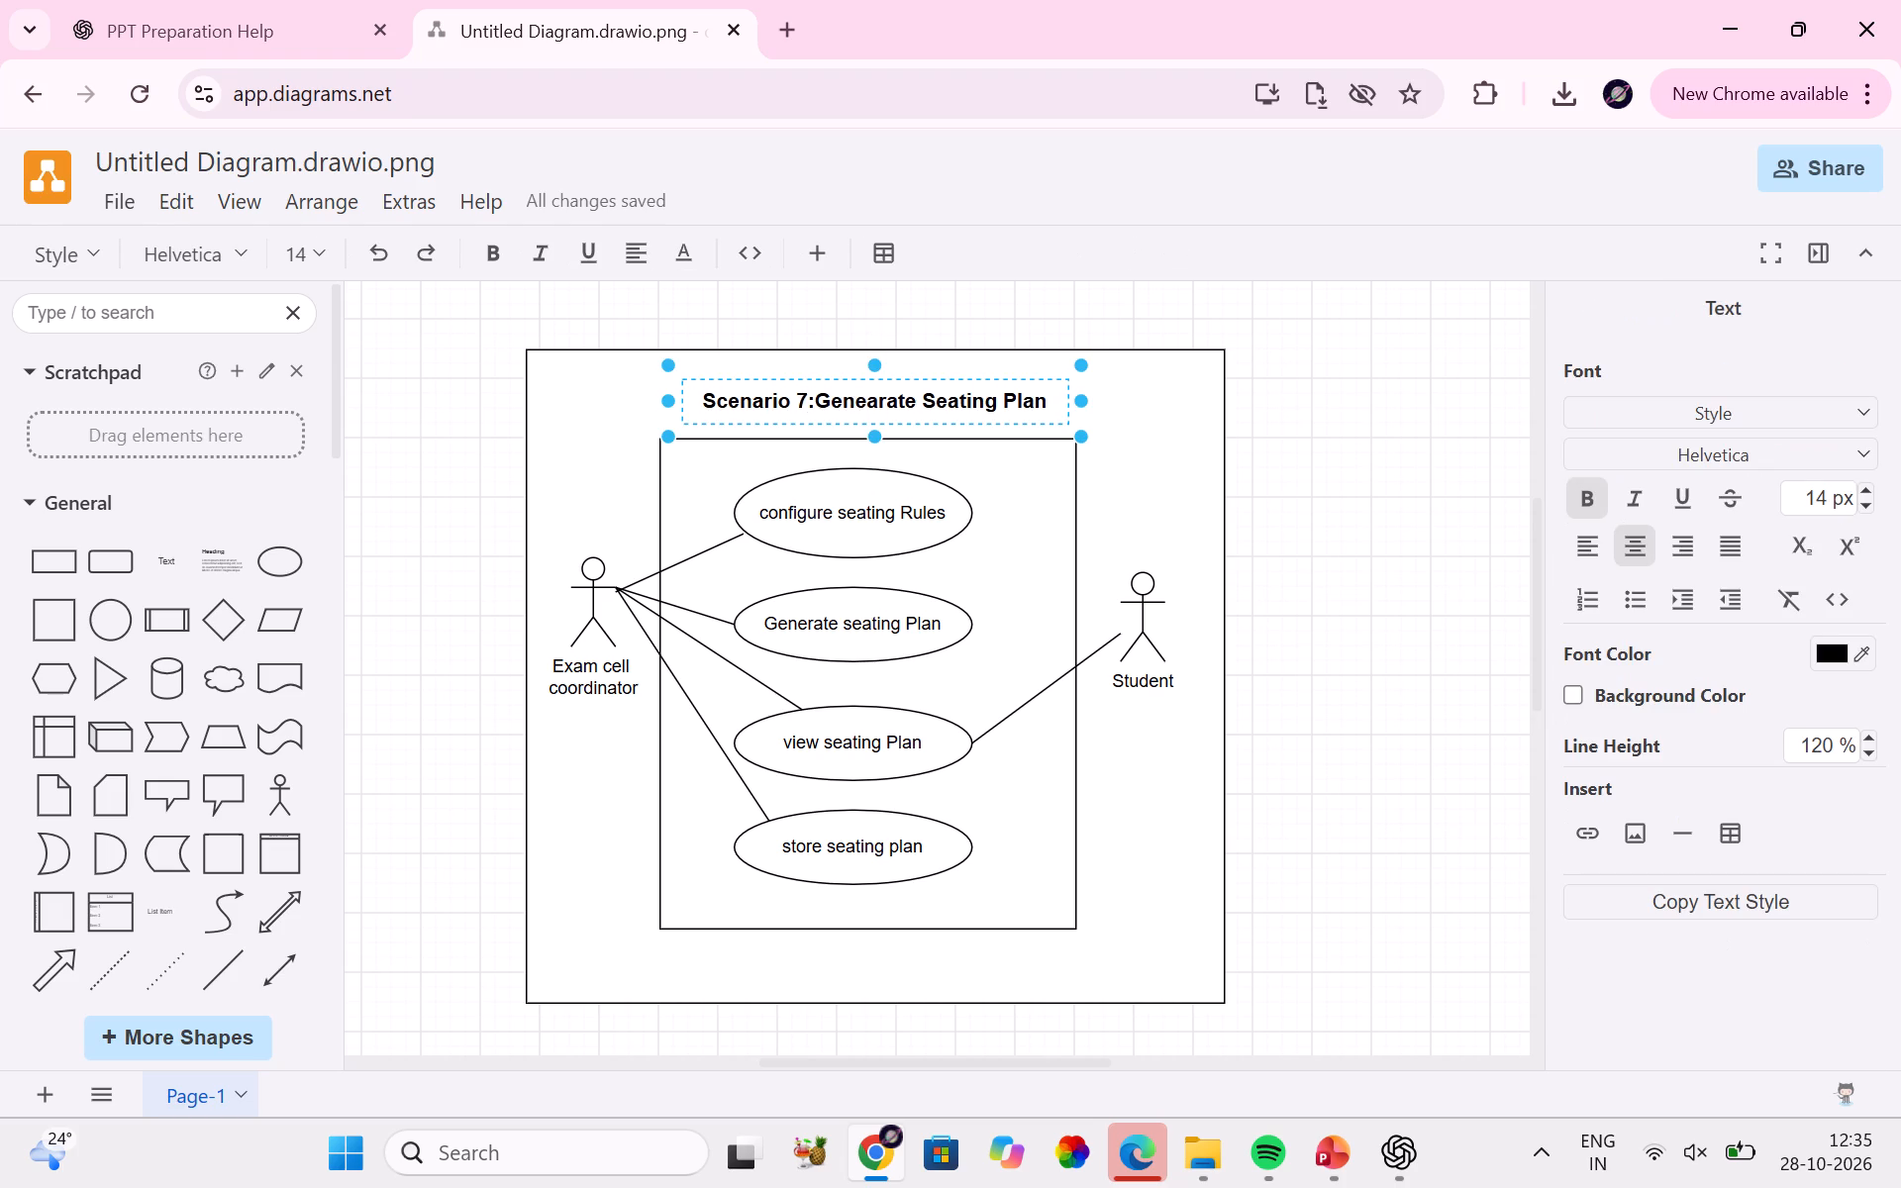
{"action": "key", "text": "BackSpace"}
{"action": "type", "text": "10"}
{"action": "key", "text": "Right"}
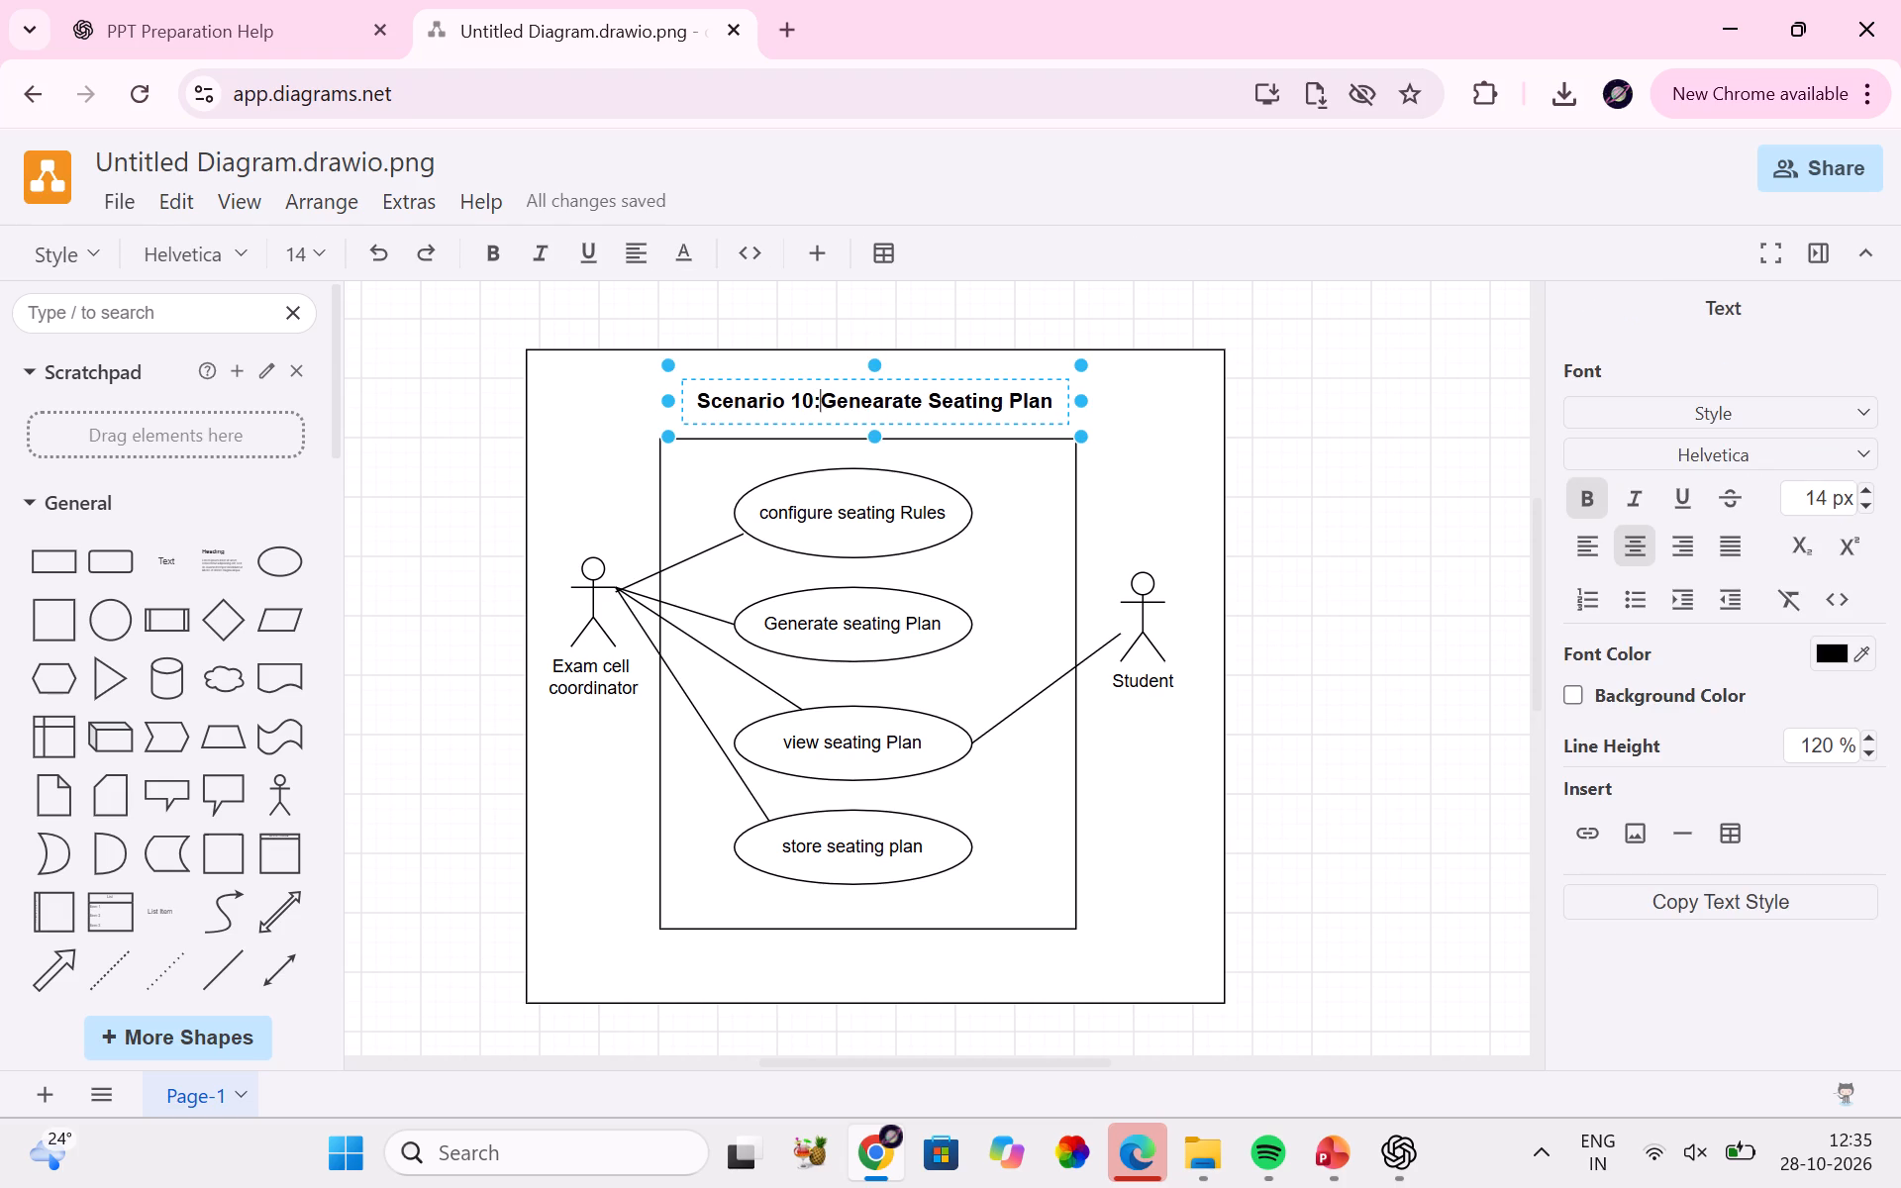
Replace the title wording after "Scenario 10:" with "Approve Duty Swap".
{"action": "key", "text": "Delete"}
{"action": "key", "text": "Delete"}
{"action": "key", "text": "Delete"}
{"action": "key", "text": "Delete"}
{"action": "key", "text": "Delete"}
{"action": "key", "text": "Delete"}
{"action": "key", "text": "Delete"}
{"action": "key", "text": "Delete"}
{"action": "key", "text": "Delete"}
{"action": "key", "text": "Delete"}
{"action": "key", "text": "Delete"}
{"action": "key", "text": "Delete"}
{"action": "key", "text": "Delete"}
{"action": "key", "text": "Delete"}
{"action": "key", "text": "Delete"}
{"action": "key", "text": "Delete"}
{"action": "key", "text": "Delete"}
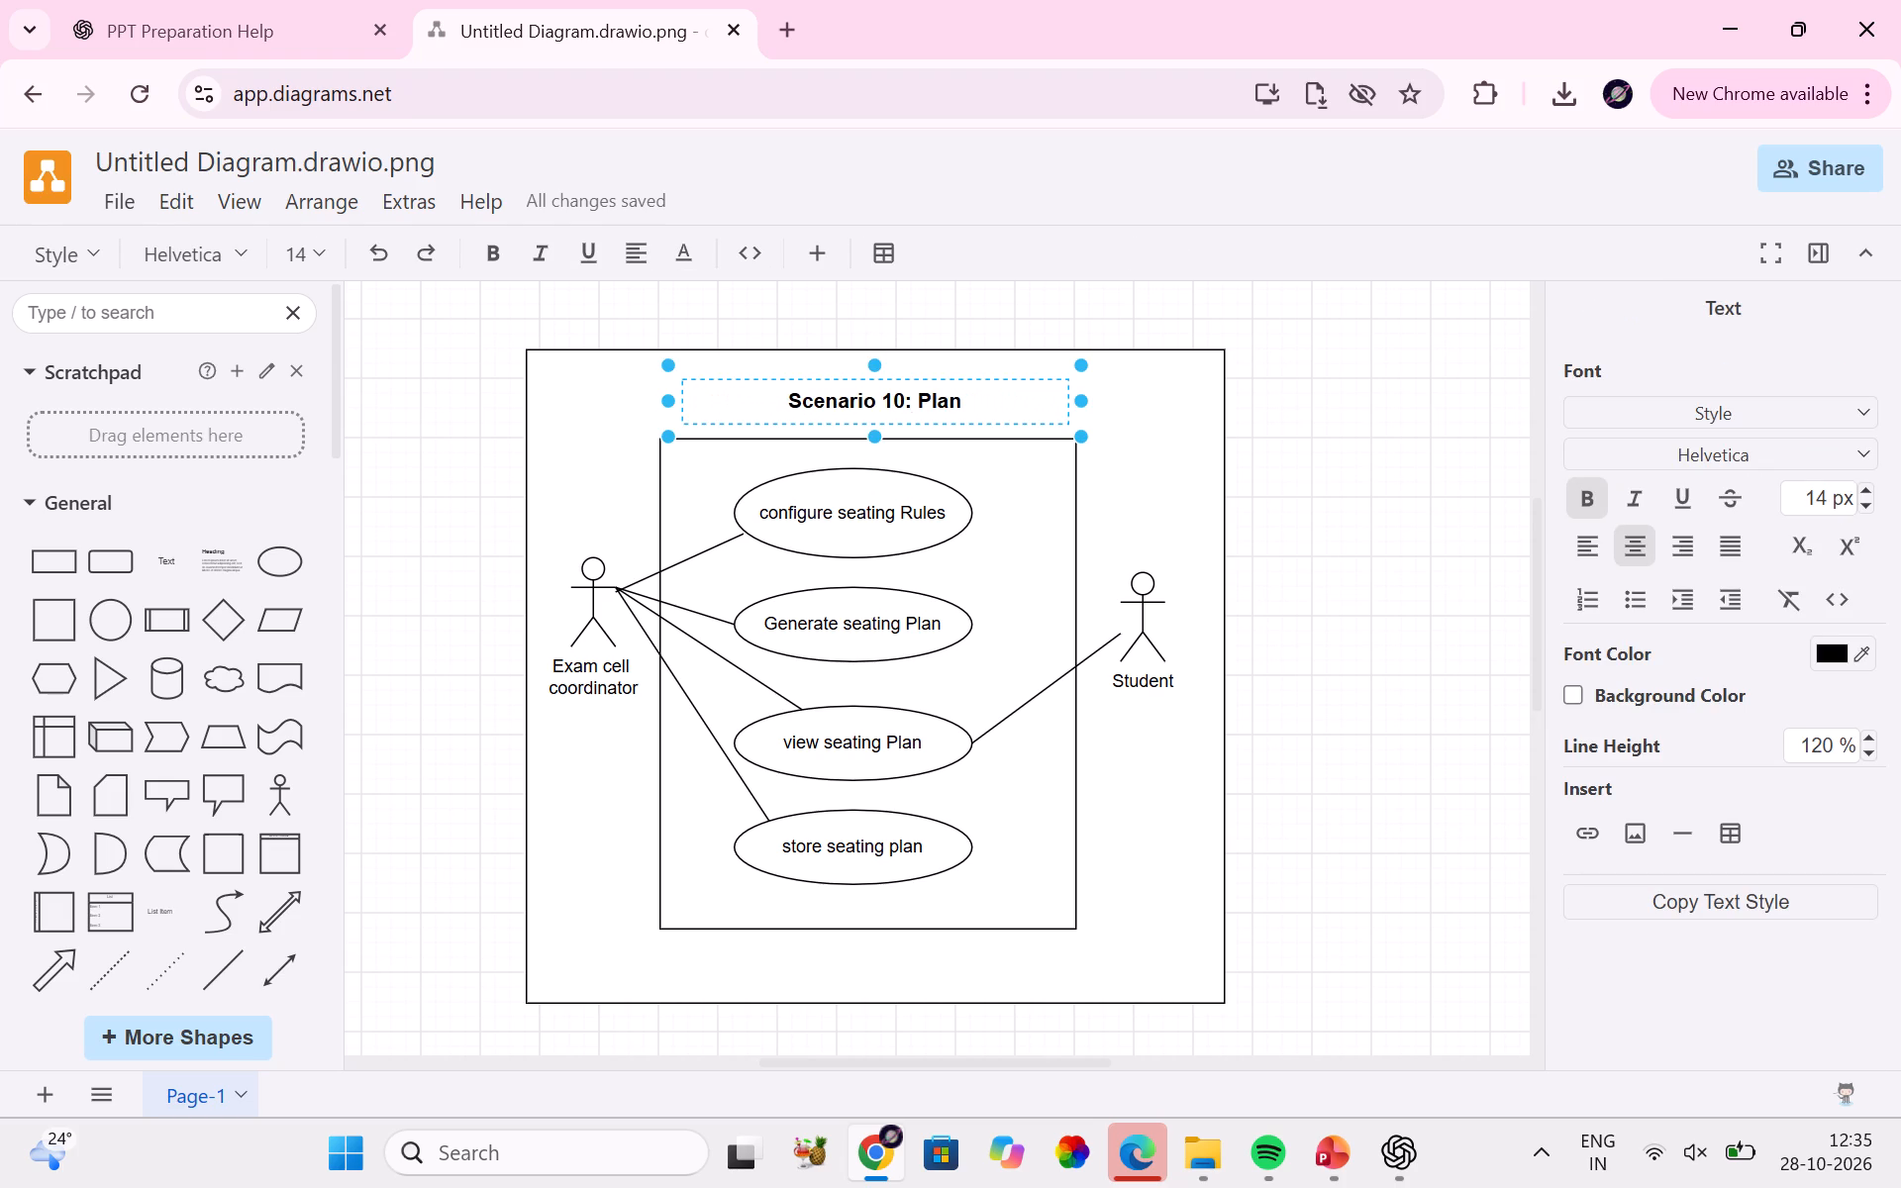
{"action": "key", "text": "Delete"}
{"action": "key", "text": "Delete"}
{"action": "key", "text": "Delete"}
{"action": "key", "text": "Delete"}
{"action": "key", "text": "Delete"}
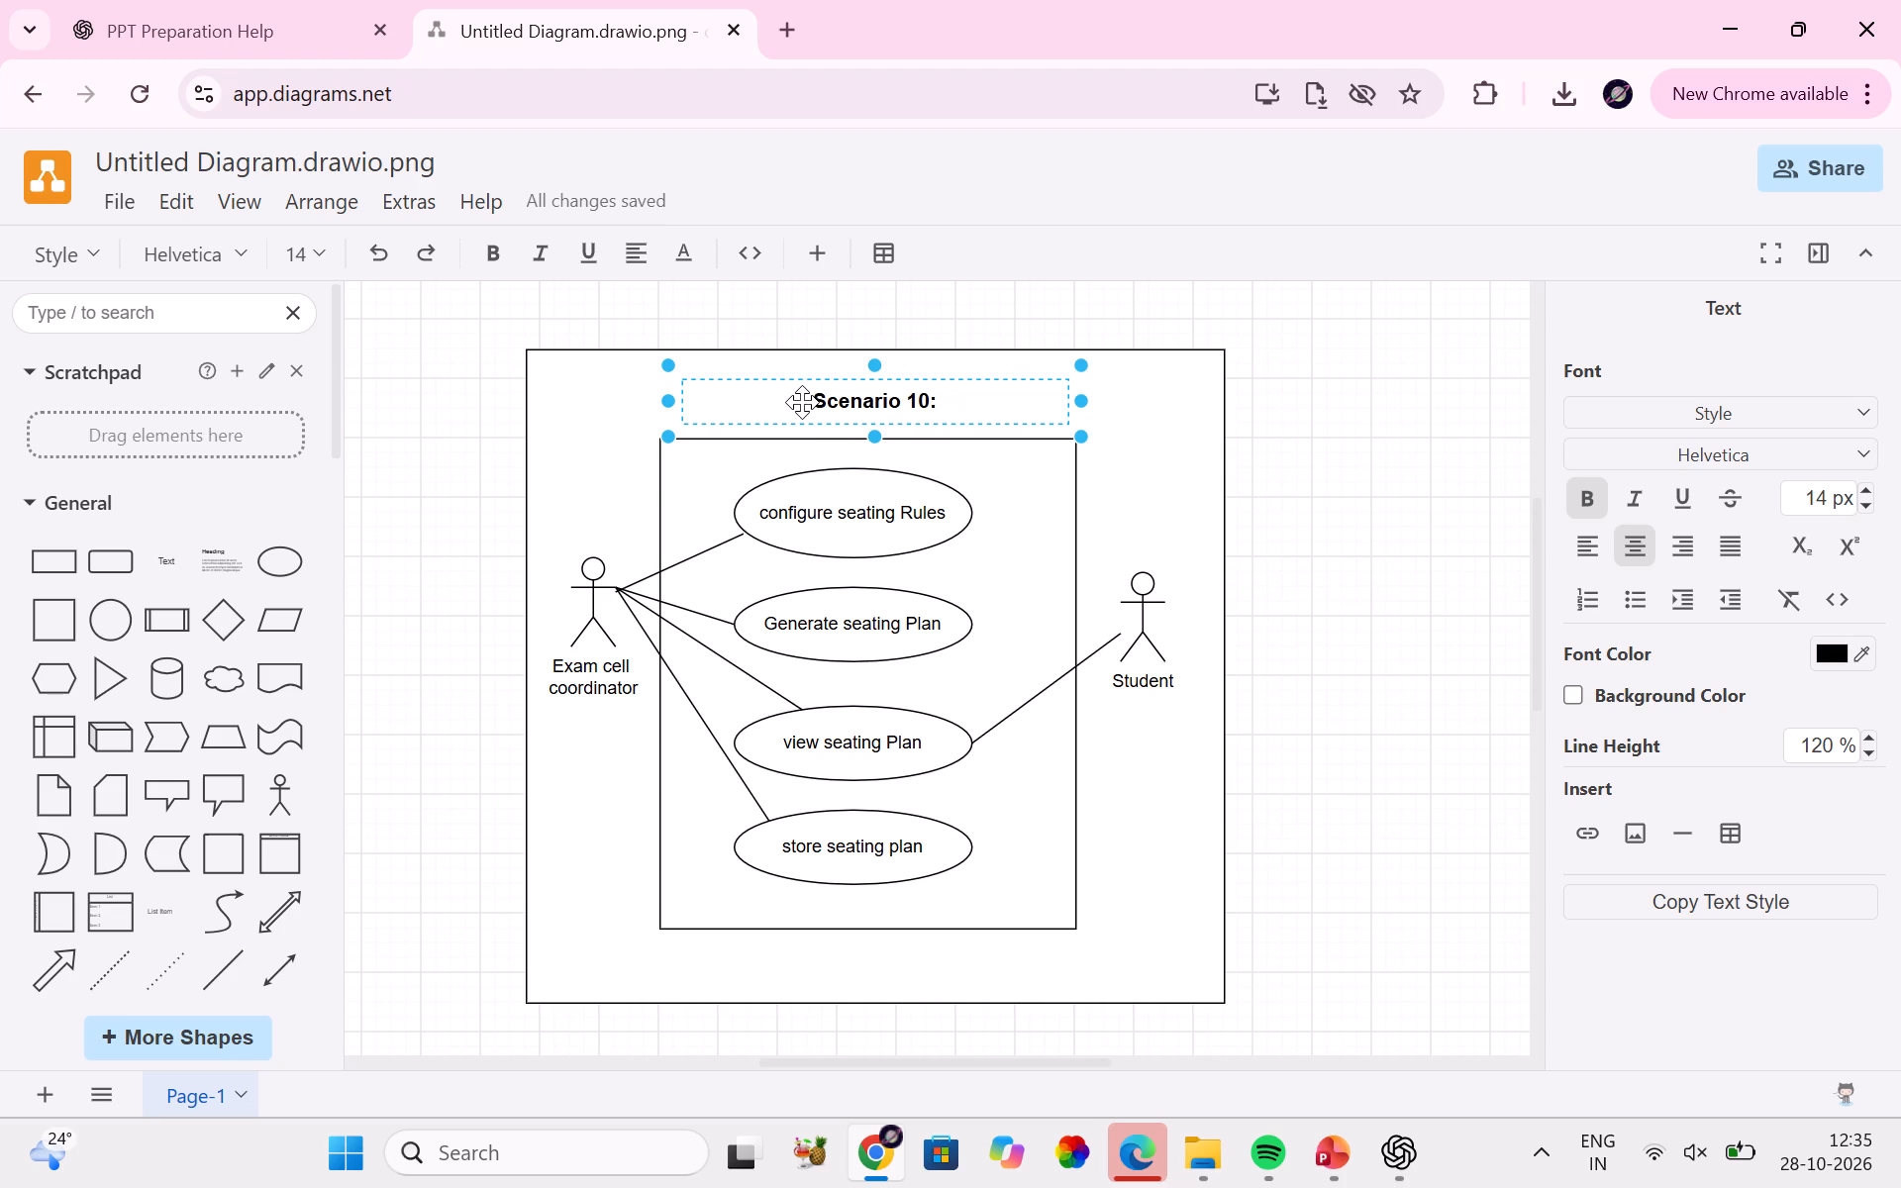
{"action": "type", "text": "Appp"}
{"action": "key", "text": "BackSpace"}
{"action": "type", "text": "rove"}
{"action": "key", "text": "space"}
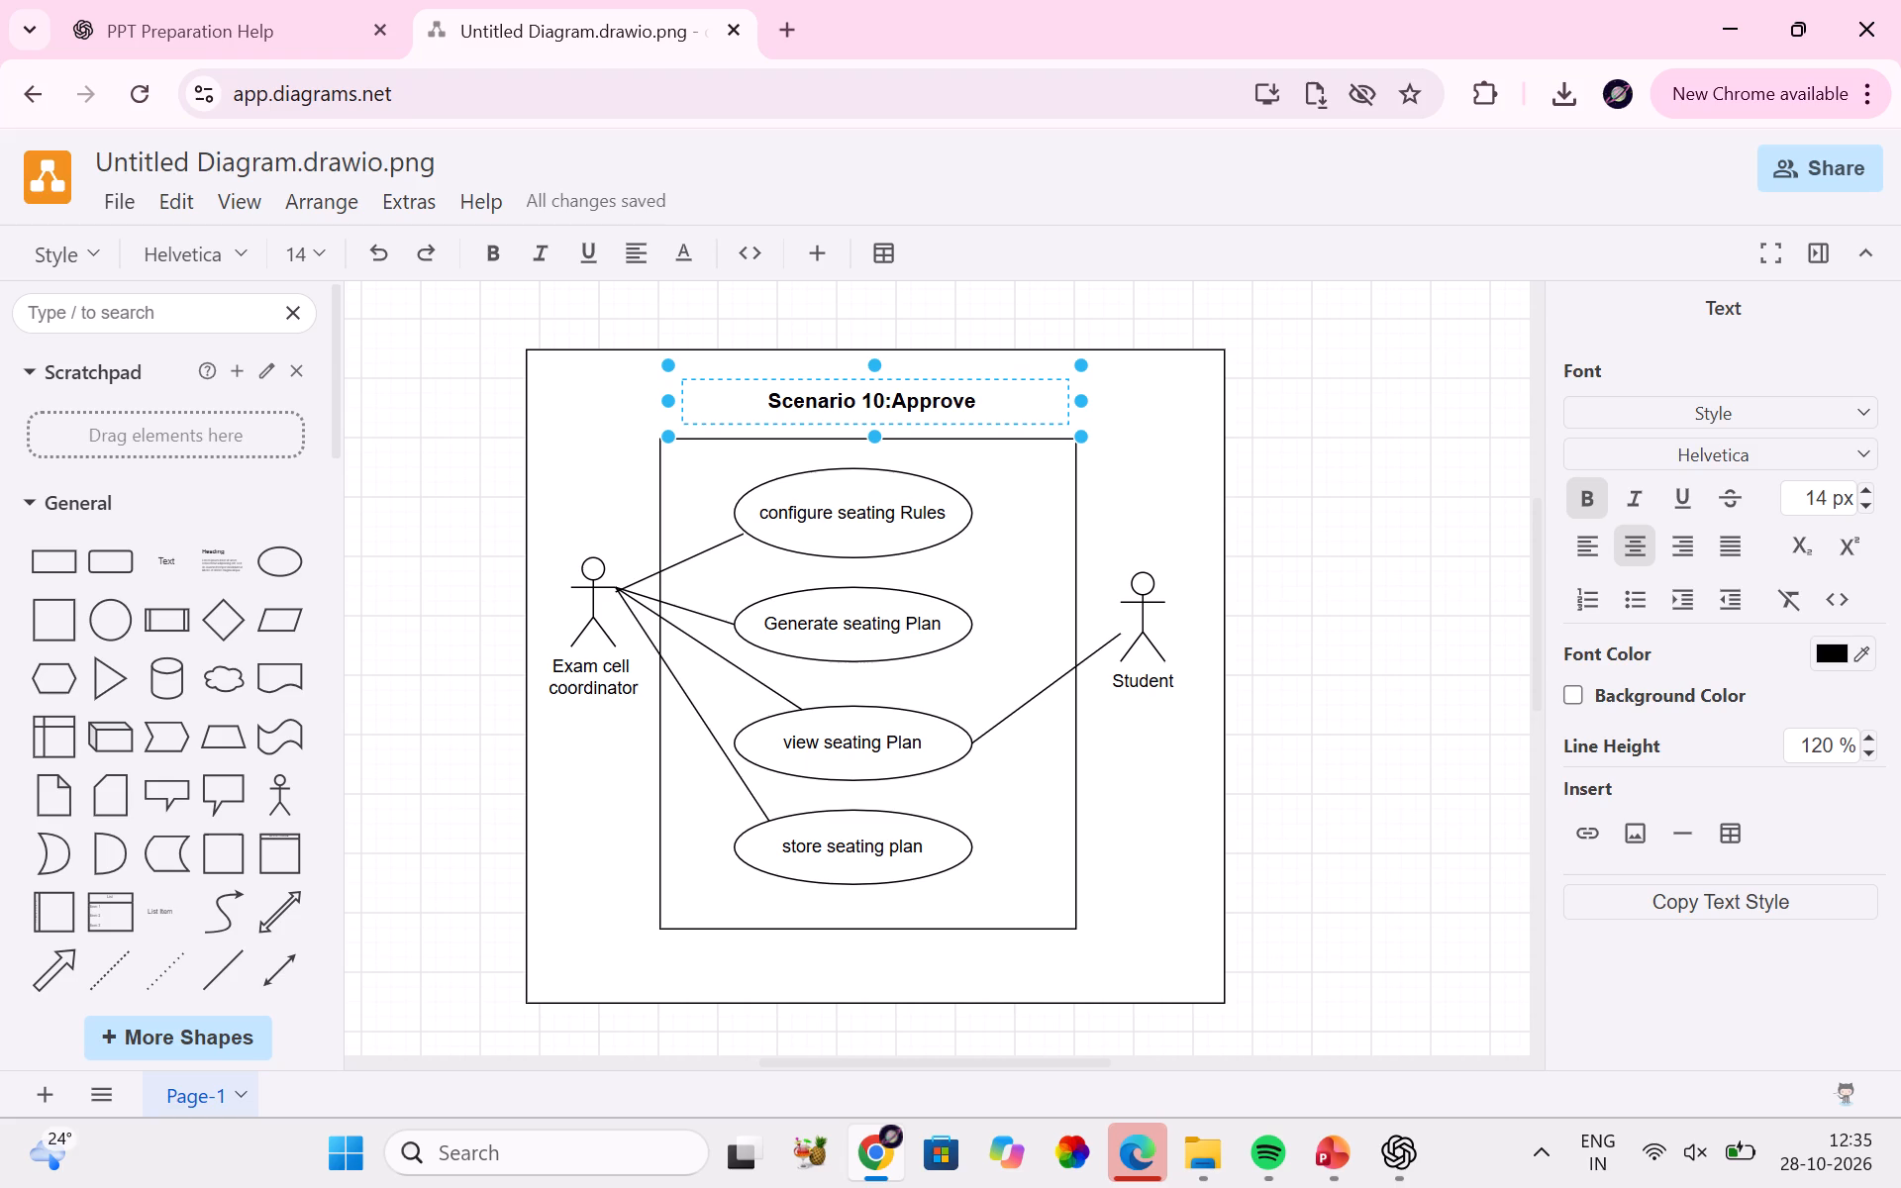
{"action": "type", "text": "Duty"}
{"action": "key", "text": "space"}
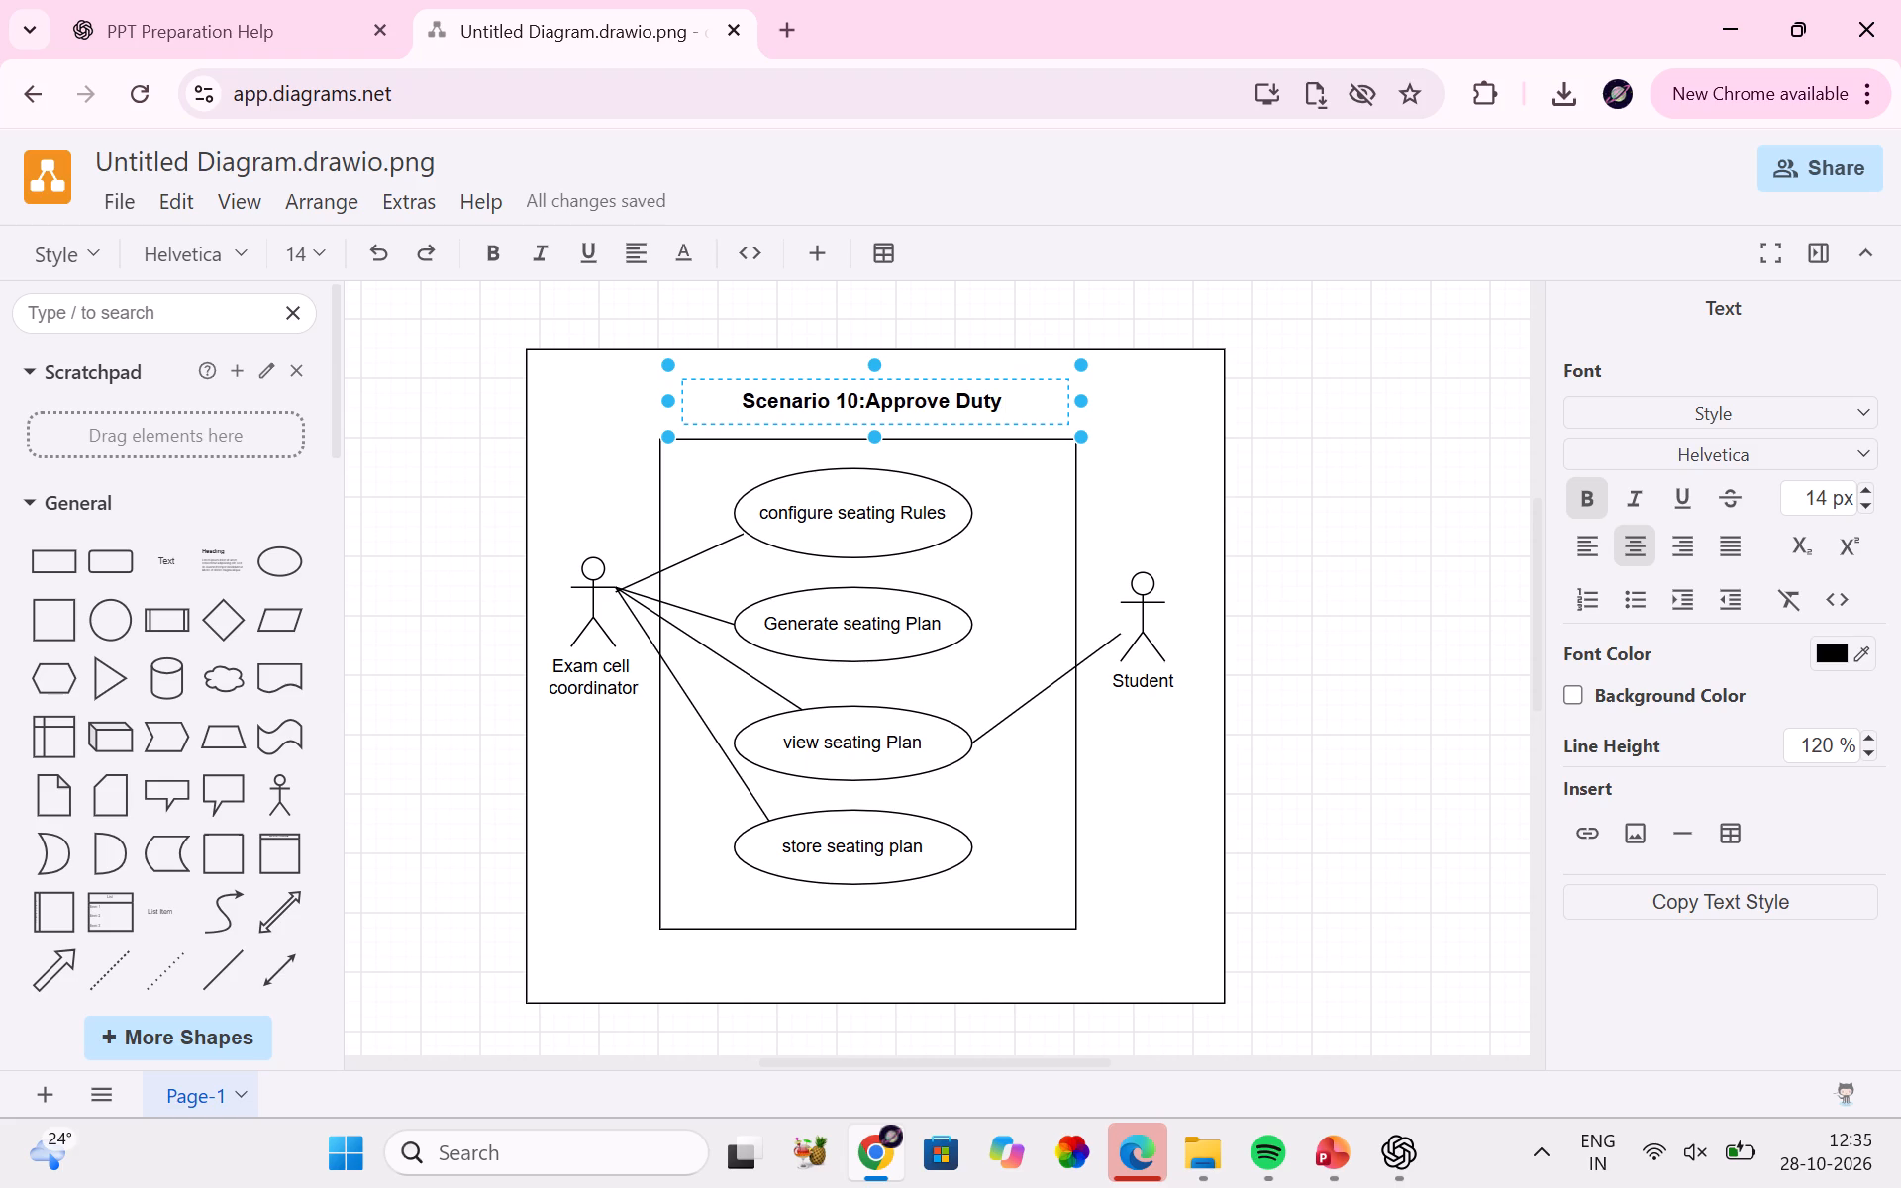
{"action": "type", "text": "Swap"}
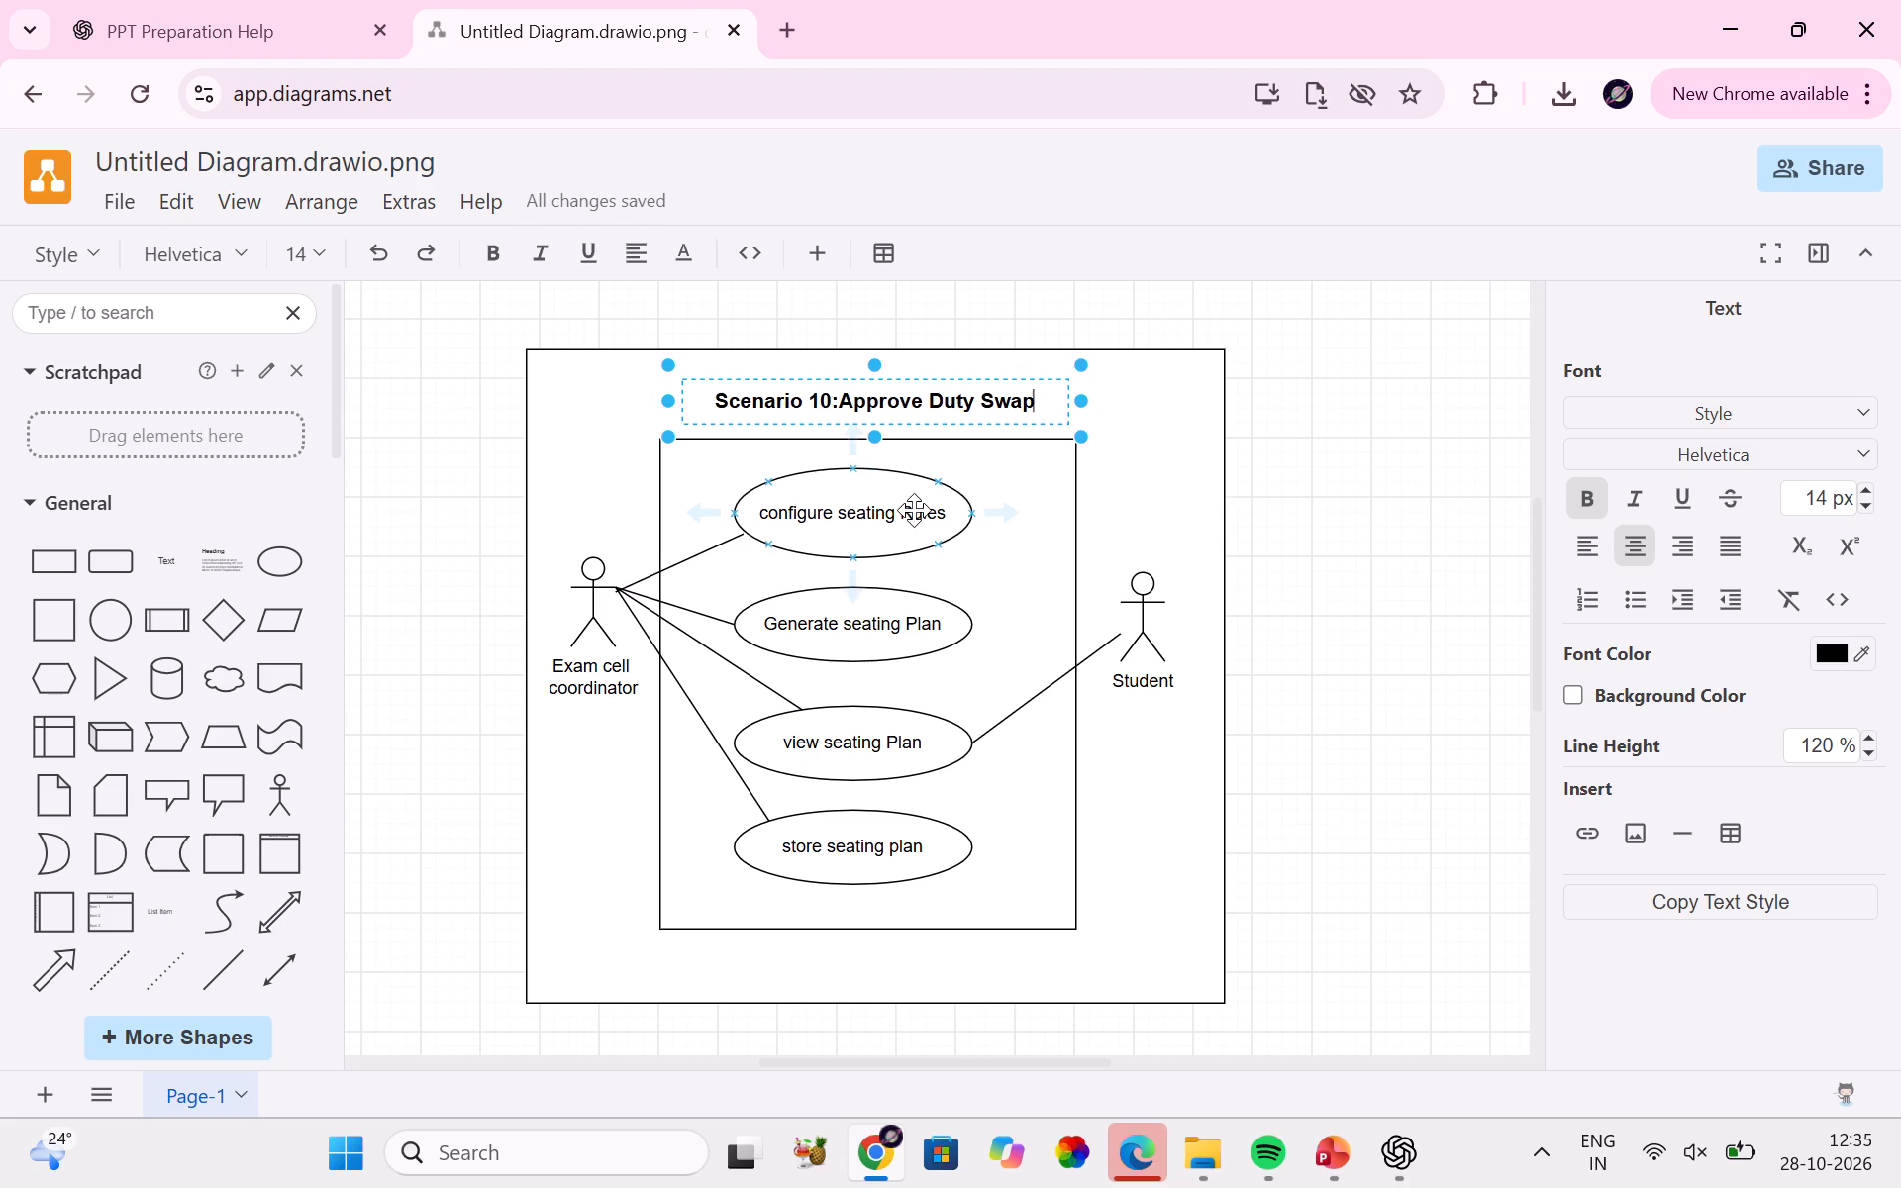
Relabel the "configure seating Rules" ellipse as "view Swap request".
{"action": "left_click", "coordinate": [914, 510]}
{"action": "double_click", "coordinate": [882, 512]}
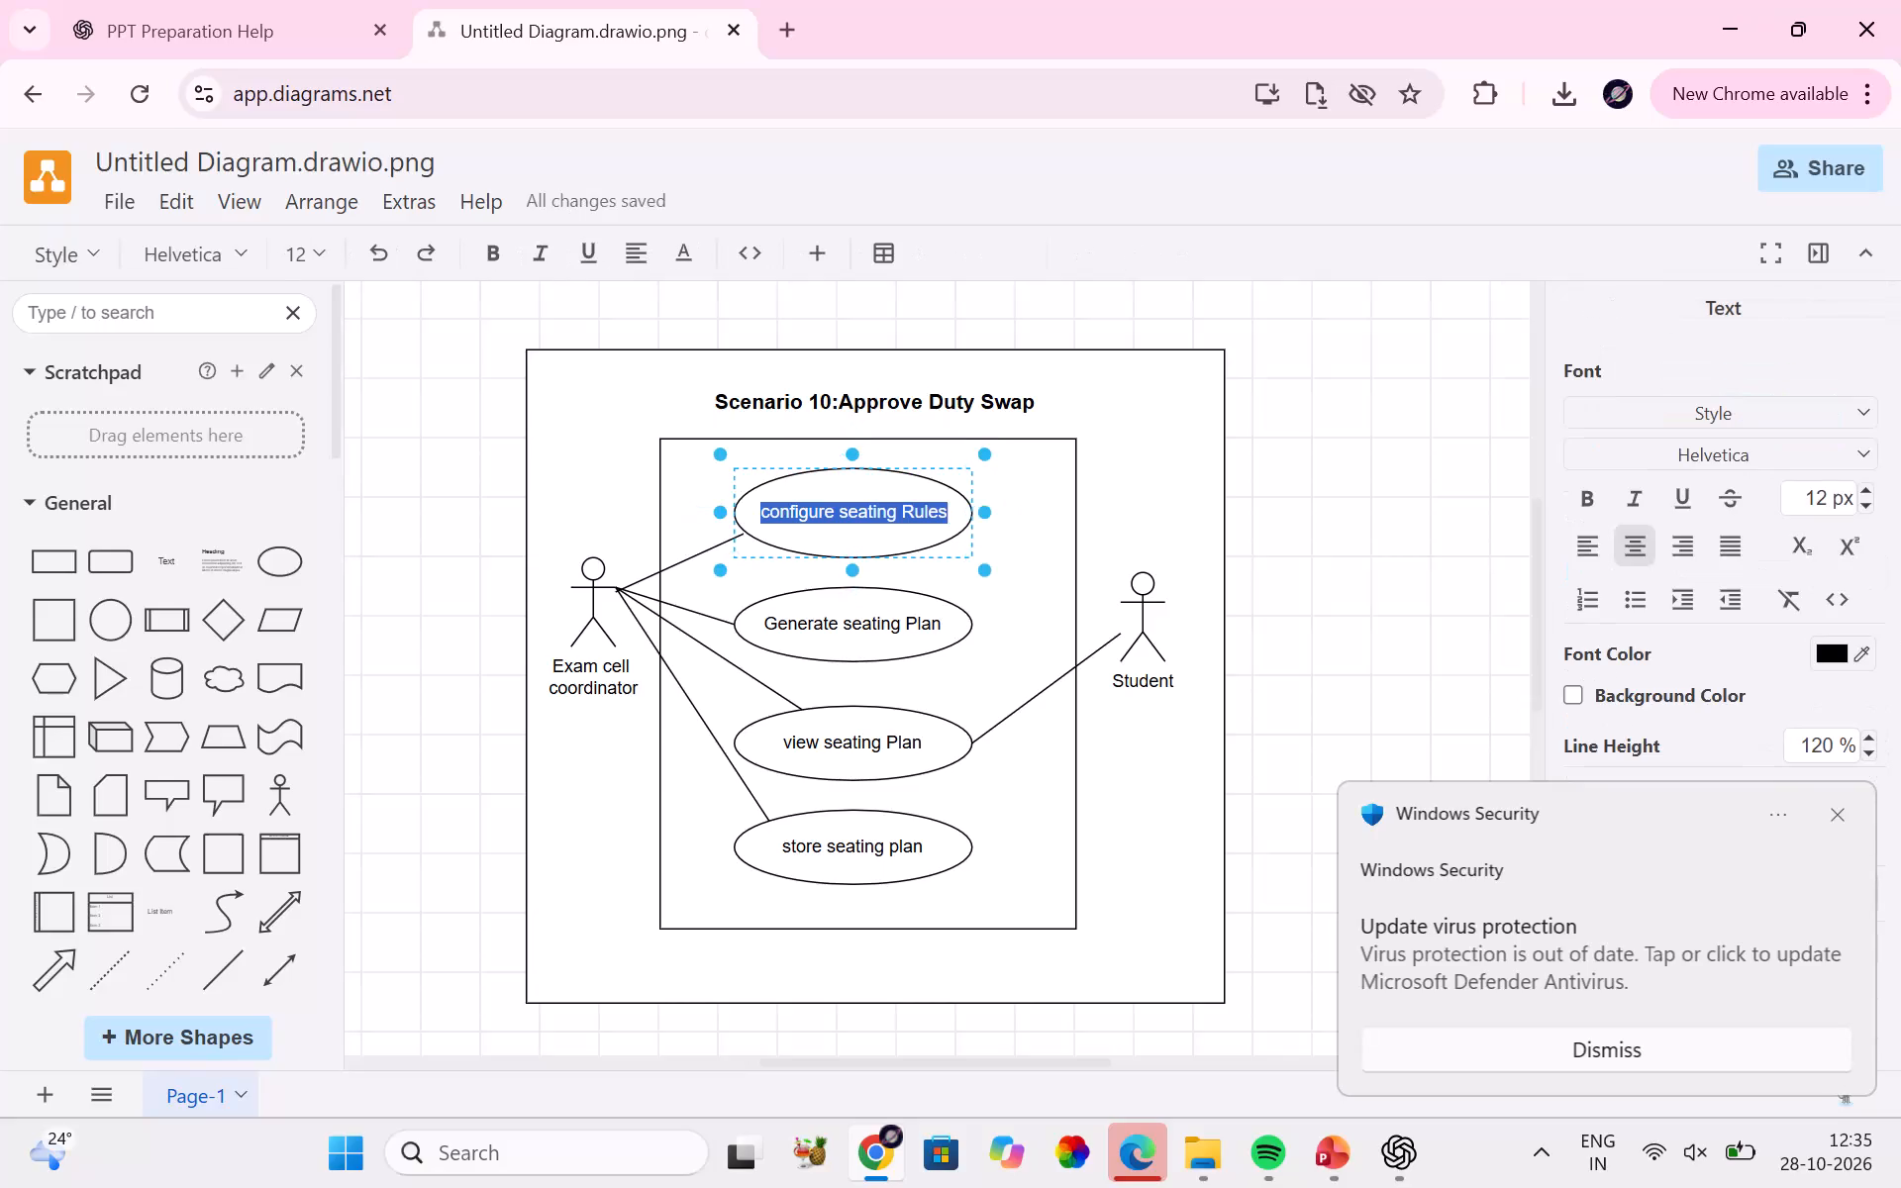
{"action": "key", "text": "BackSpace"}
{"action": "type", "text": "view Swap"}
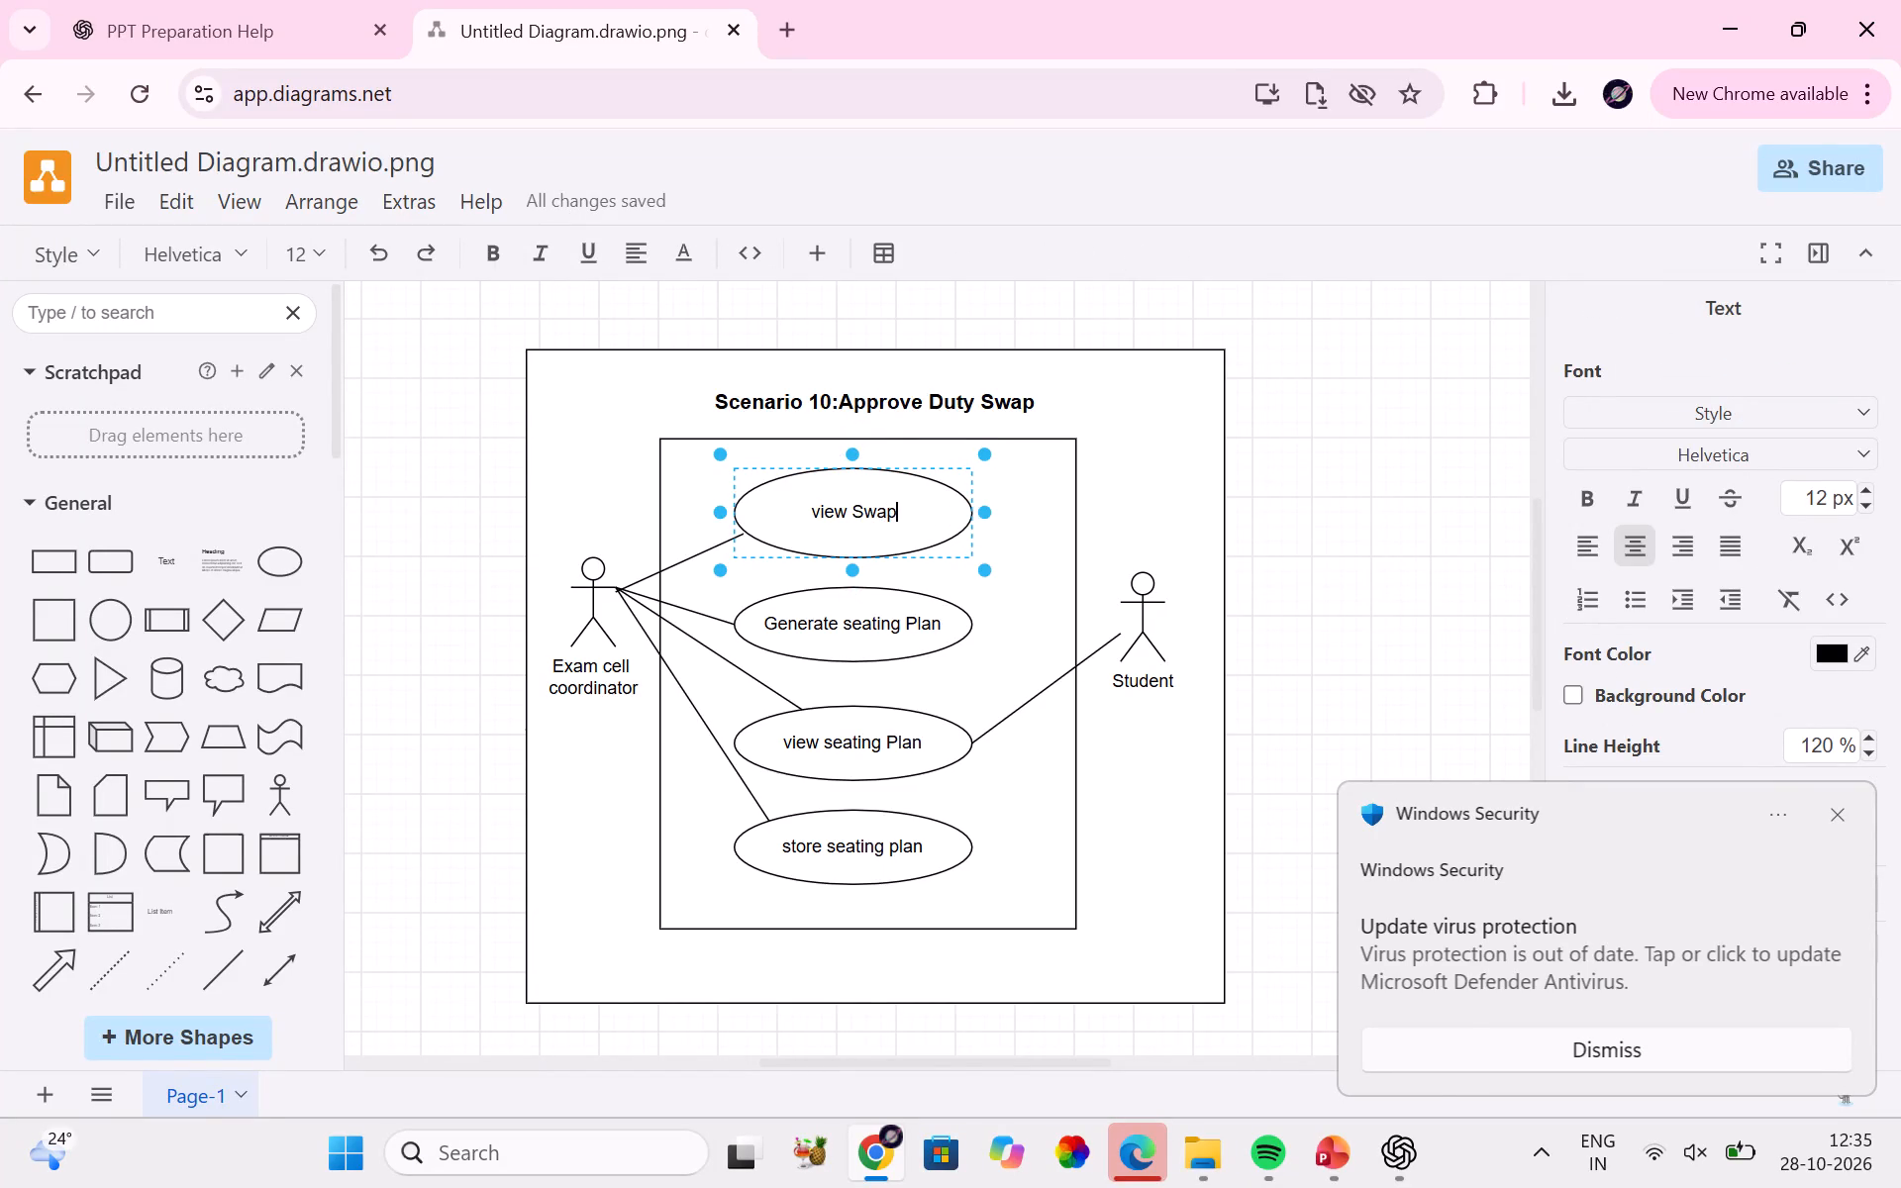
{"action": "key", "text": "space"}
{"action": "type", "text": "request"}
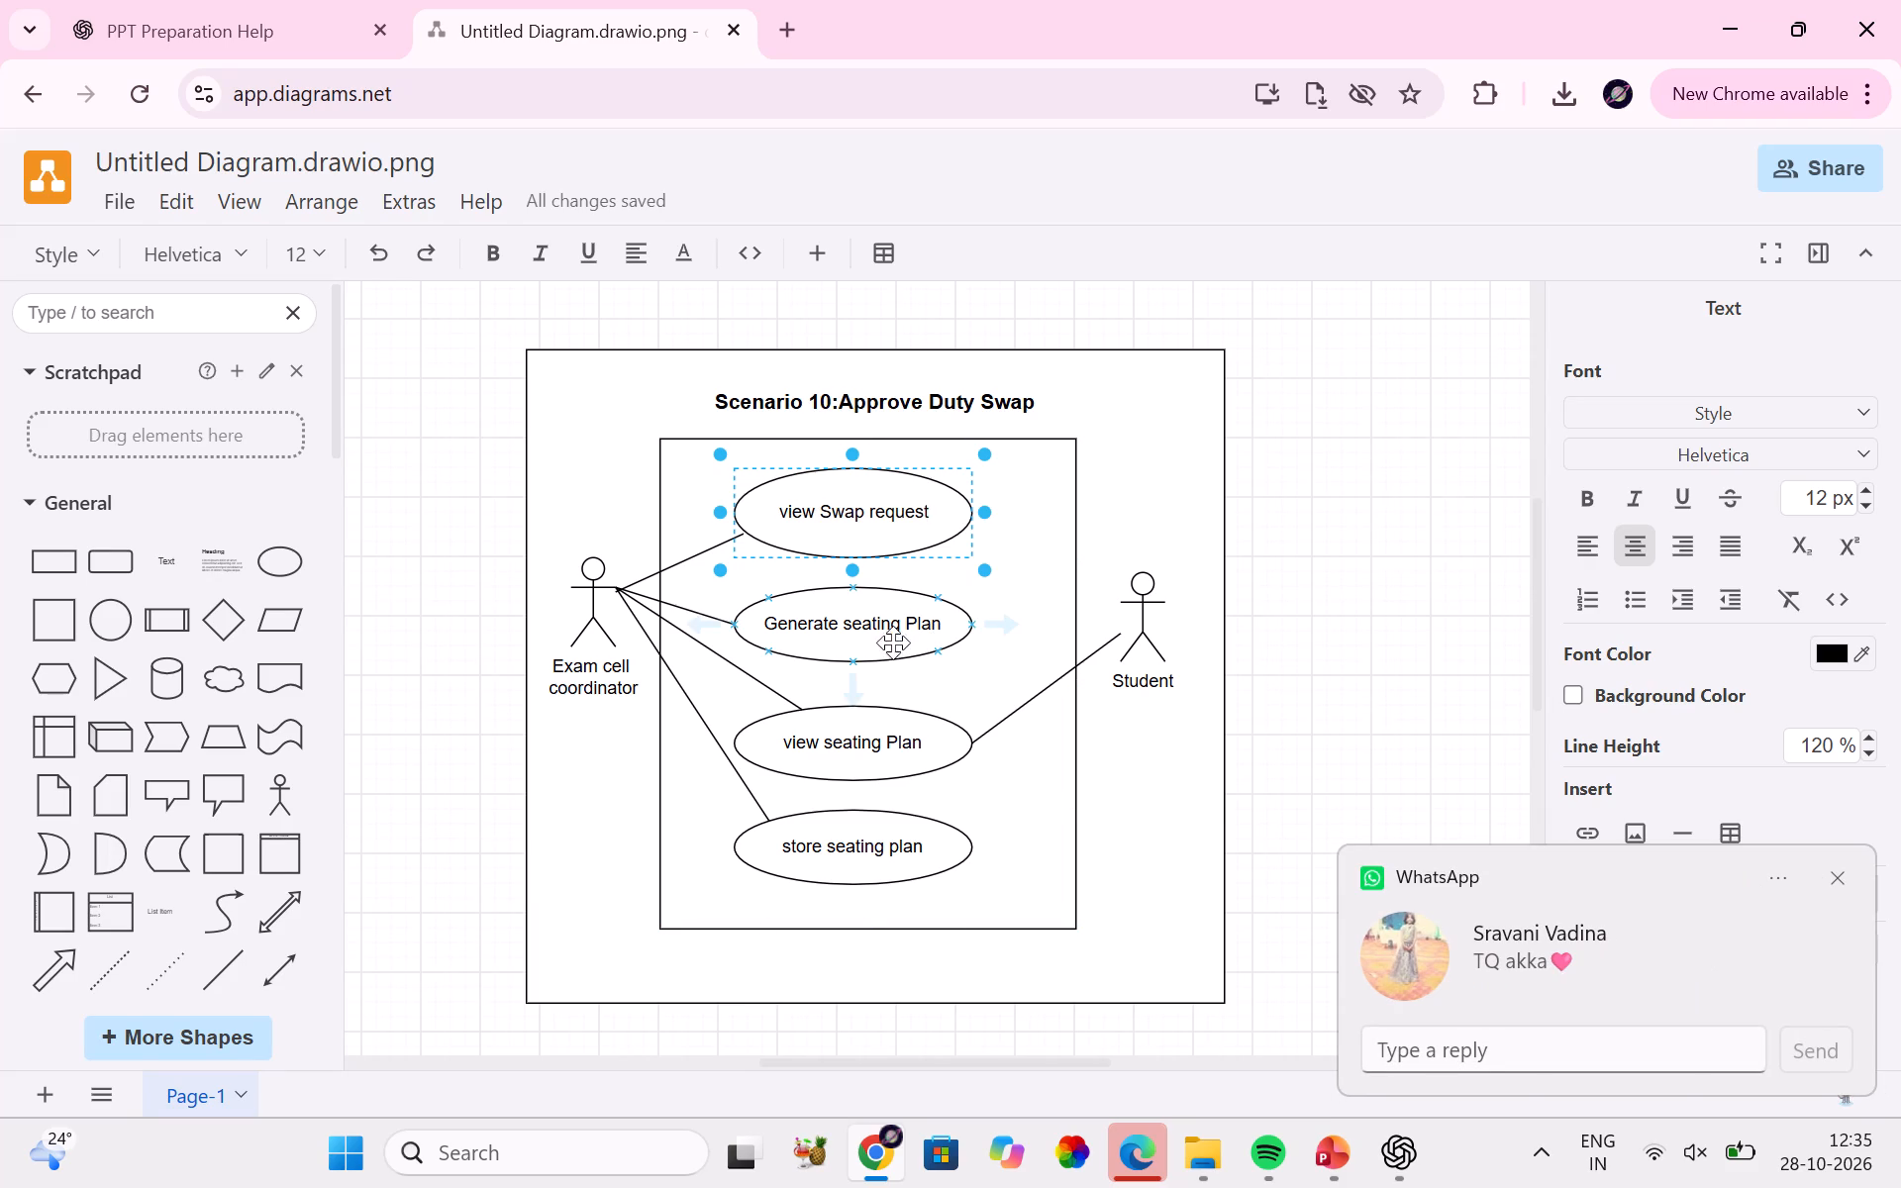
Relabel the "Generate seating Plan" ellipse as "Approve /reject swap request".
{"action": "double_click", "coordinate": [886, 617]}
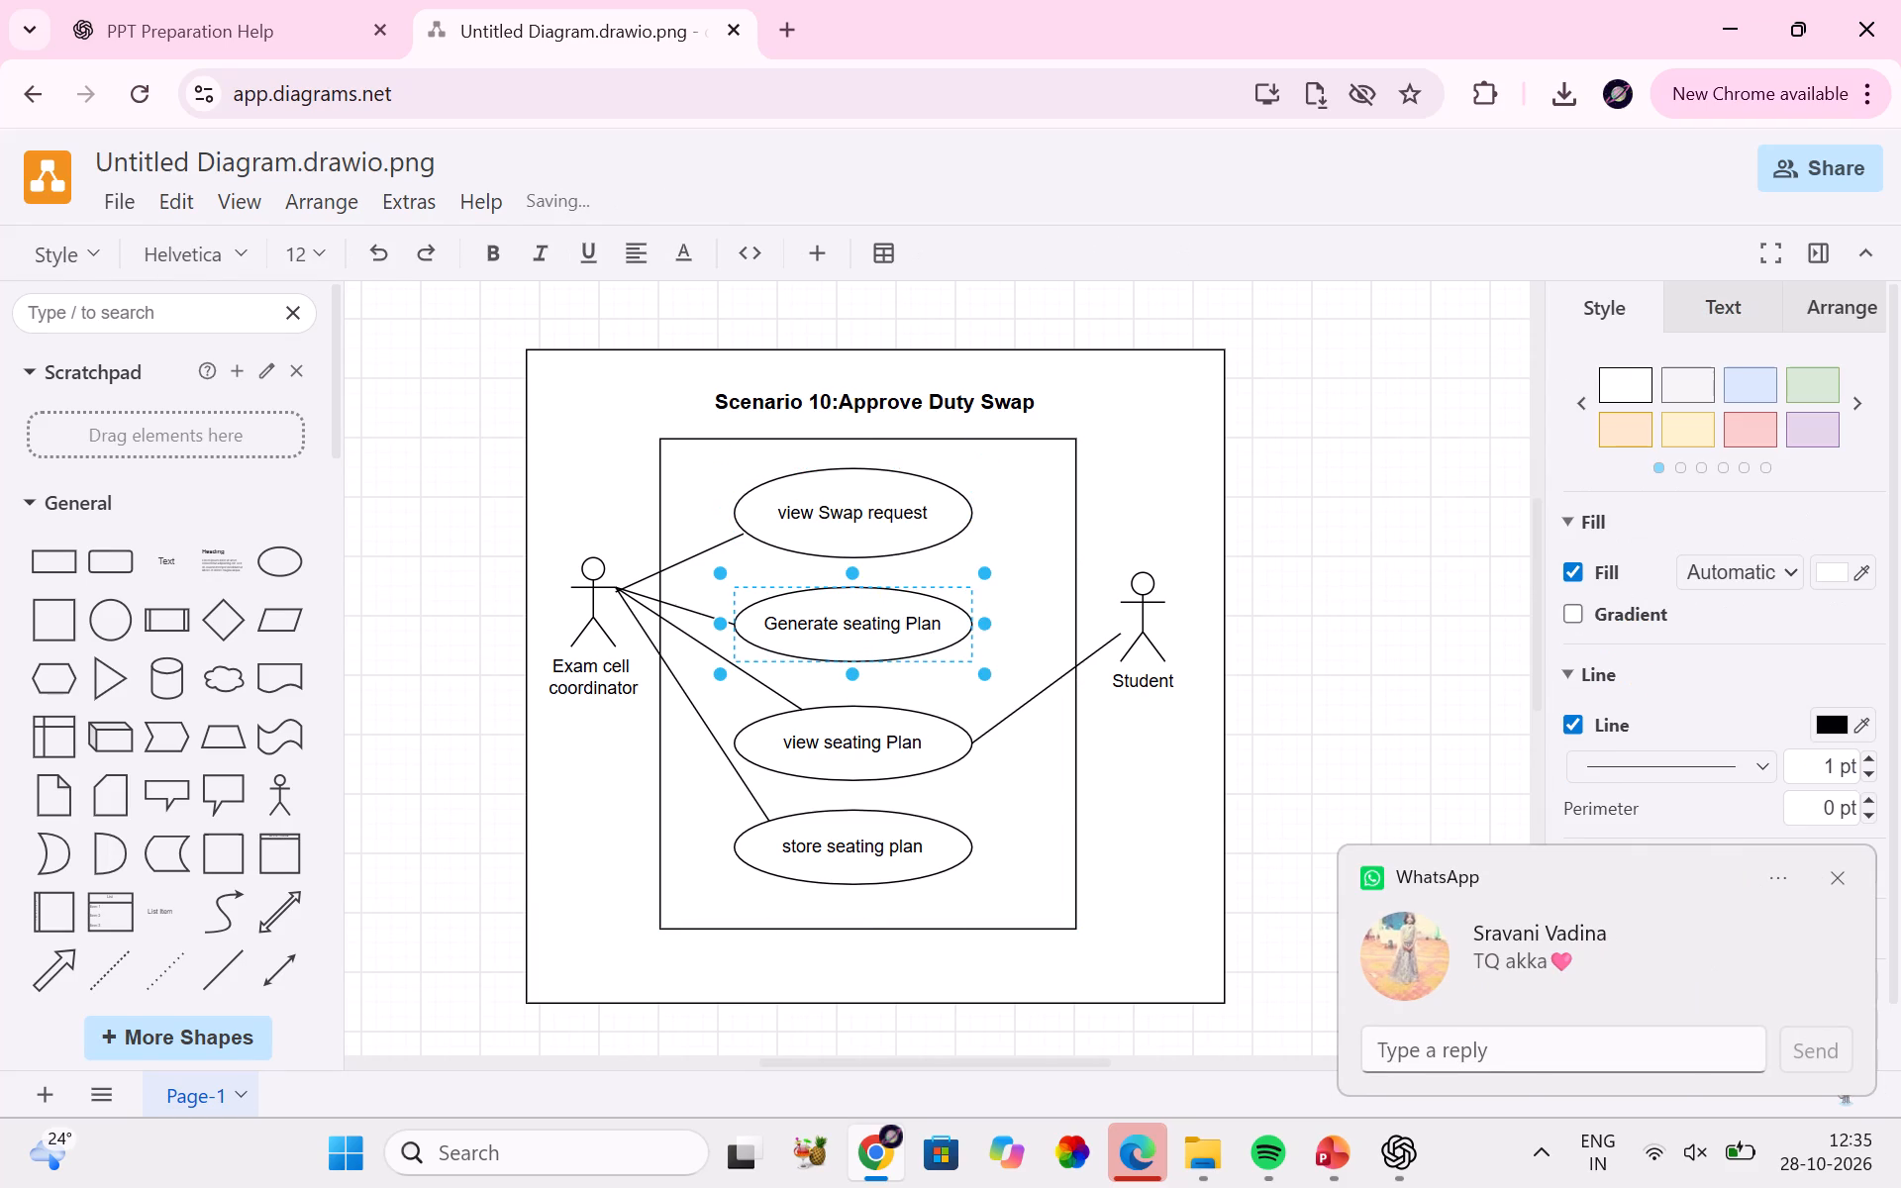
{"action": "type", "text": "Approve"}
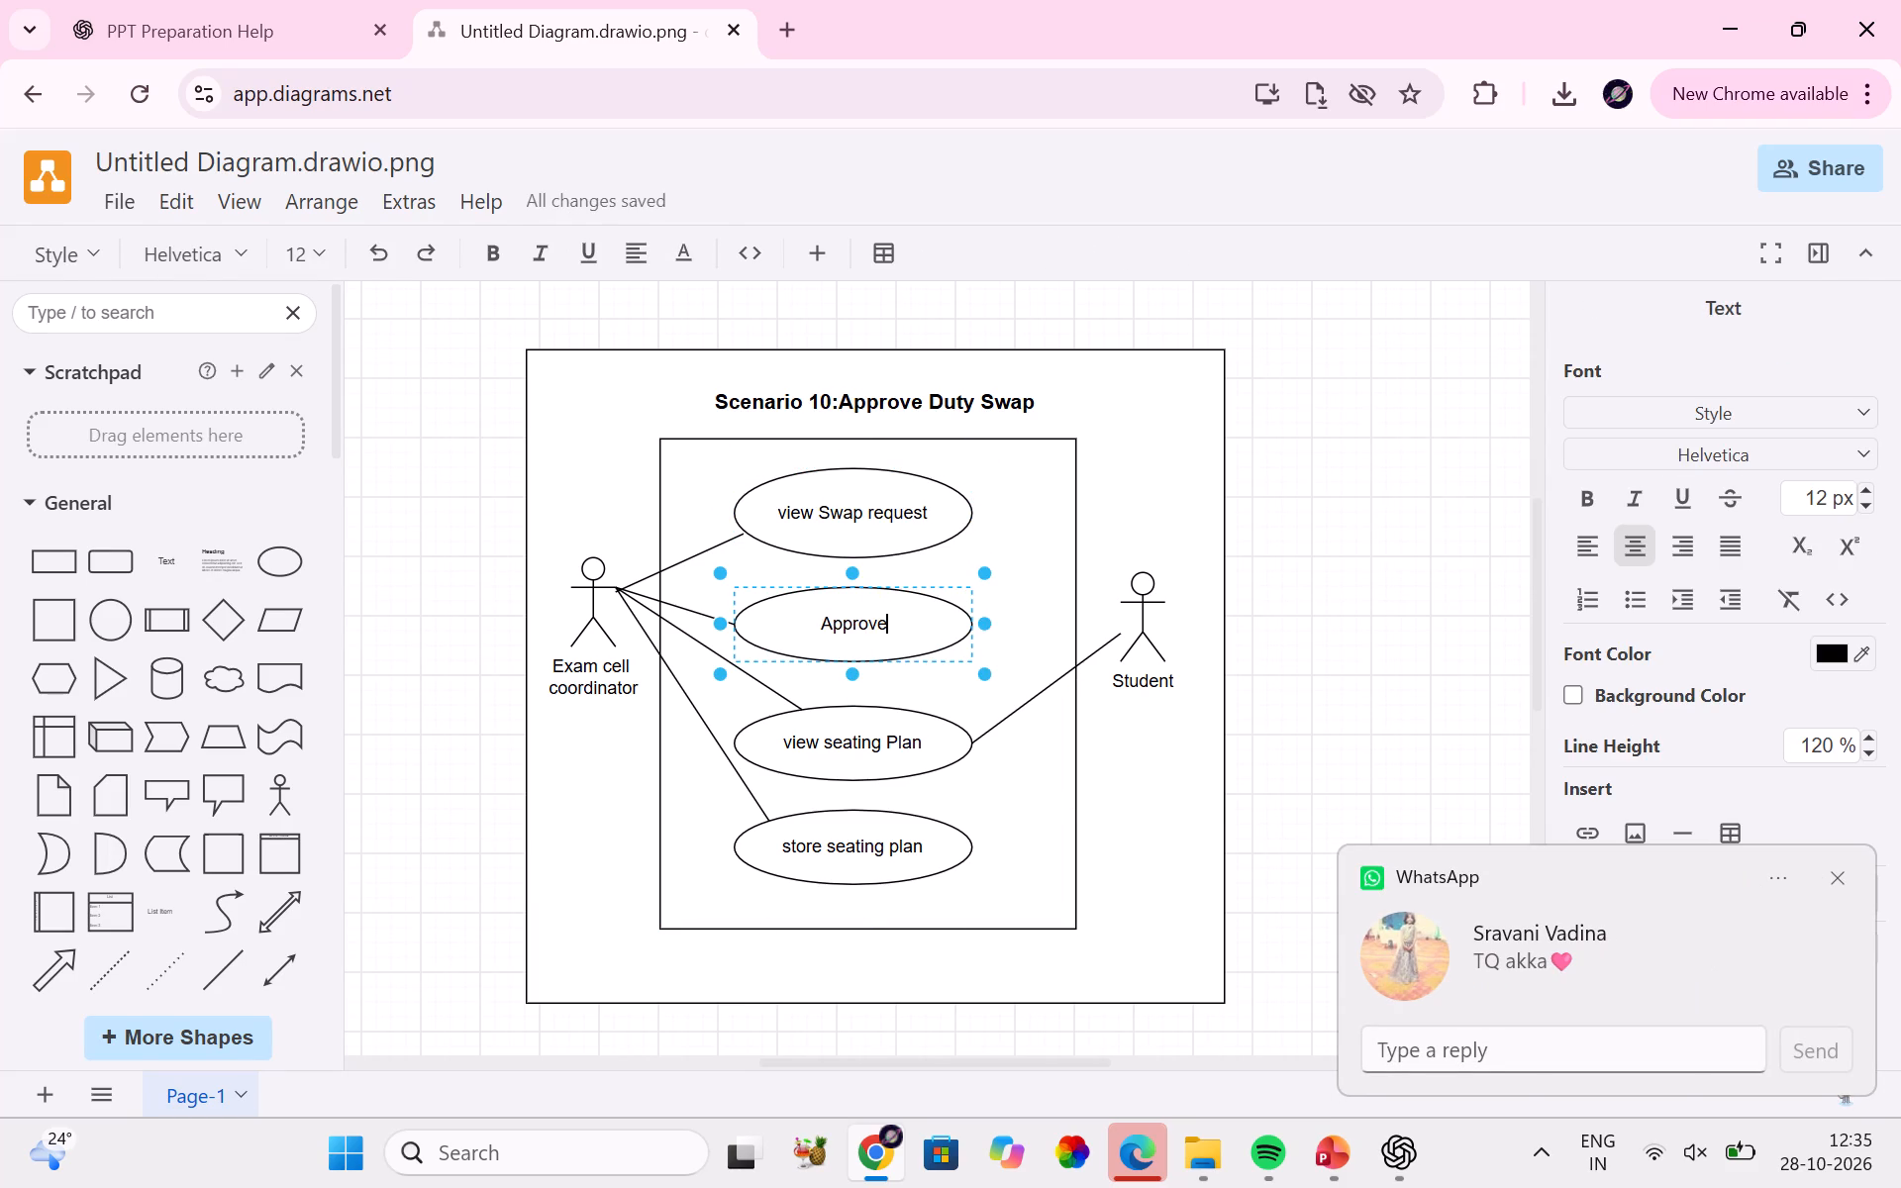
{"action": "key", "text": "space"}
{"action": "type", "text": "/reject swap request"}
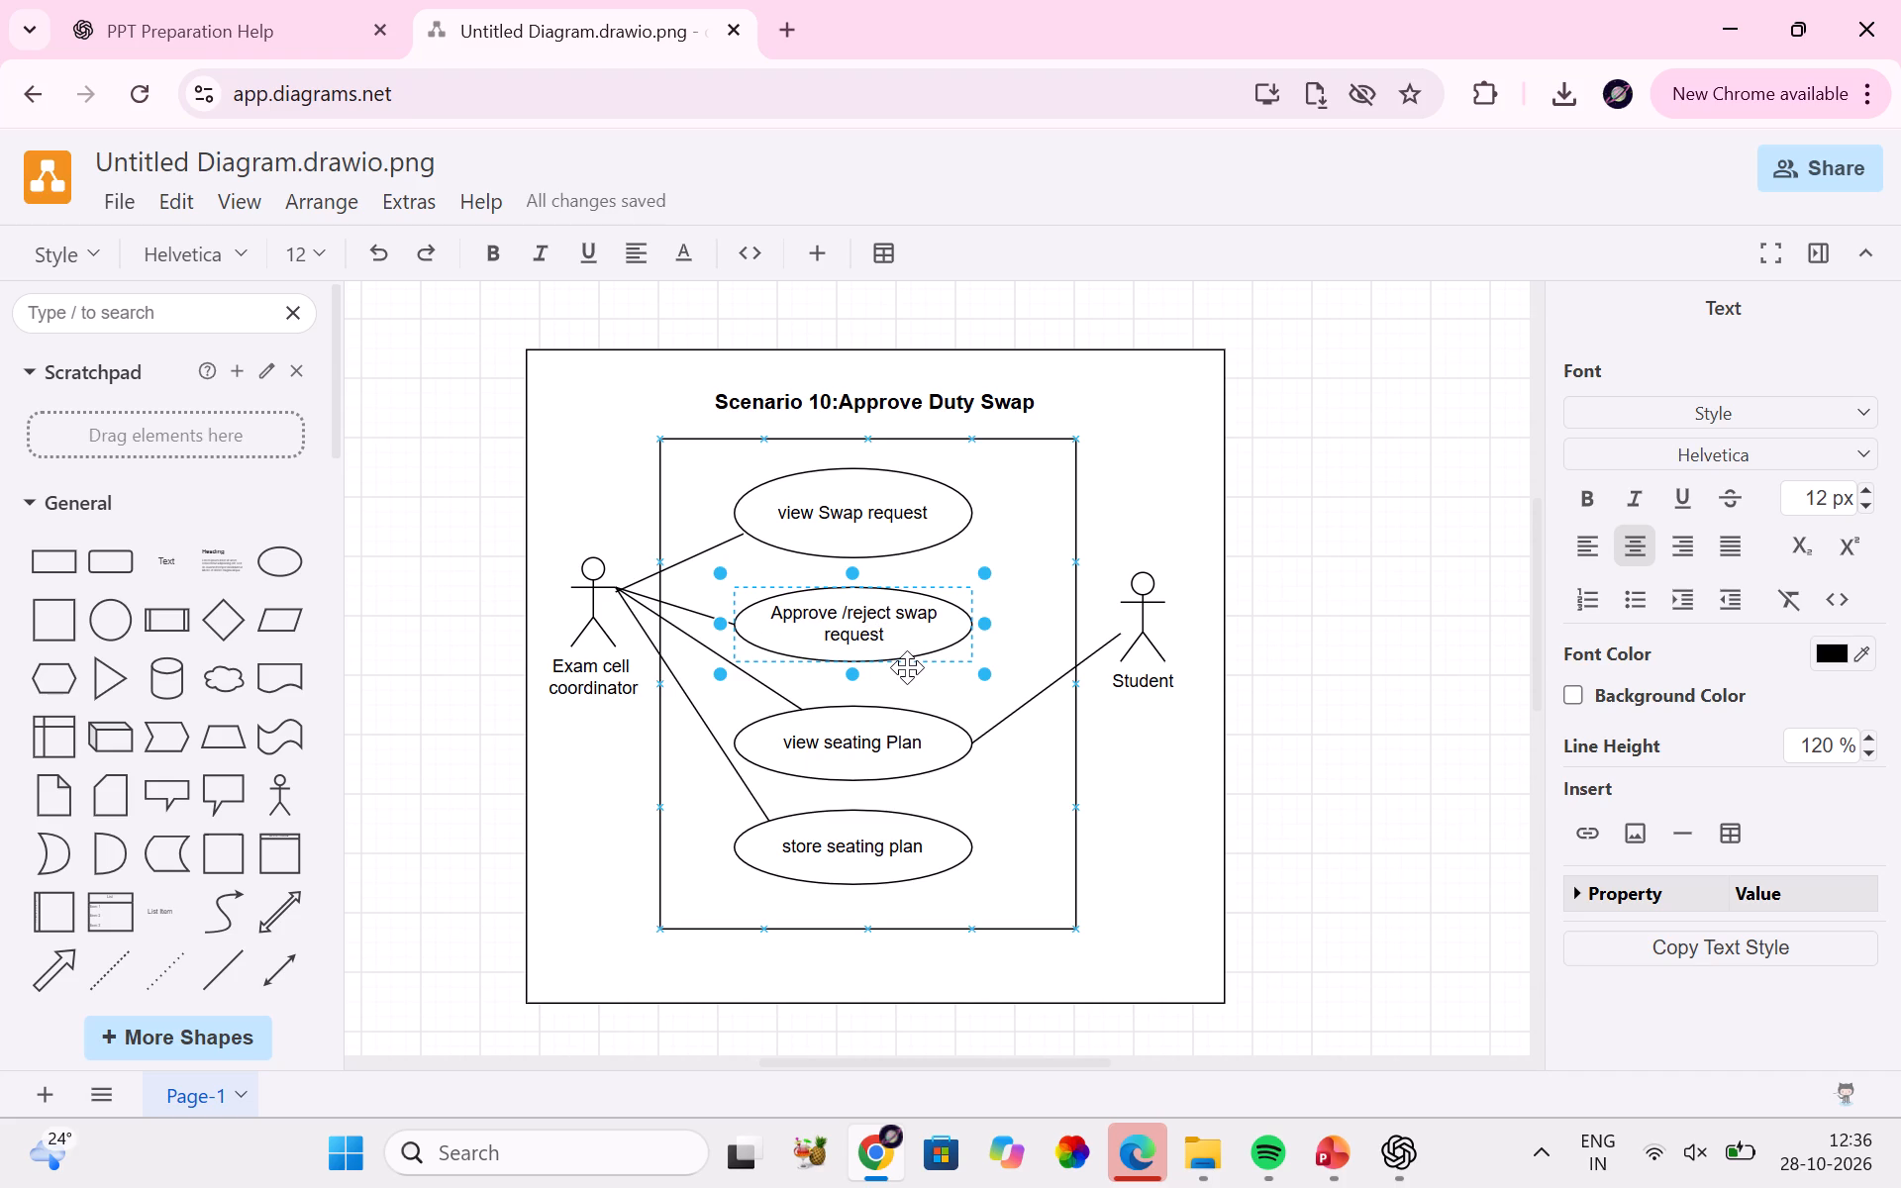
Relabel the "view seating Plan" ellipse as "Update duty allocation".
{"action": "double_click", "coordinate": [872, 742]}
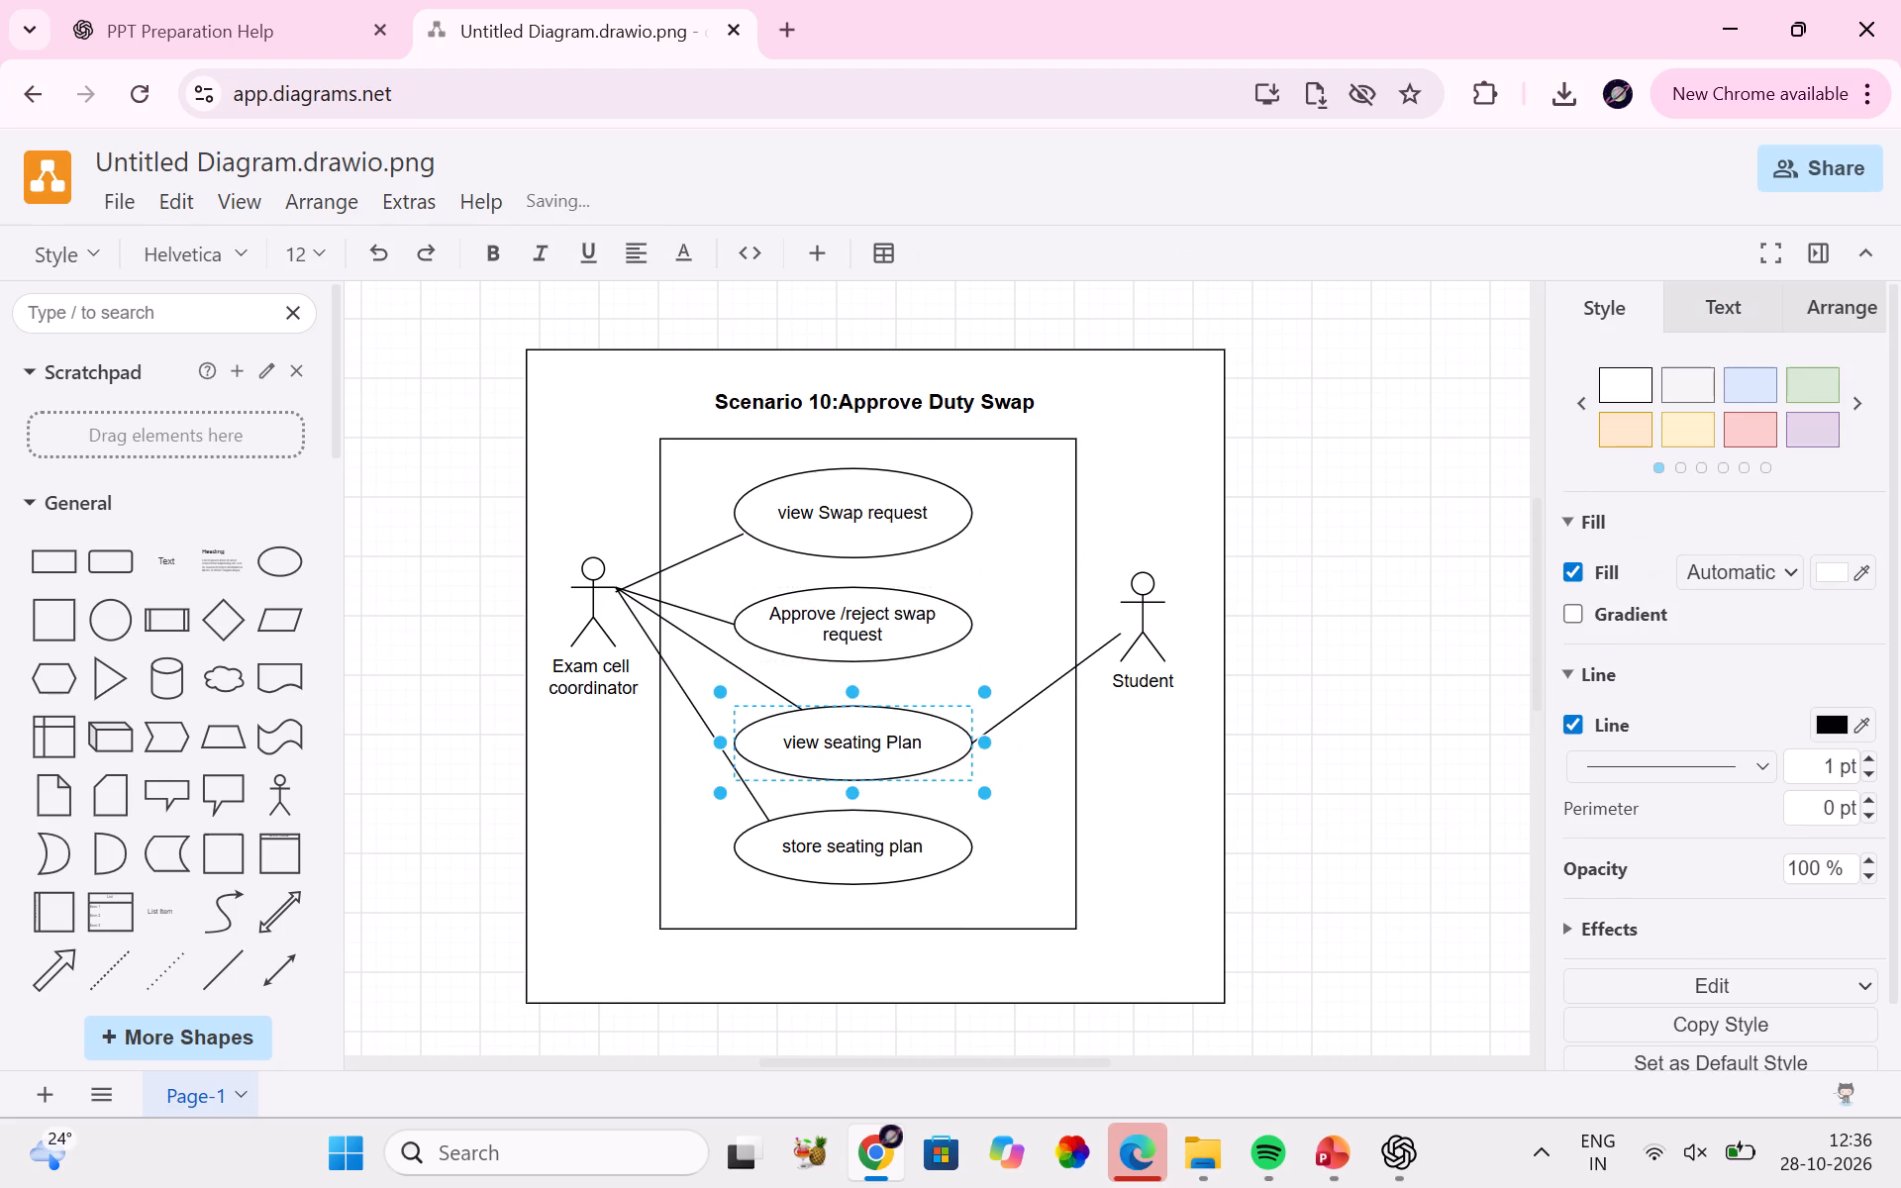
{"action": "key", "text": "BackSpace"}
{"action": "type", "text": "Update"}
{"action": "key", "text": "space"}
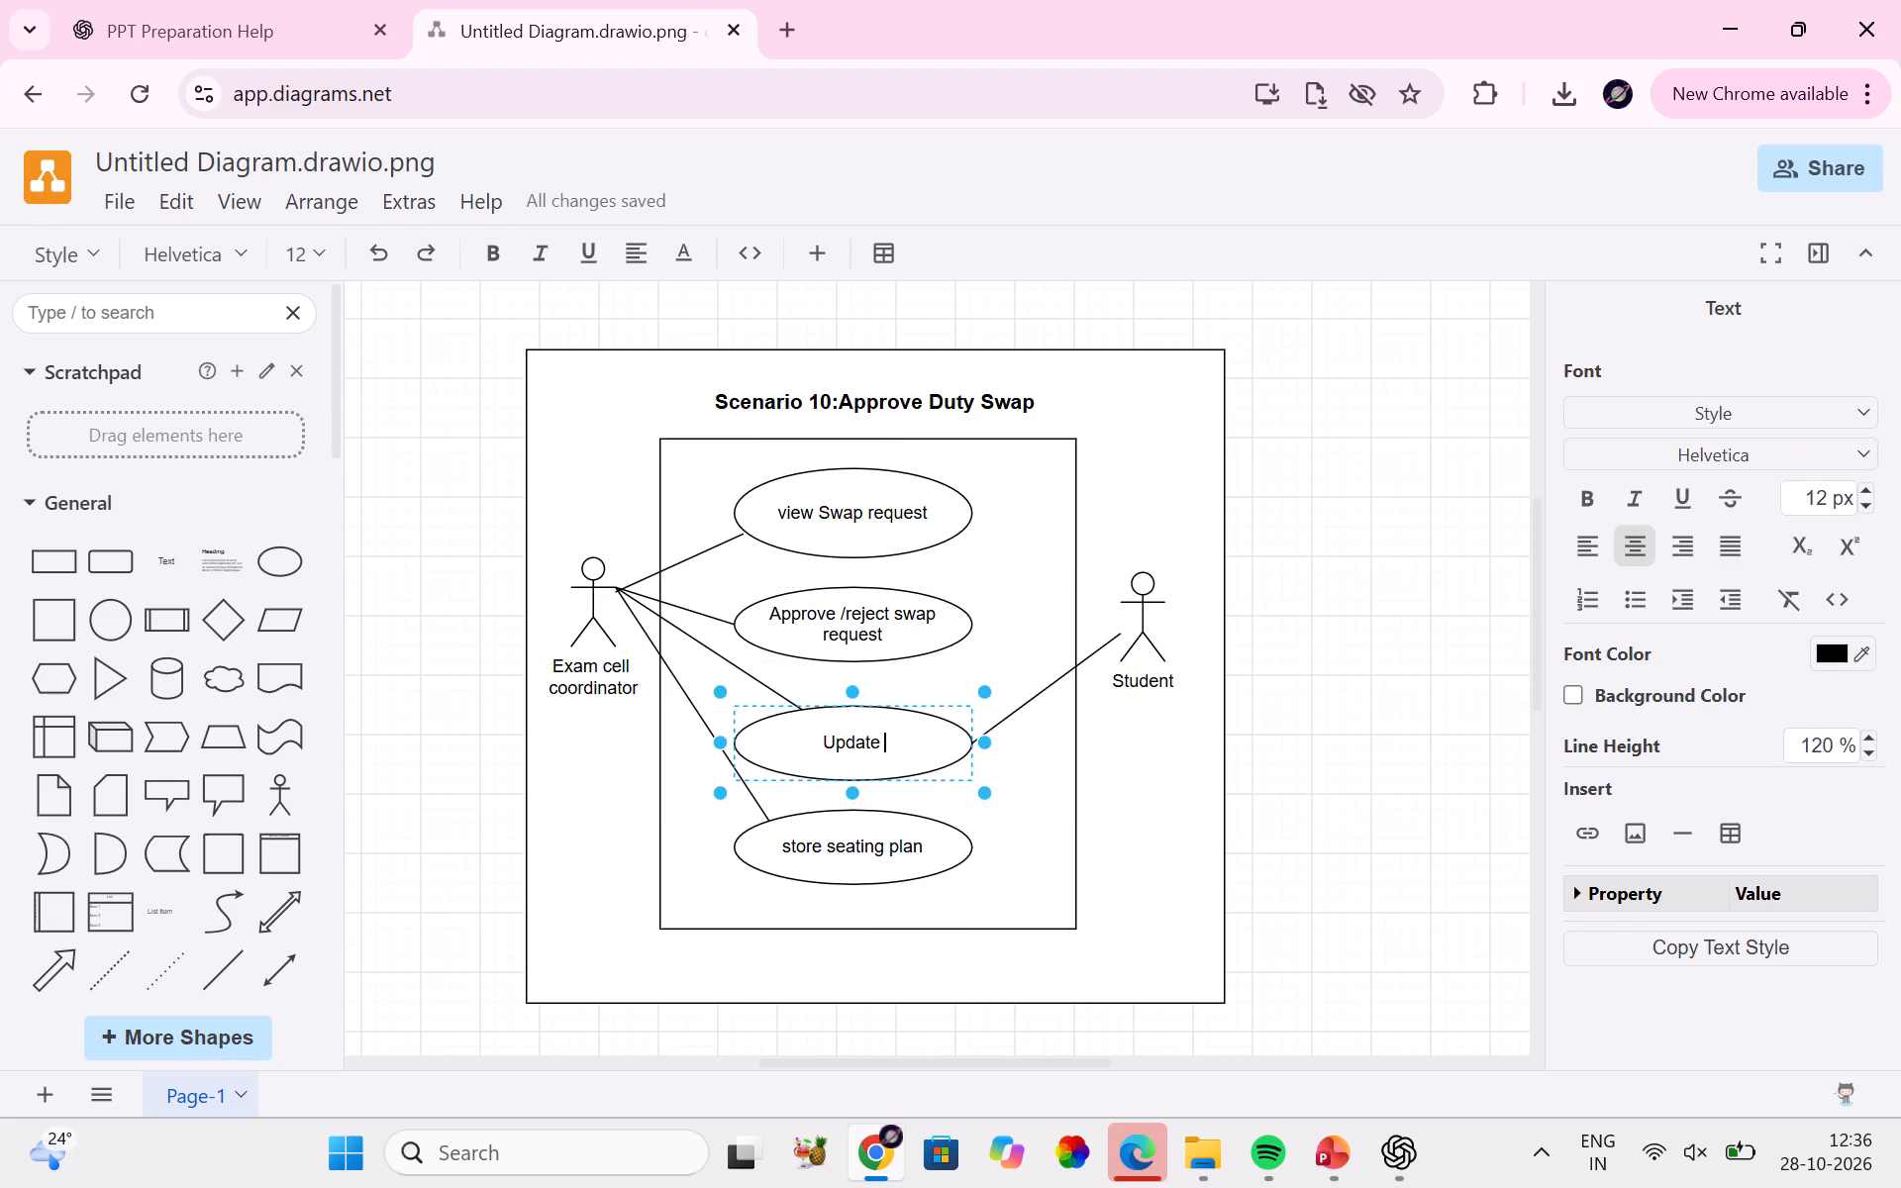
{"action": "type", "text": "duty allocation"}
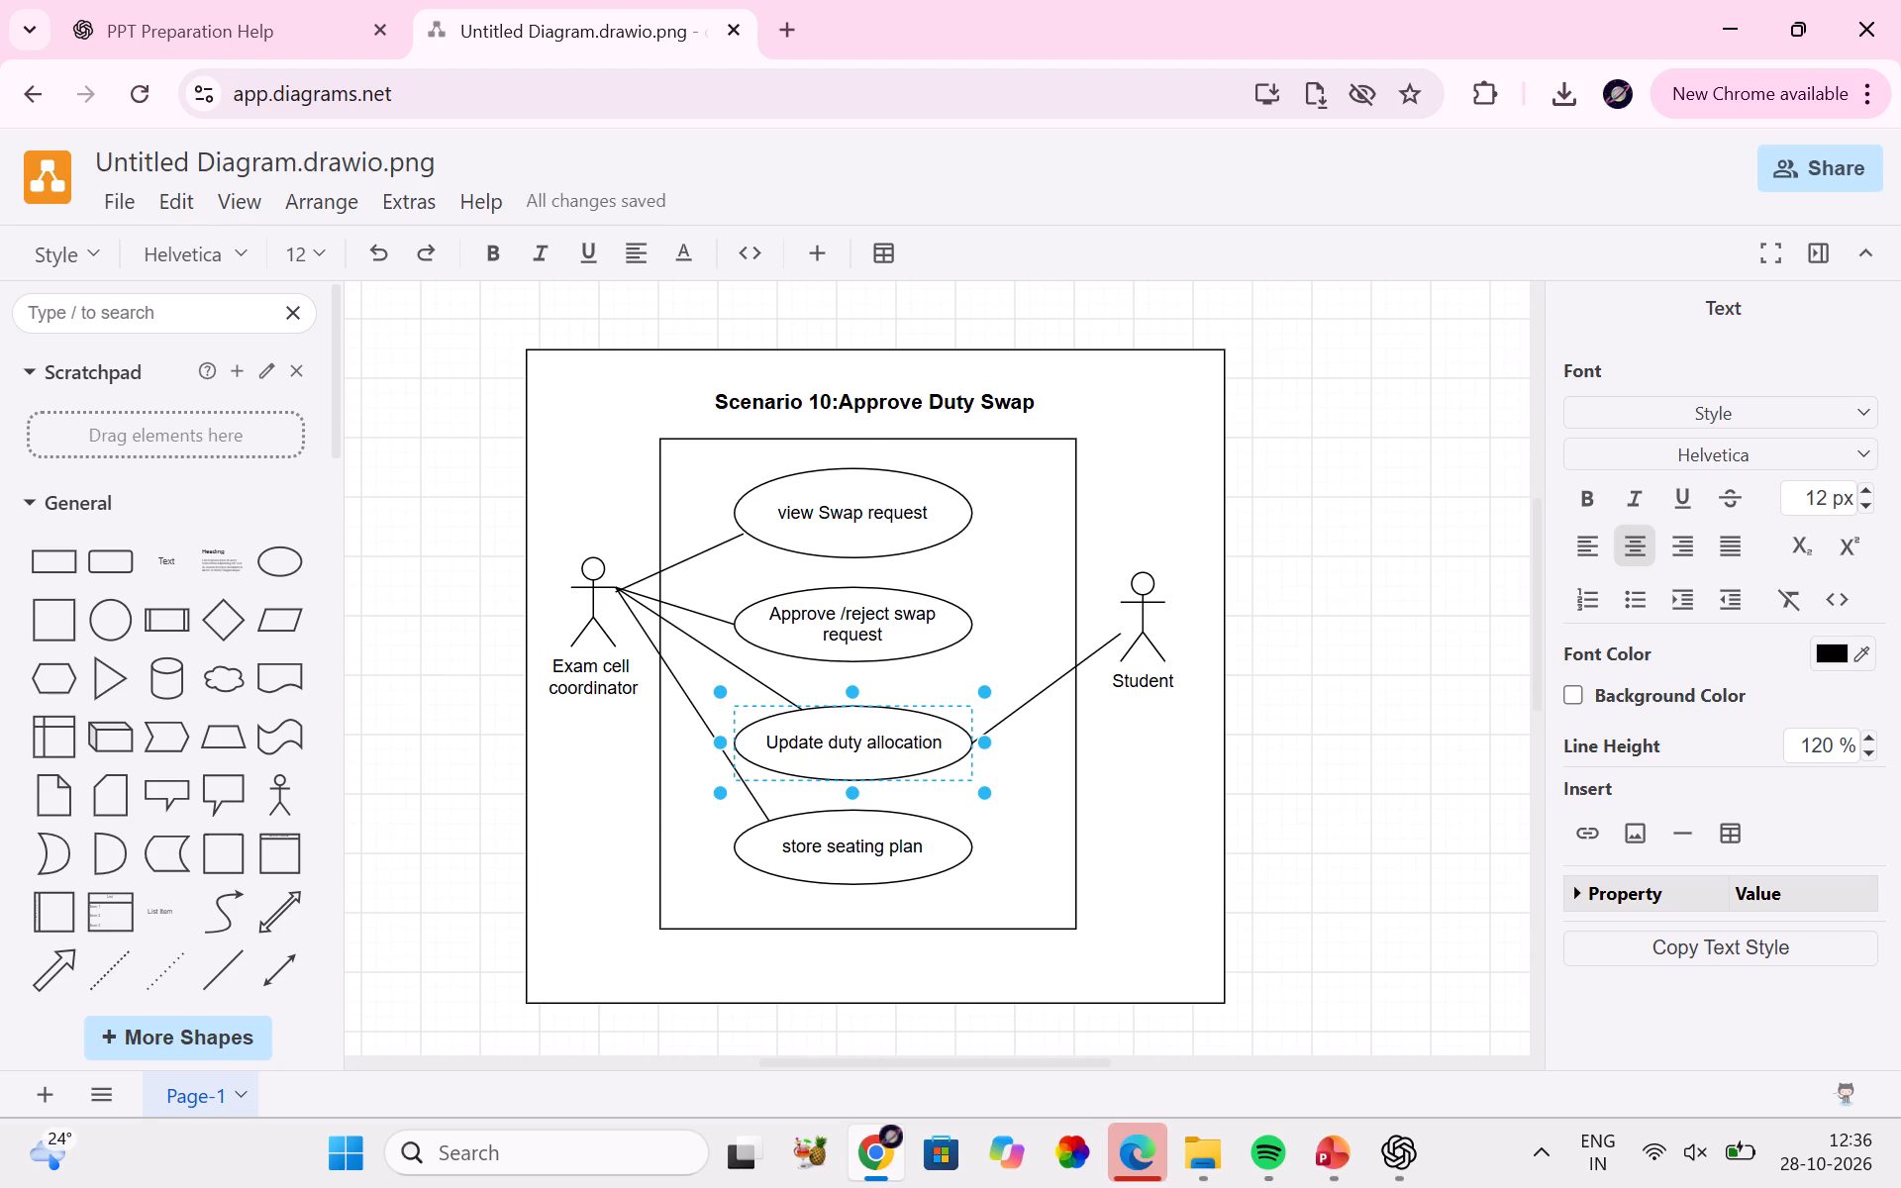
Relabel the "store seating plan" ellipse as "Notify faculty".
{"action": "double_click", "coordinate": [874, 855]}
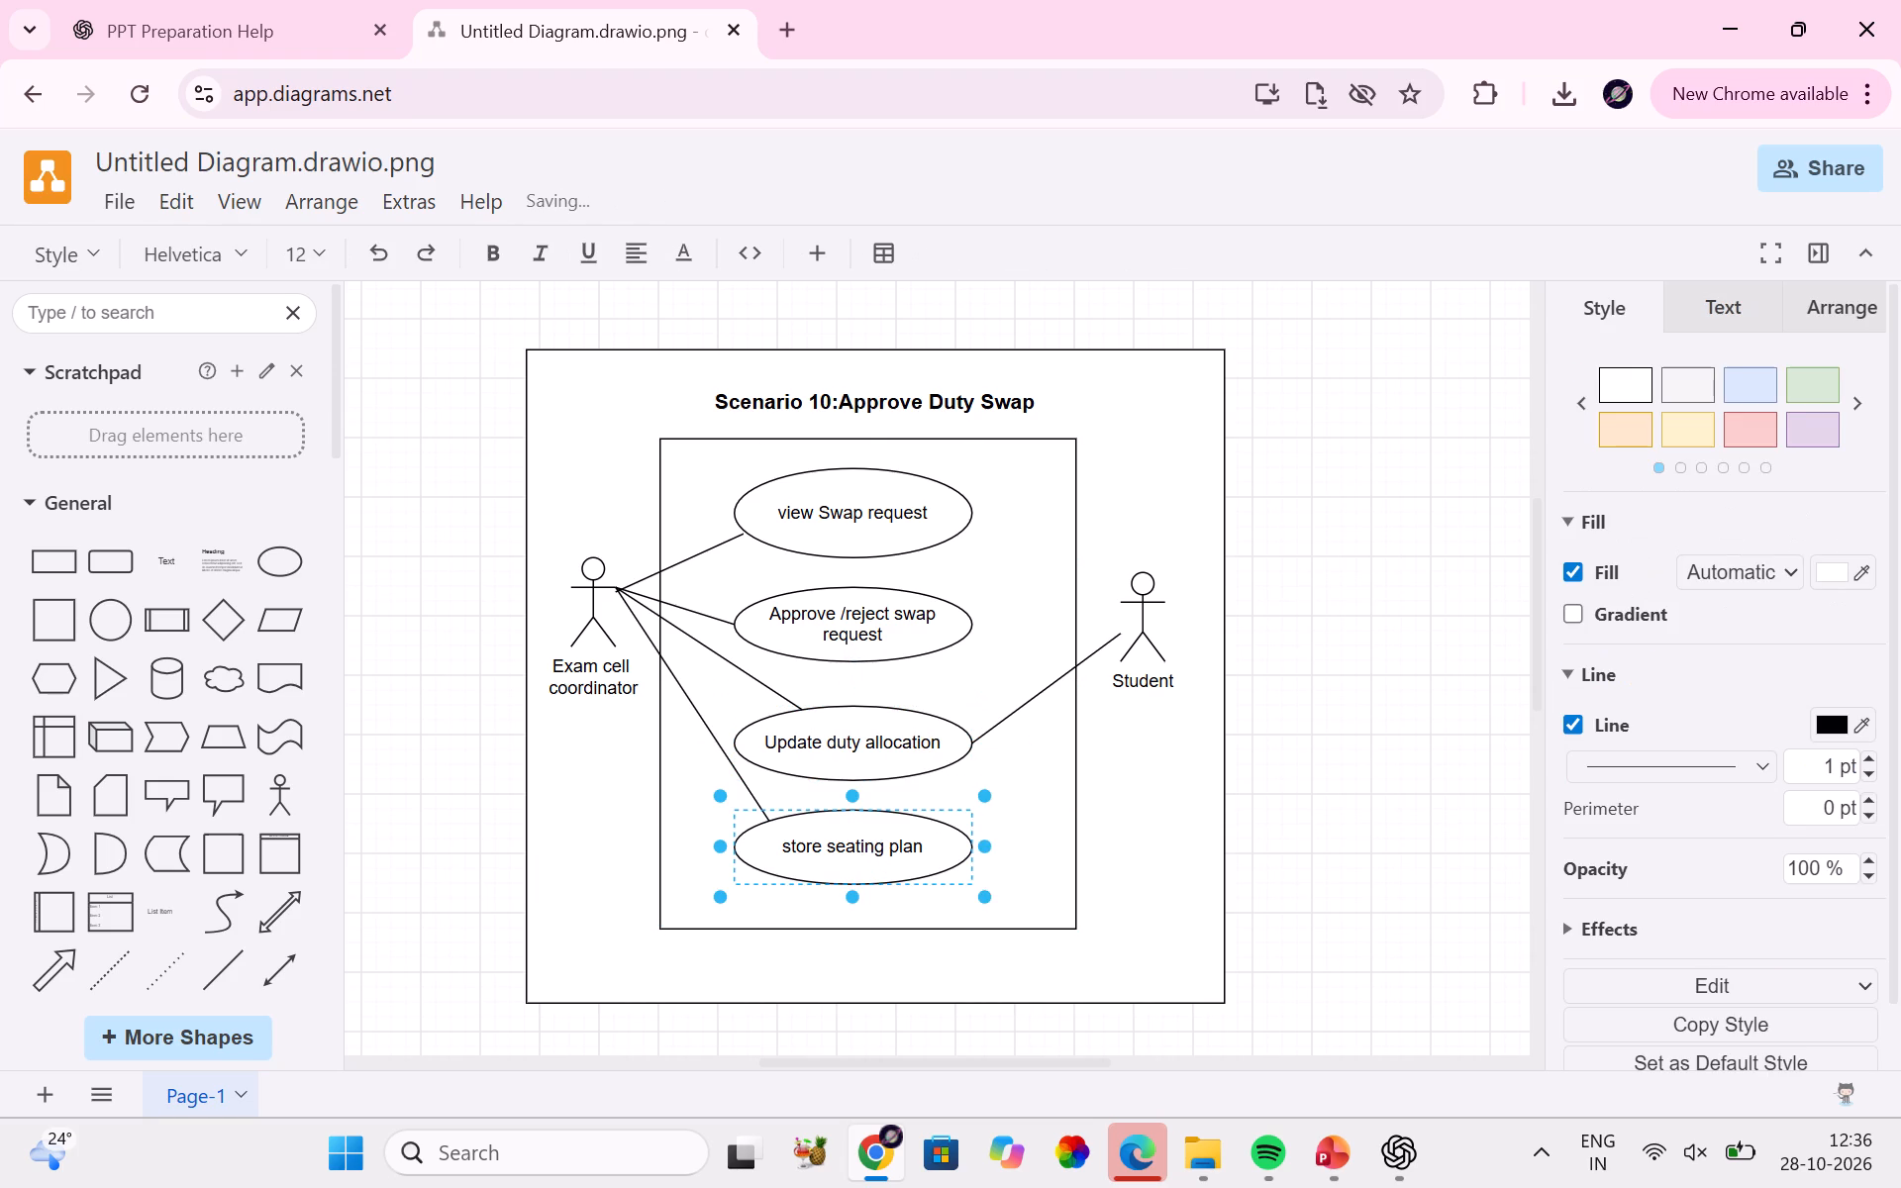
{"action": "key", "text": "BackSpace"}
{"action": "type", "text": "Nofi"}
{"action": "type", "text": "fy"}
{"action": "key", "text": "BackSpace"}
{"action": "key", "text": "BackSpace"}
{"action": "key", "text": "BackSpace"}
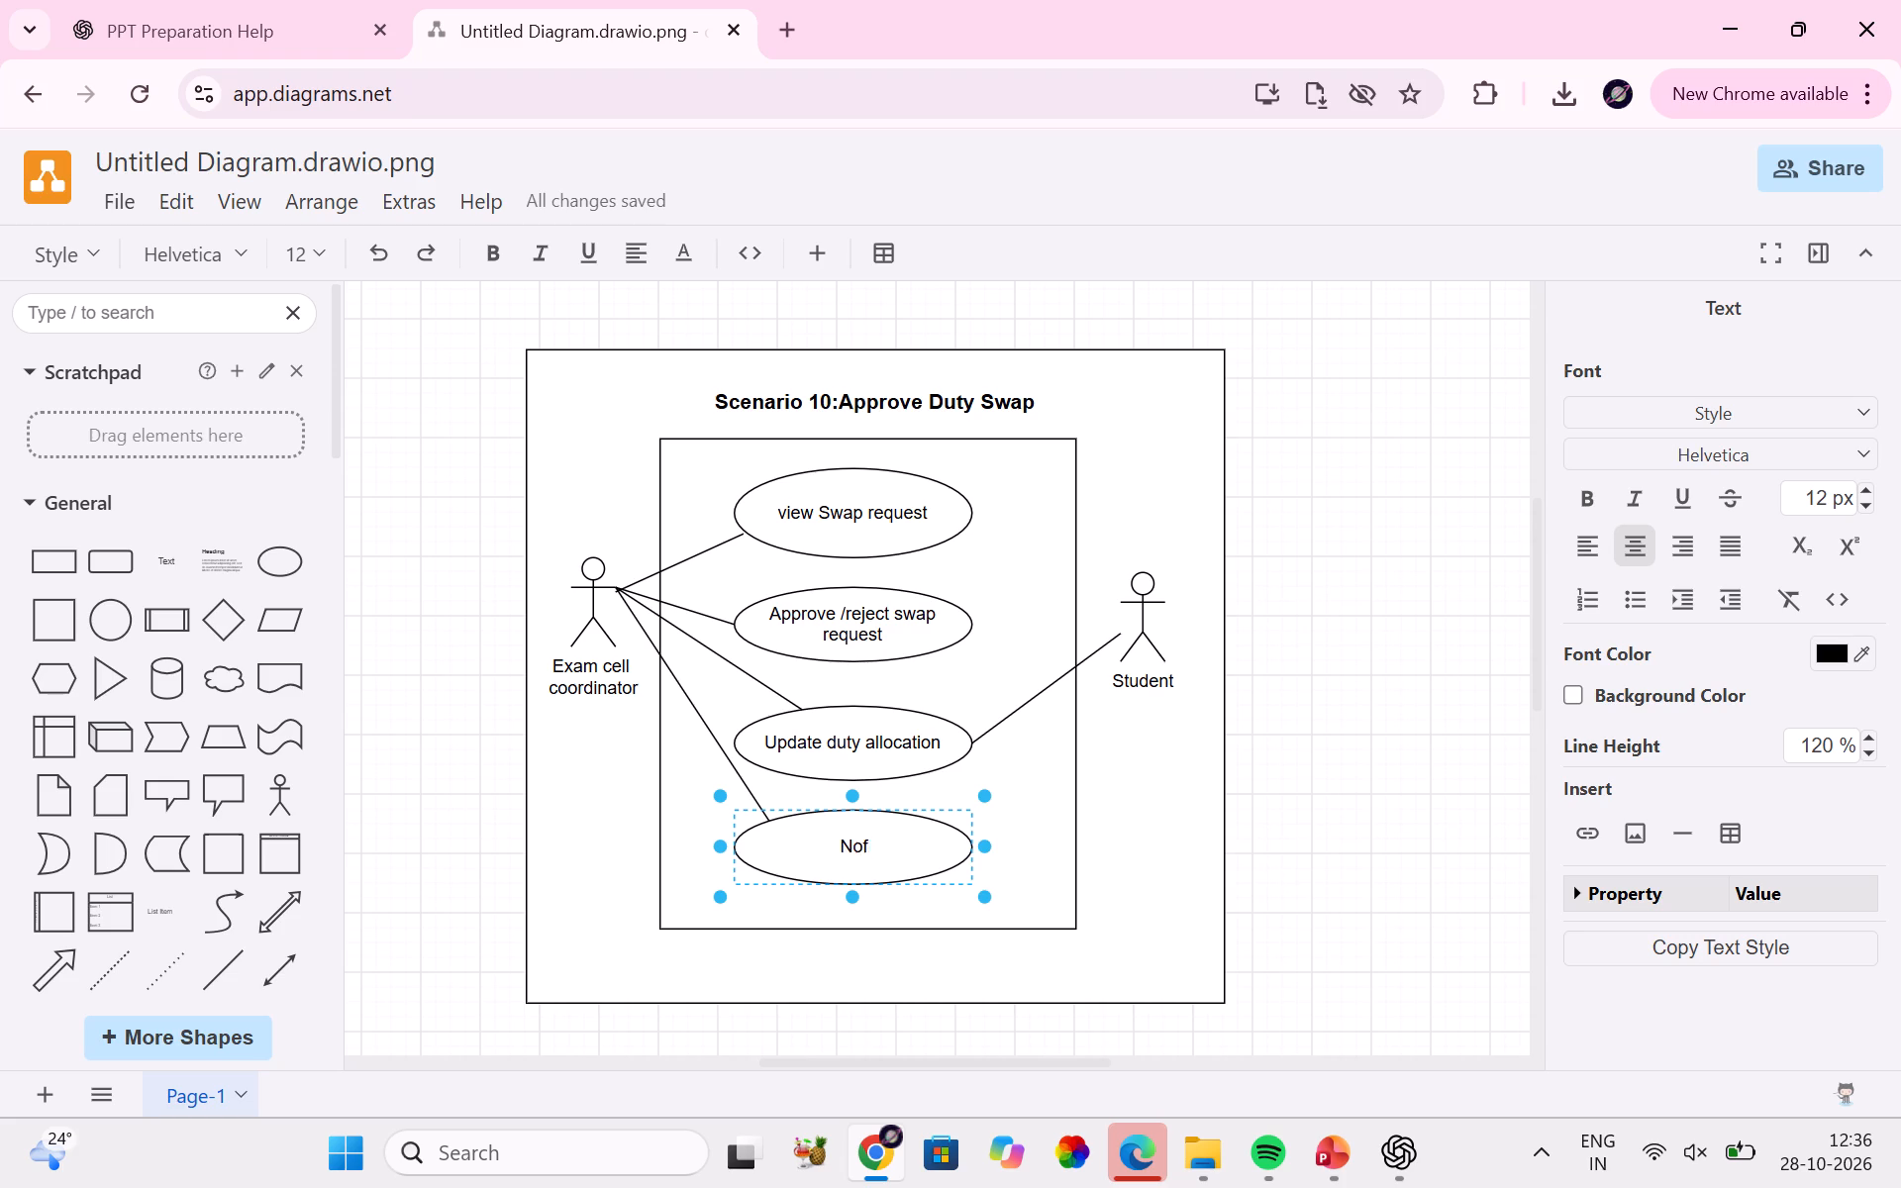
{"action": "key", "text": "BackSpace"}
{"action": "type", "text": "tify faculy"}
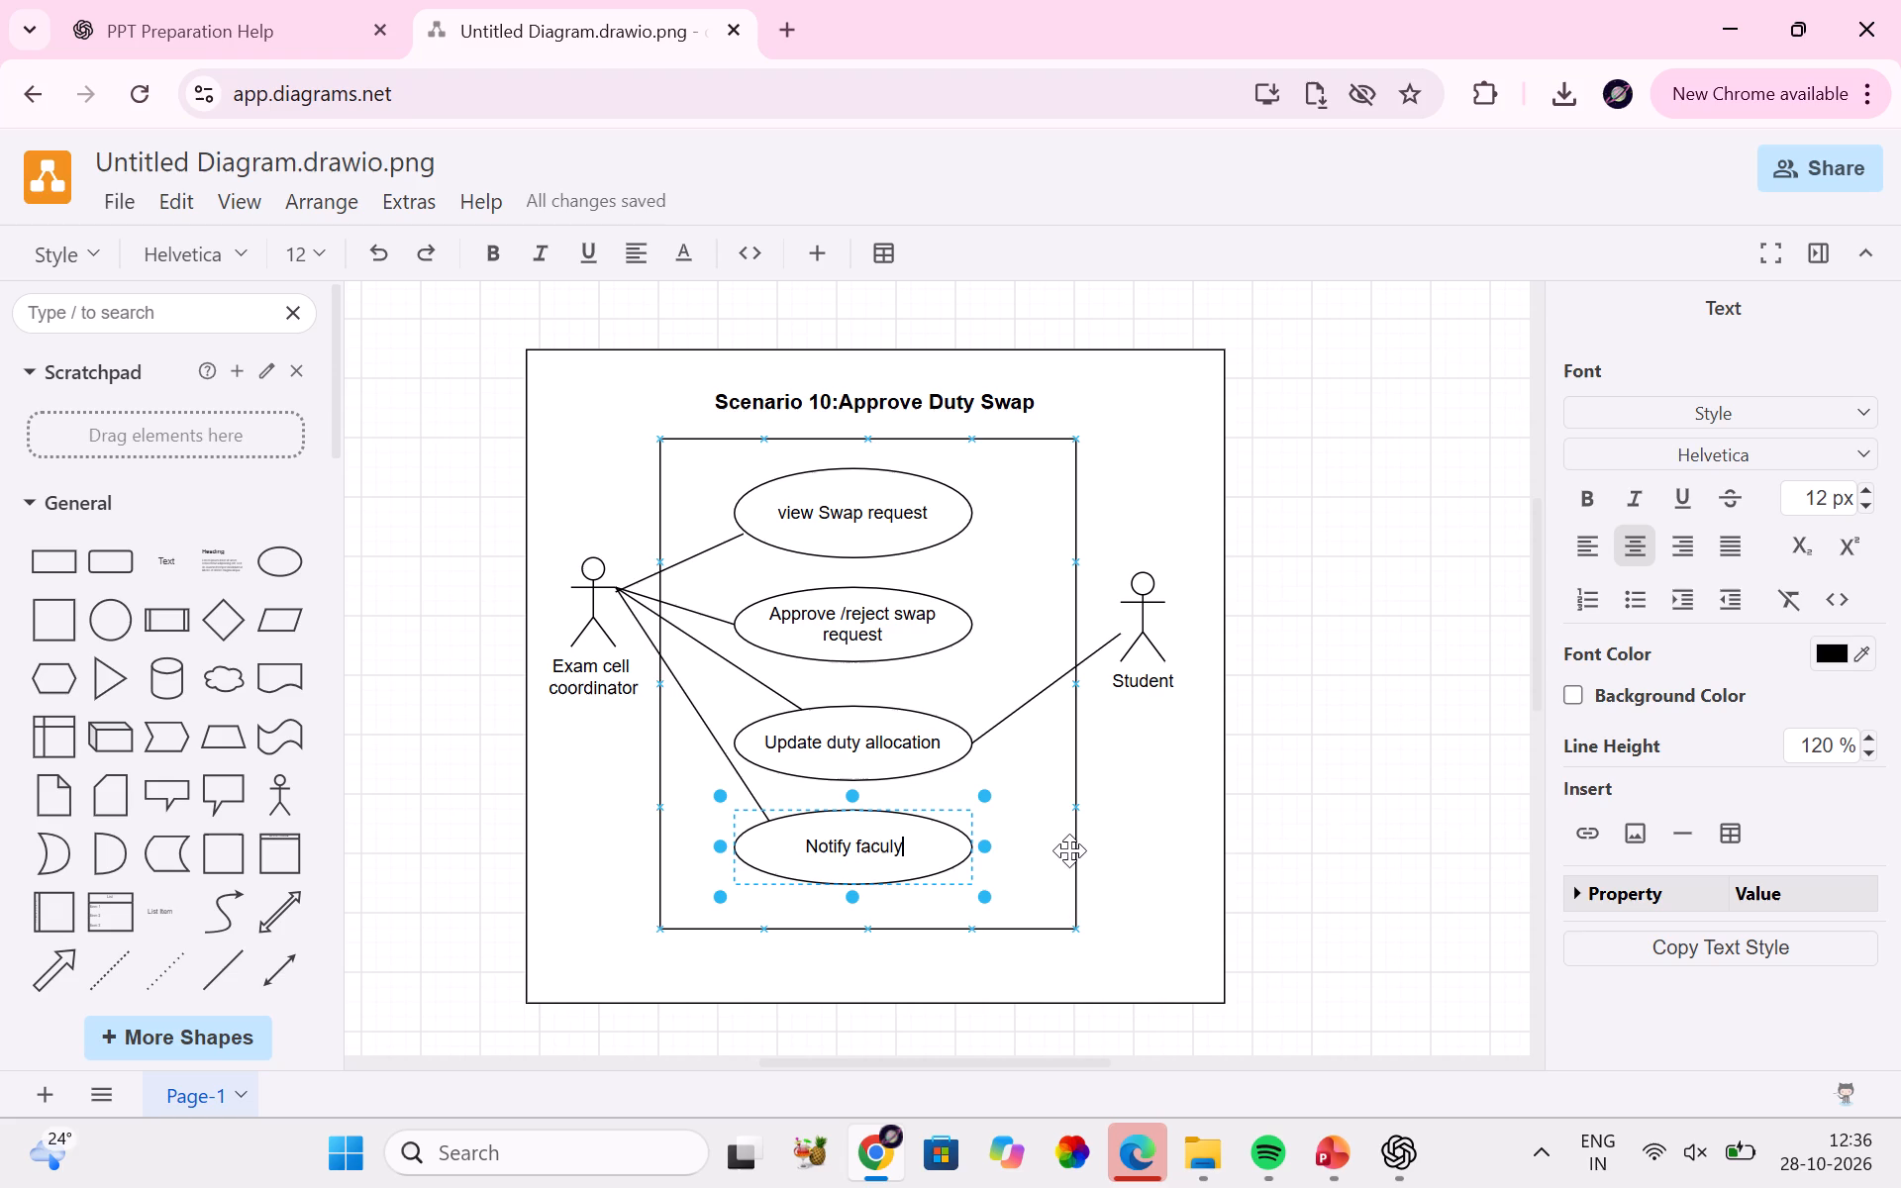
{"action": "key", "text": "Left"}
{"action": "key", "text": "t"}
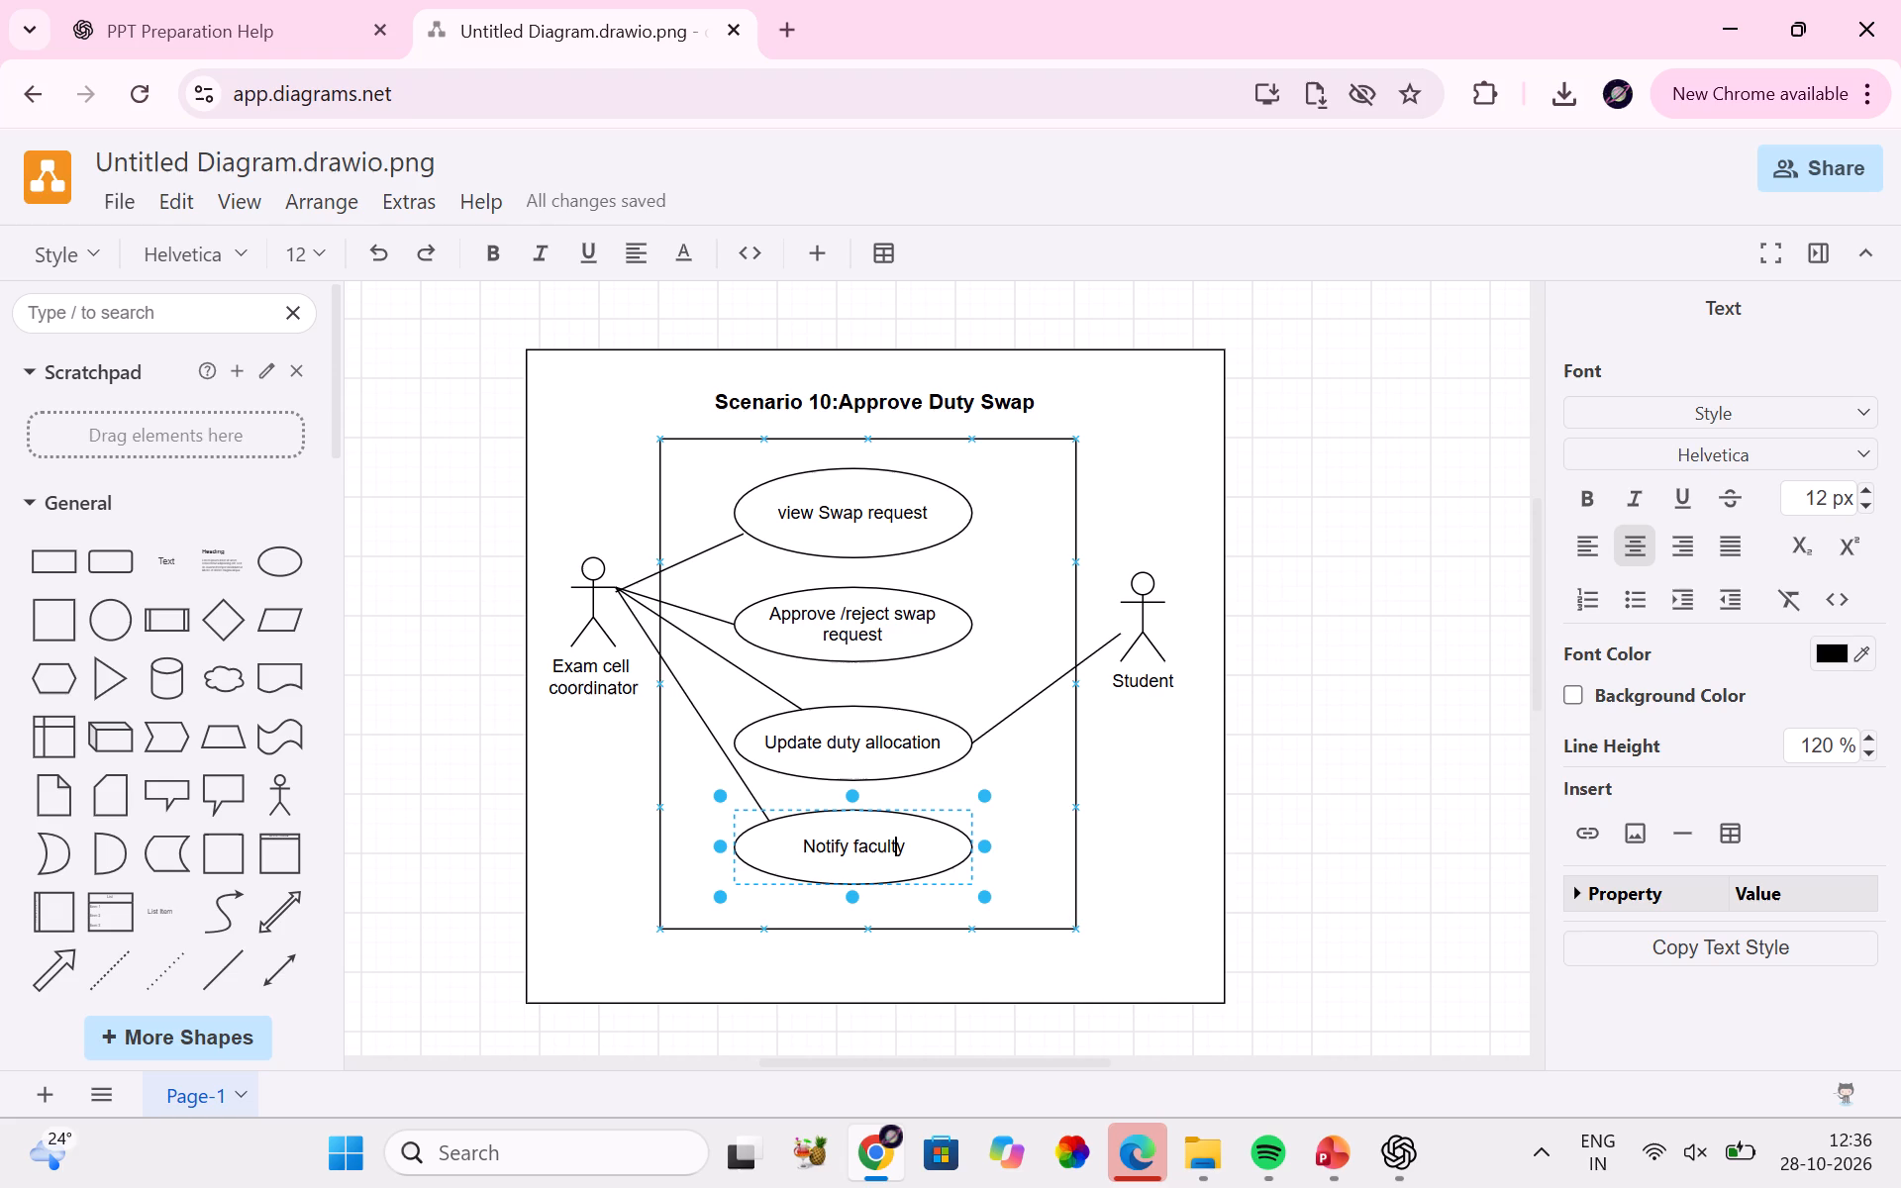
Delete the link between the Exam cell coordinator and the "Notify faculty" ellipse.
{"action": "left_click", "coordinate": [703, 710]}
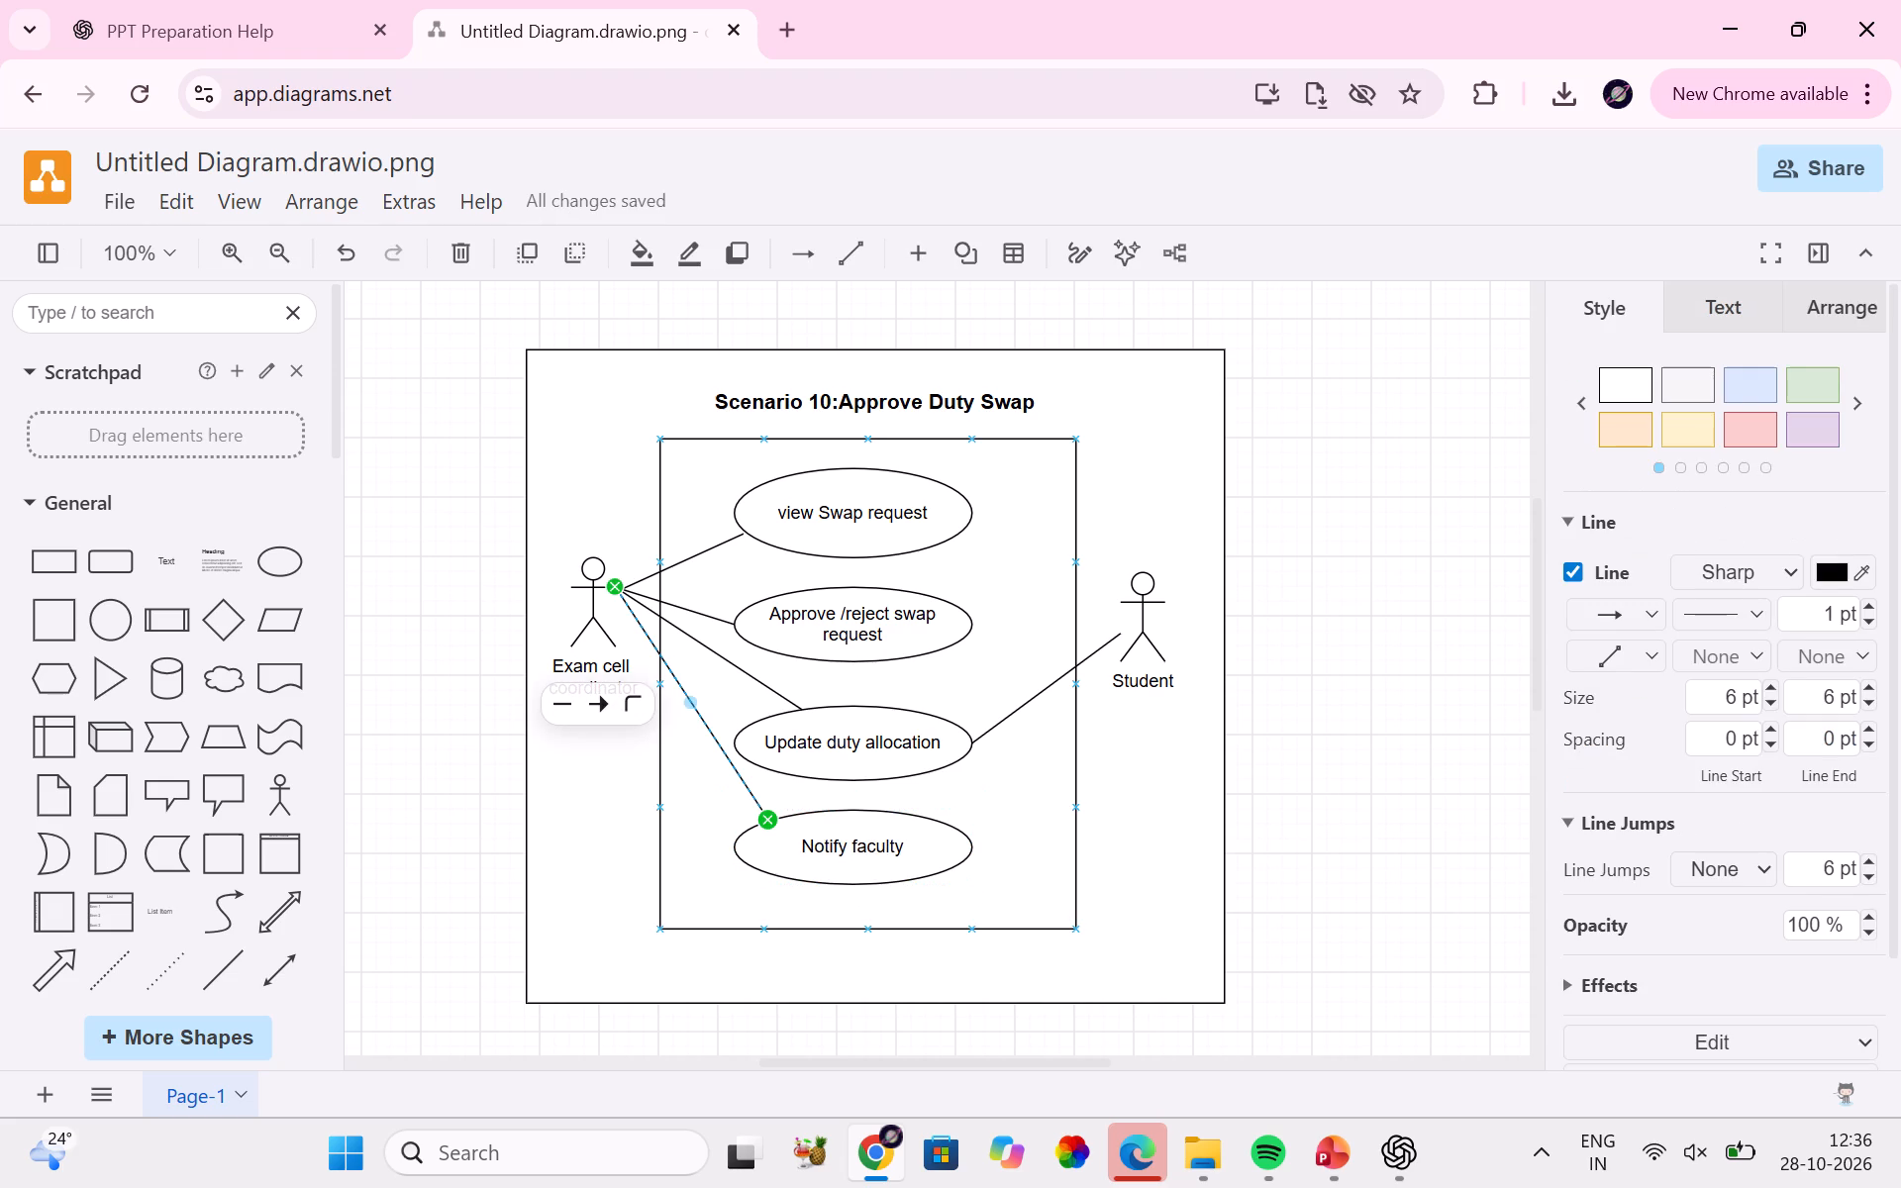
{"action": "key", "text": "Delete"}
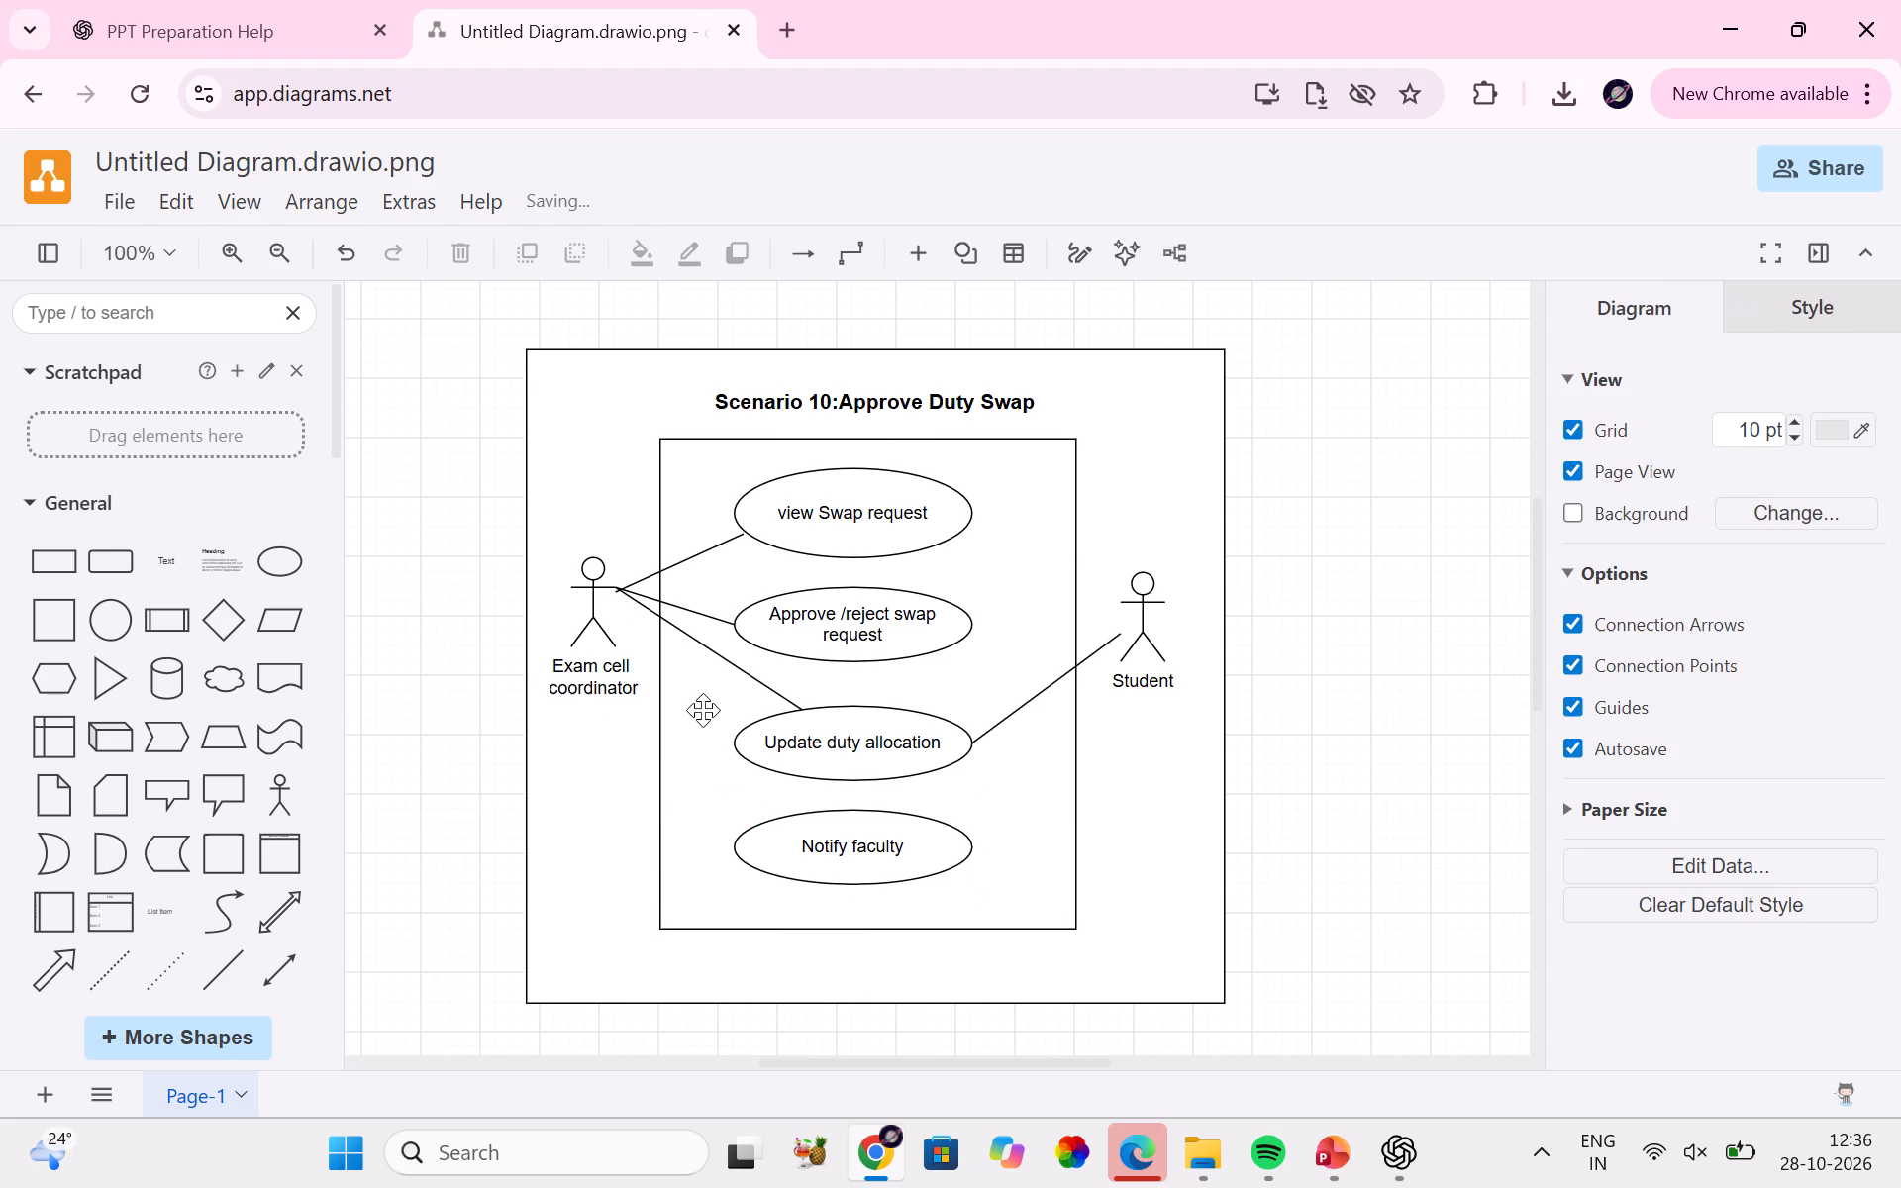
Move the Student's link from the "Update duty allocation" ellipse to the right side of the "view Swap request" ellipse.
{"action": "left_click", "coordinate": [1039, 683]}
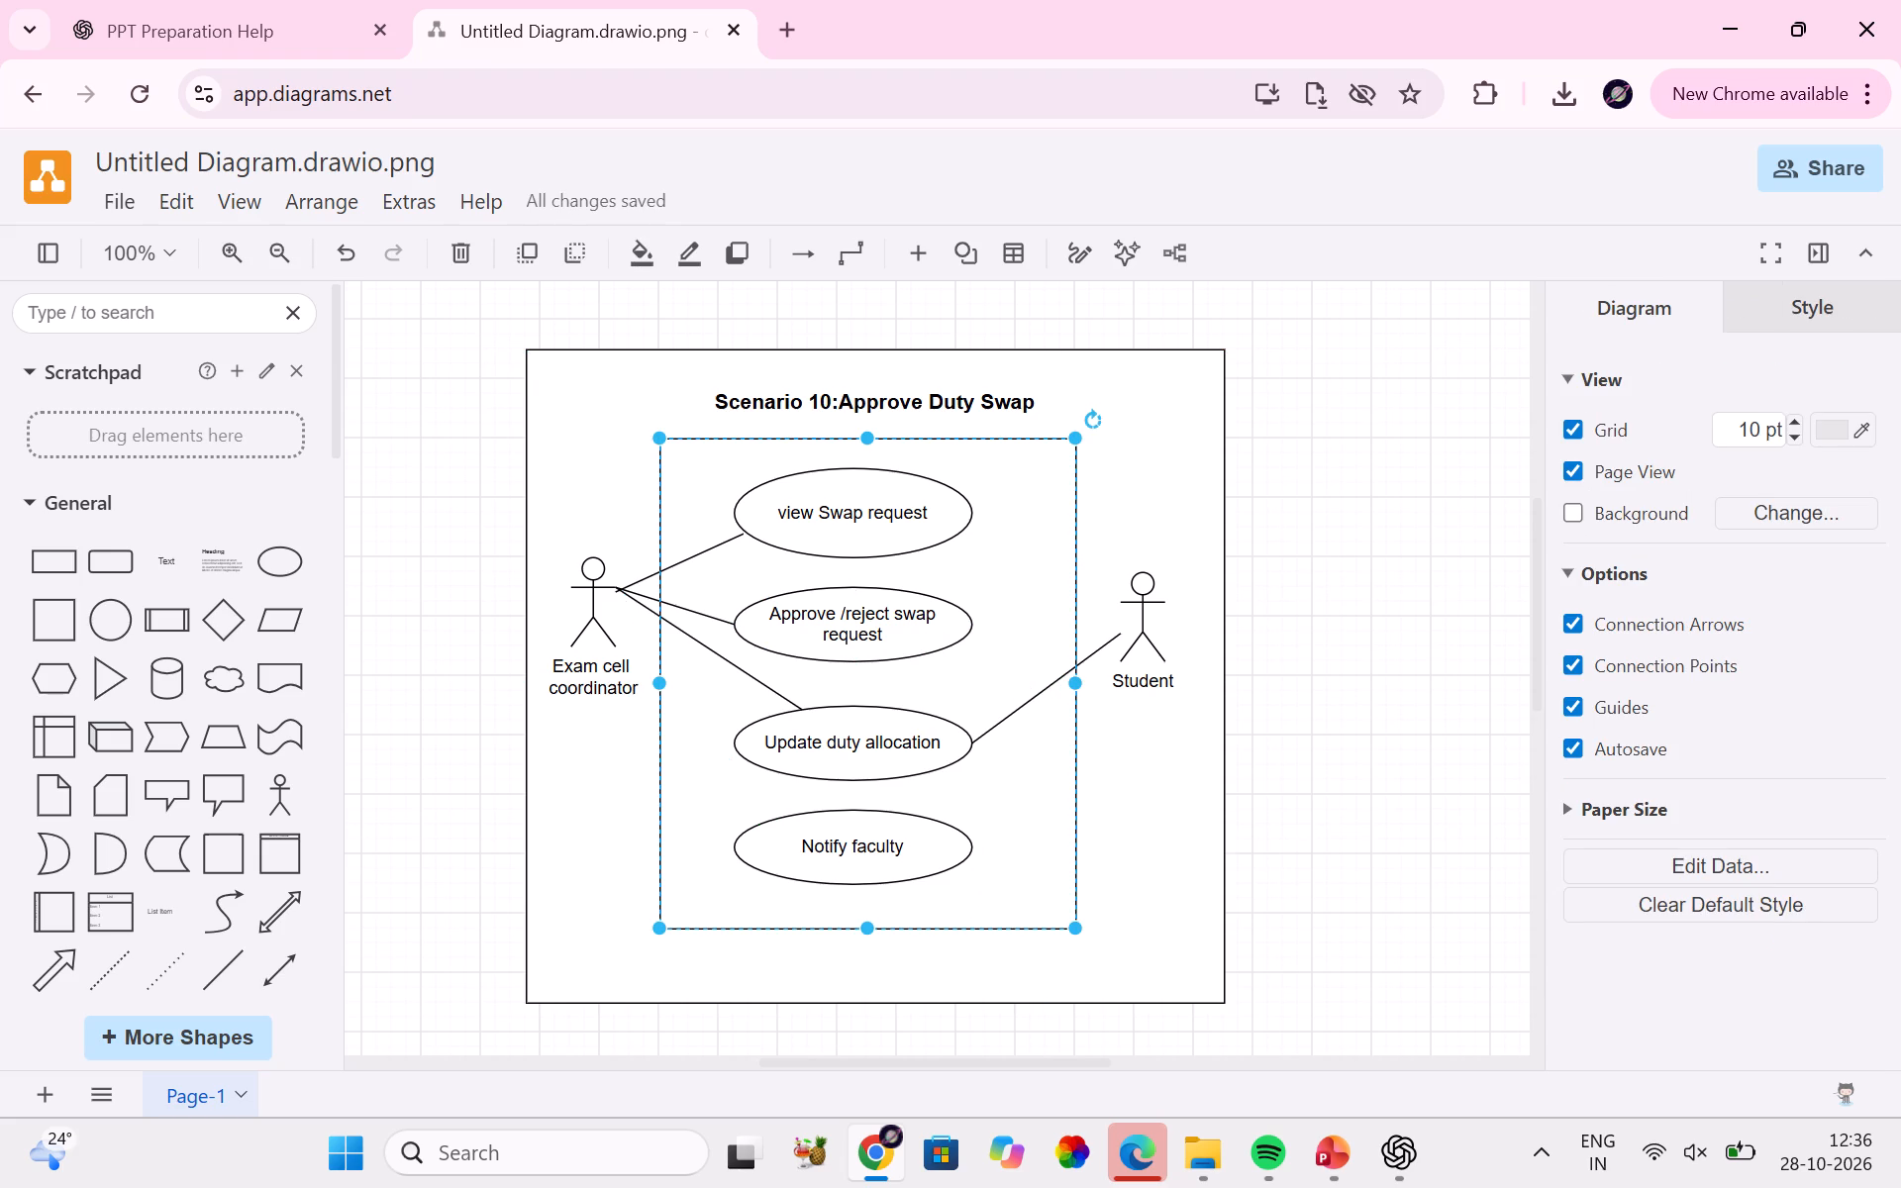
{"action": "left_click", "coordinate": [1025, 702]}
{"action": "left_click_drag", "start_coordinate": [976, 744], "coordinate": [980, 574]}
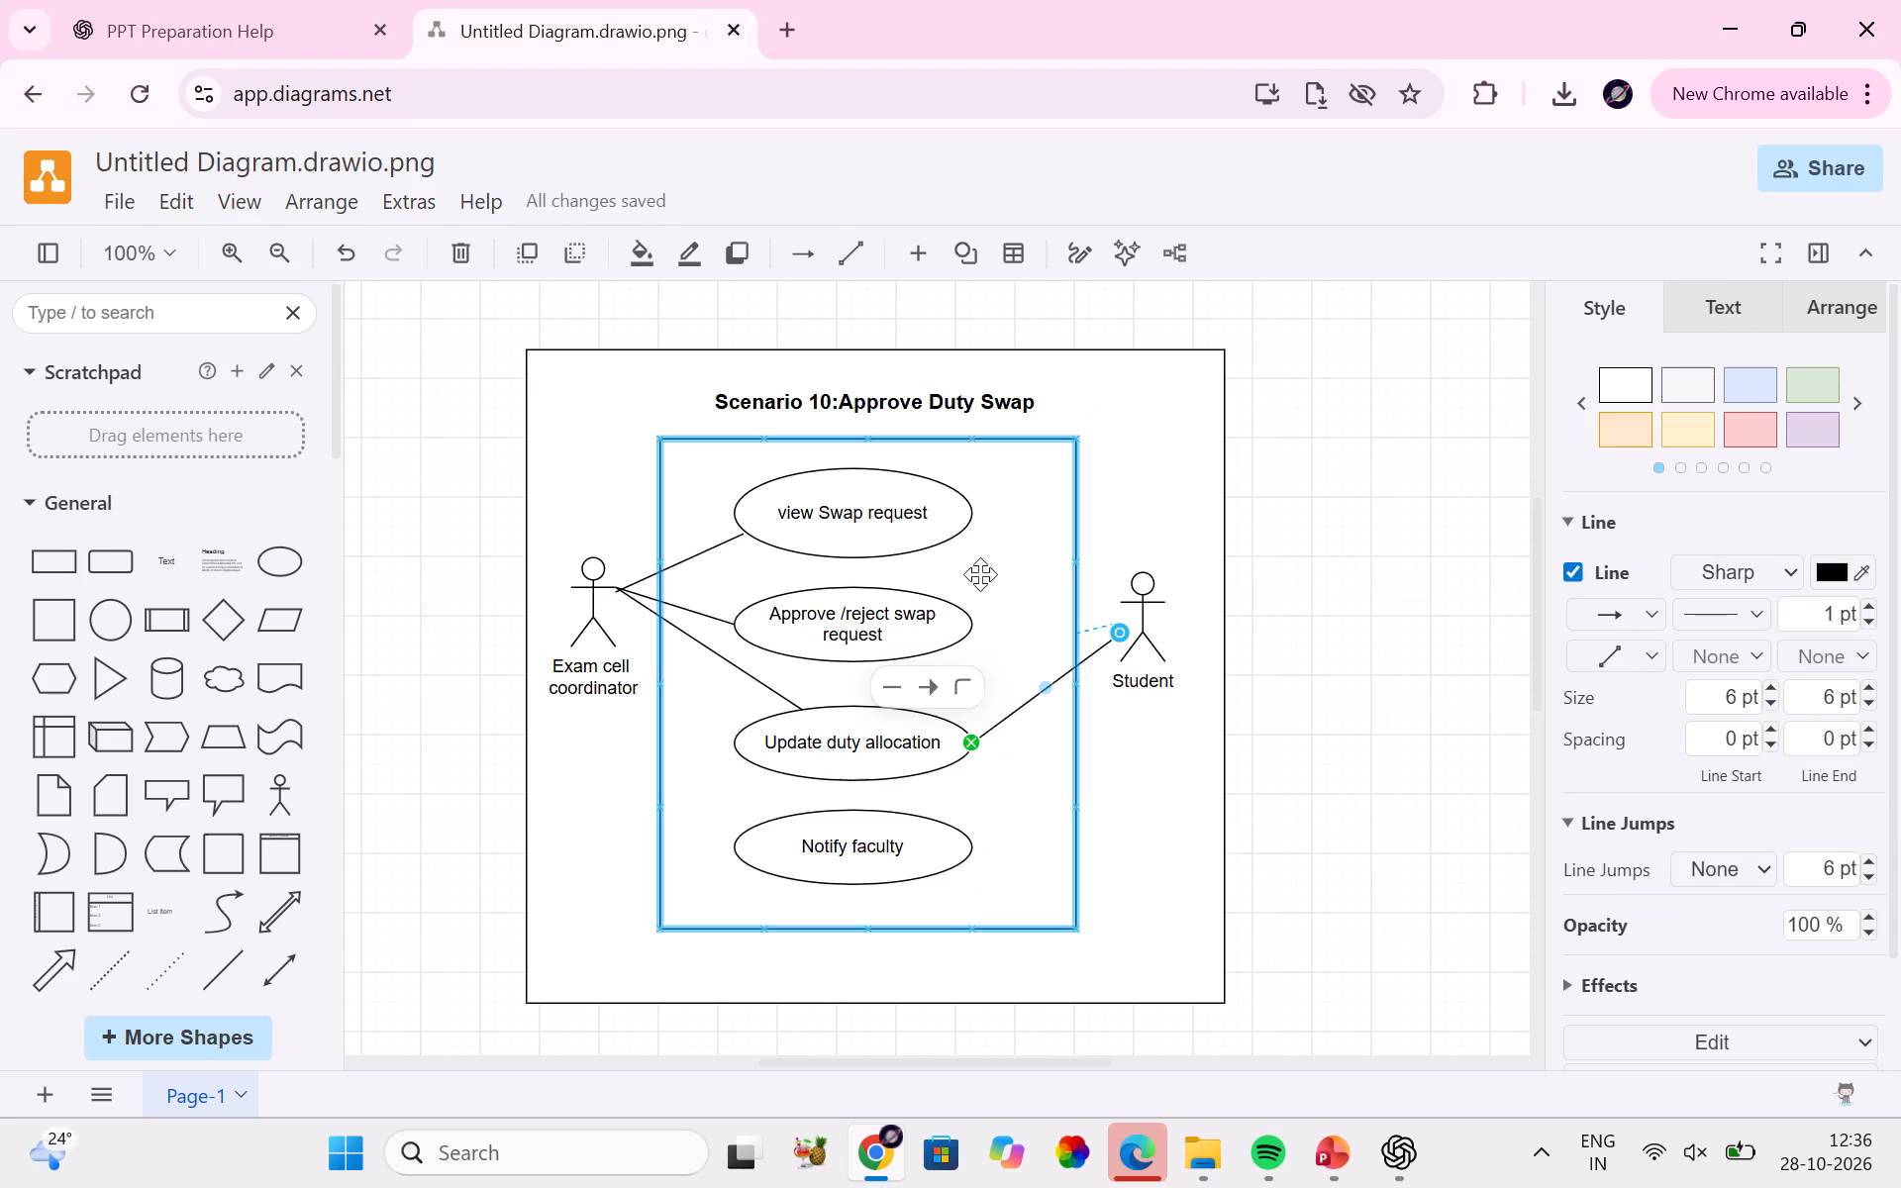
{"action": "left_click_drag", "start_coordinate": [980, 574], "coordinate": [970, 522]}
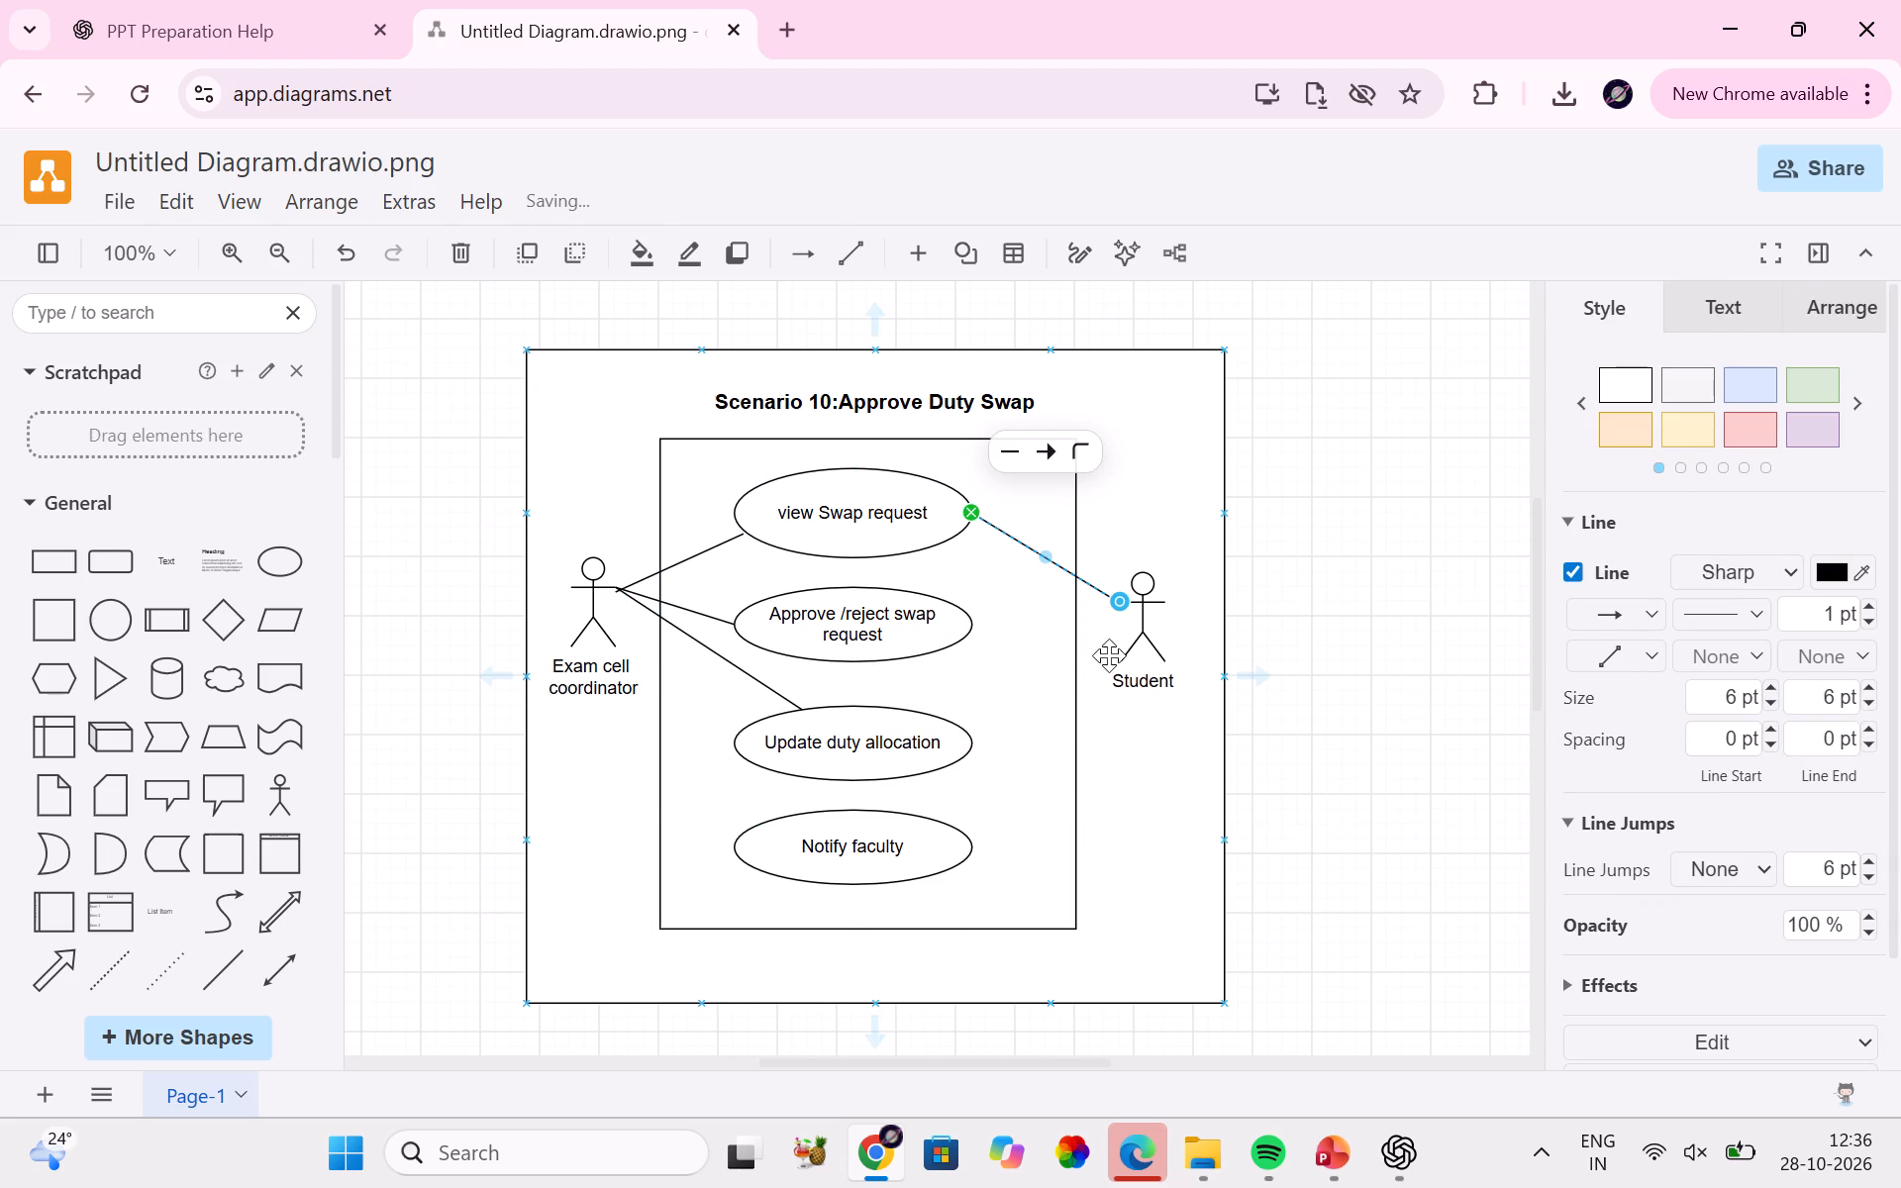
{"action": "left_click", "coordinate": [1050, 729]}
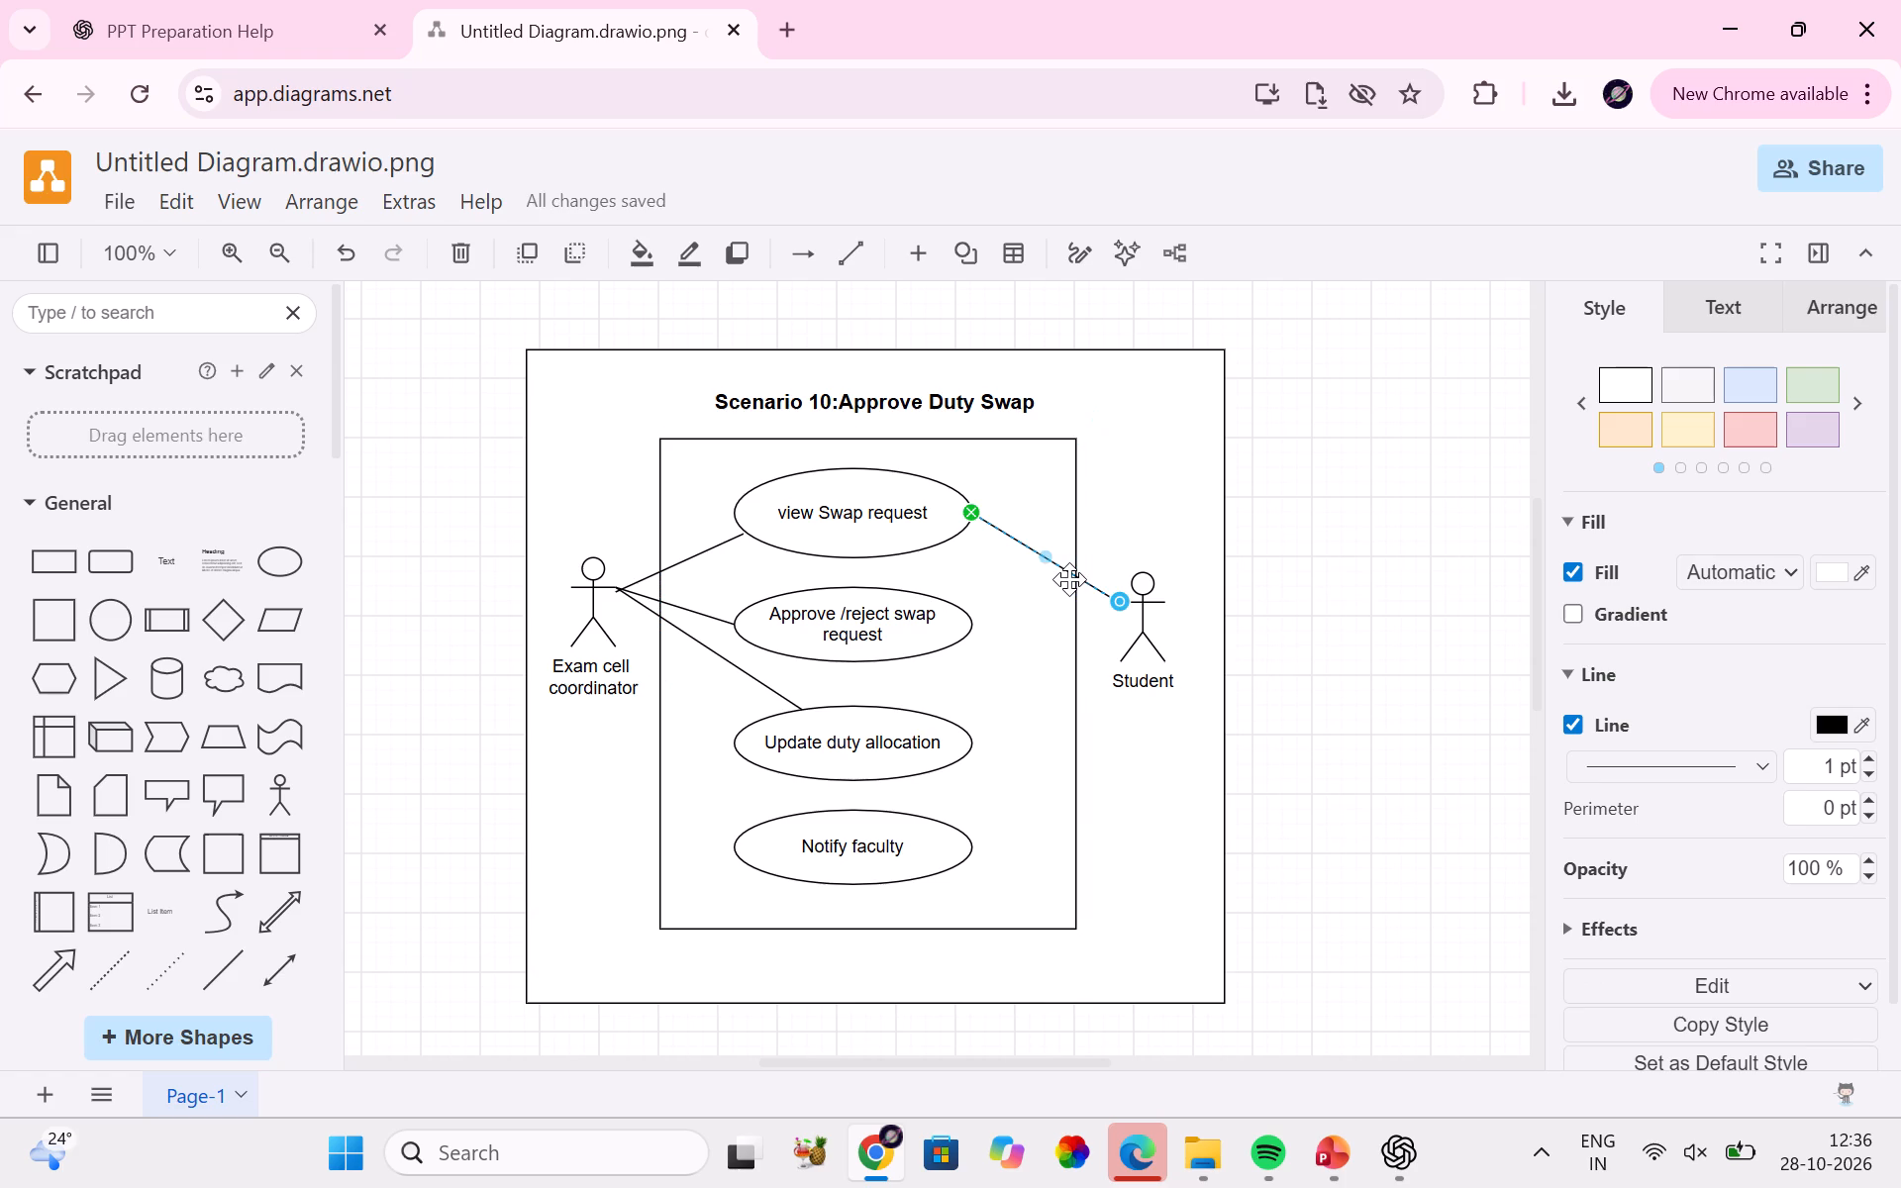
Duplicate the Student's link and connect the copy from the Student actor to the right side of the "Notify faculty" ellipse.
{"action": "left_click", "coordinate": [1069, 579]}
{"action": "key", "text": "ctrl+c"}
{"action": "left_click", "coordinate": [1032, 728]}
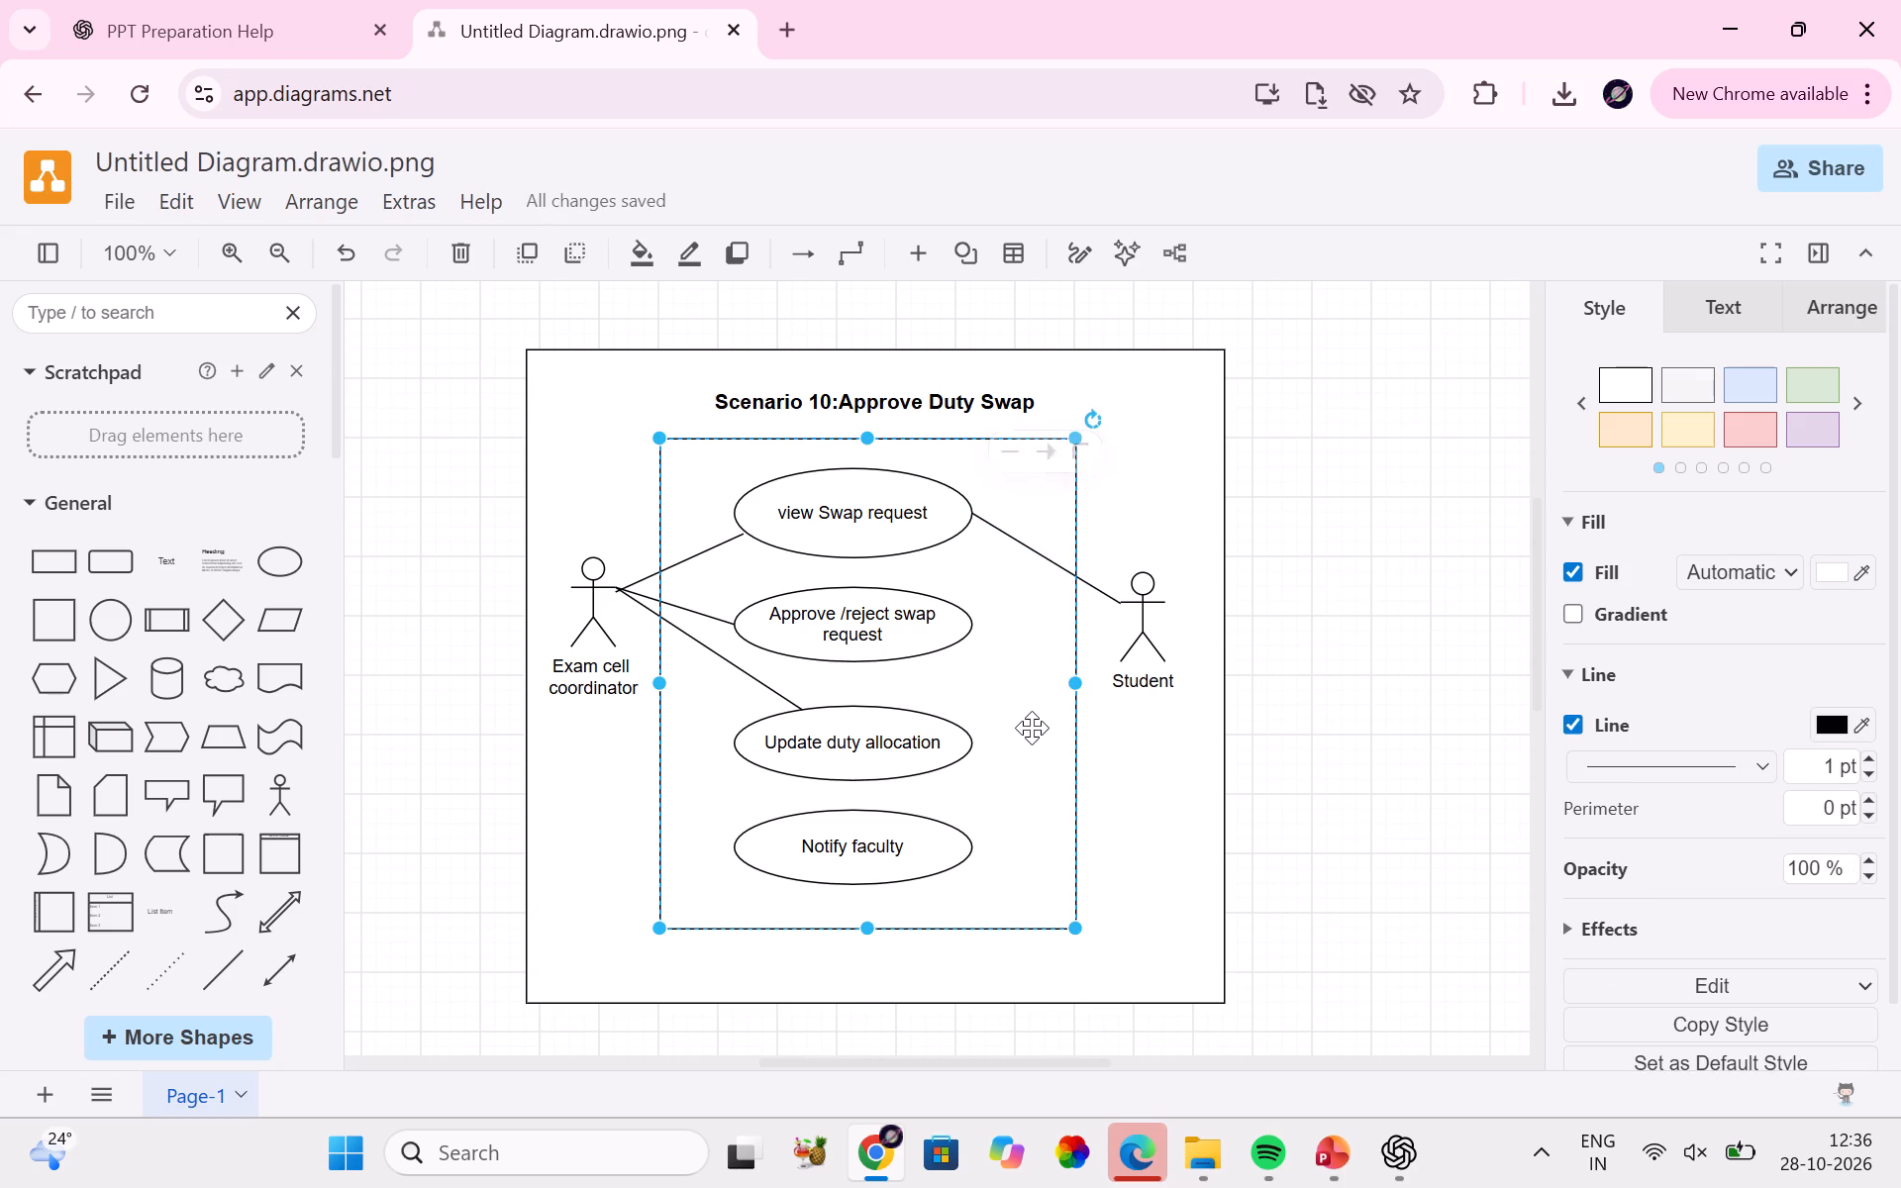
{"action": "key", "text": "ctrl+v"}
{"action": "left_click_drag", "start_coordinate": [1035, 727], "coordinate": [1119, 603]}
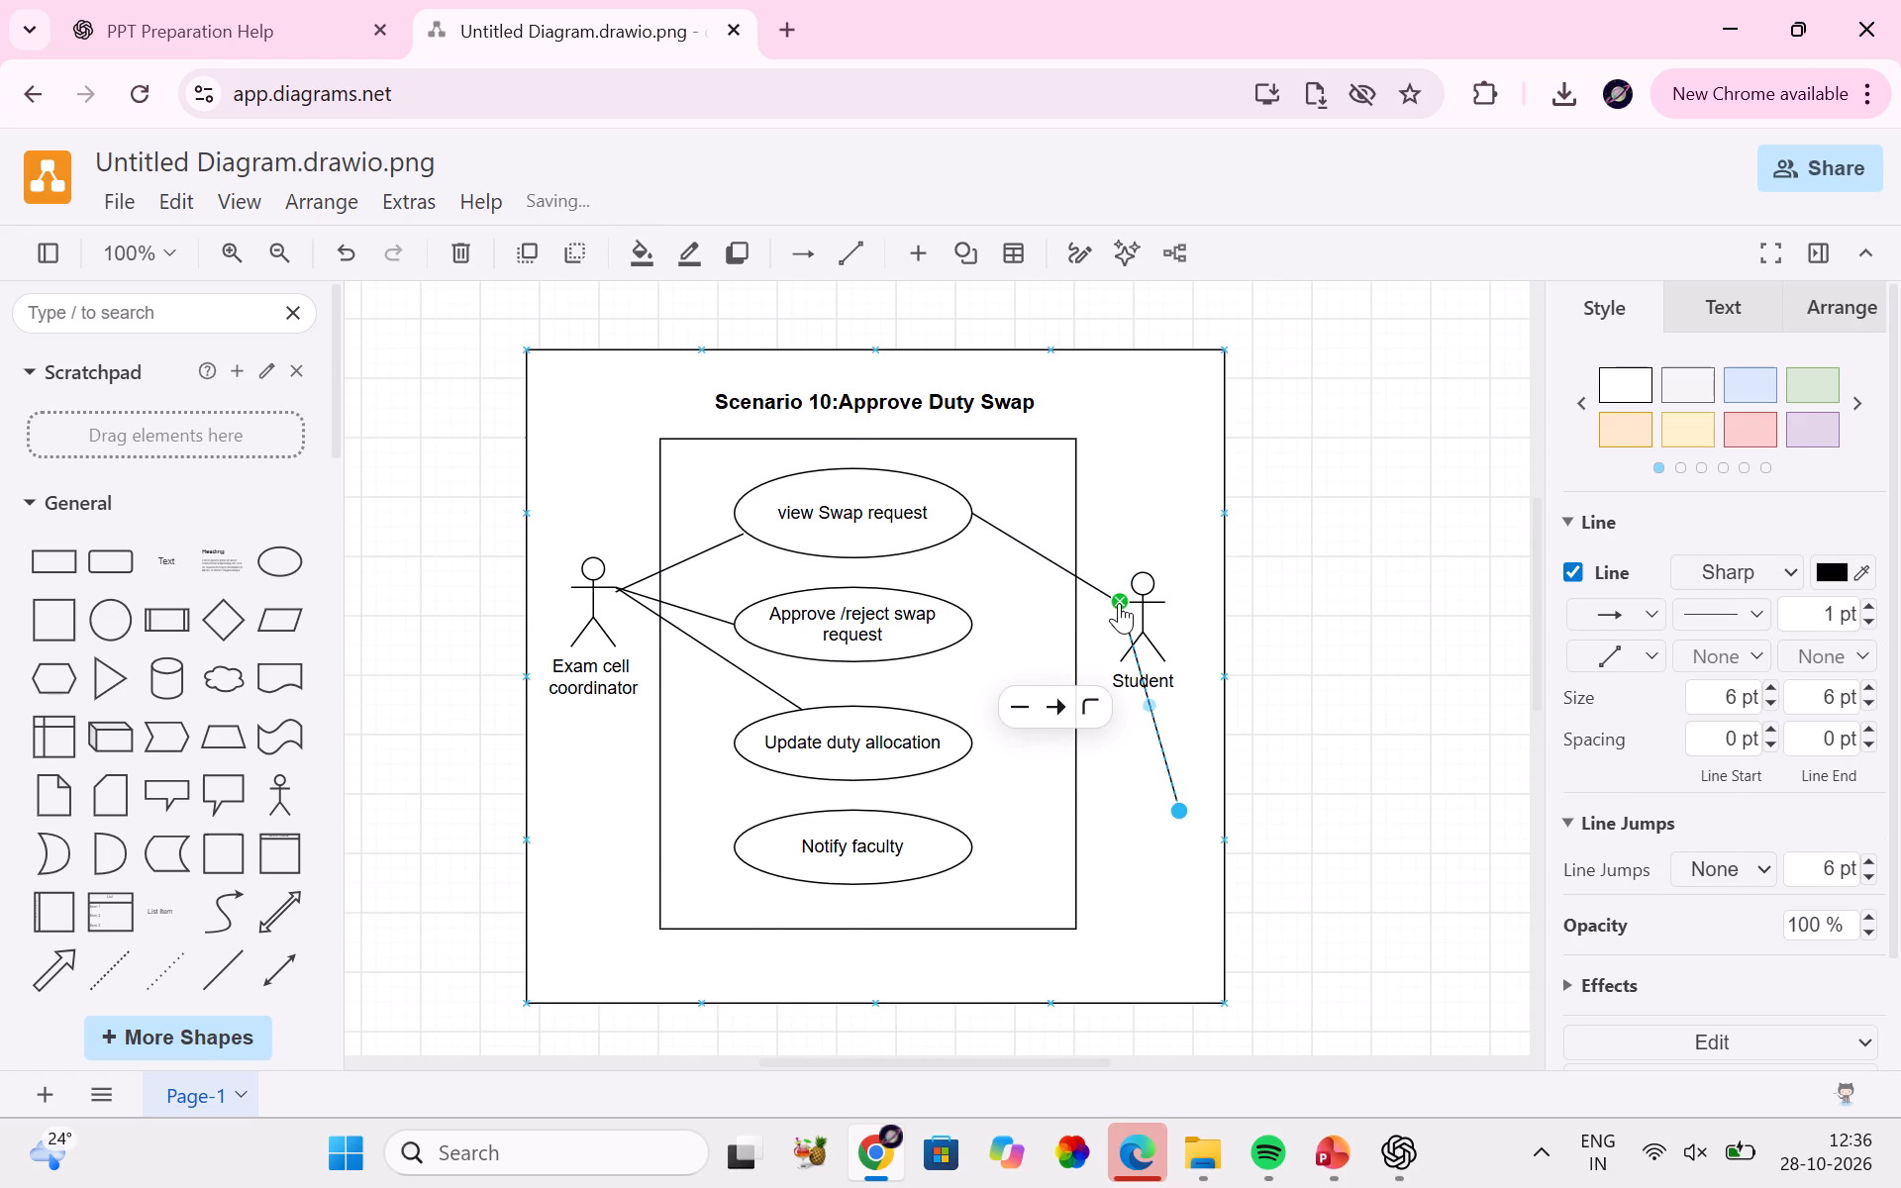
{"action": "left_click_drag", "start_coordinate": [1180, 814], "coordinate": [946, 831]}
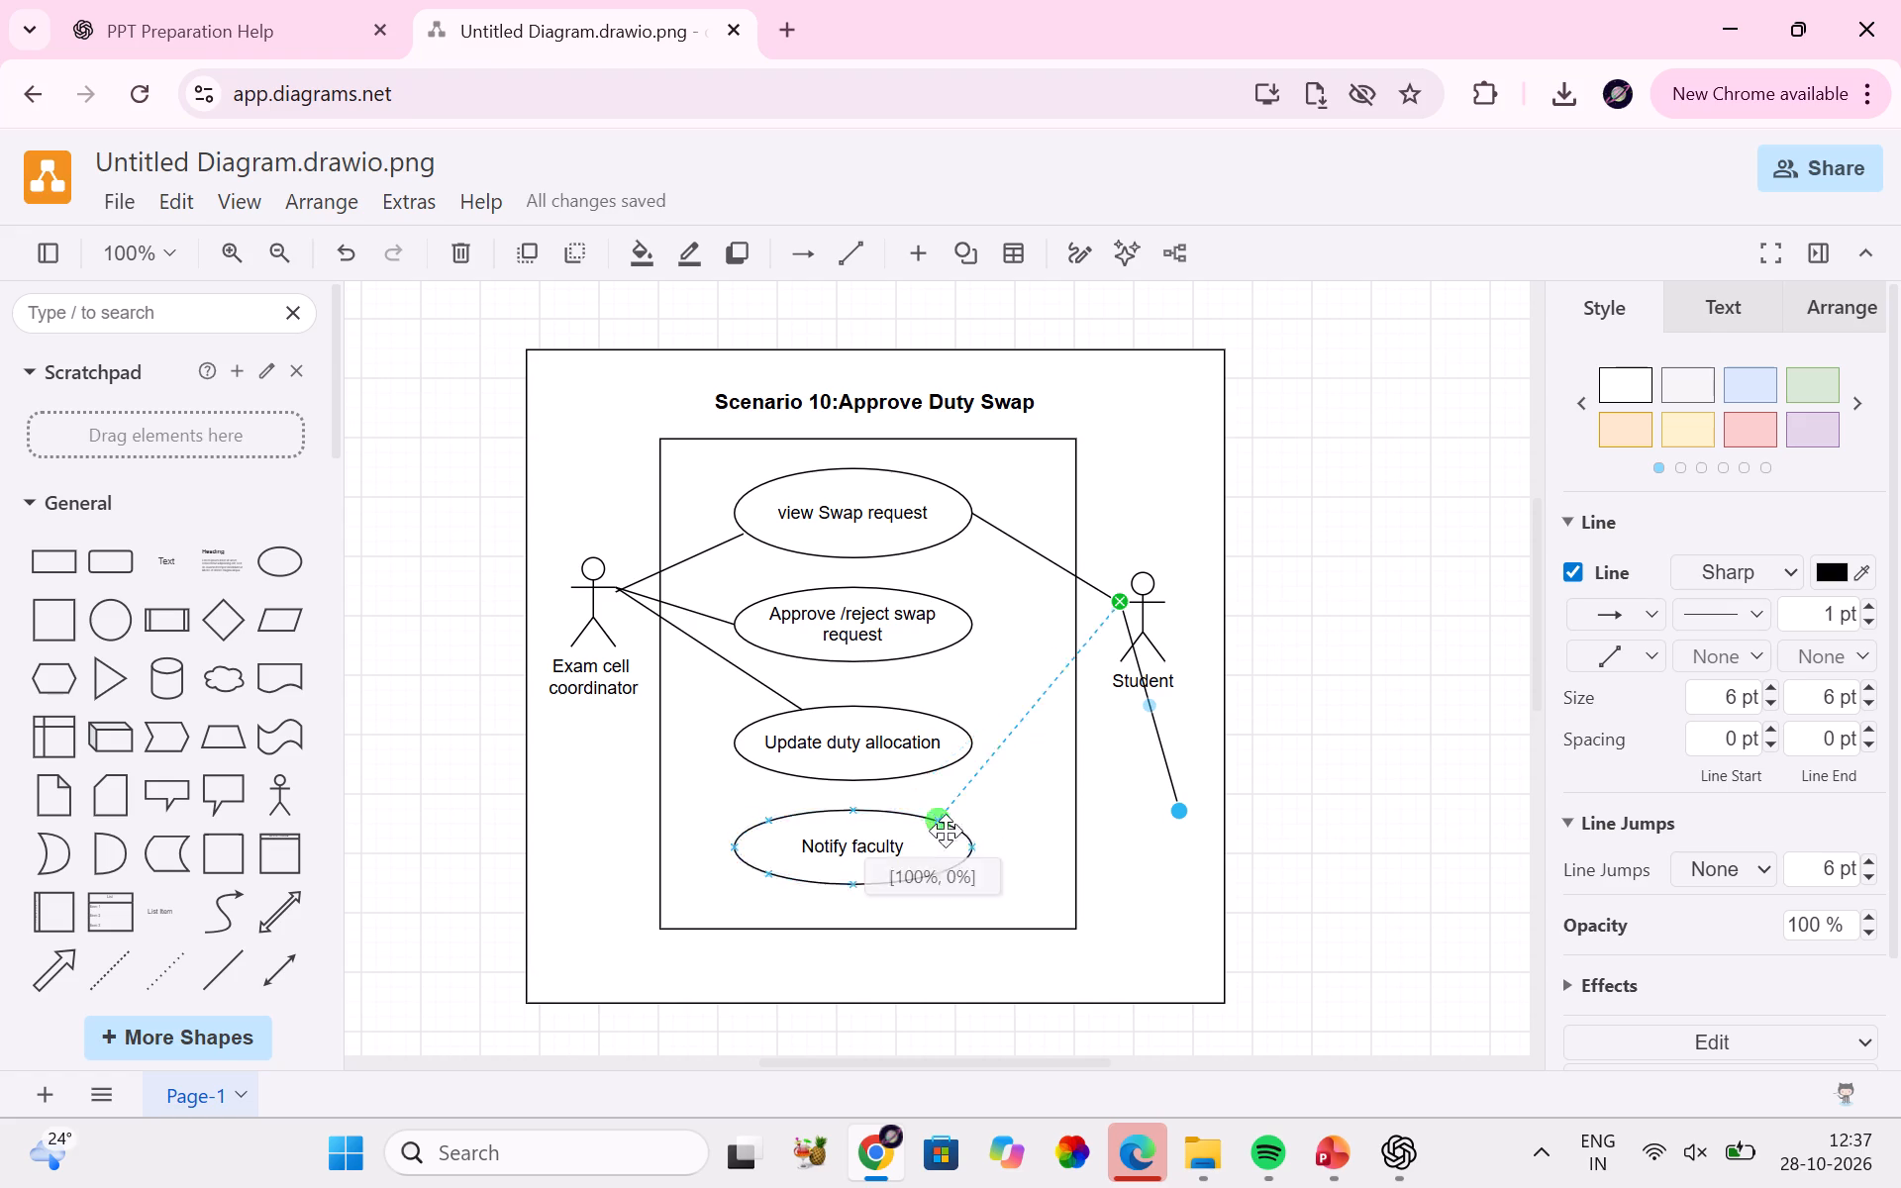
{"action": "left_click_drag", "start_coordinate": [946, 831], "coordinate": [966, 839]}
{"action": "left_click", "coordinate": [1129, 908]}
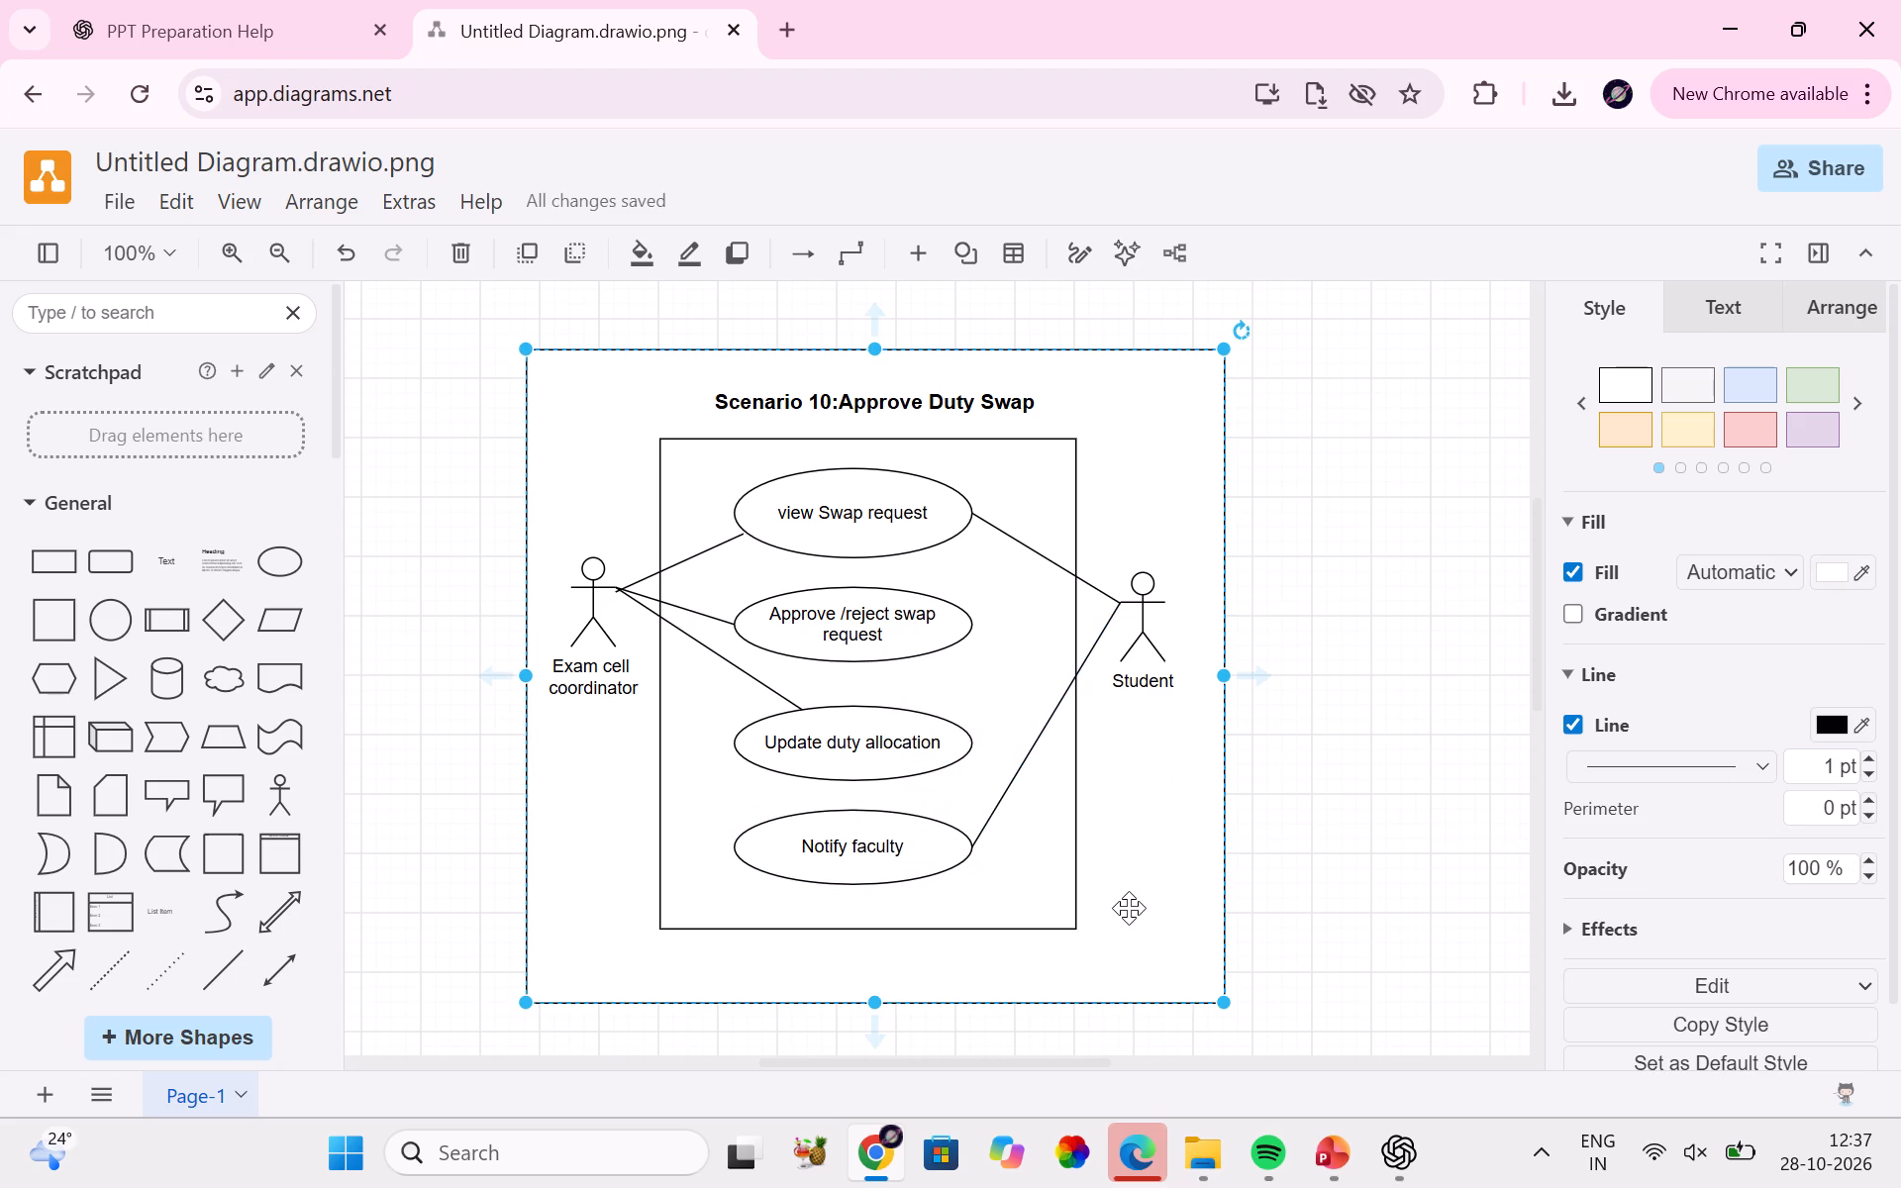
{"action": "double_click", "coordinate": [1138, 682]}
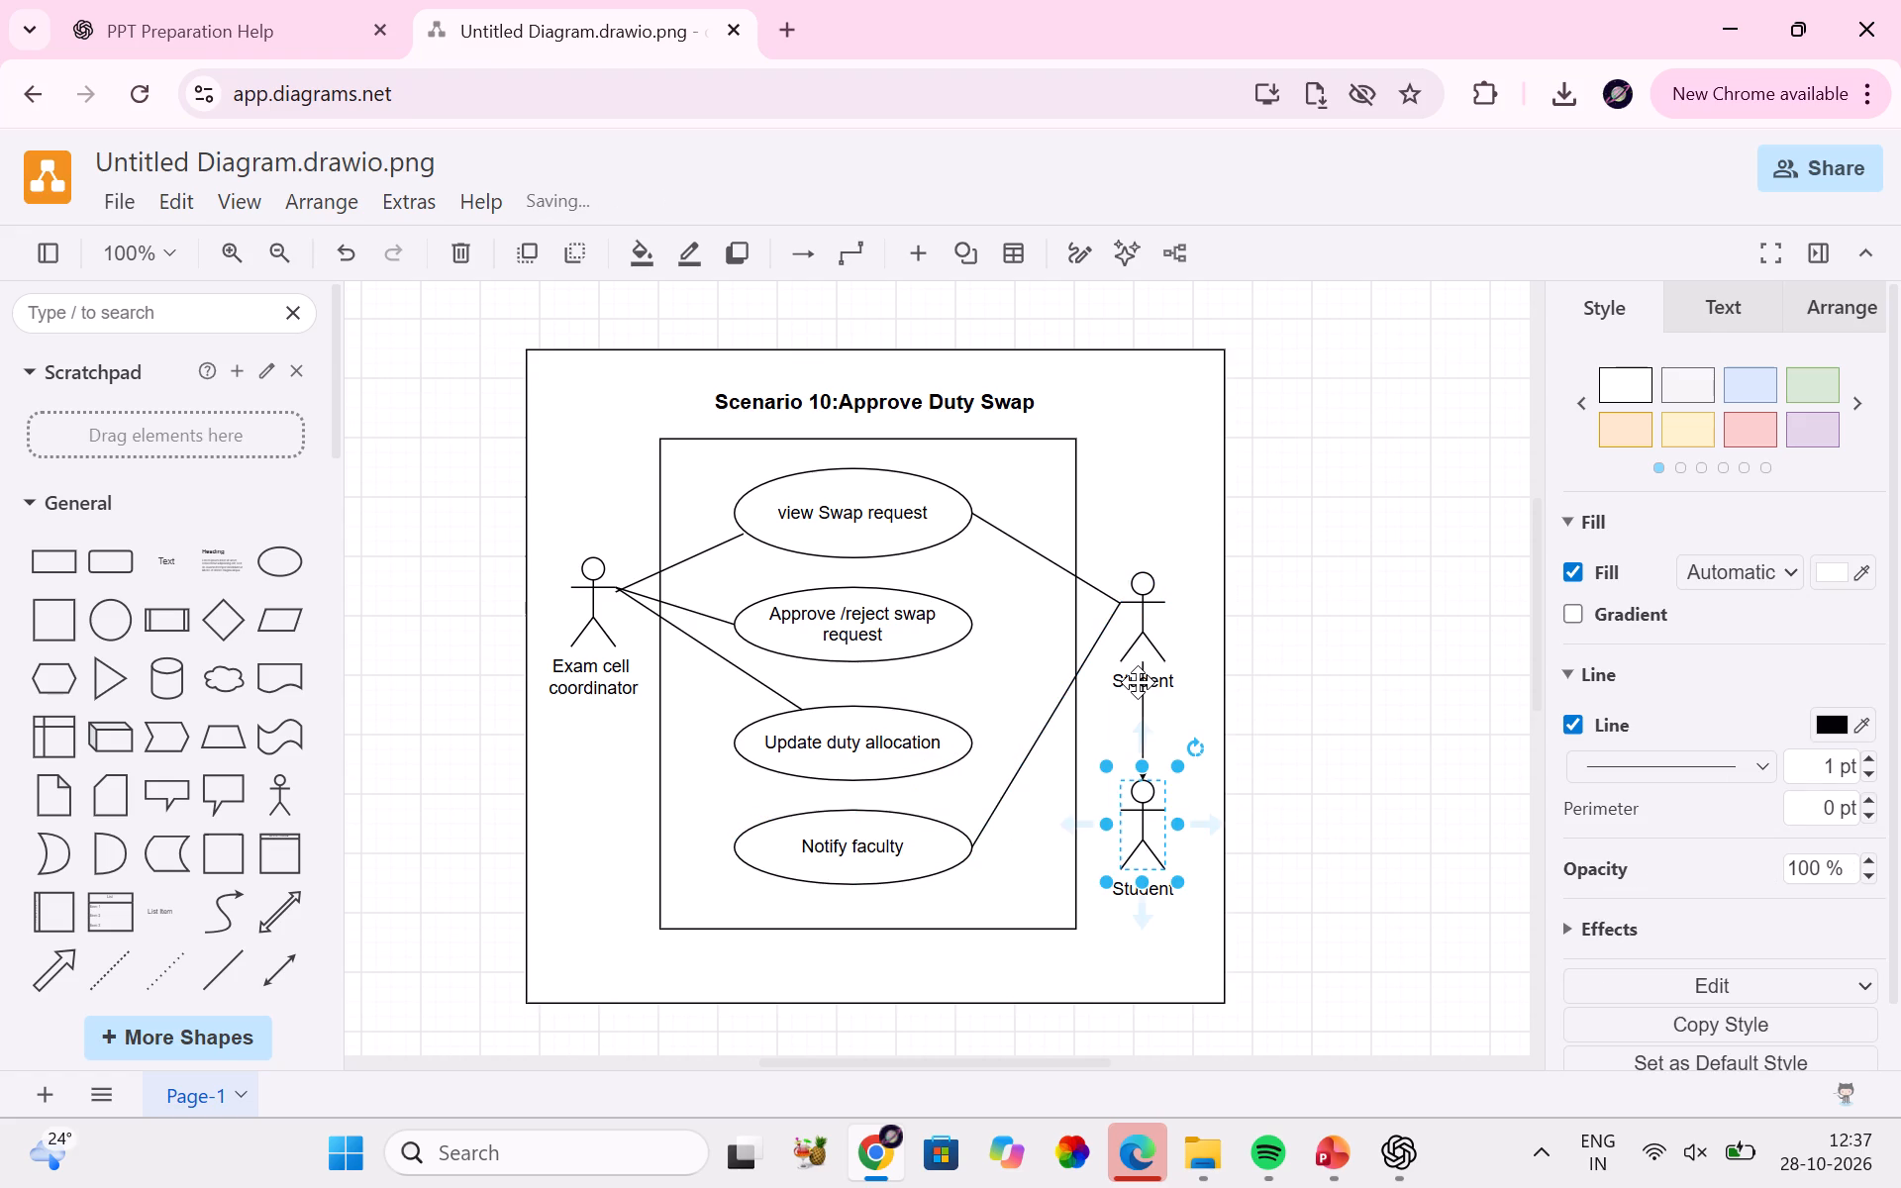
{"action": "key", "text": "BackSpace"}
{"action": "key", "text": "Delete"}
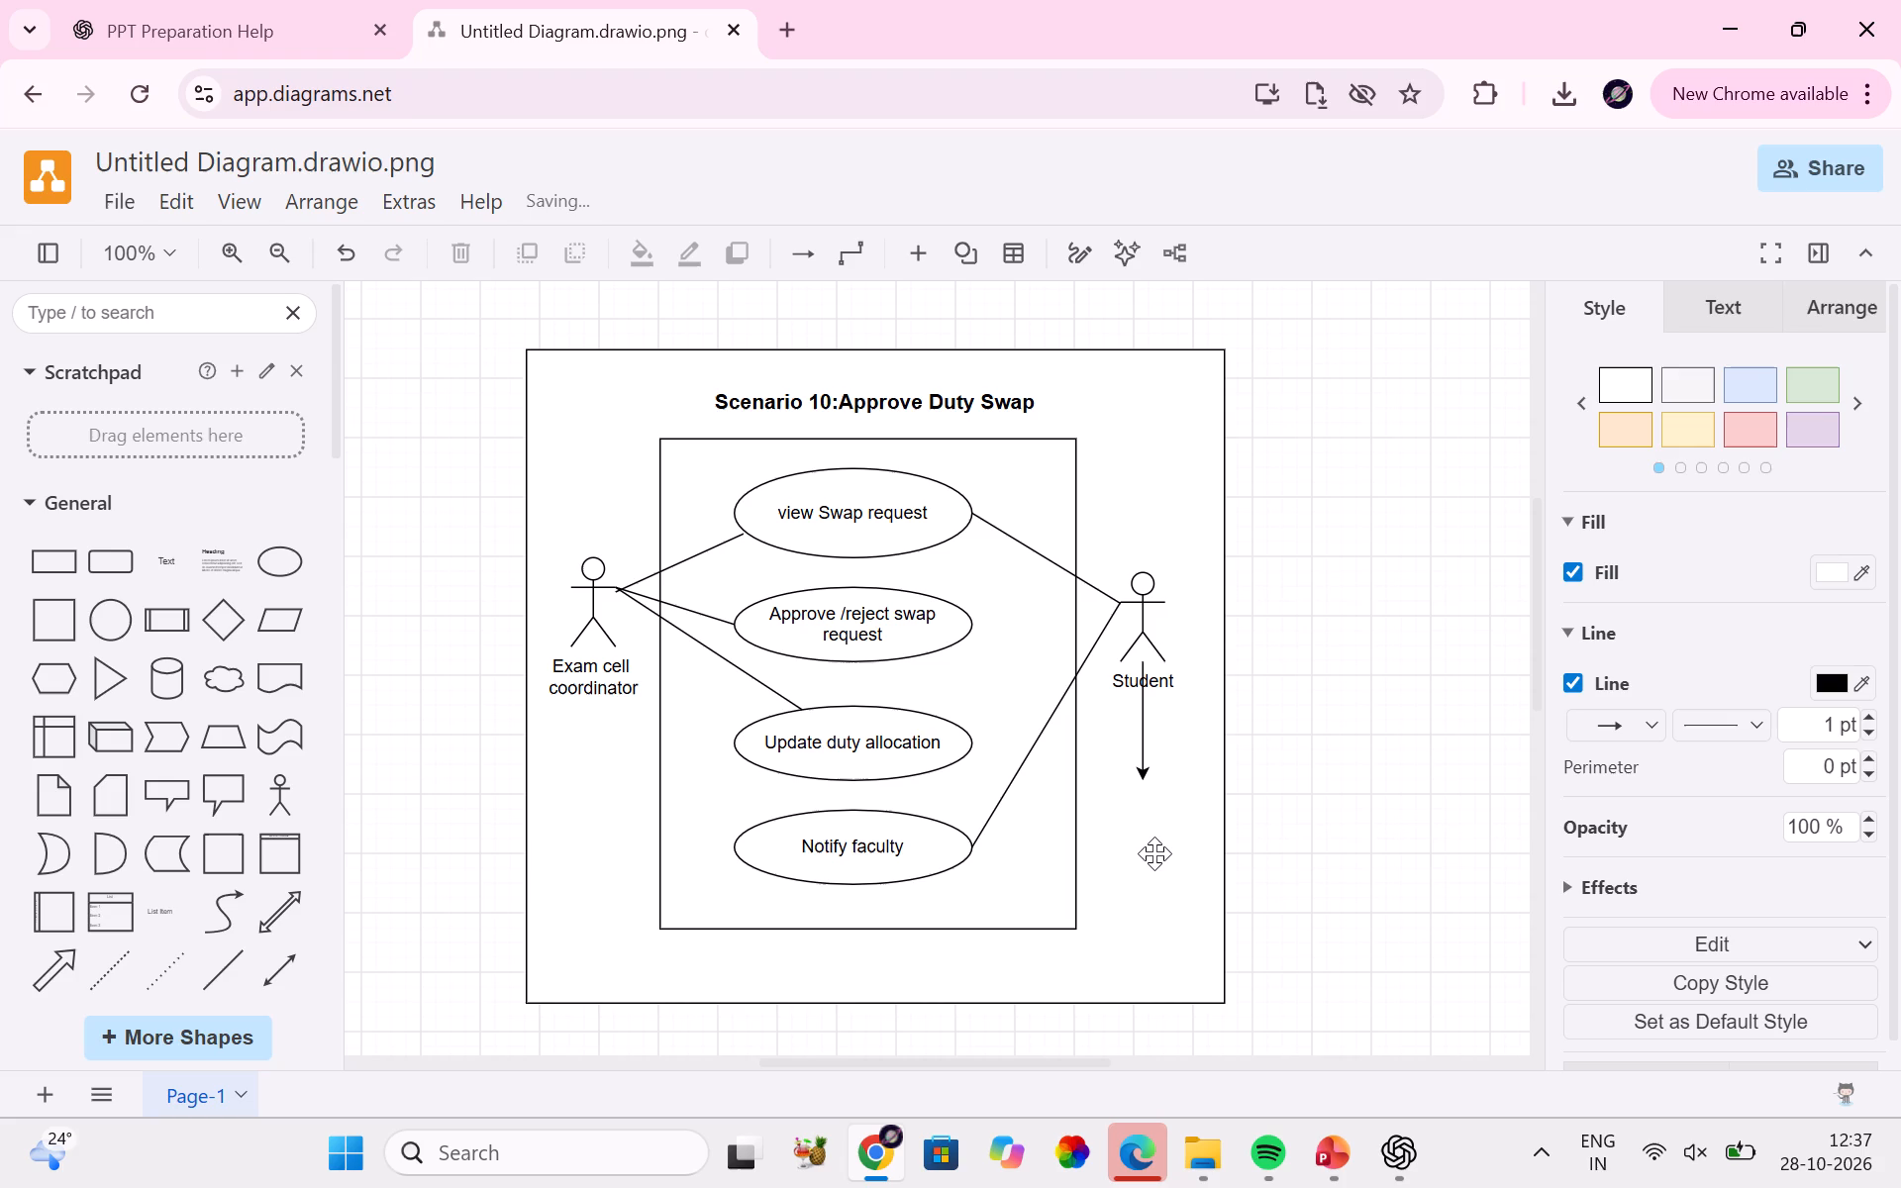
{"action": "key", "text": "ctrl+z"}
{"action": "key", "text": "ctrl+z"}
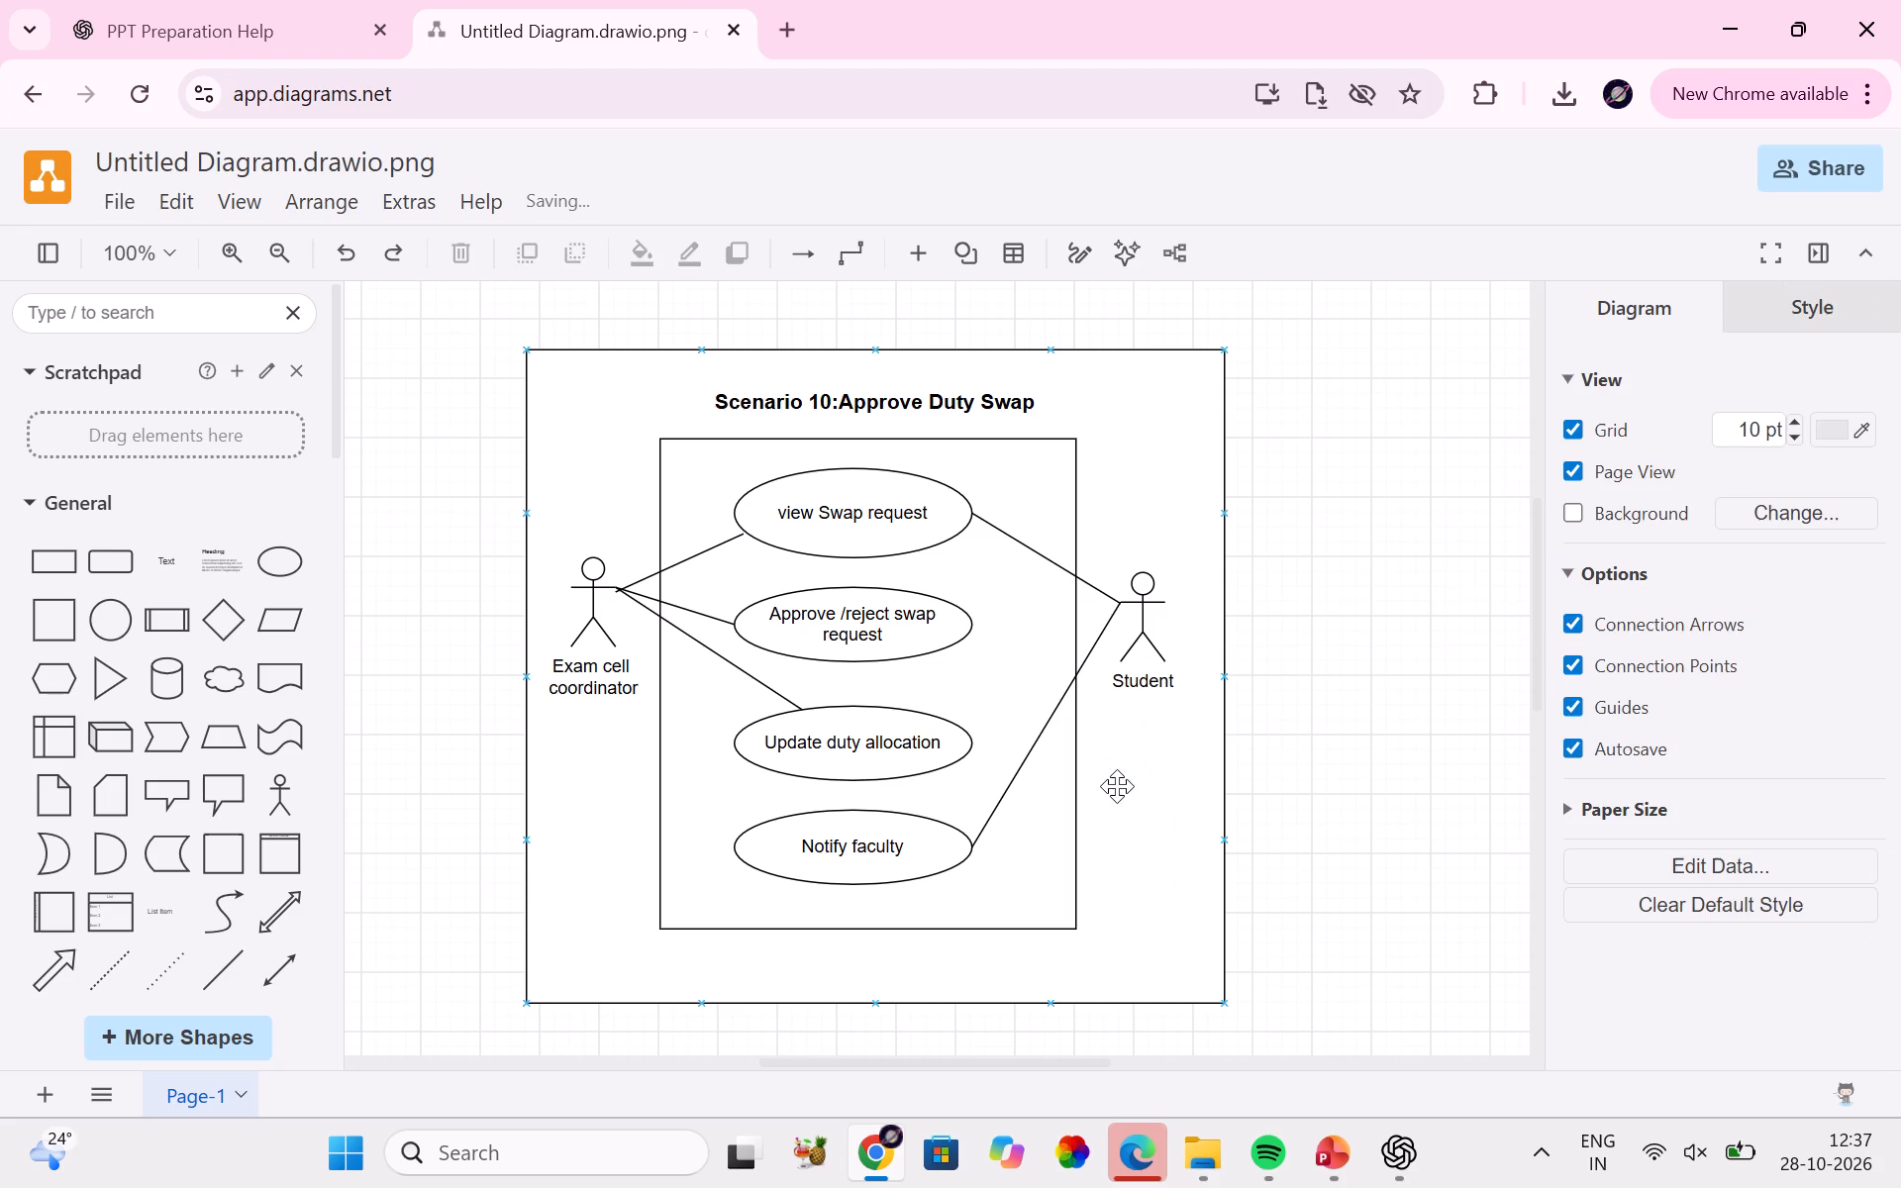
Relabel the Student actor as "Faculty".
{"action": "double_click", "coordinate": [1157, 673]}
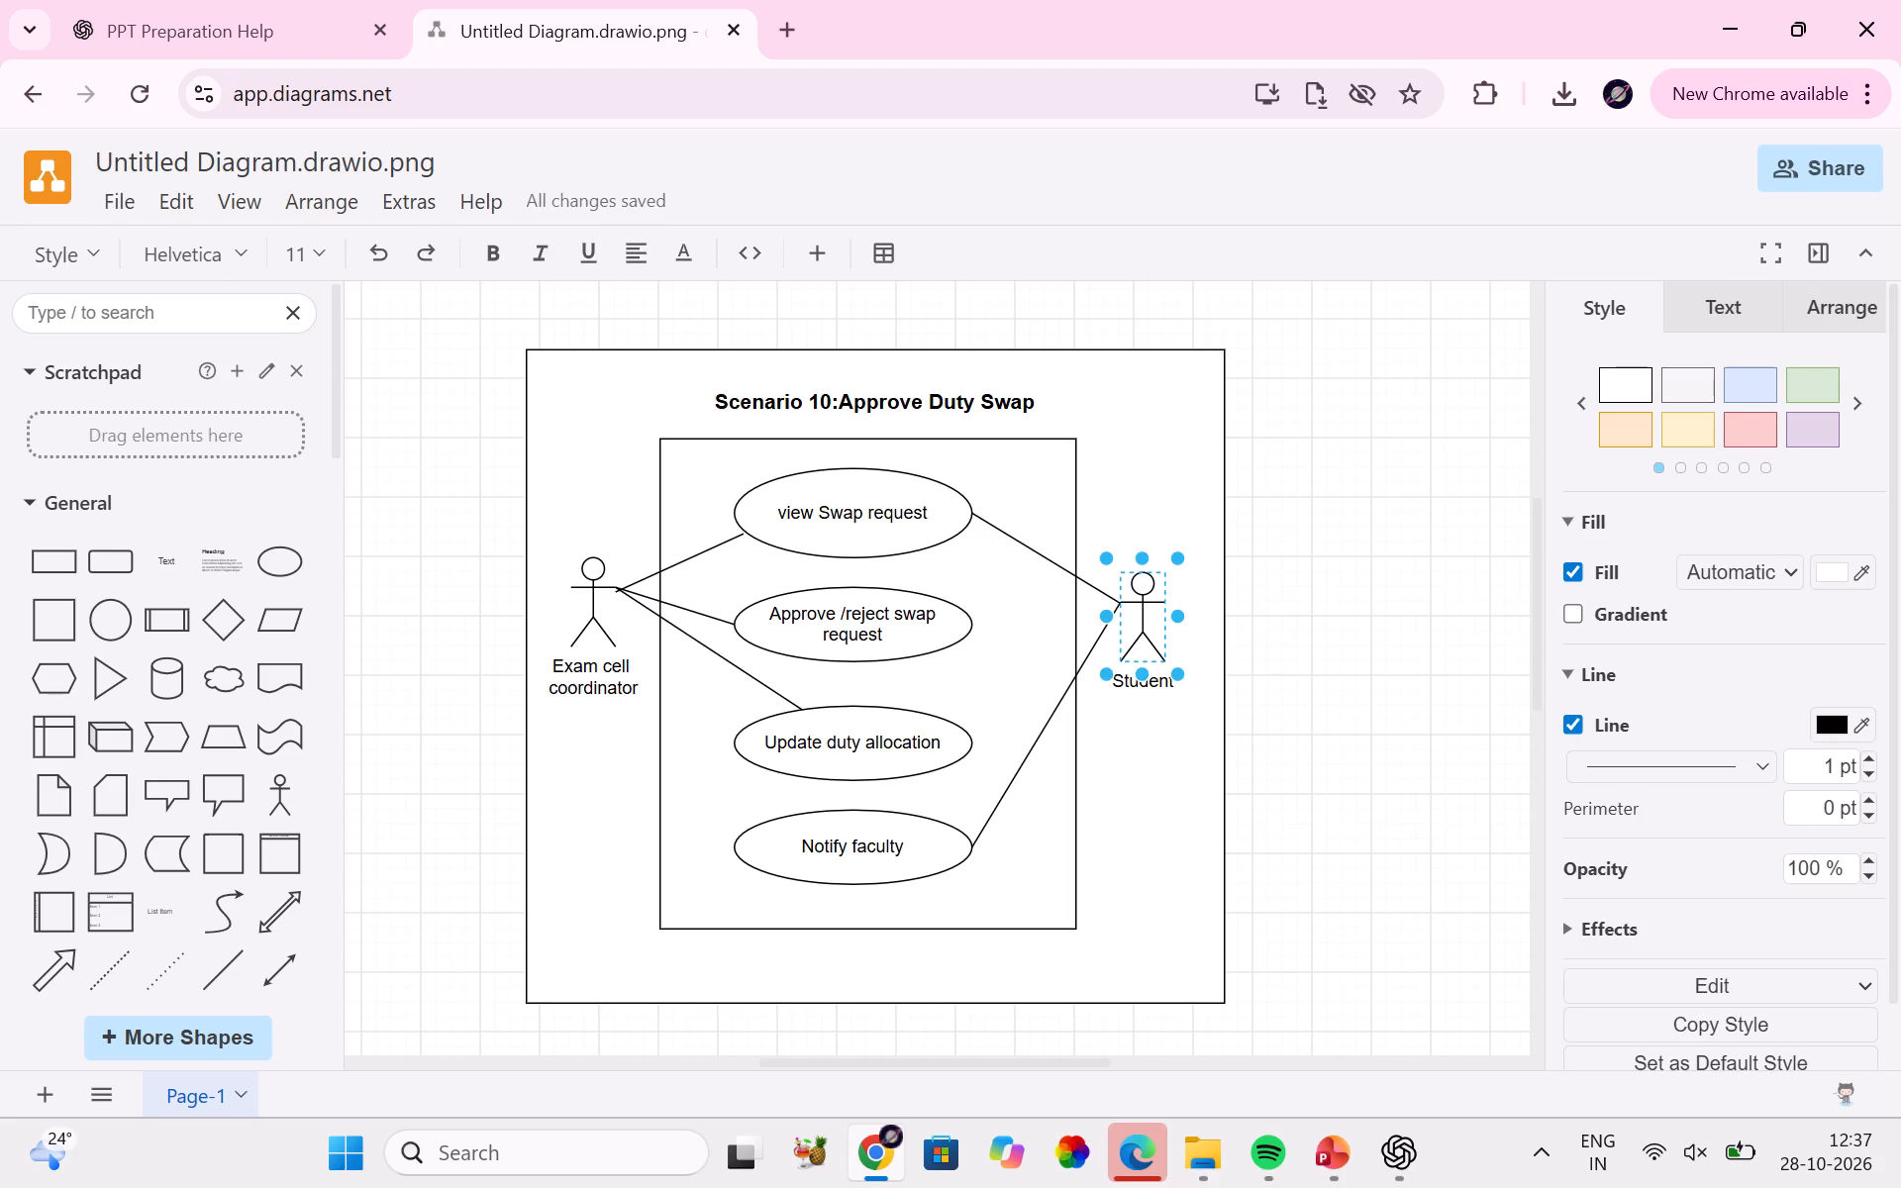
{"action": "key", "text": "BackSpace"}
{"action": "type", "text": "Fa"}
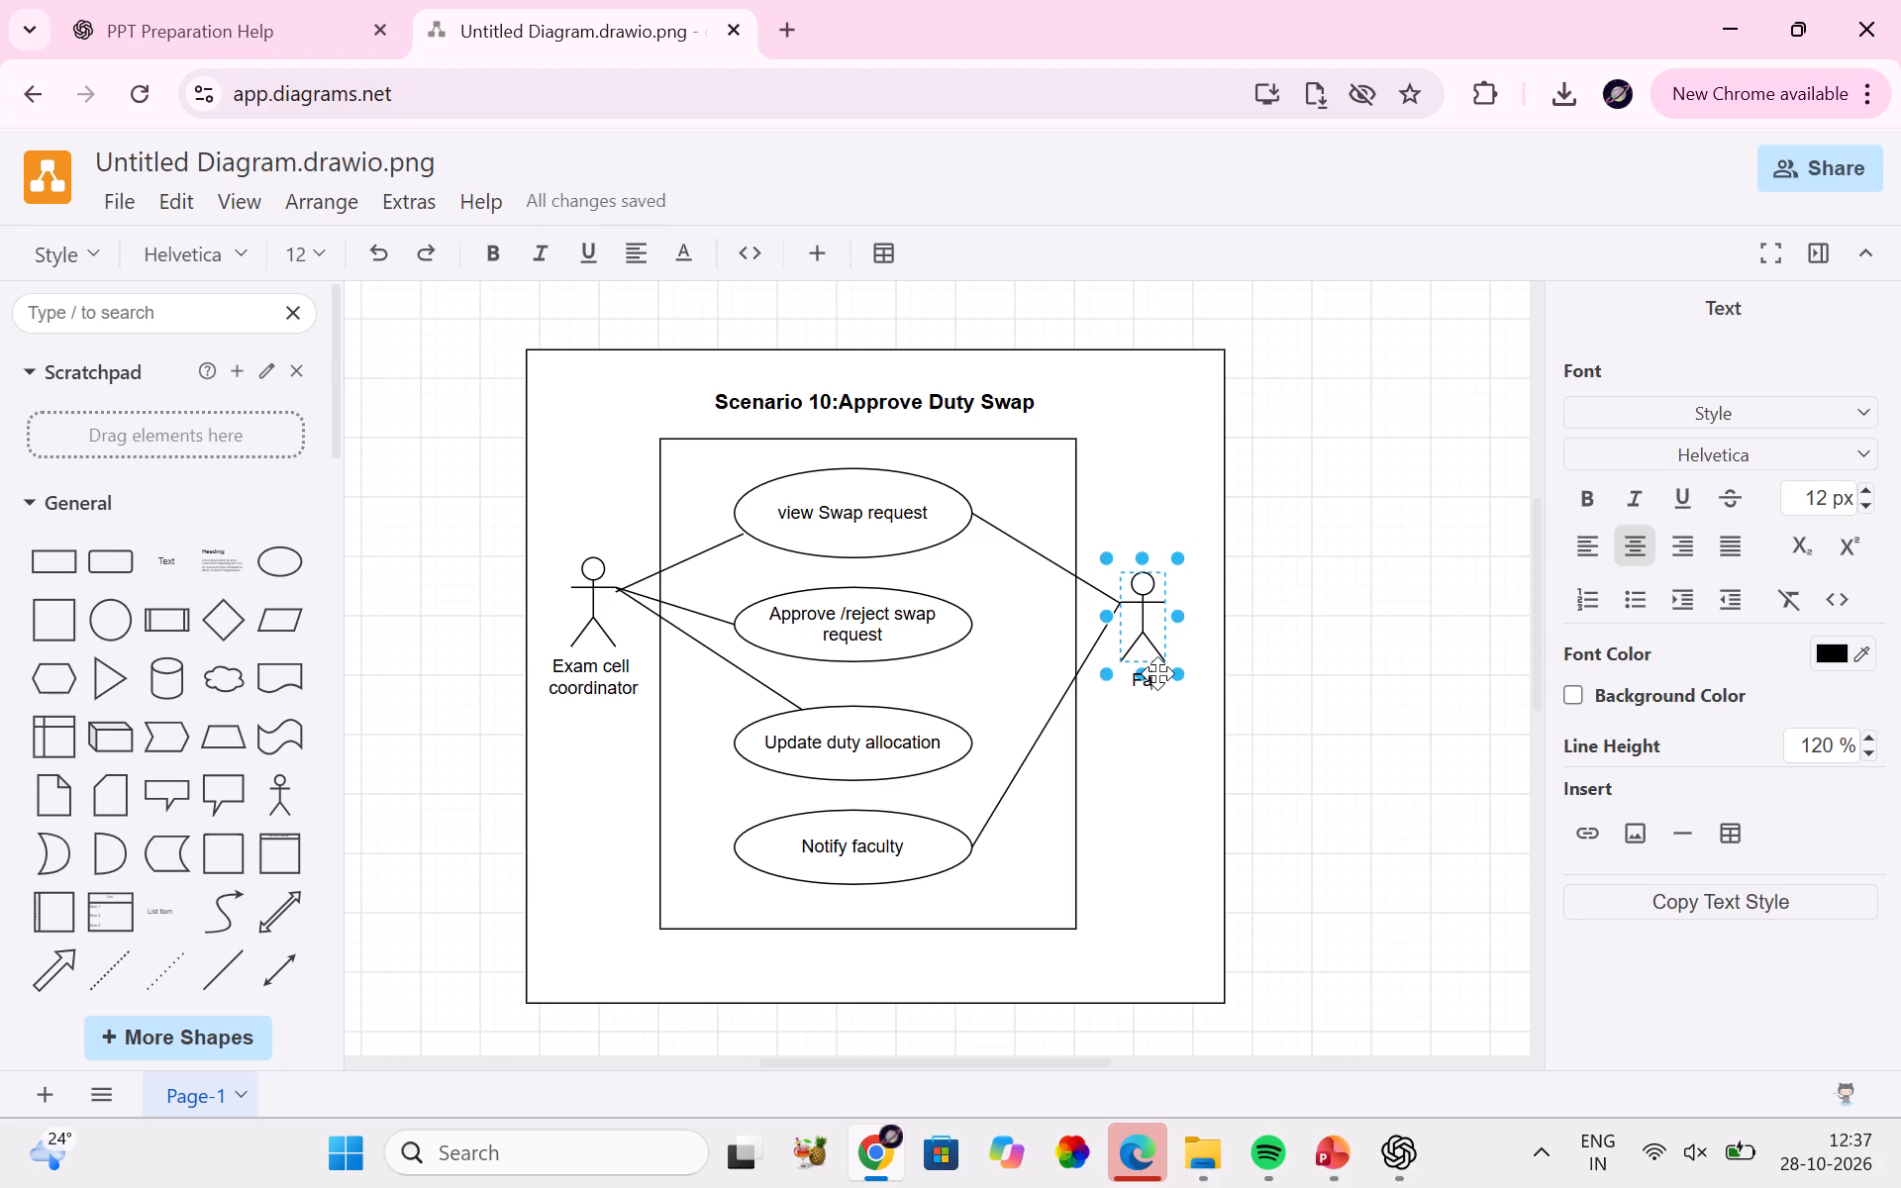
{"action": "type", "text": "culty"}
{"action": "left_click", "coordinate": [1197, 887]}
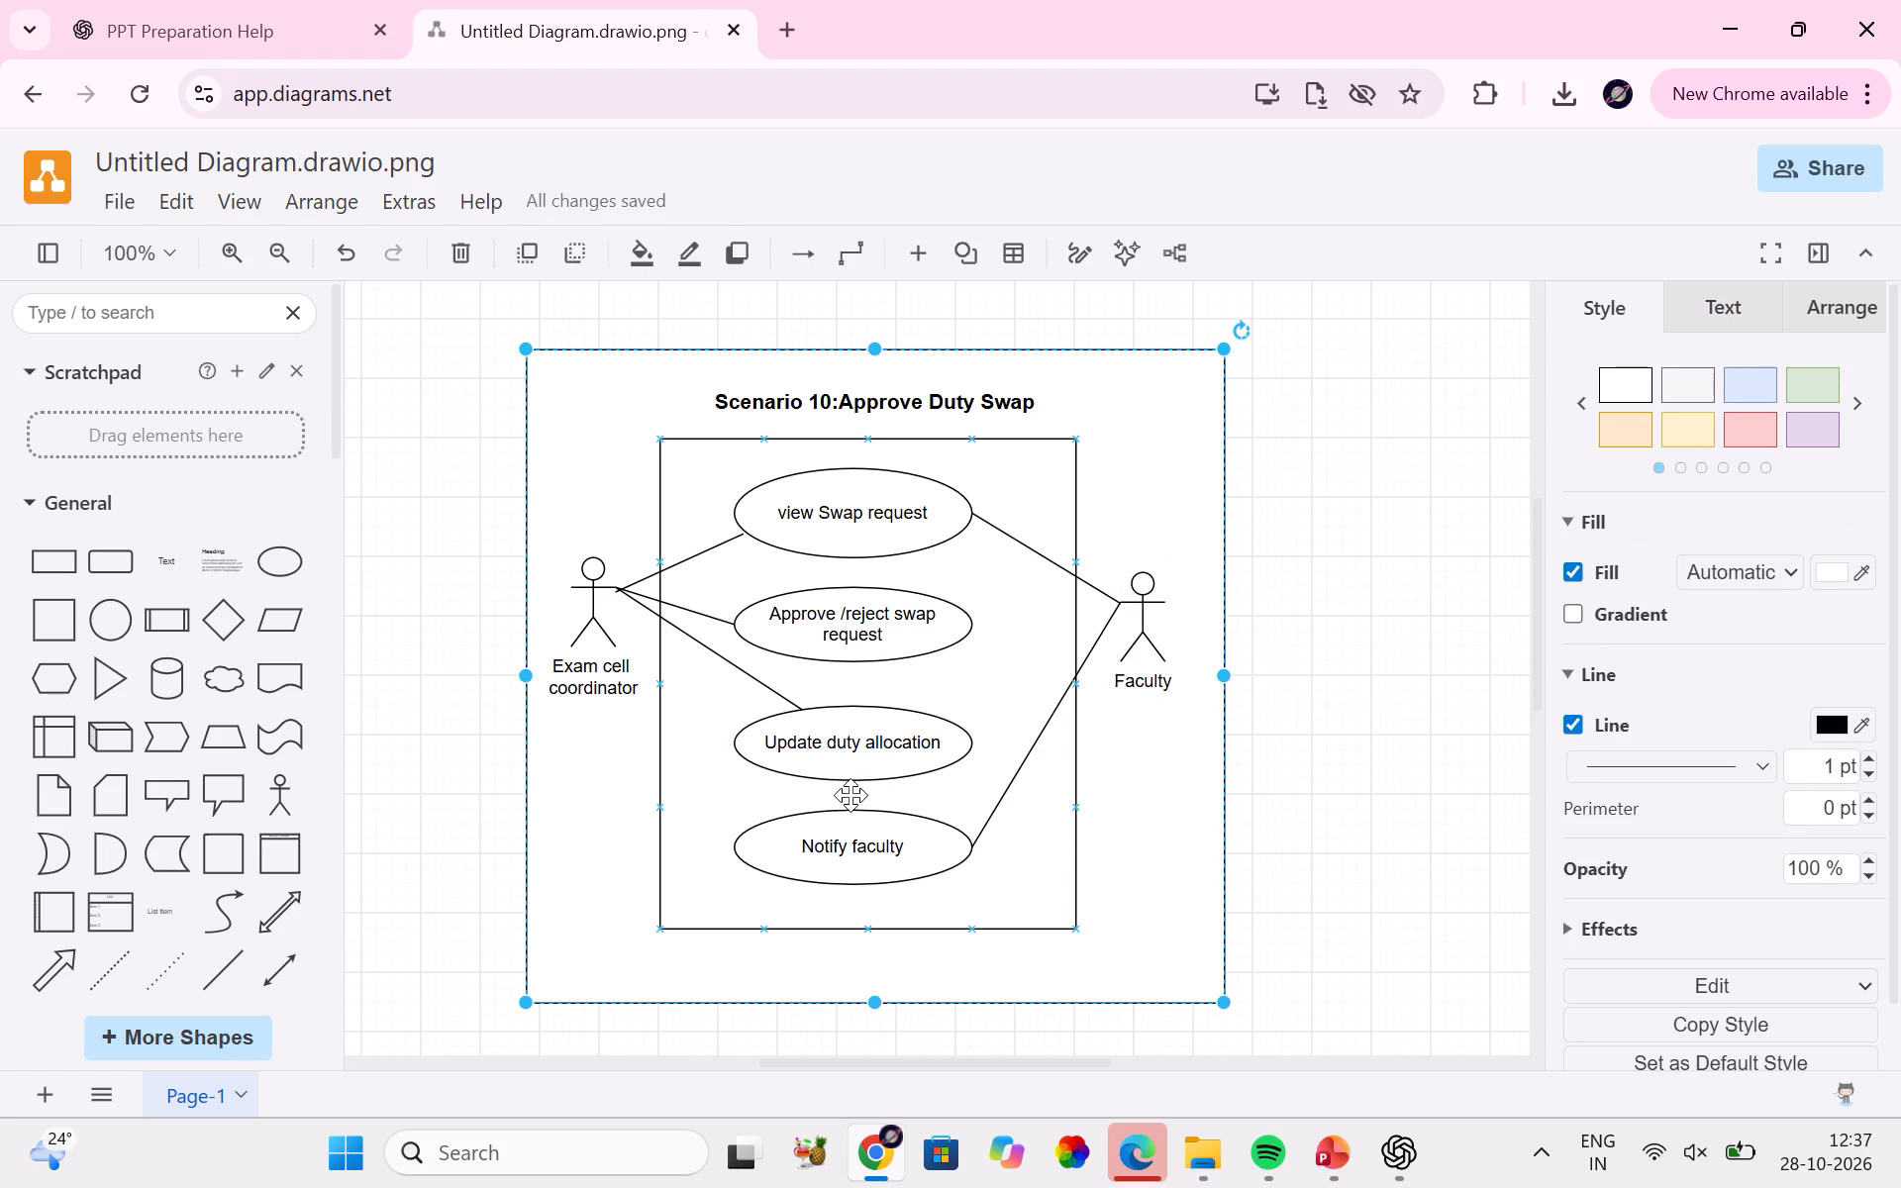
Space out the "Update duty allocation" and "Notify faculty" ellipses and connect them with a dashed <<include>> arrow pointing to "Notify faculty".
{"action": "left_click_drag", "start_coordinate": [861, 739], "coordinate": [858, 709]}
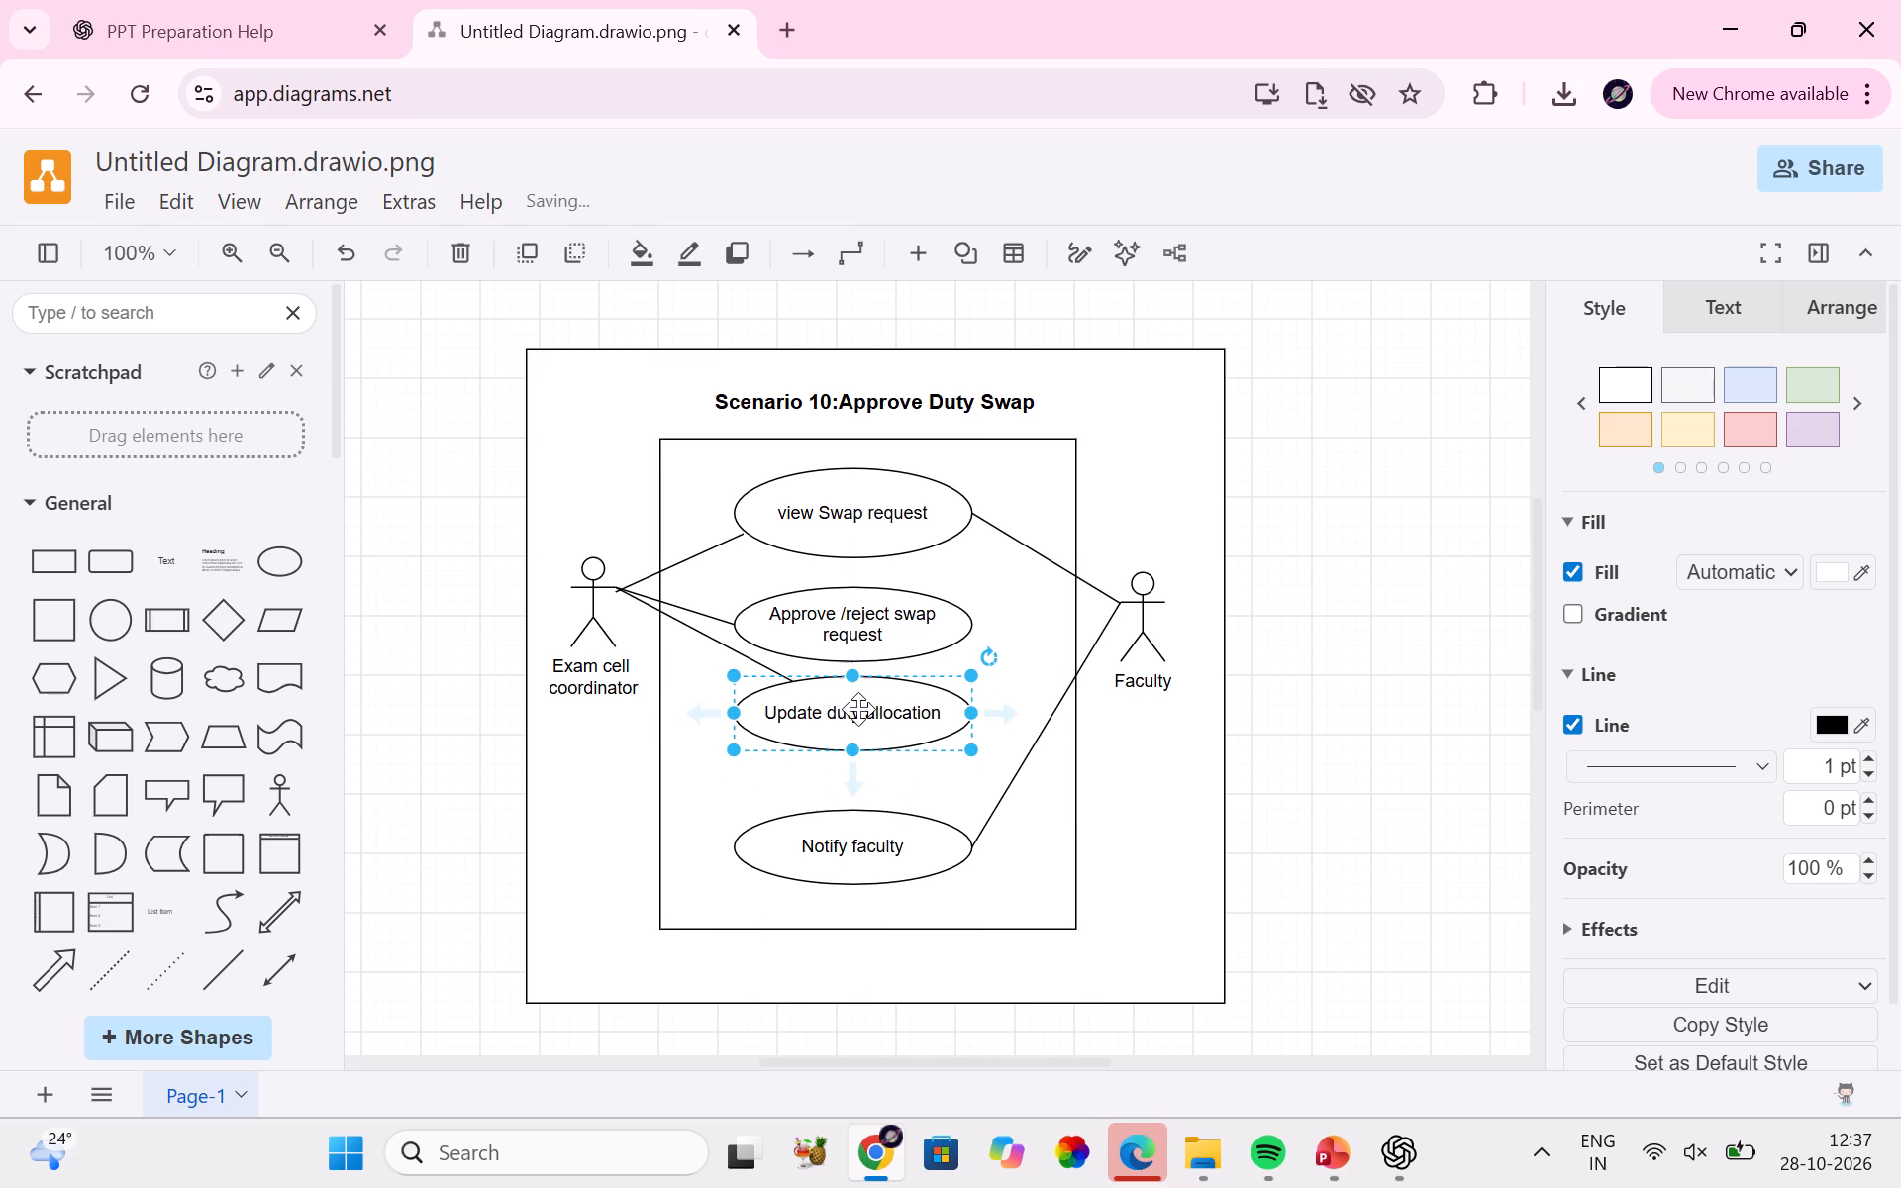
{"action": "left_click", "coordinate": [151, 306]}
{"action": "type", "text": "include"}
{"action": "key", "text": "Return"}
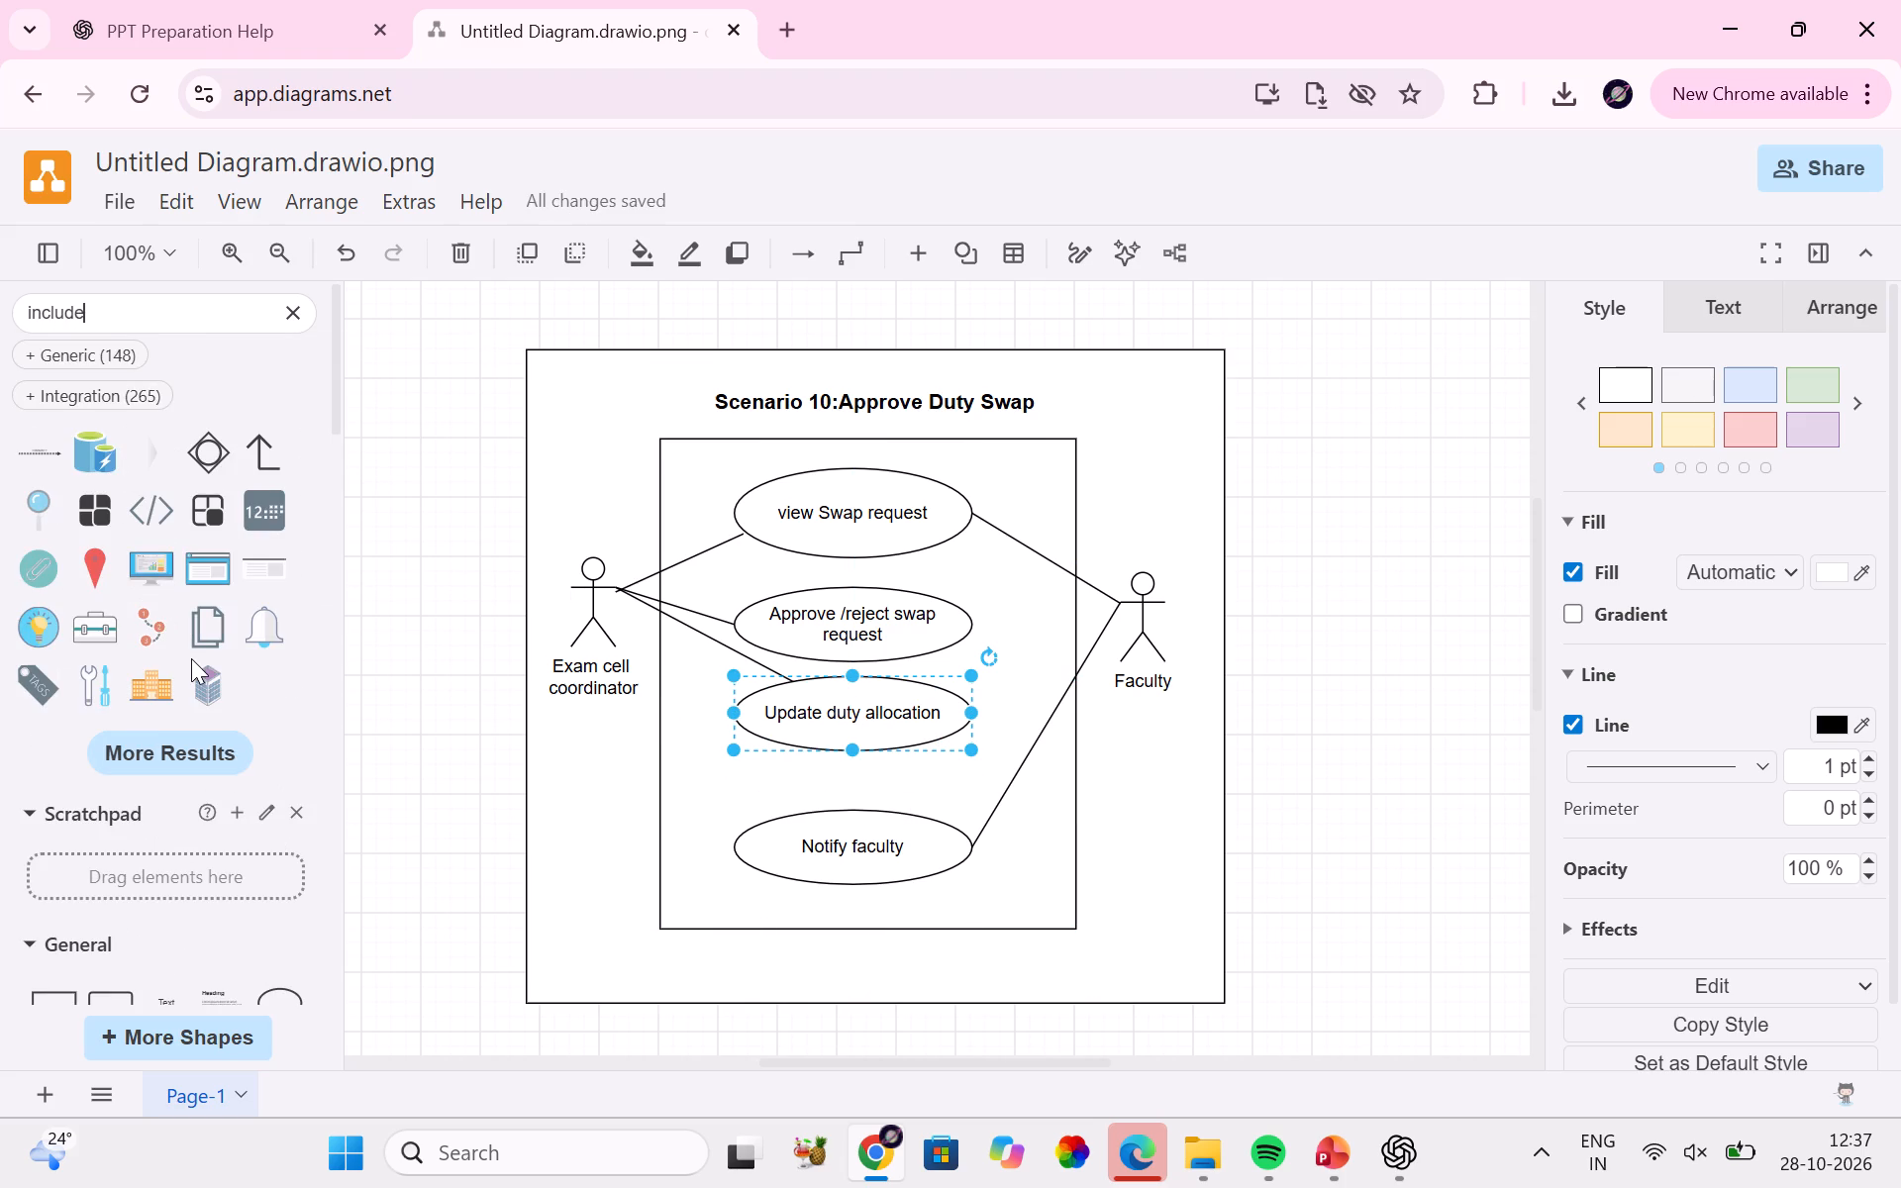
{"action": "left_click", "coordinate": [36, 463]}
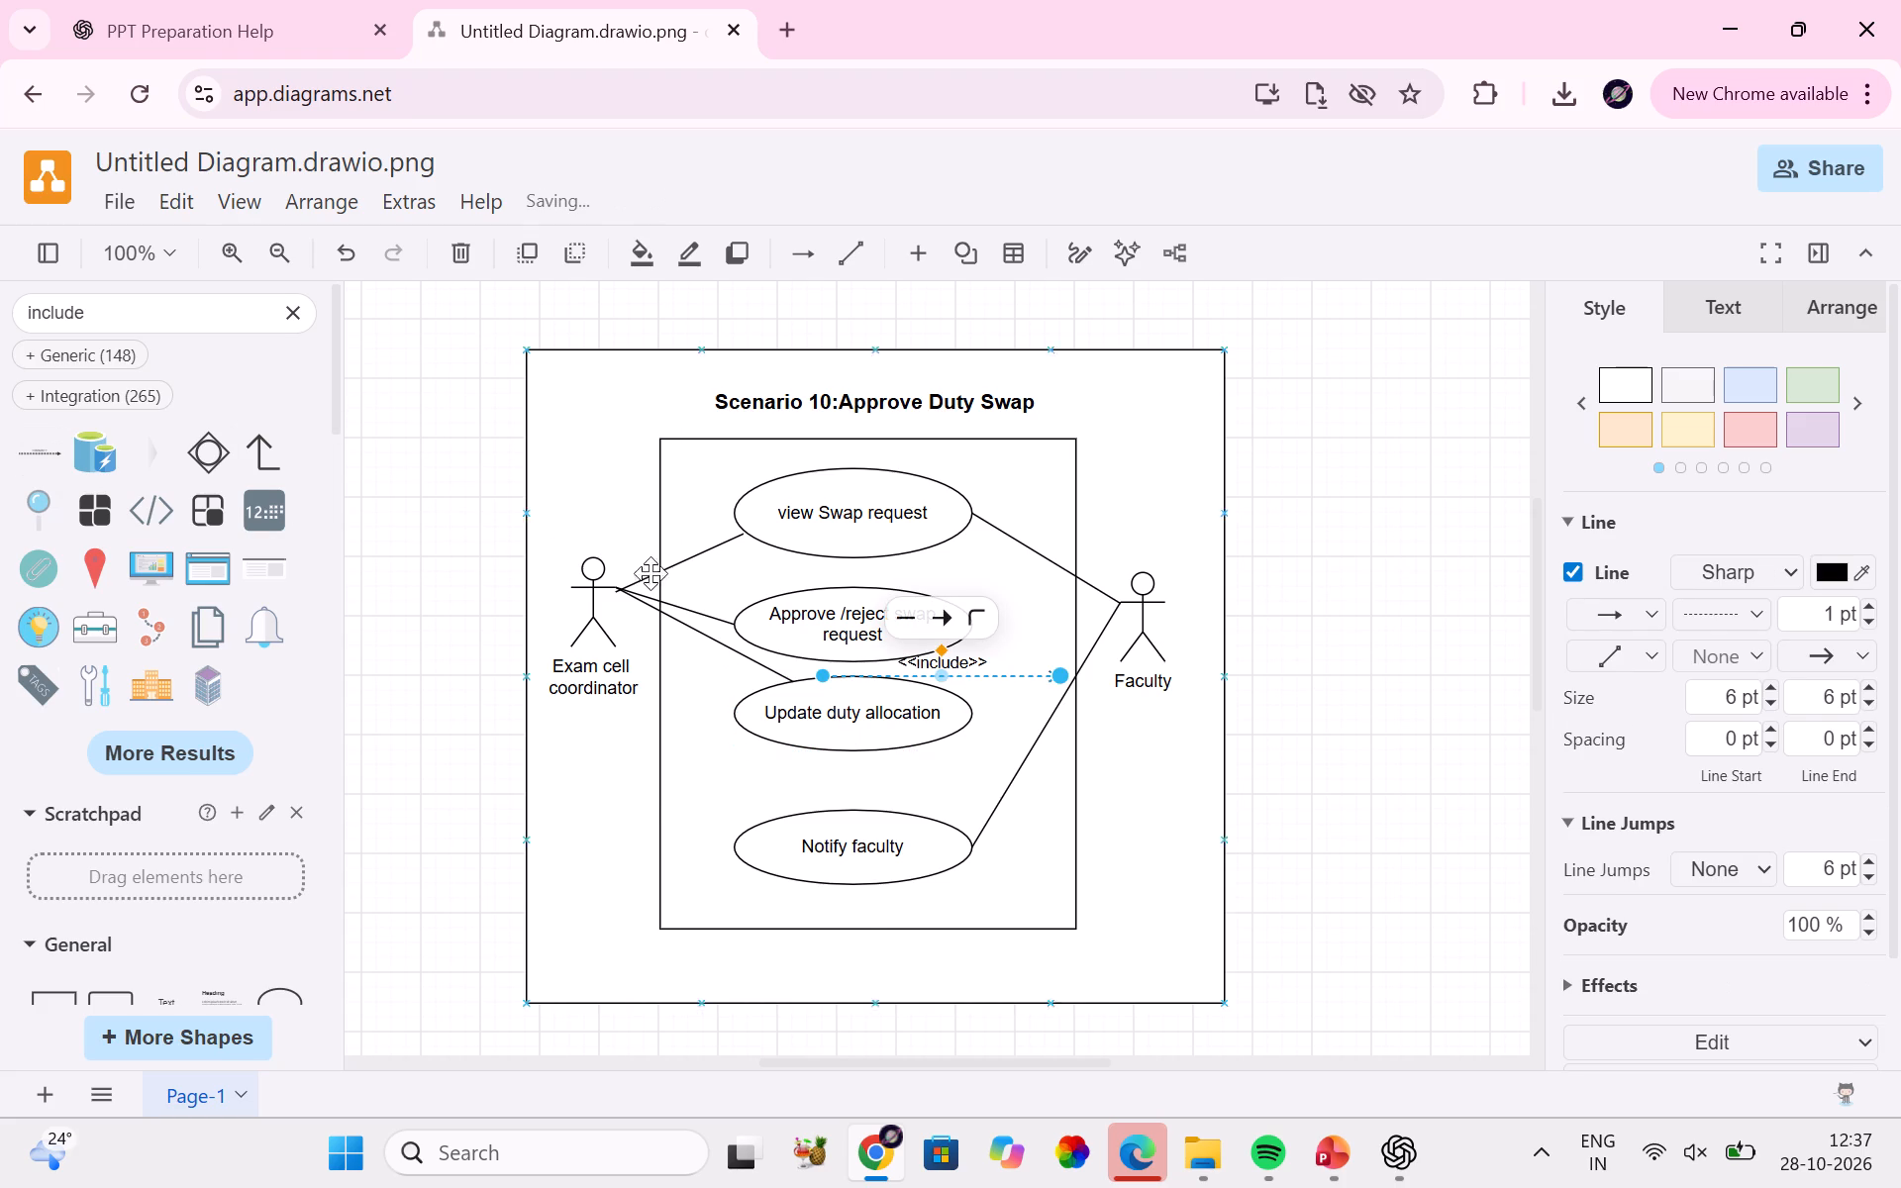
{"action": "left_click_drag", "start_coordinate": [1056, 674], "coordinate": [861, 818]}
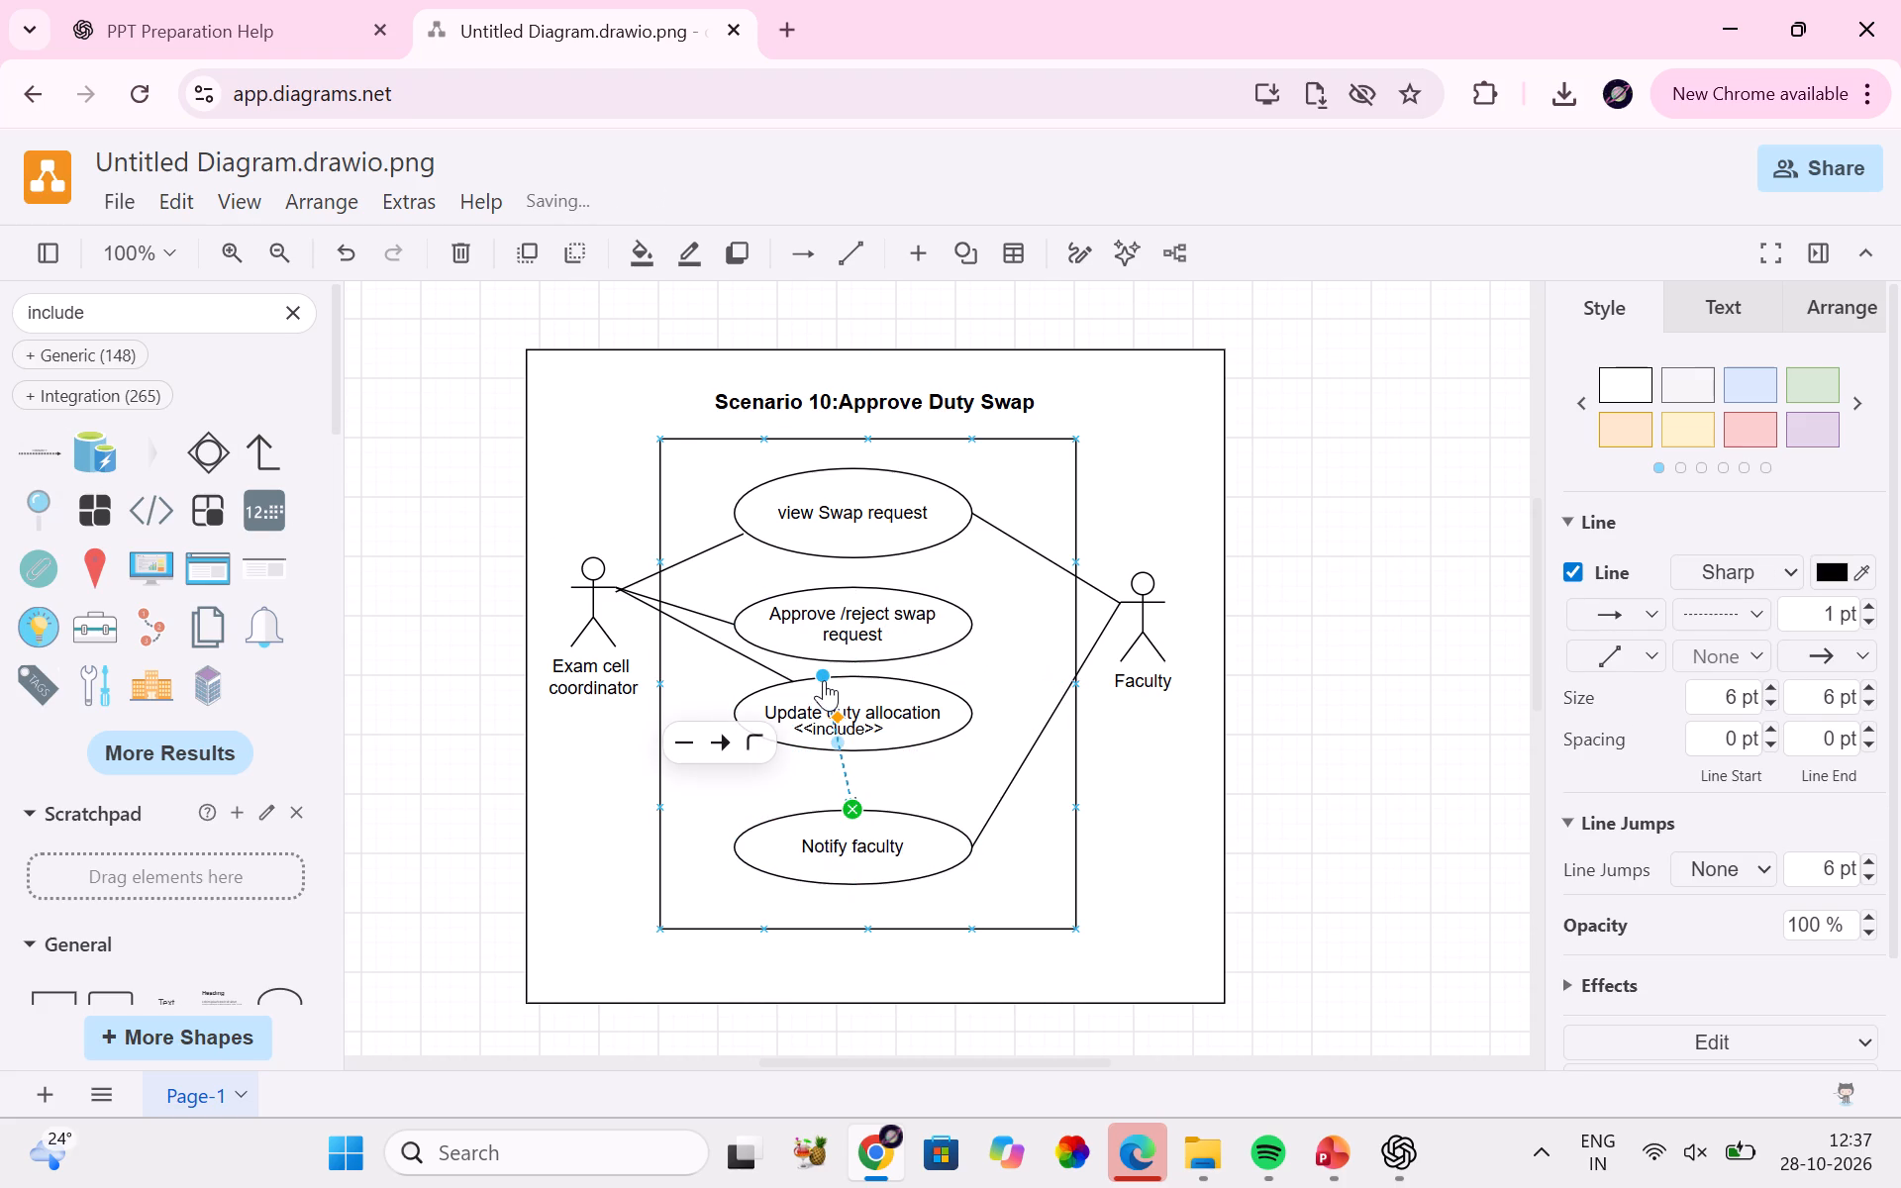
{"action": "left_click_drag", "start_coordinate": [824, 676], "coordinate": [851, 748]}
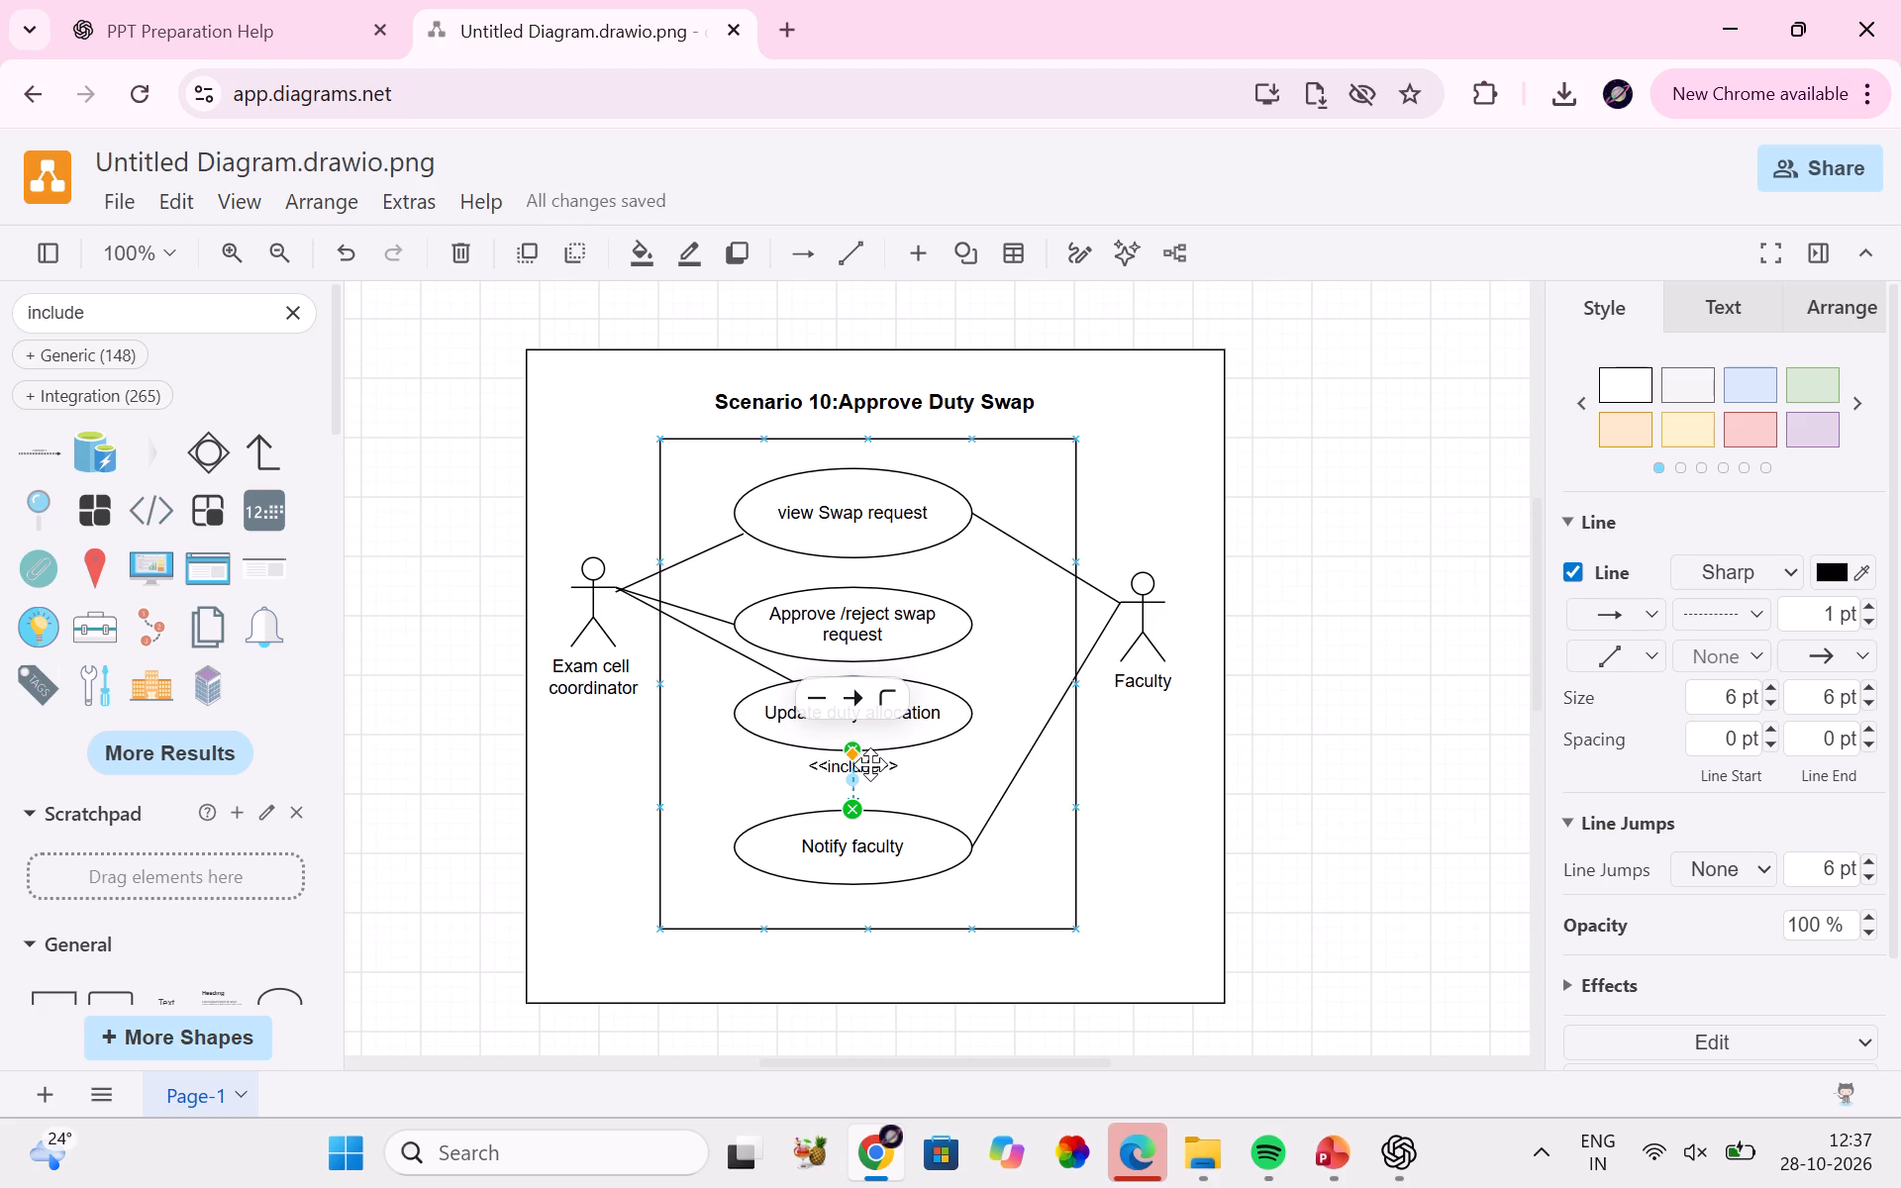
{"action": "left_click_drag", "start_coordinate": [899, 853], "coordinate": [903, 873]}
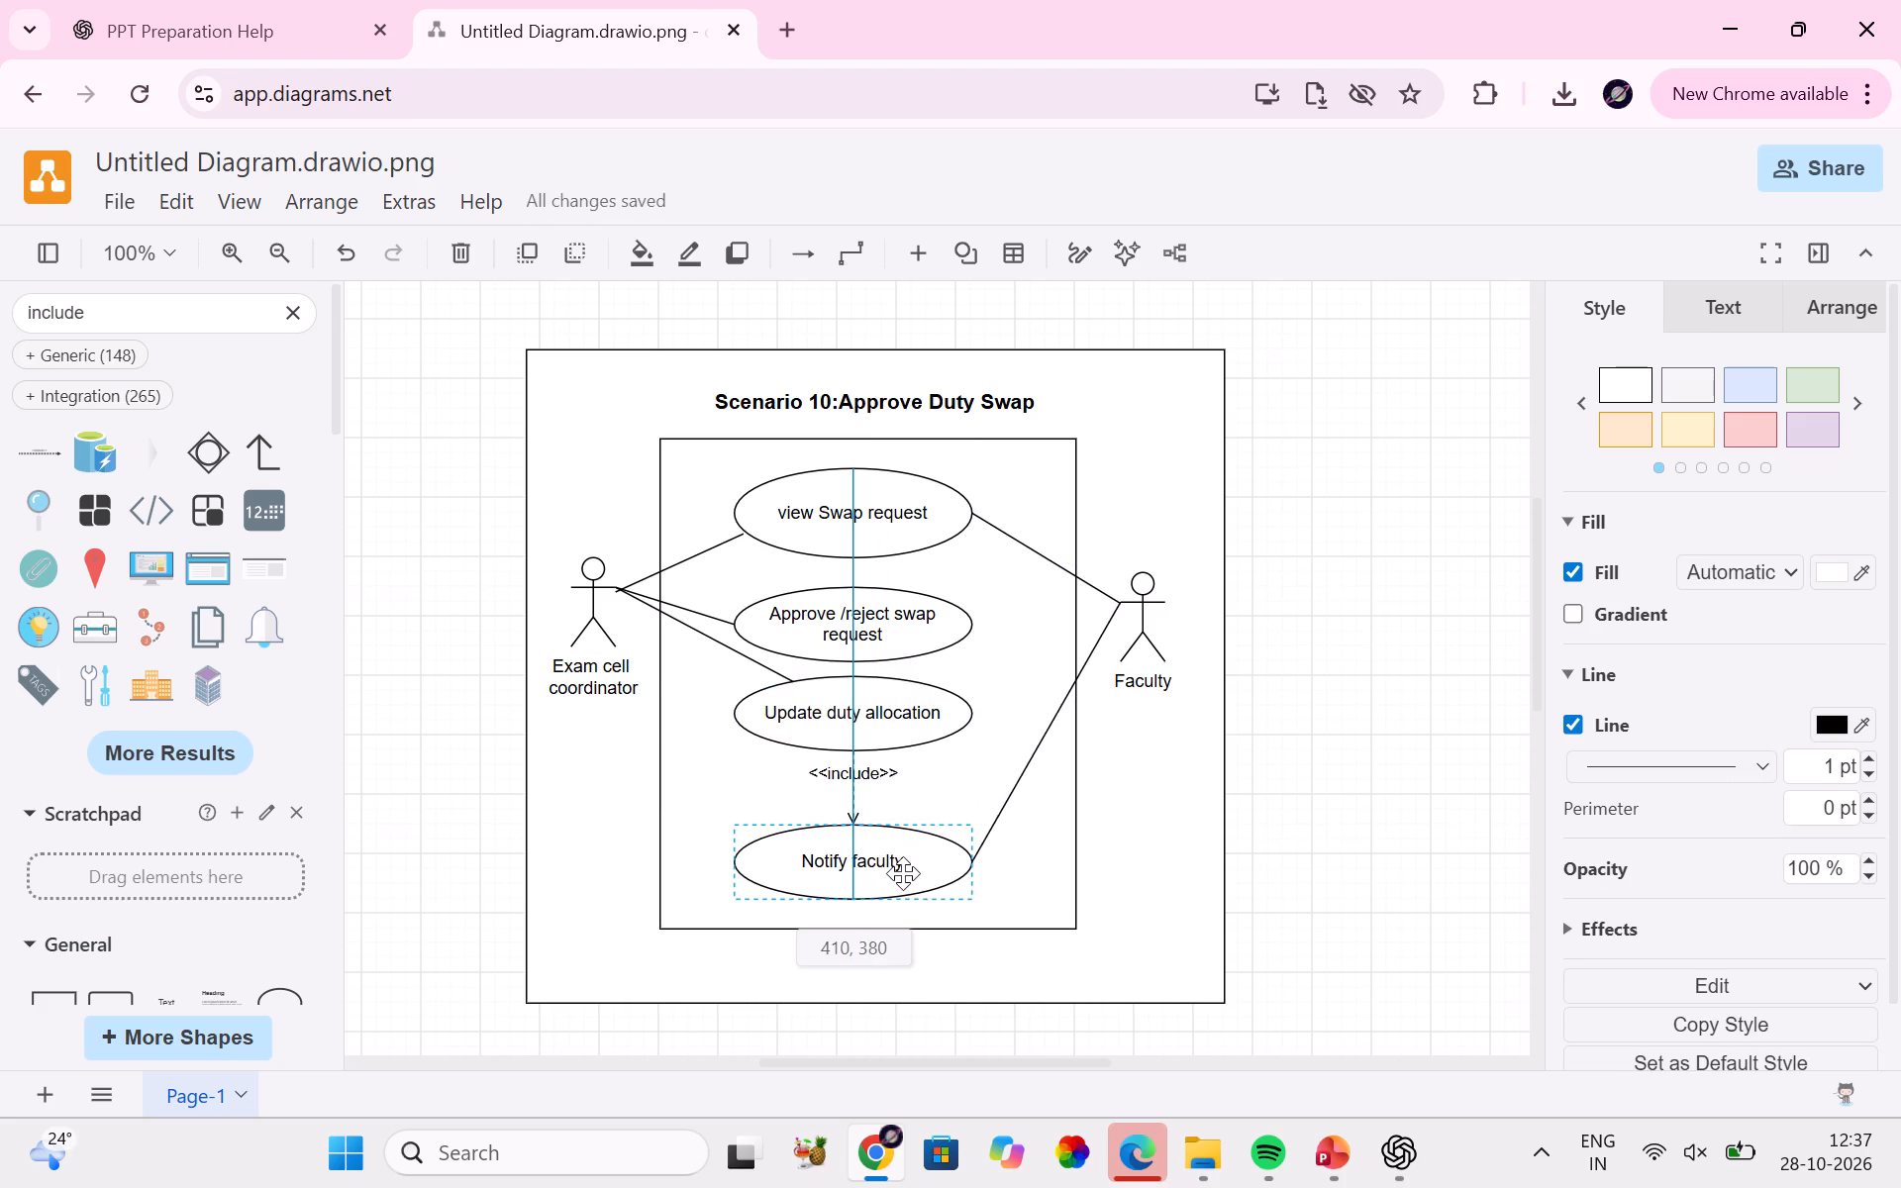
{"action": "left_click_drag", "start_coordinate": [903, 873], "coordinate": [911, 874]}
{"action": "left_click", "coordinate": [1178, 867]}
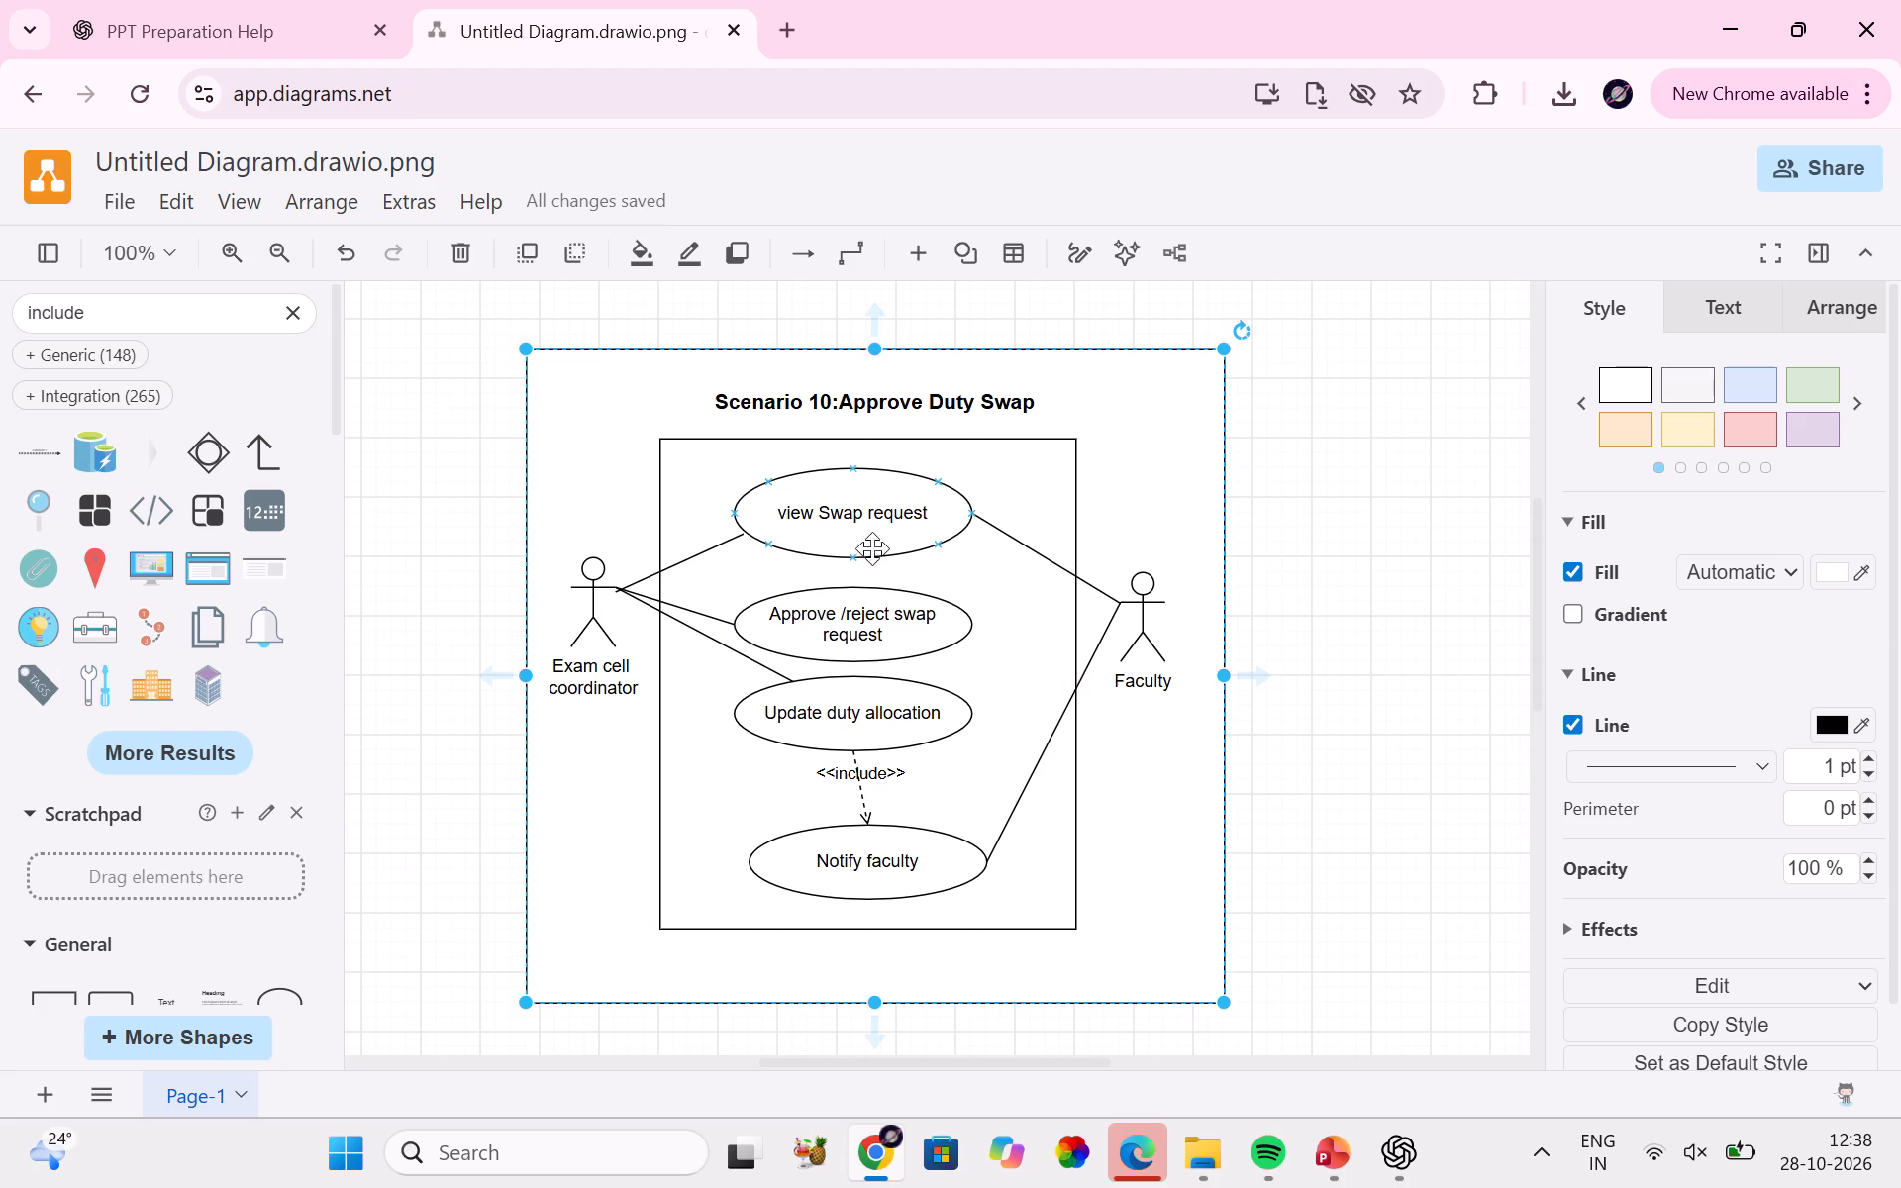
Save the Approve Duty Swap diagram.
{"action": "left_click", "coordinate": [1340, 815]}
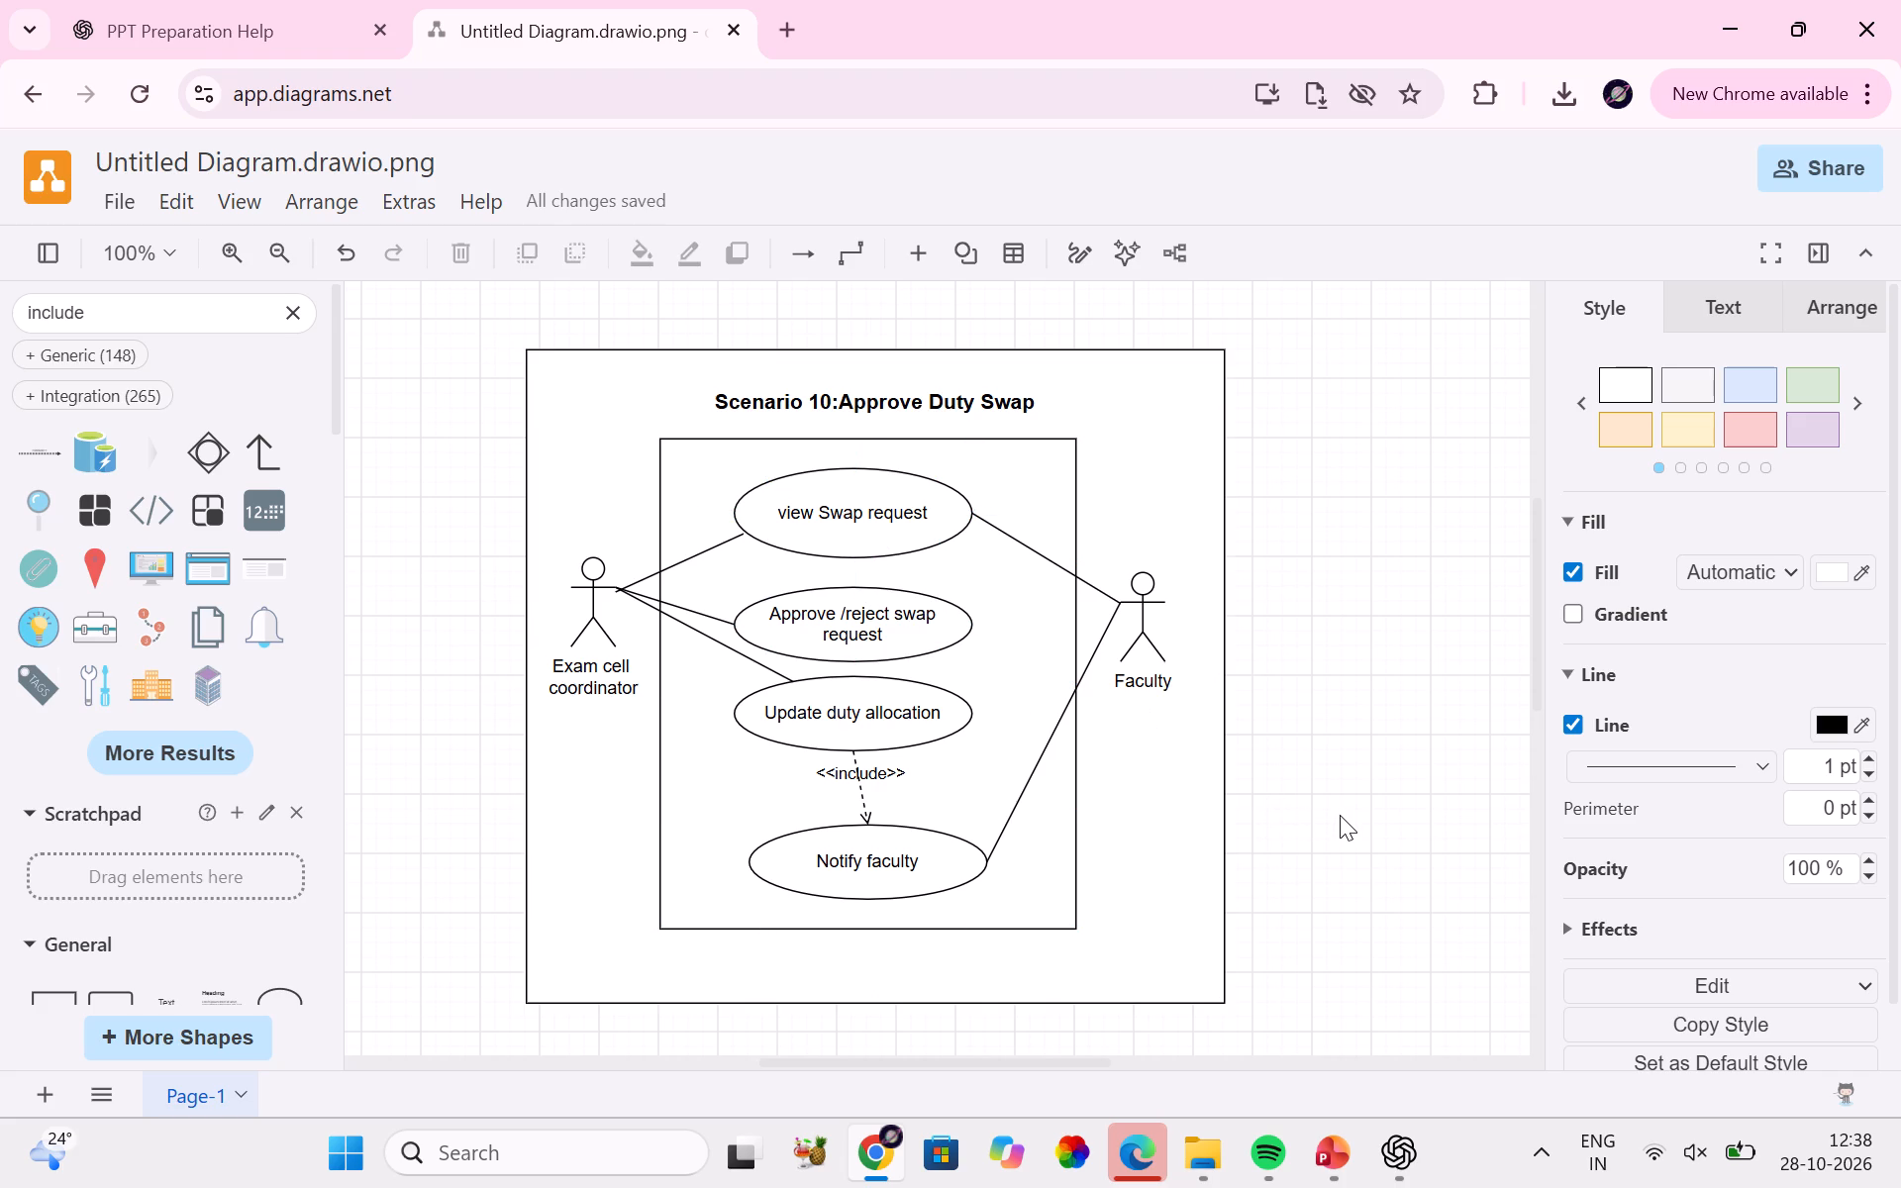
{"action": "key", "text": "ctrl+s"}
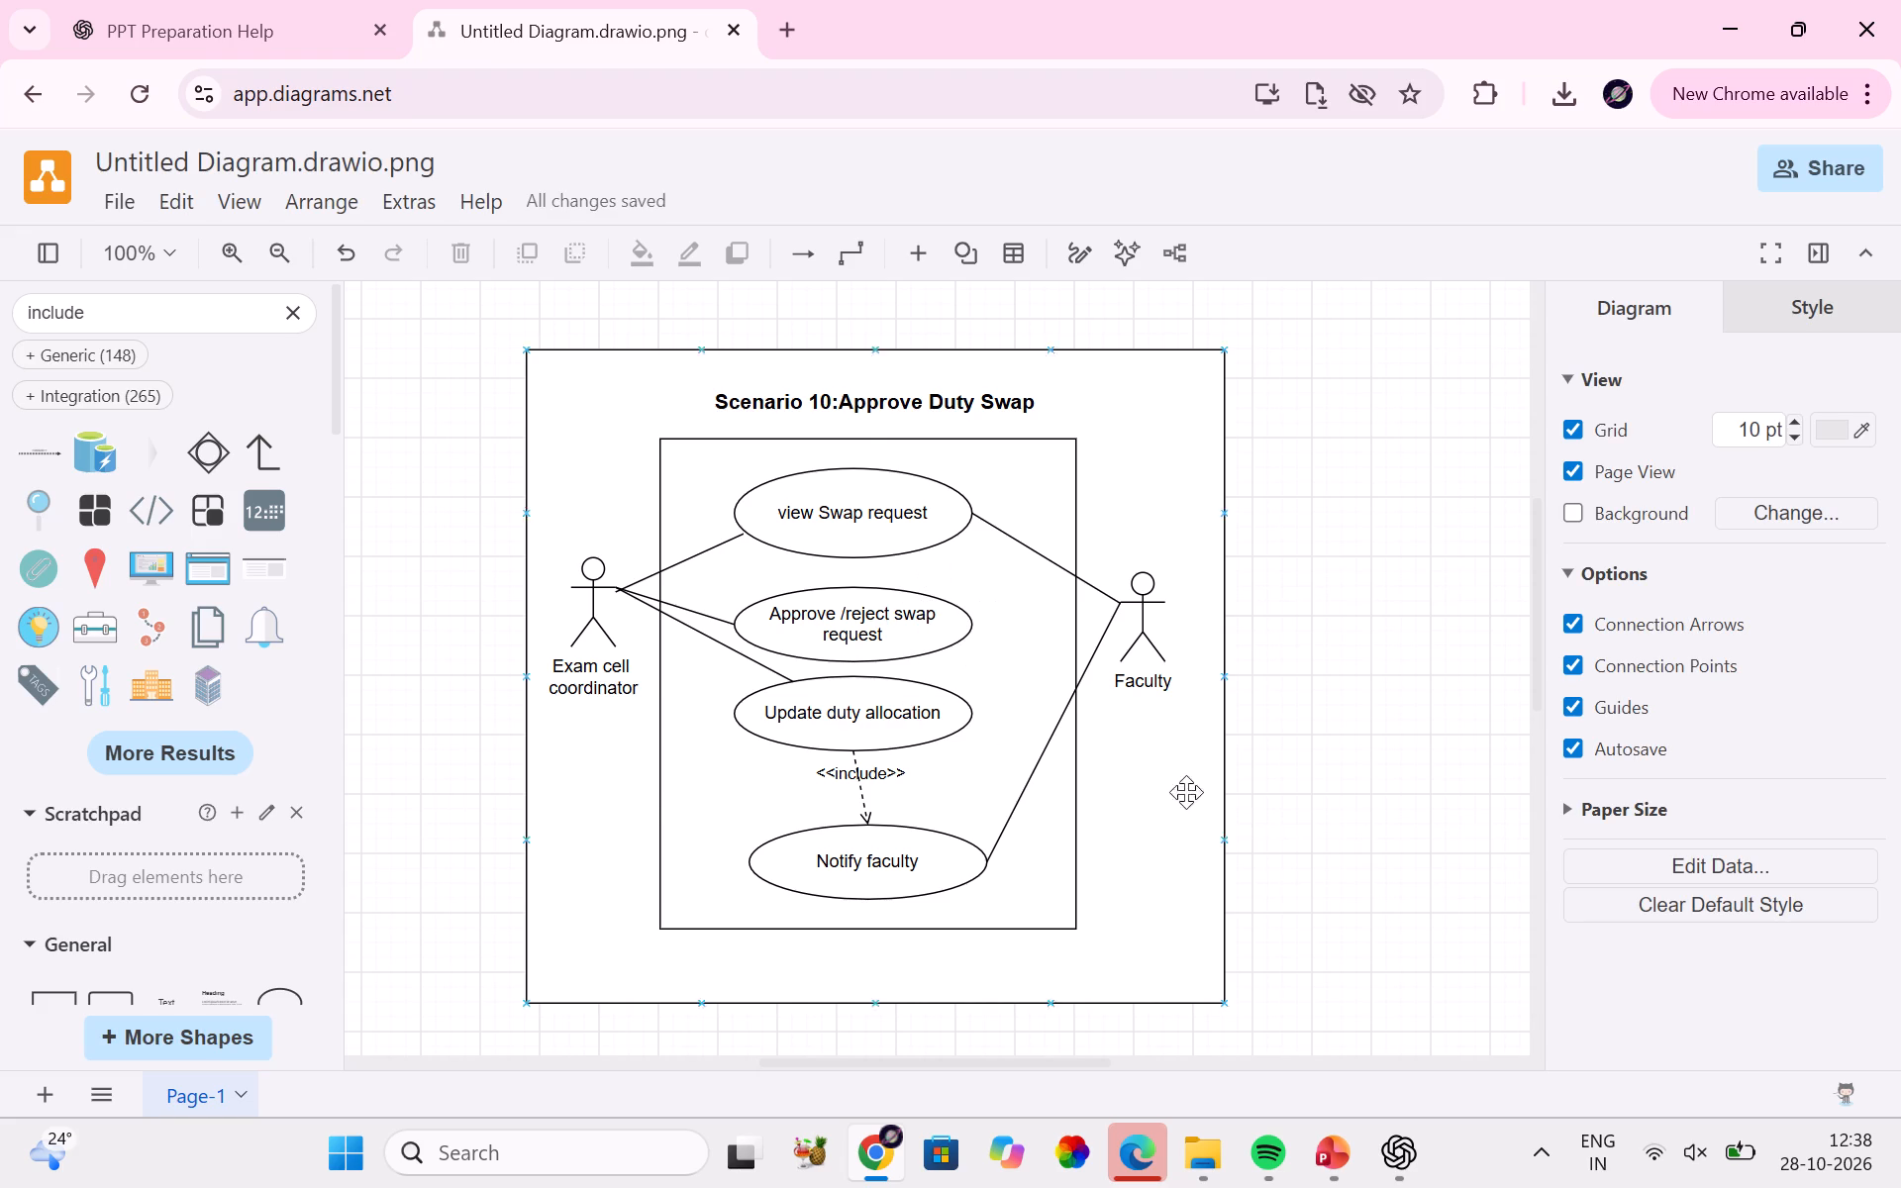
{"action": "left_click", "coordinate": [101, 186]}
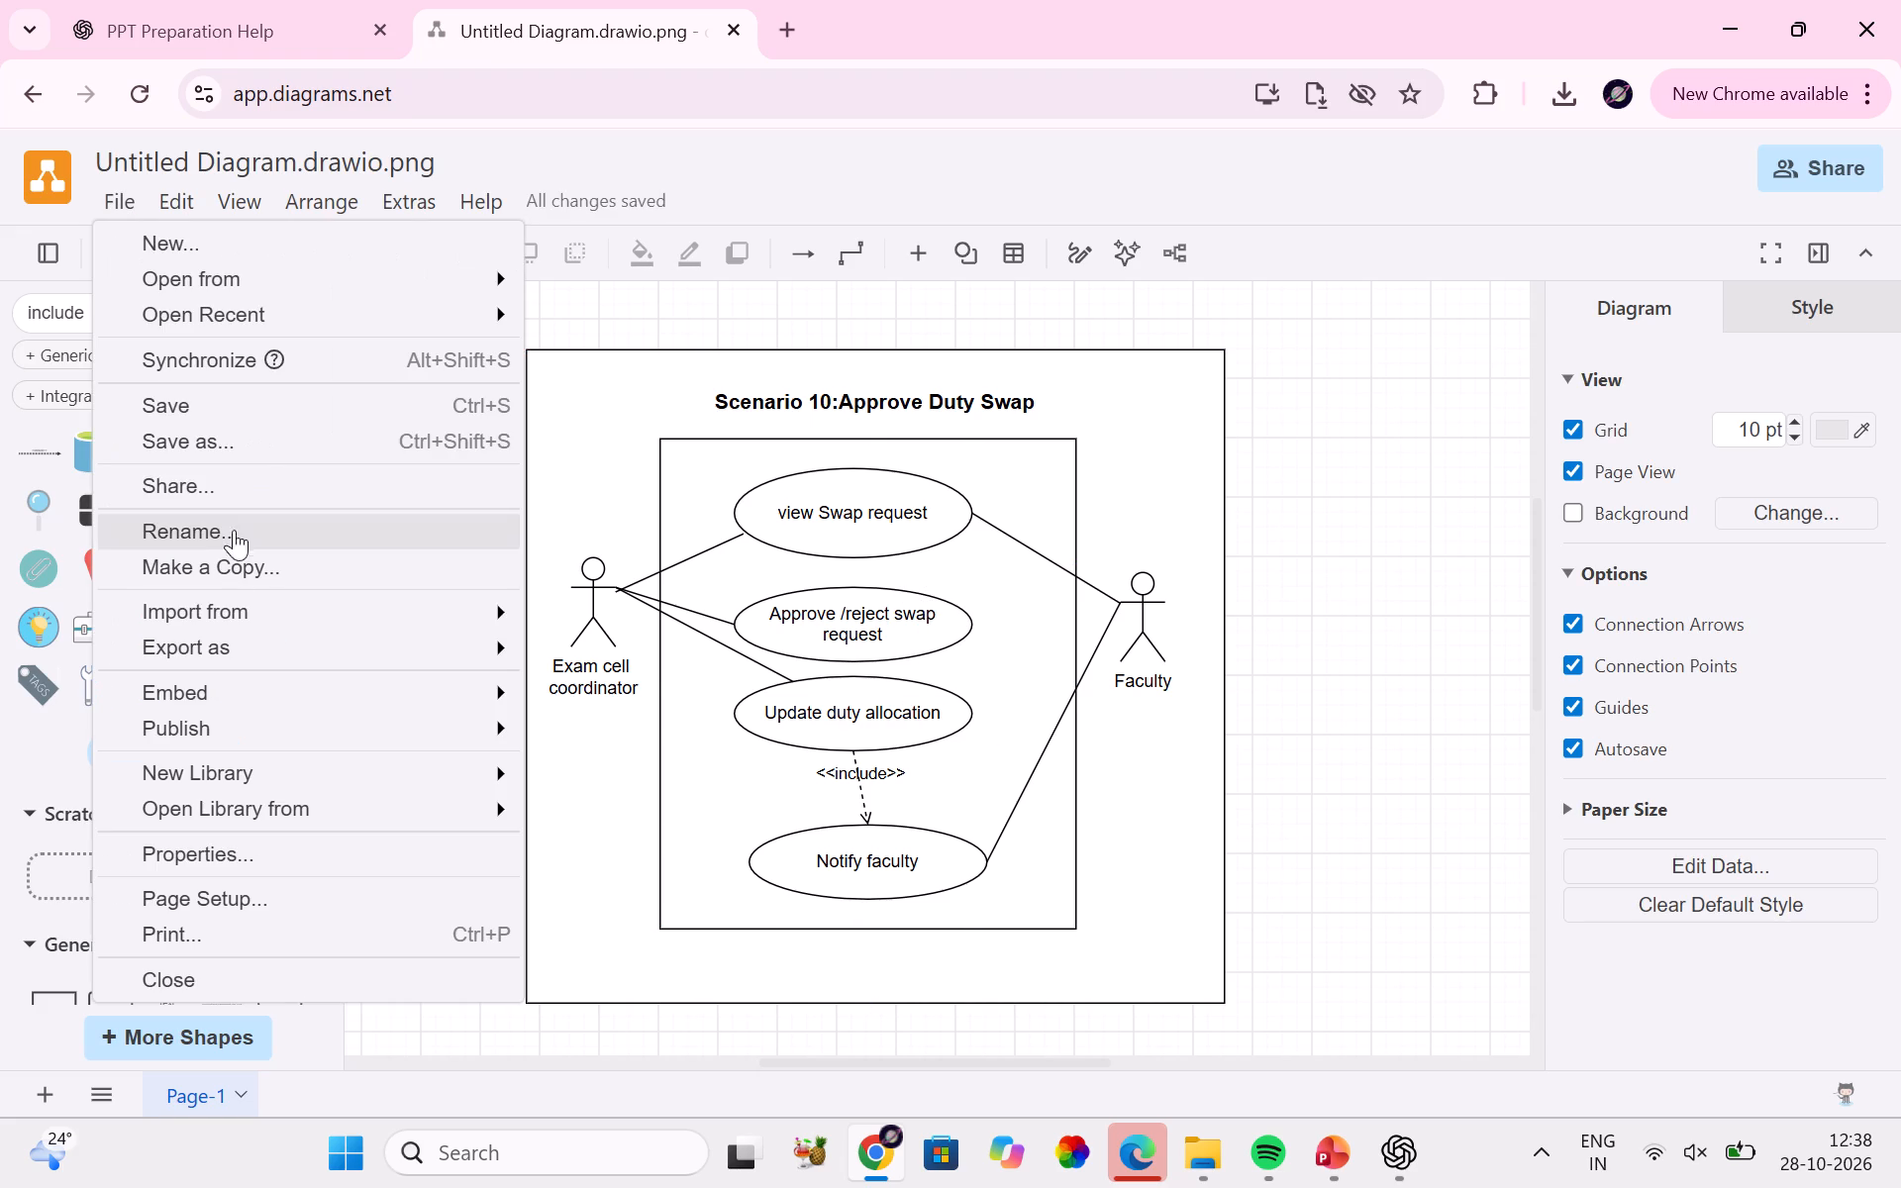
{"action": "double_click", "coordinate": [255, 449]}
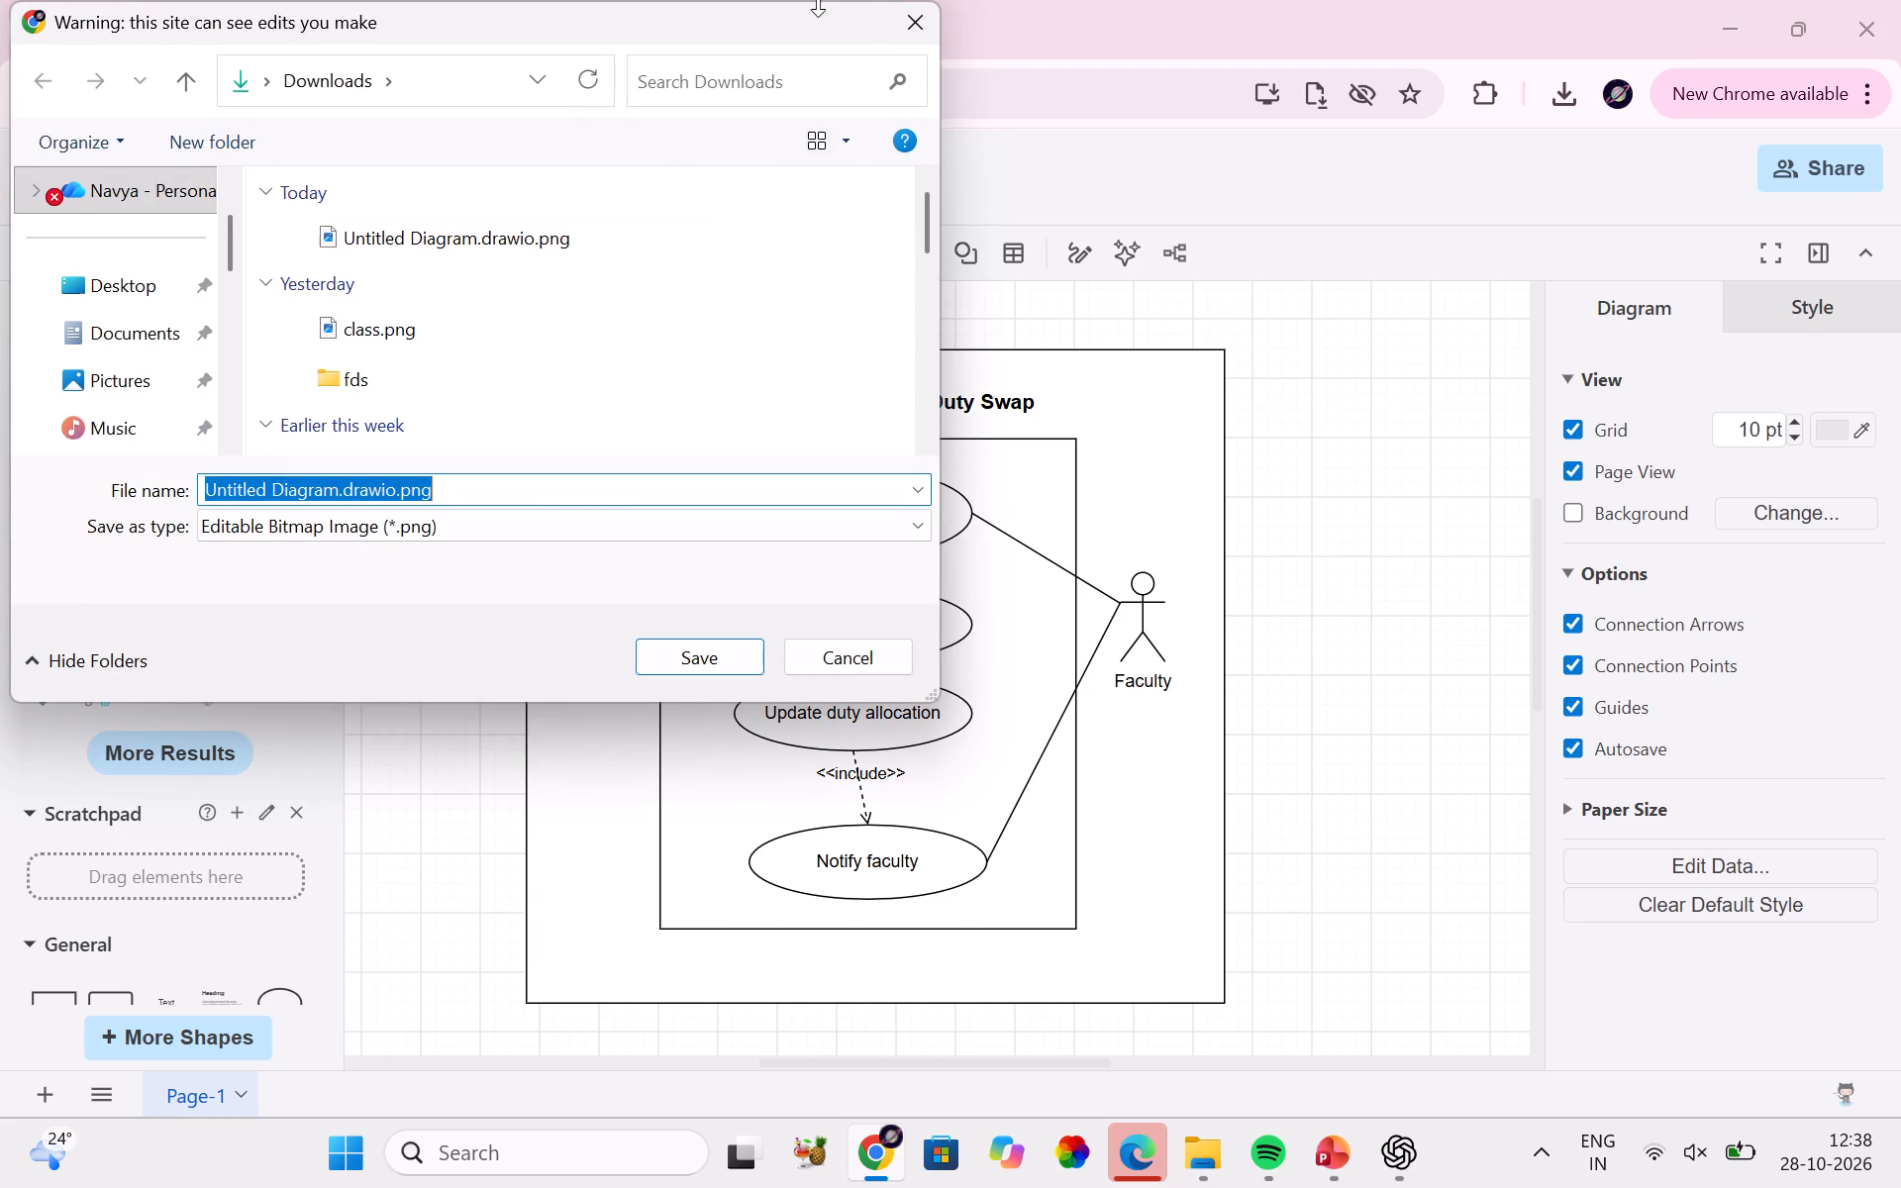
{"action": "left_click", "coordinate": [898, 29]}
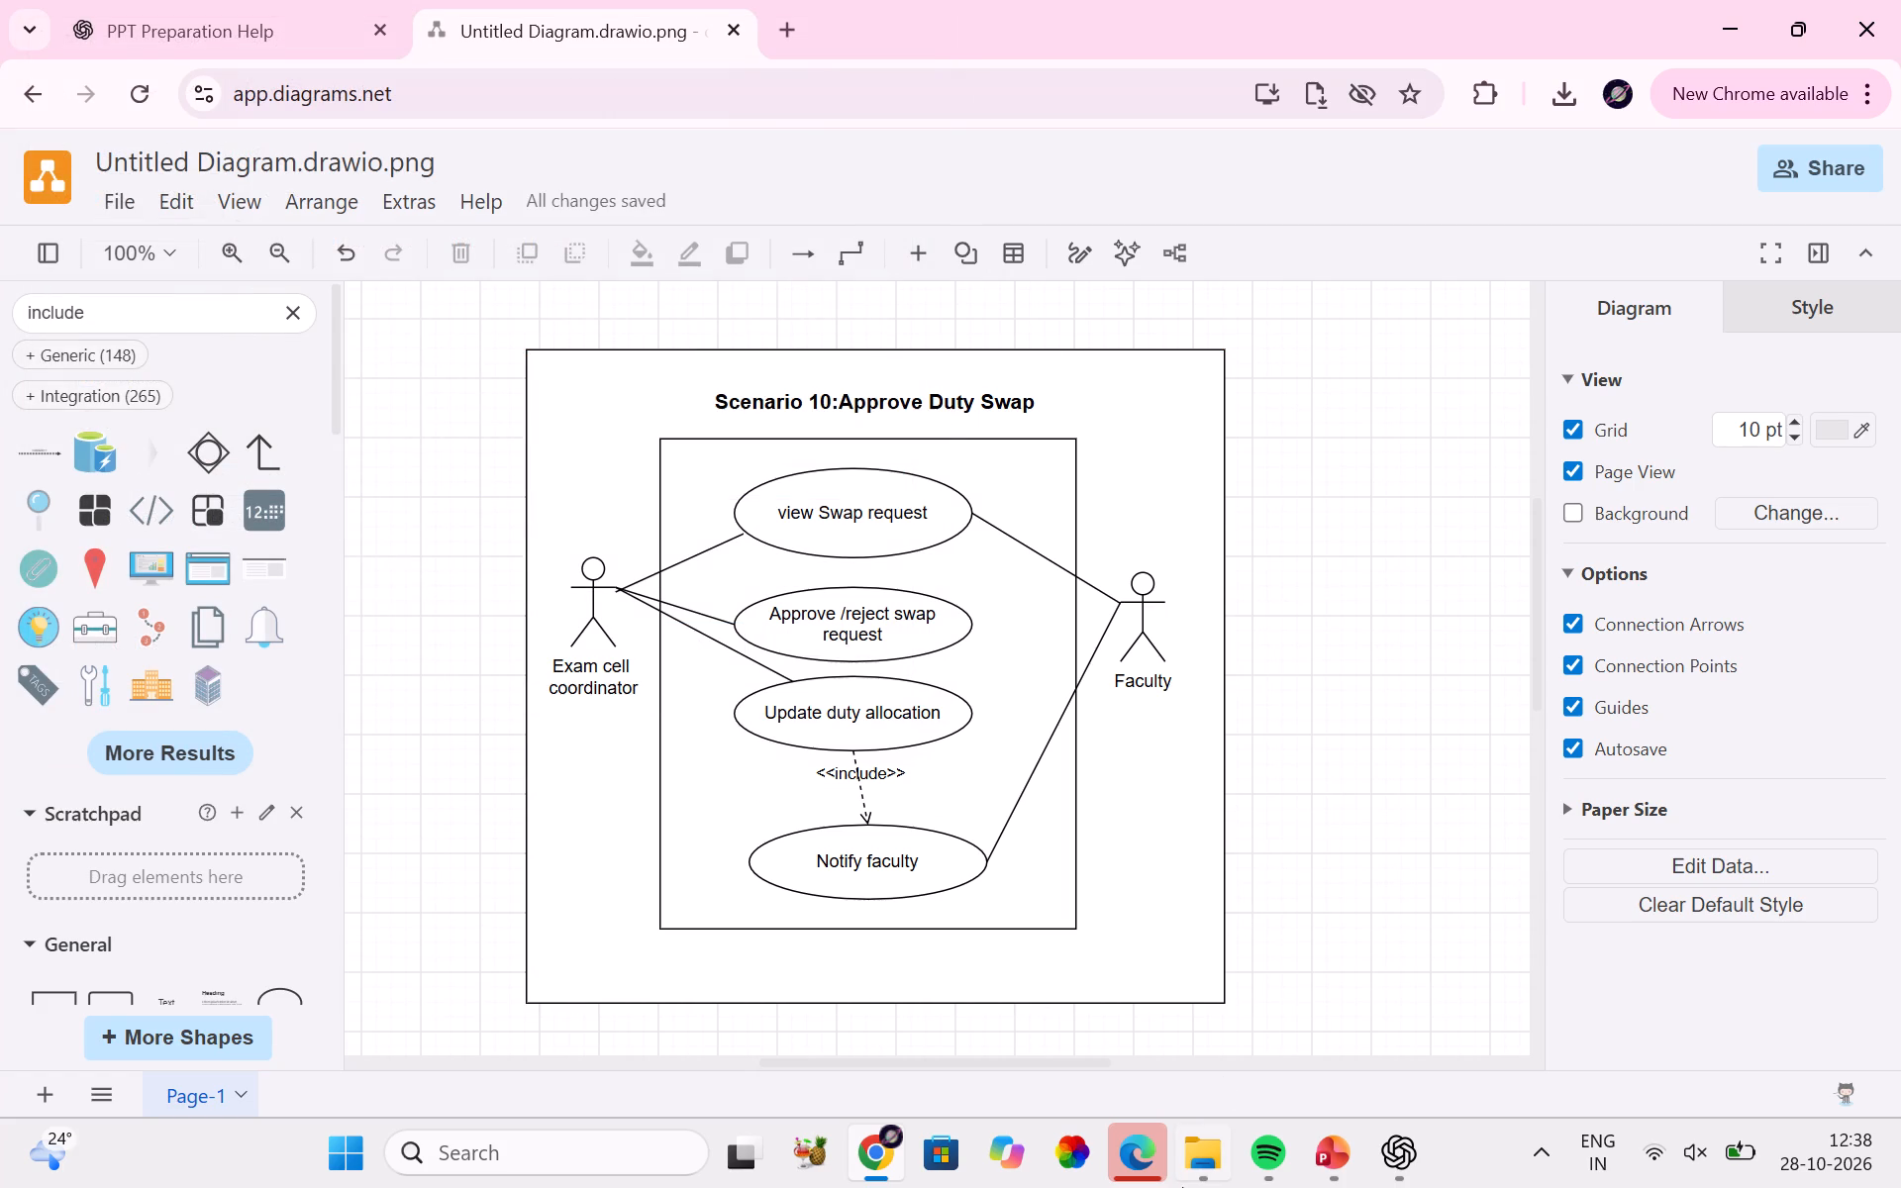
Open the saved Untitled Diagram.drawio.png from File Explorer to check the image, and return to the diagram editor.
{"action": "left_click", "coordinate": [1208, 1178]}
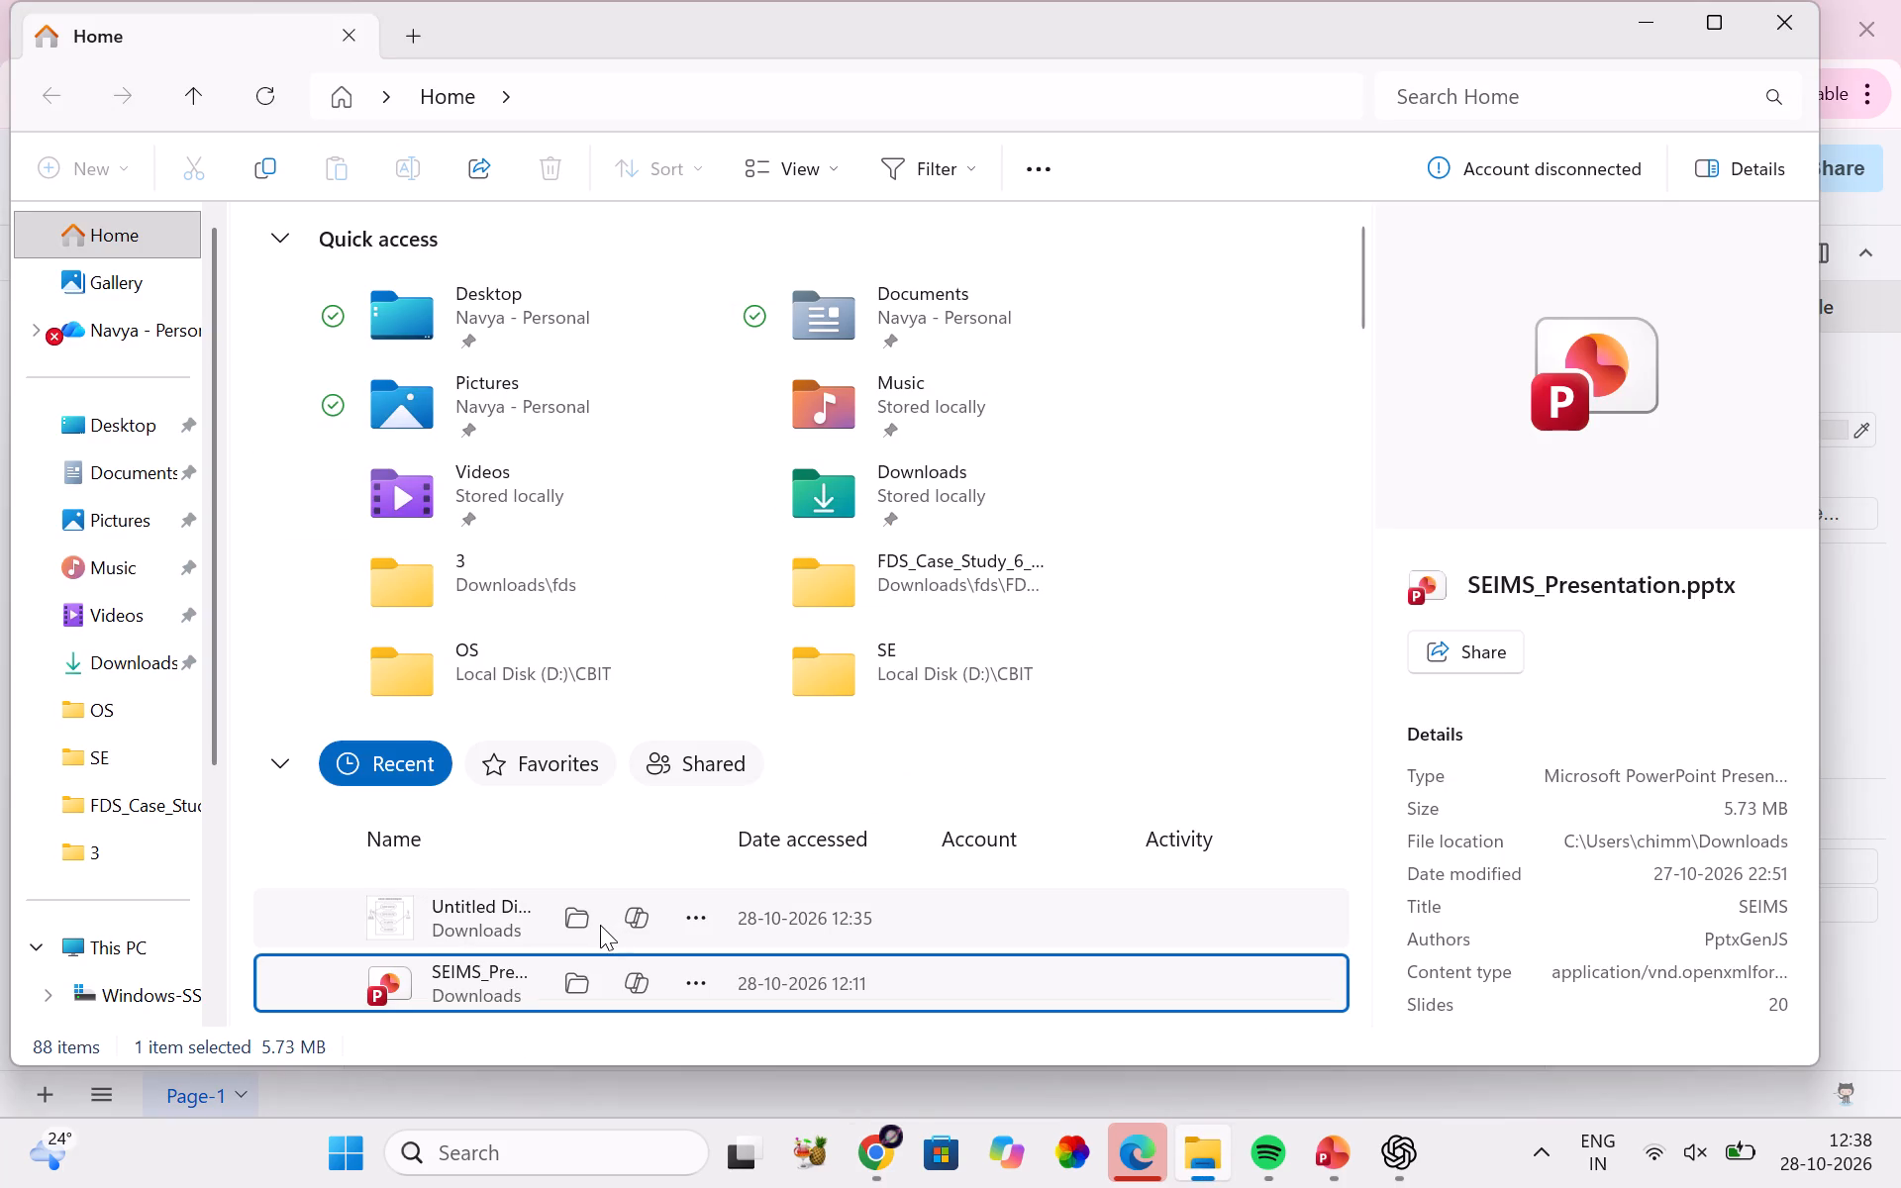
{"action": "double_click", "coordinate": [469, 915]}
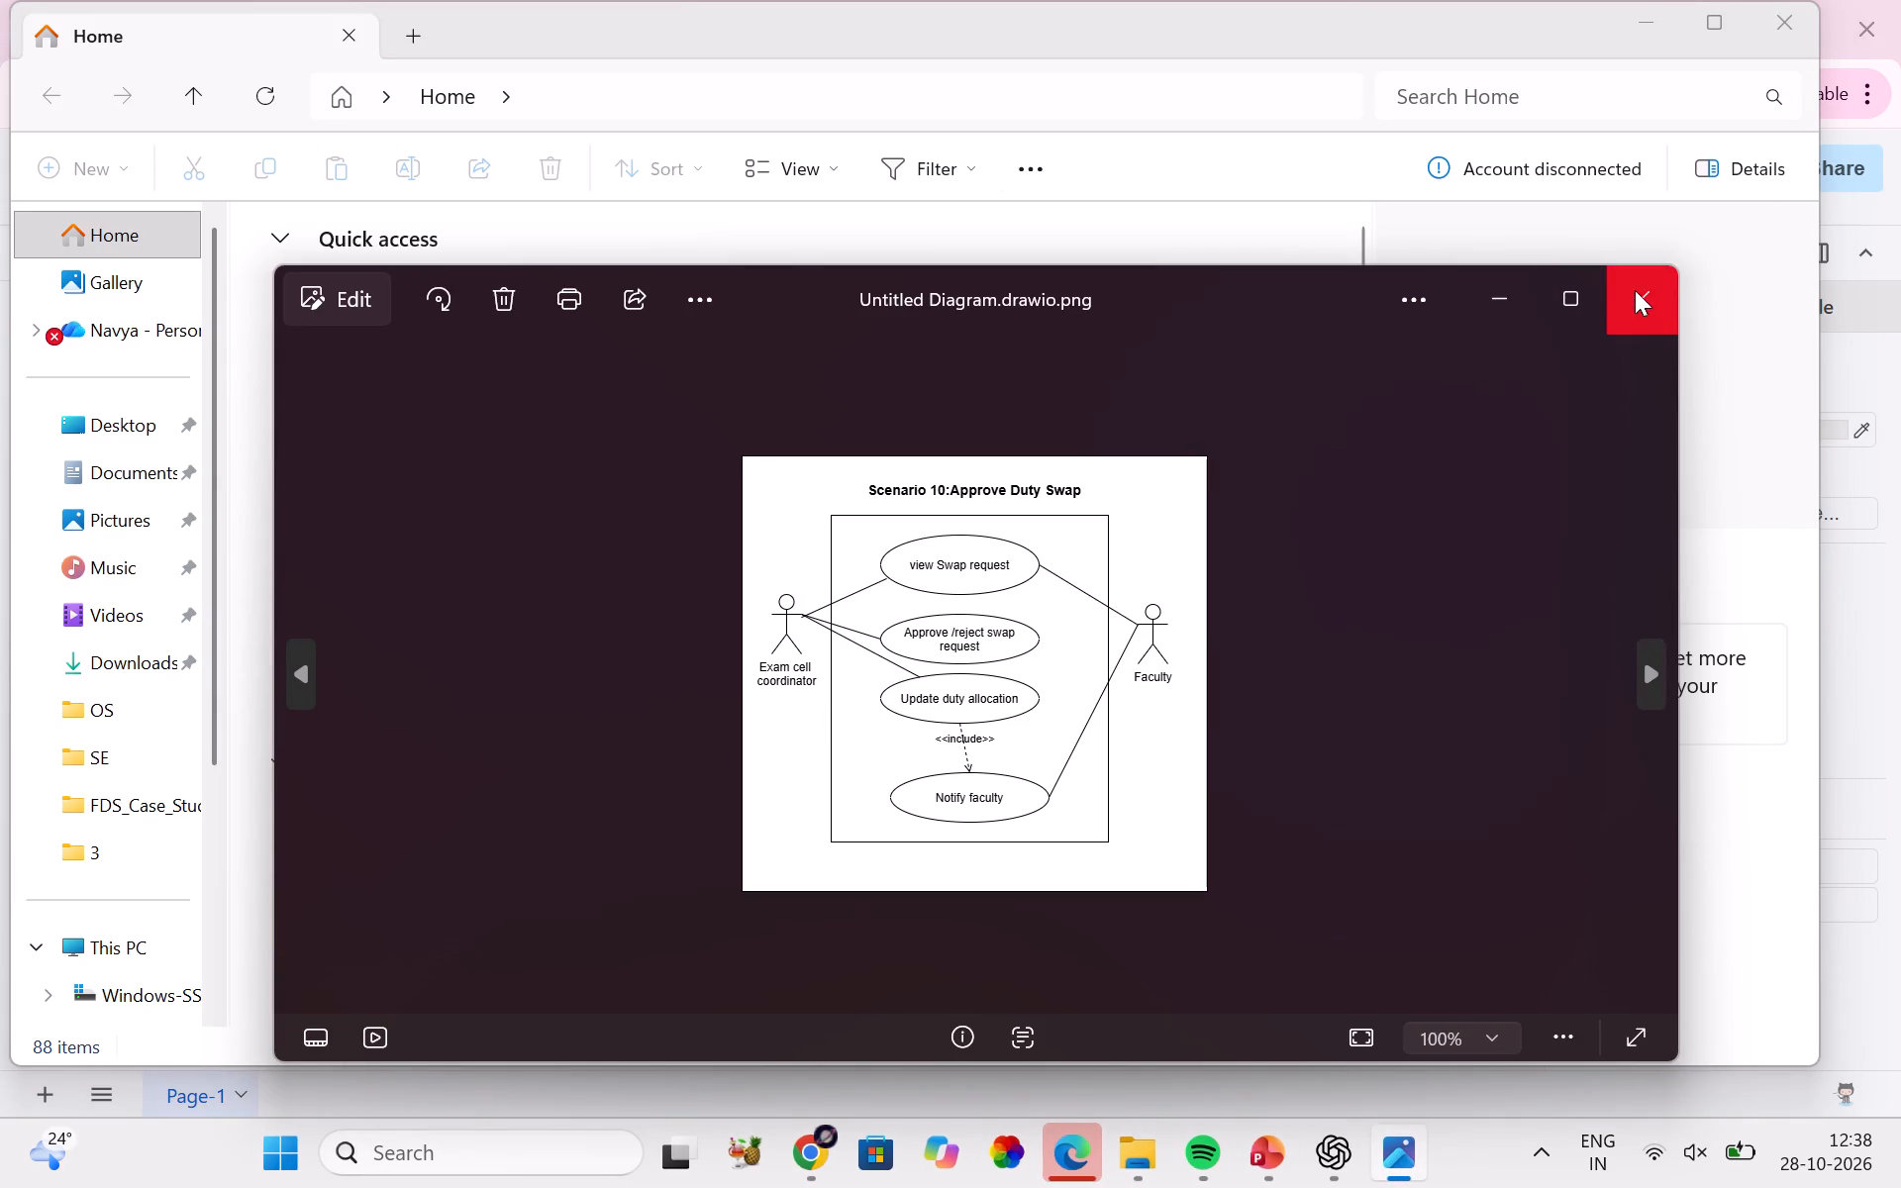
{"action": "left_click", "coordinate": [1635, 290]}
{"action": "left_click", "coordinate": [1664, 24]}
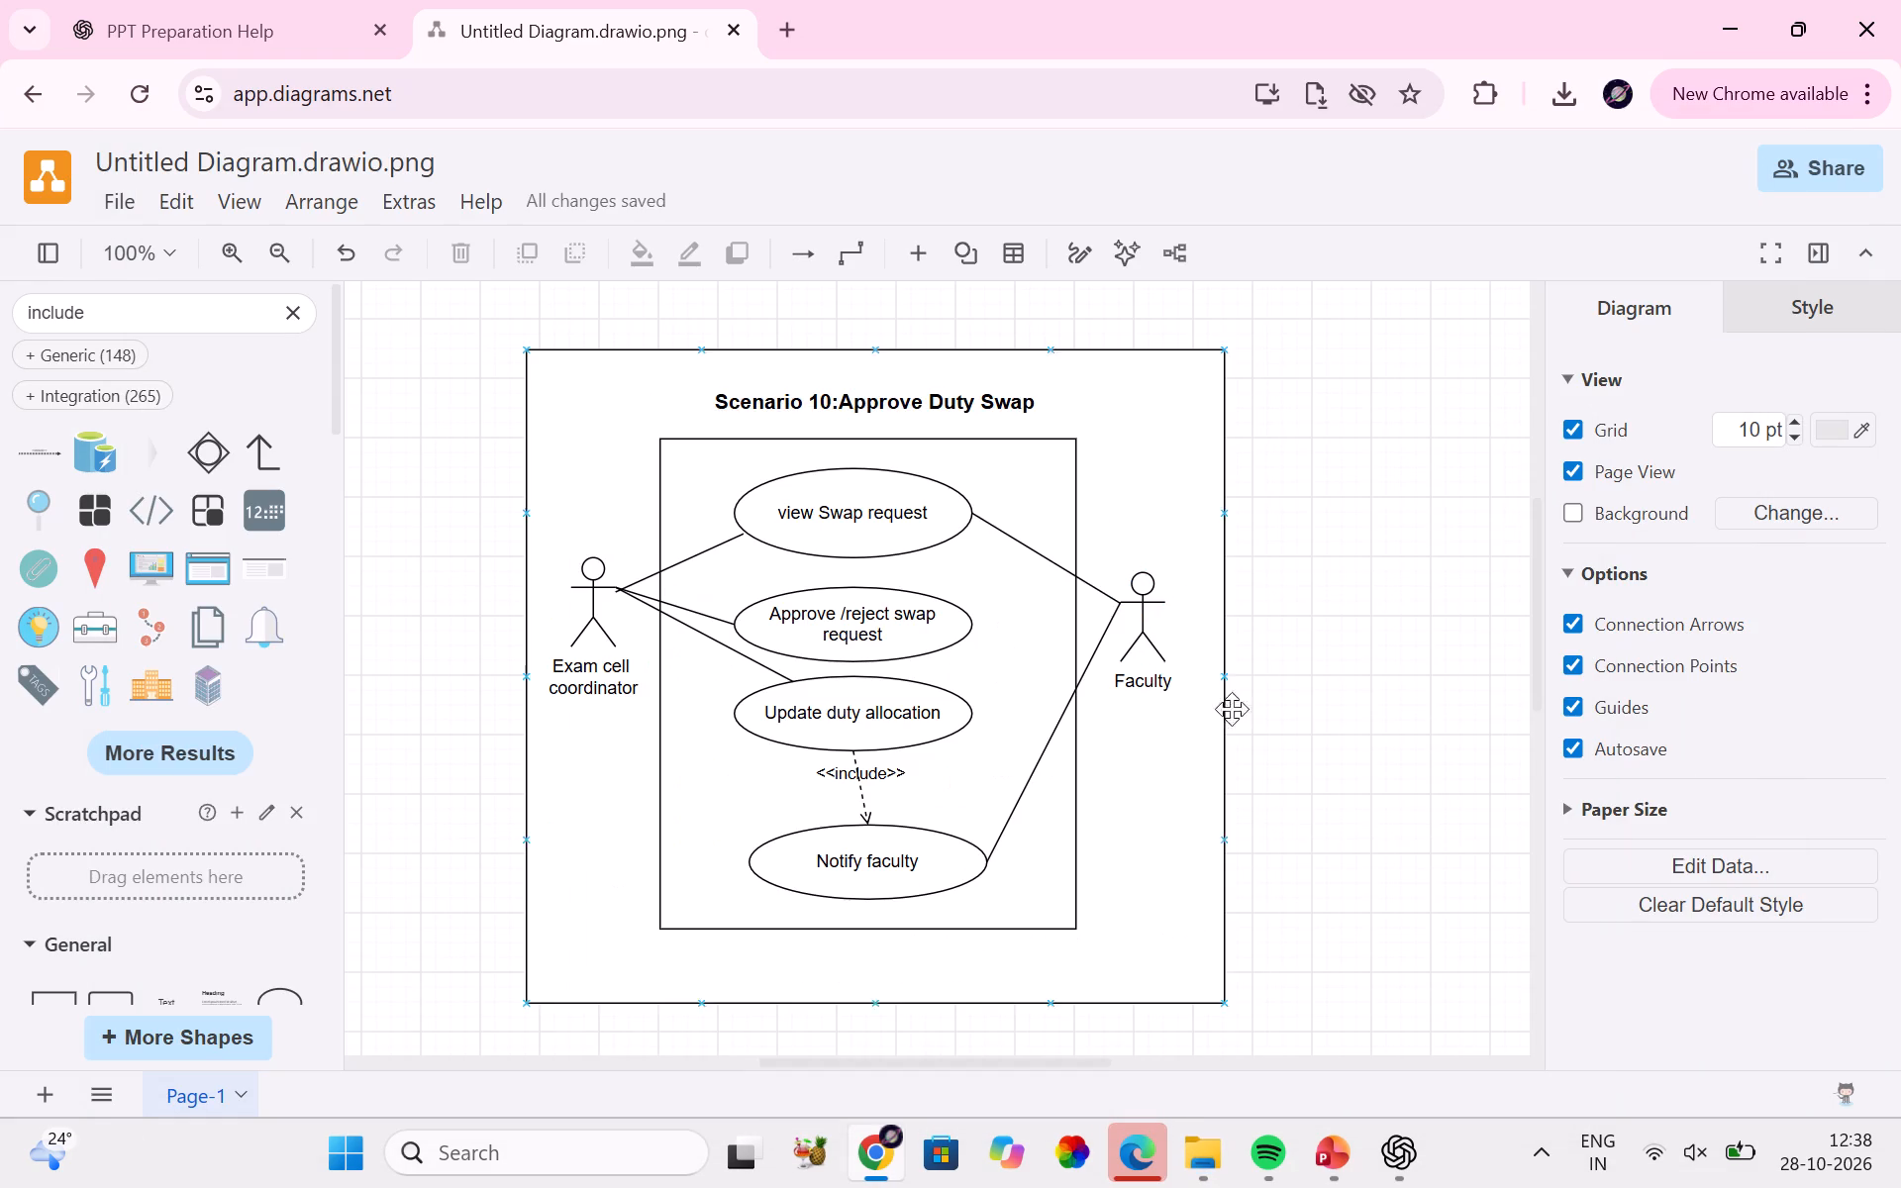
Undo the duty swap edits until the diagram is back at the completed "Scenario 7:Genearate Seating Plan" version.
{"action": "key", "text": "ctrl+z"}
{"action": "key", "text": "ctrl+z"}
{"action": "key", "text": "ctrl+z"}
{"action": "key", "text": "ctrl+z"}
{"action": "key", "text": "ctrl+z"}
{"action": "key", "text": "ctrl+z"}
{"action": "key", "text": "ctrl+z"}
{"action": "key", "text": "ctrl+z"}
{"action": "key", "text": "ctrl+z"}
{"action": "key", "text": "ctrl+z"}
{"action": "key", "text": "ctrl+z"}
{"action": "key", "text": "ctrl+z"}
{"action": "key", "text": "ctrl+z"}
{"action": "key", "text": "ctrl+z"}
{"action": "key", "text": "ctrl+z"}
{"action": "key", "text": "ctrl+z"}
{"action": "key", "text": "ctrl+z"}
{"action": "key", "text": "ctrl+z"}
{"action": "key", "text": "ctrl+z"}
{"action": "key", "text": "ctrl+z"}
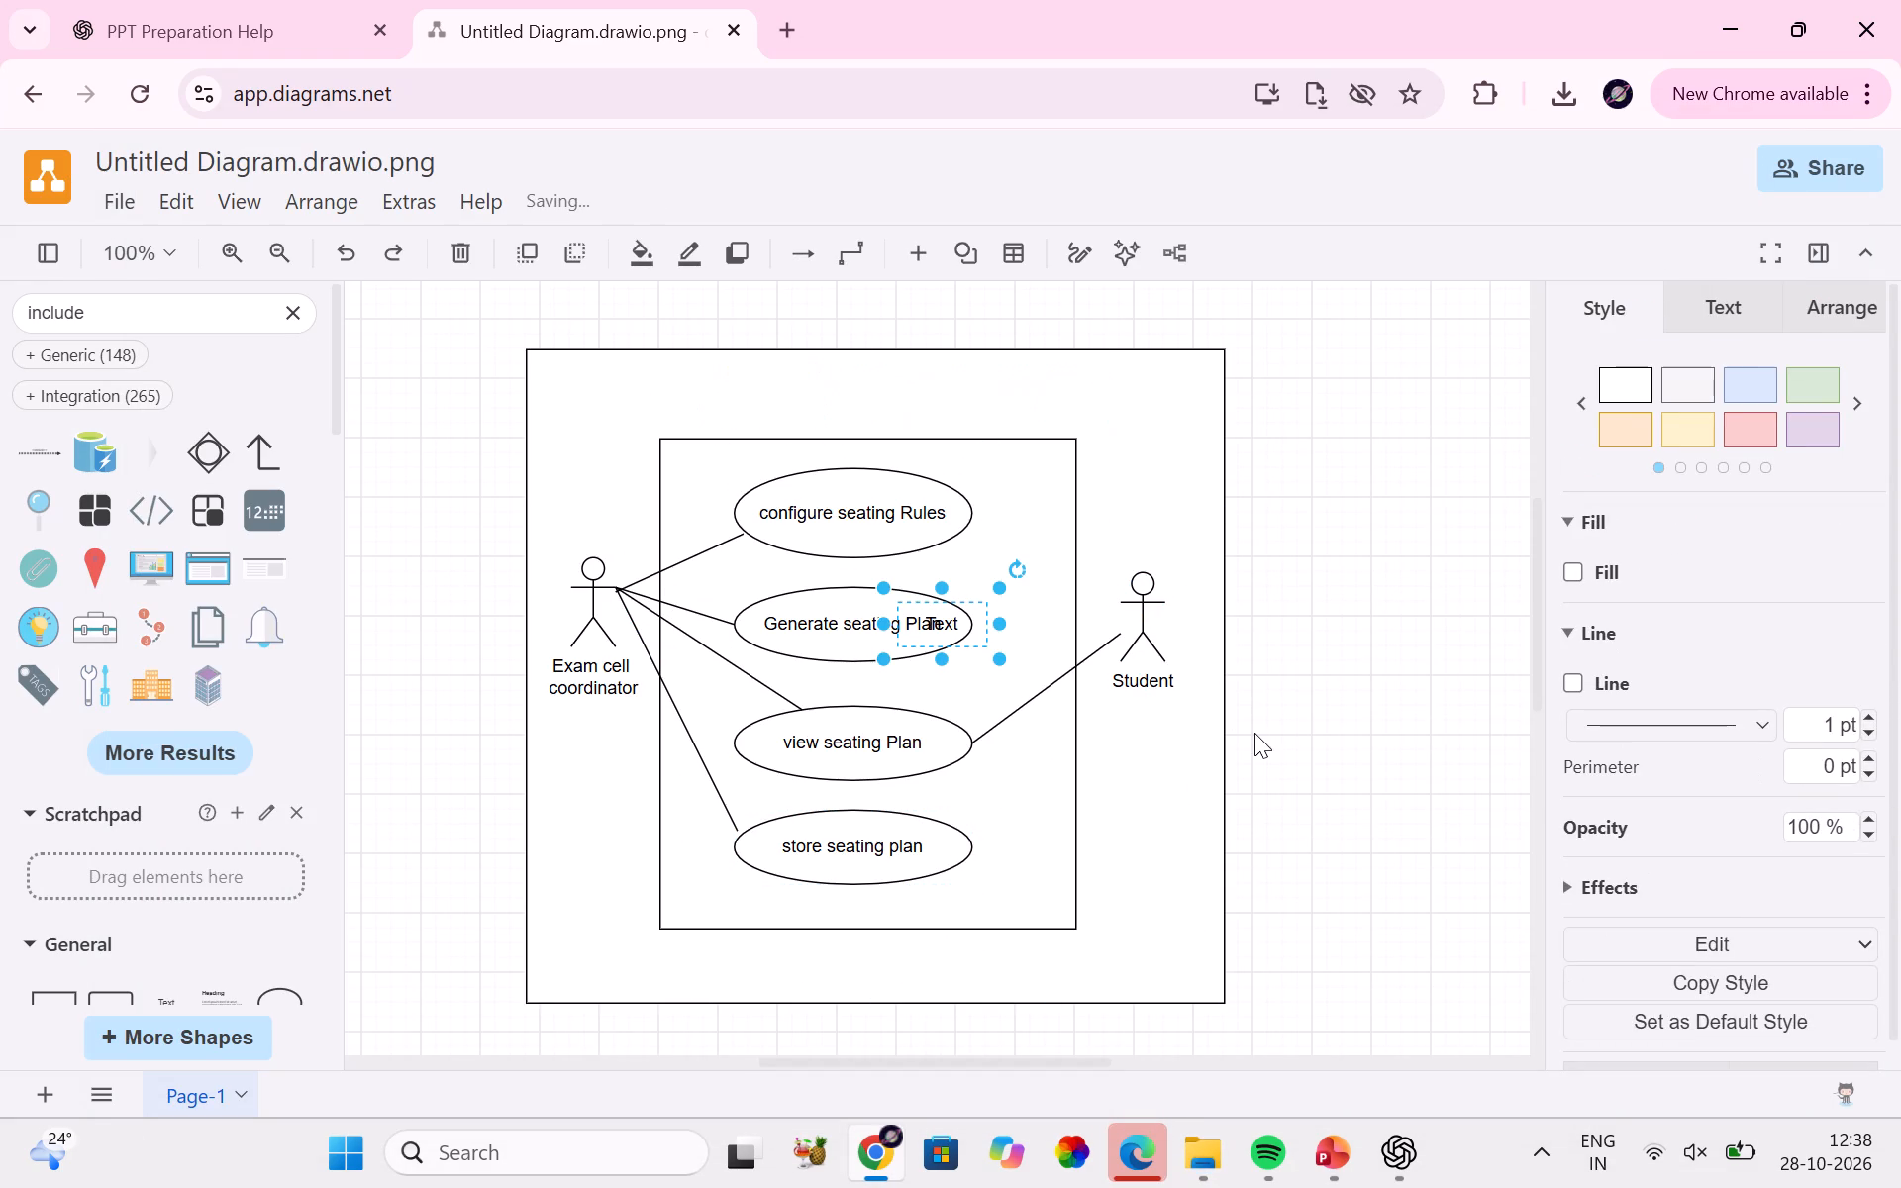
{"action": "key", "text": "ctrl+z"}
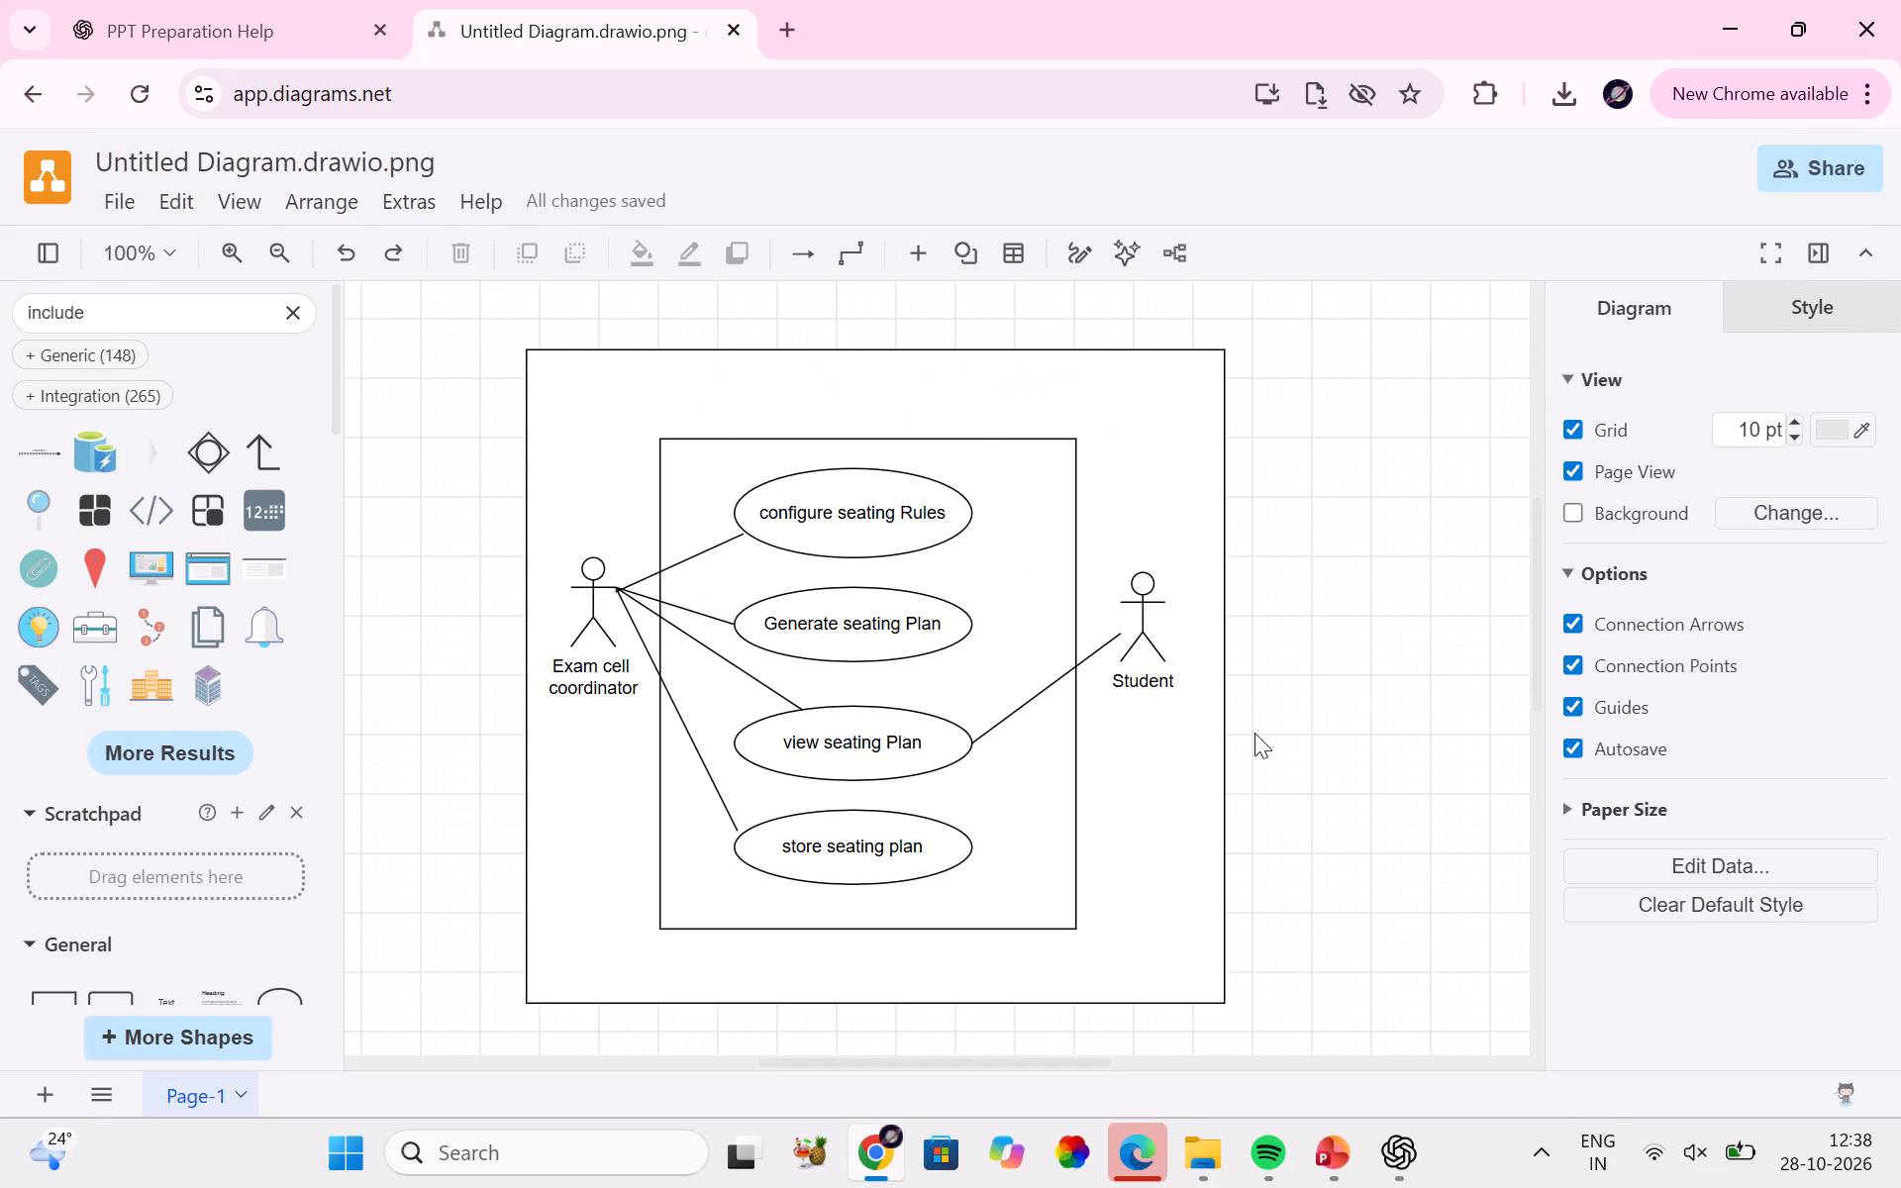
{"action": "key", "text": "ctrl+z"}
{"action": "key", "text": "ctrl+z"}
{"action": "key", "text": "ctrl+z"}
{"action": "key", "text": "ctrl+z"}
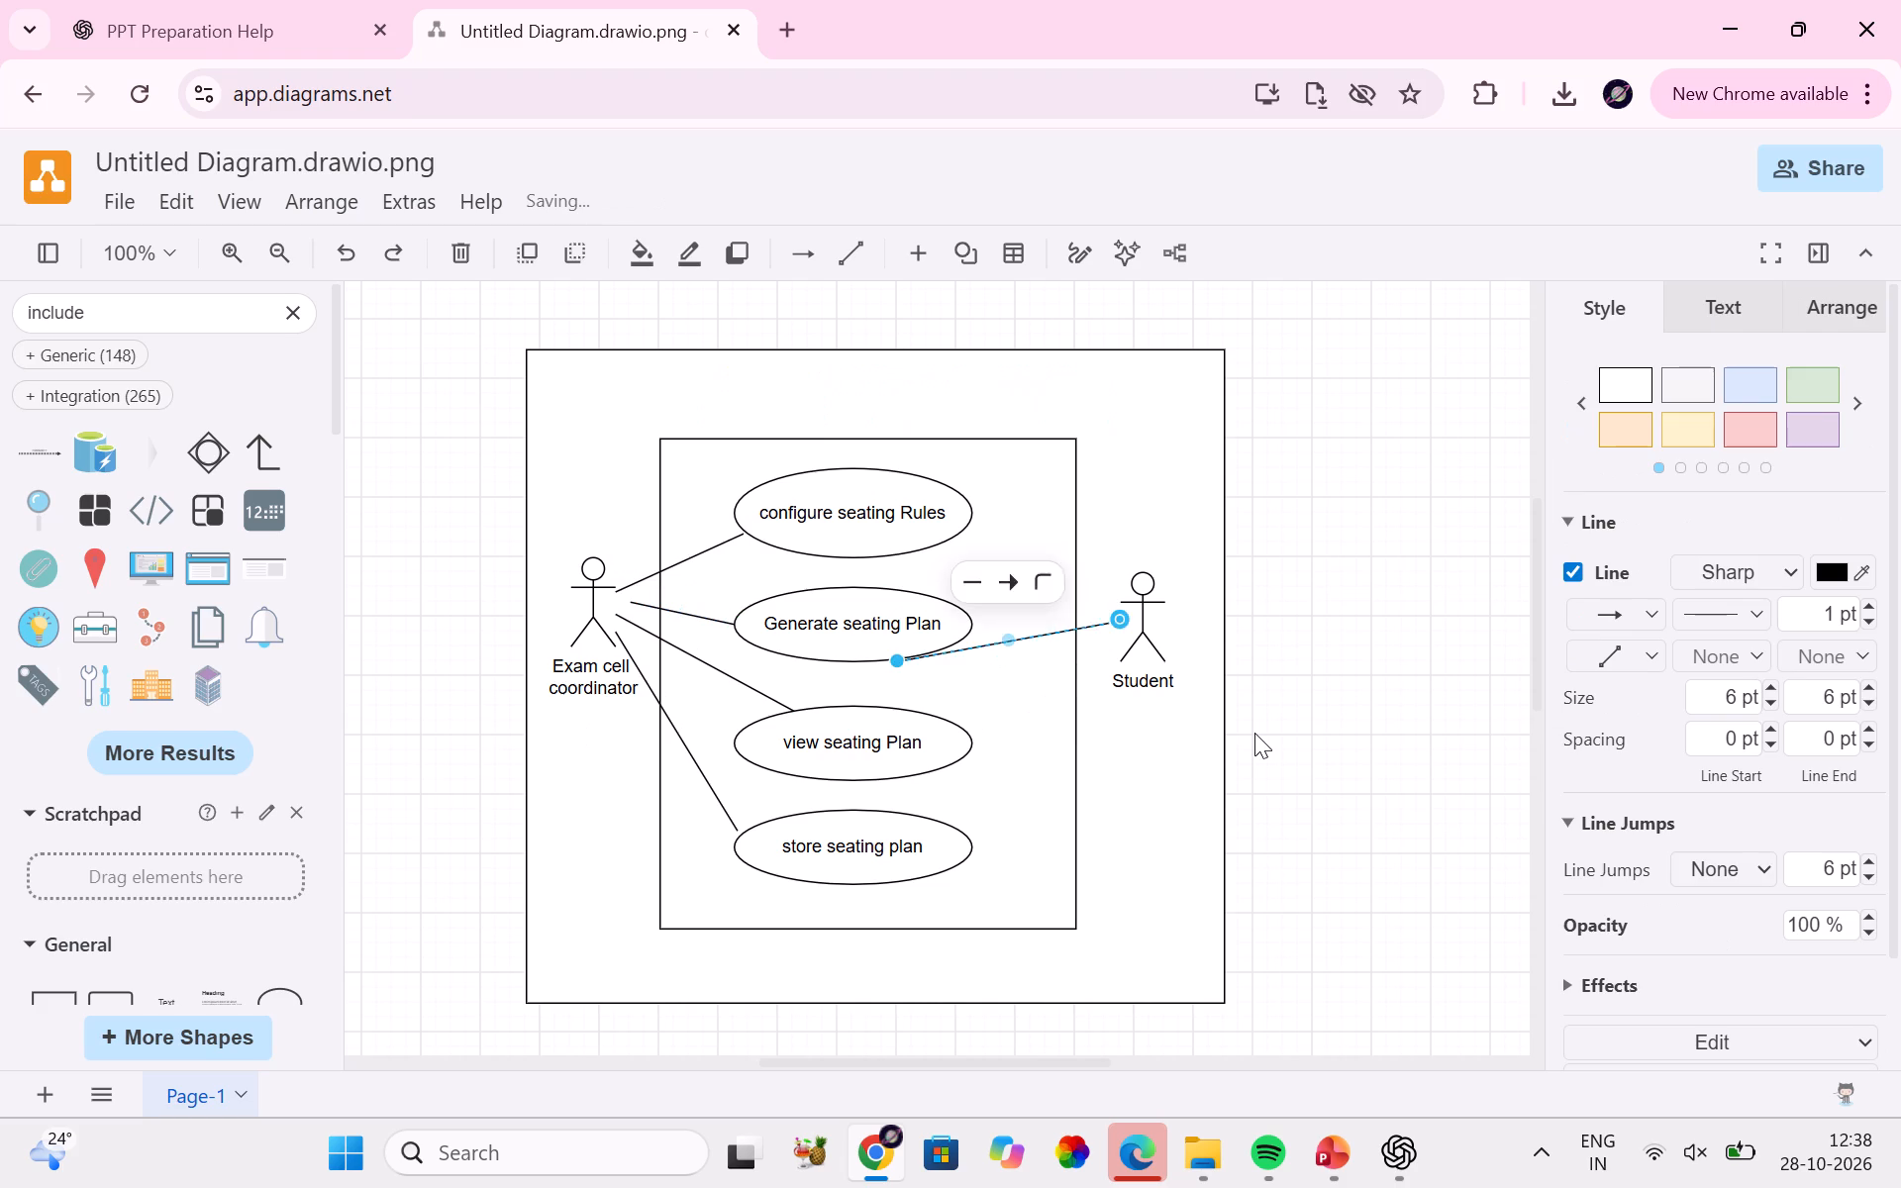
{"action": "key", "text": "ctrl+z"}
{"action": "key", "text": "ctrl+z"}
{"action": "key", "text": "ctrl+z"}
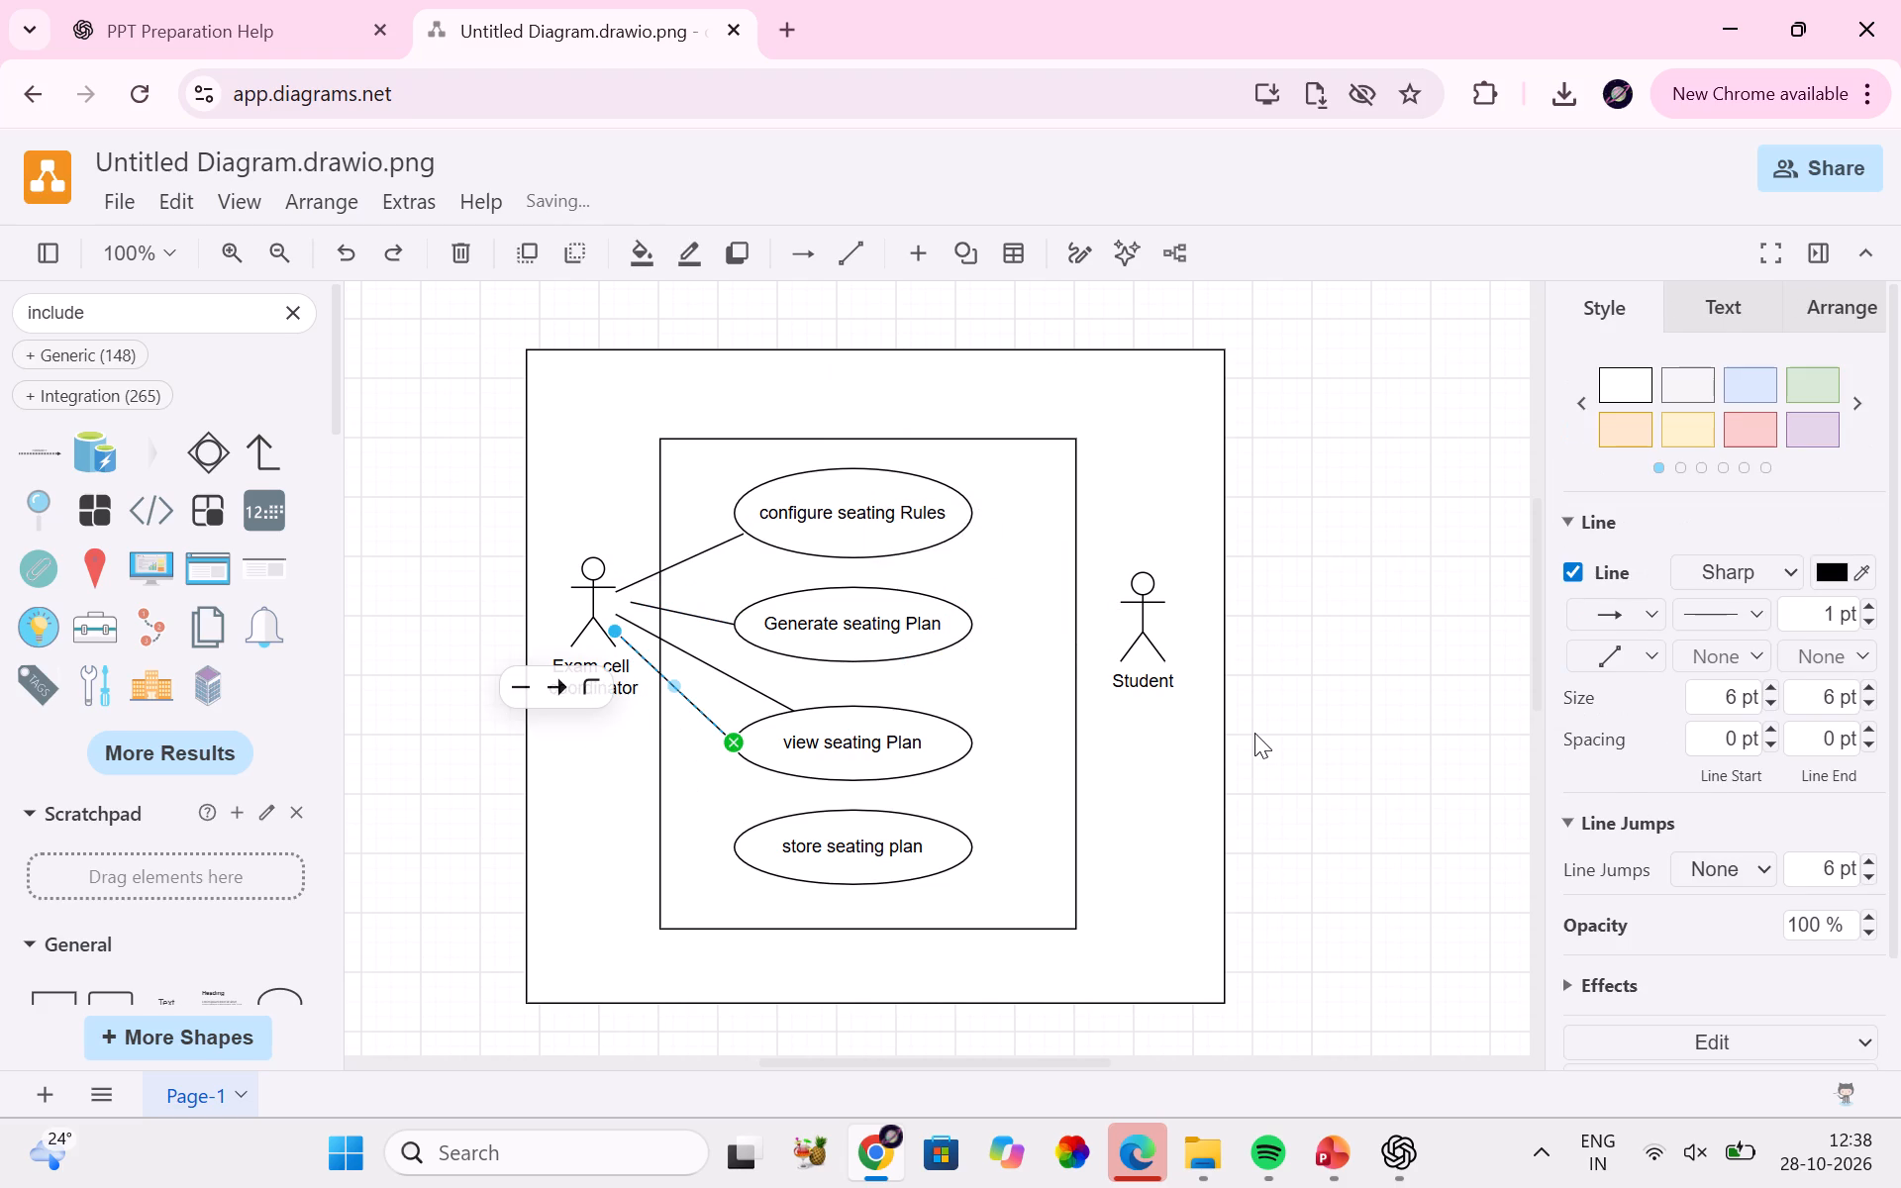
{"action": "key", "text": "ctrl+y"}
{"action": "key", "text": "ctrl+y"}
{"action": "key", "text": "ctrl+y"}
{"action": "key", "text": "ctrl+y"}
{"action": "key", "text": "ctrl+y"}
{"action": "key", "text": "ctrl+y"}
{"action": "key", "text": "ctrl+y"}
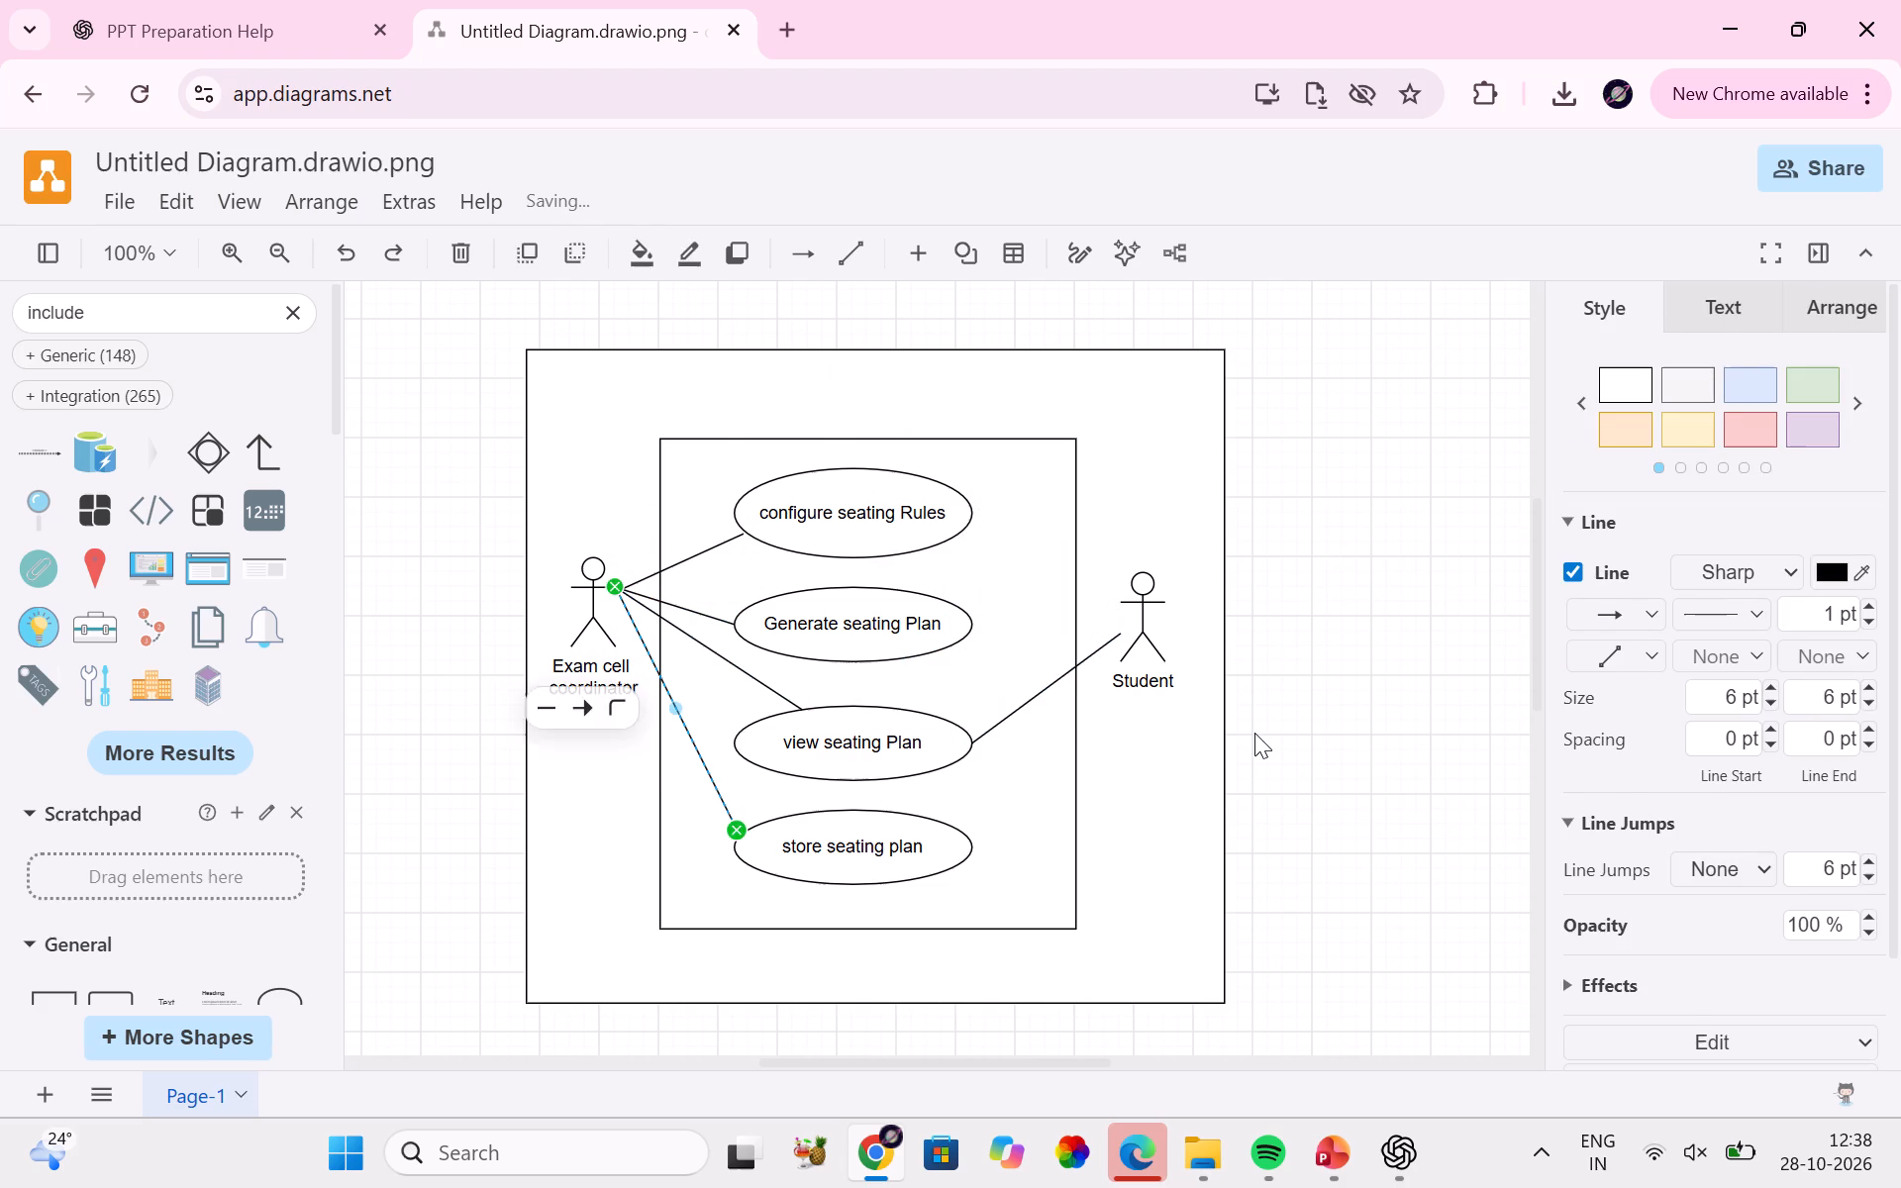
{"action": "key", "text": "ctrl+y"}
{"action": "key", "text": "ctrl+y"}
{"action": "key", "text": "ctrl+y"}
{"action": "key", "text": "ctrl+y"}
{"action": "key", "text": "ctrl+y"}
{"action": "key", "text": "ctrl+y"}
{"action": "key", "text": "ctrl+y"}
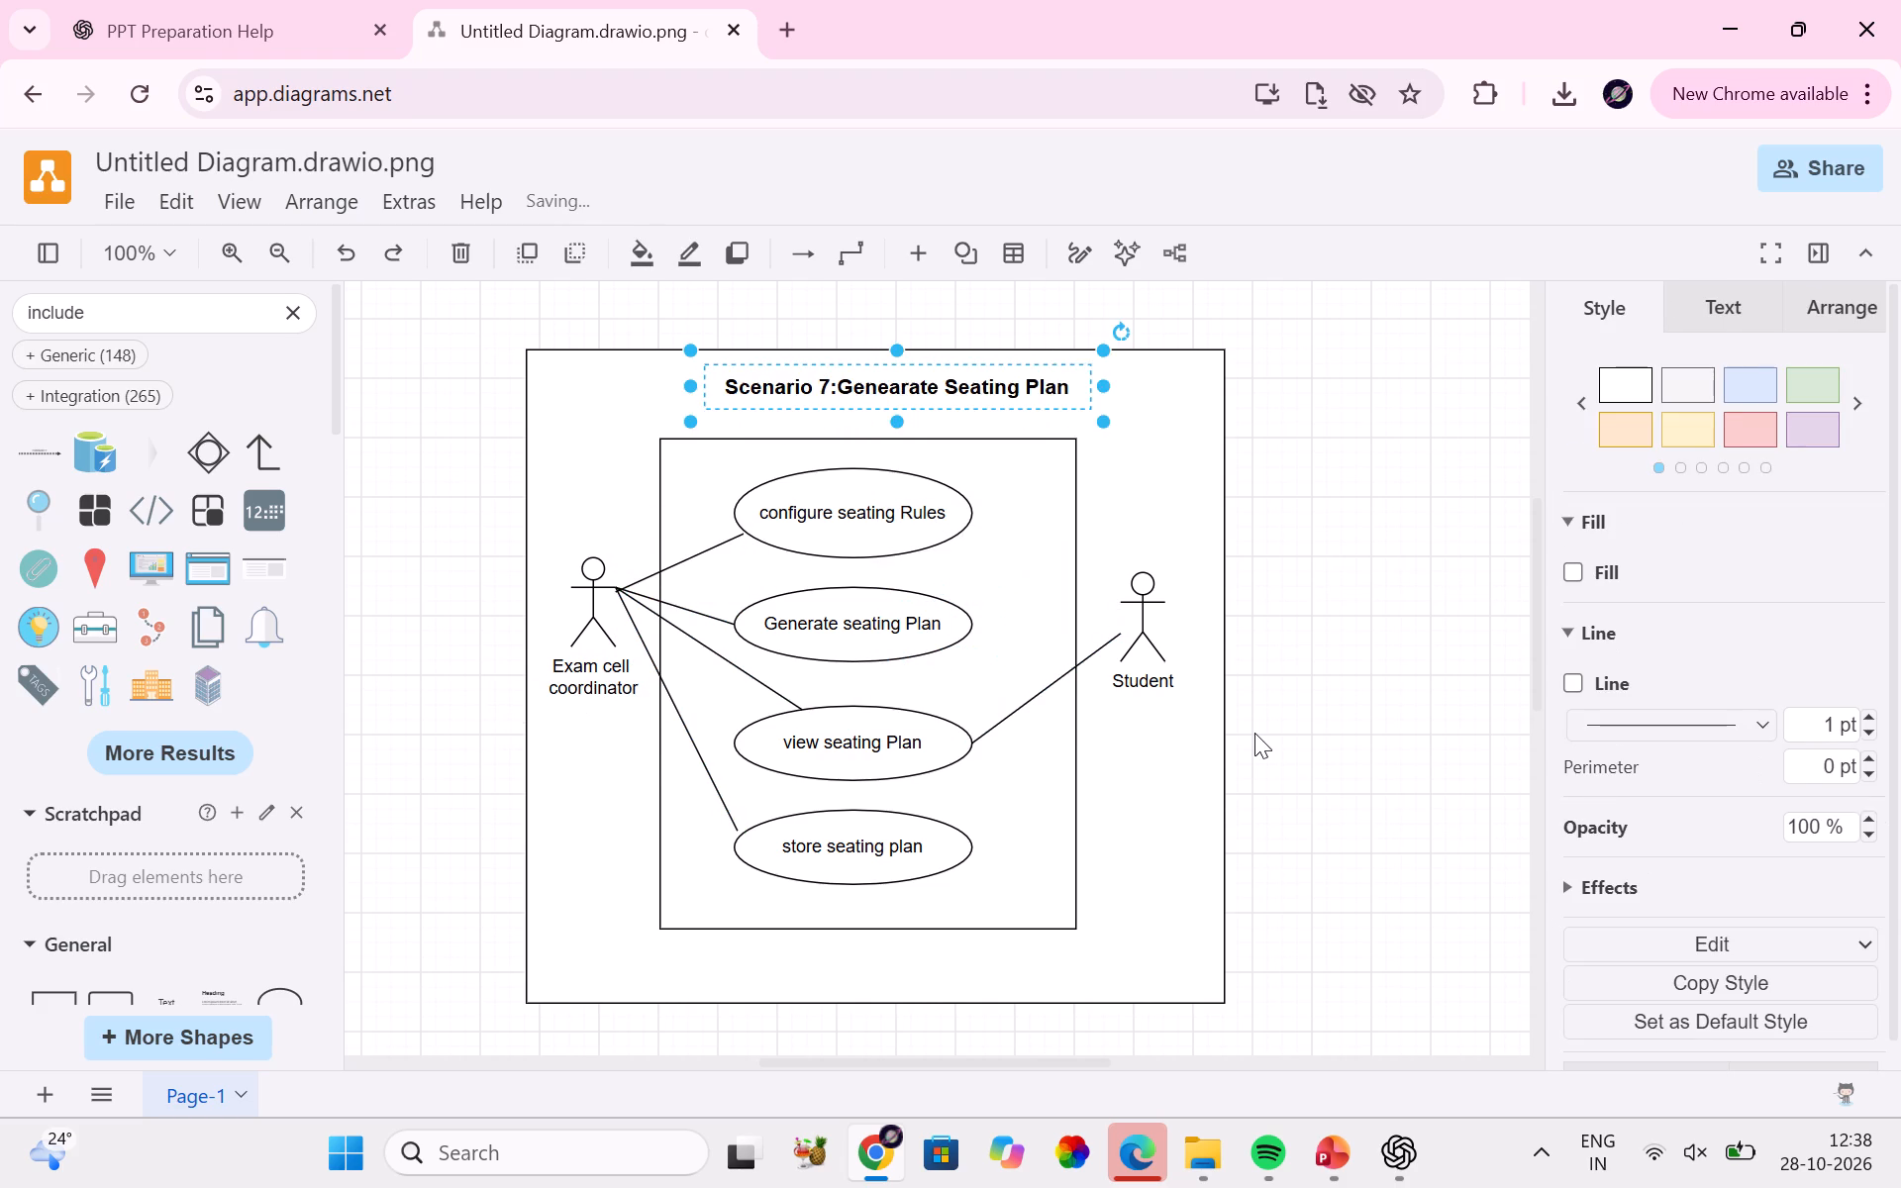
{"action": "key", "text": "ctrl+y"}
{"action": "key", "text": "ctrl+y"}
{"action": "key", "text": "ctrl+y"}
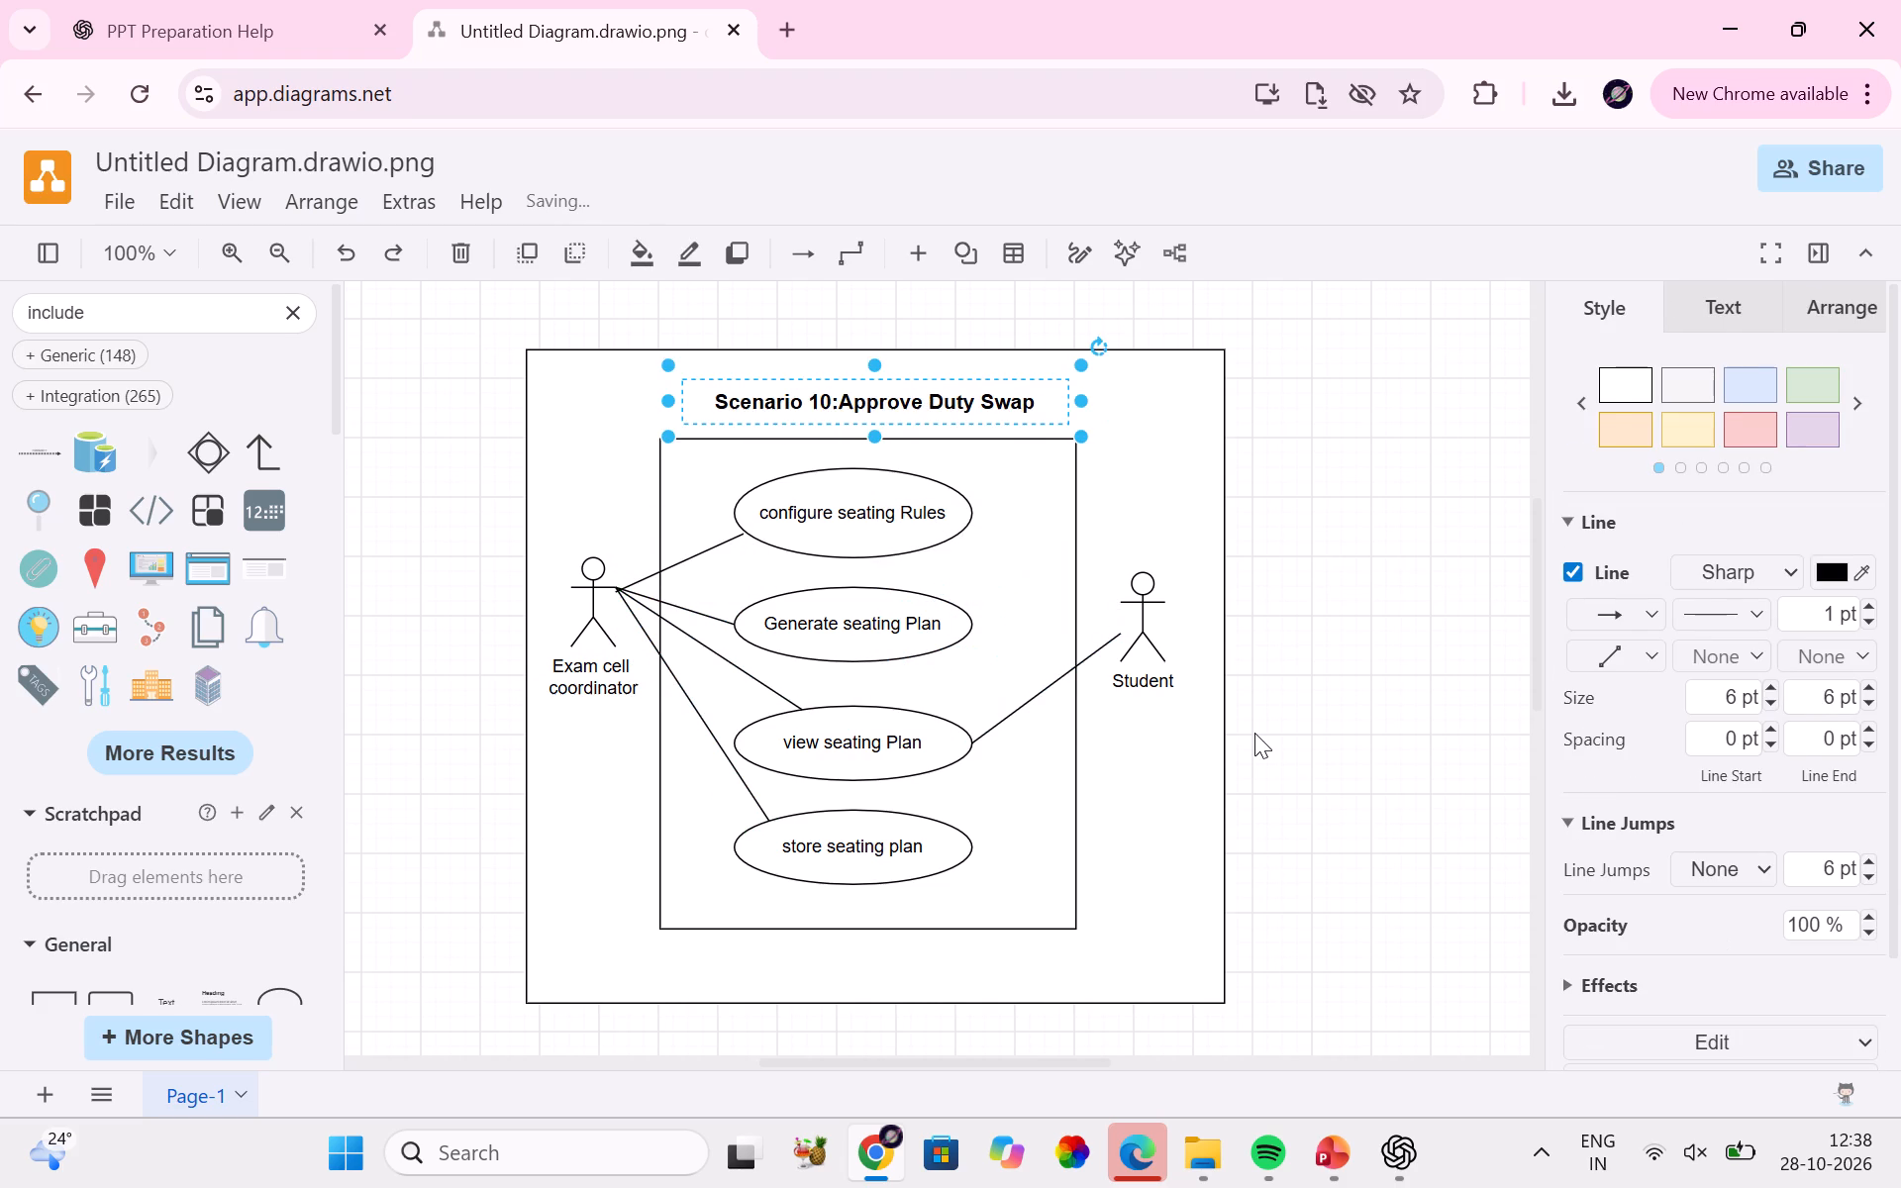
{"action": "key", "text": "ctrl+y"}
{"action": "key", "text": "ctrl+z"}
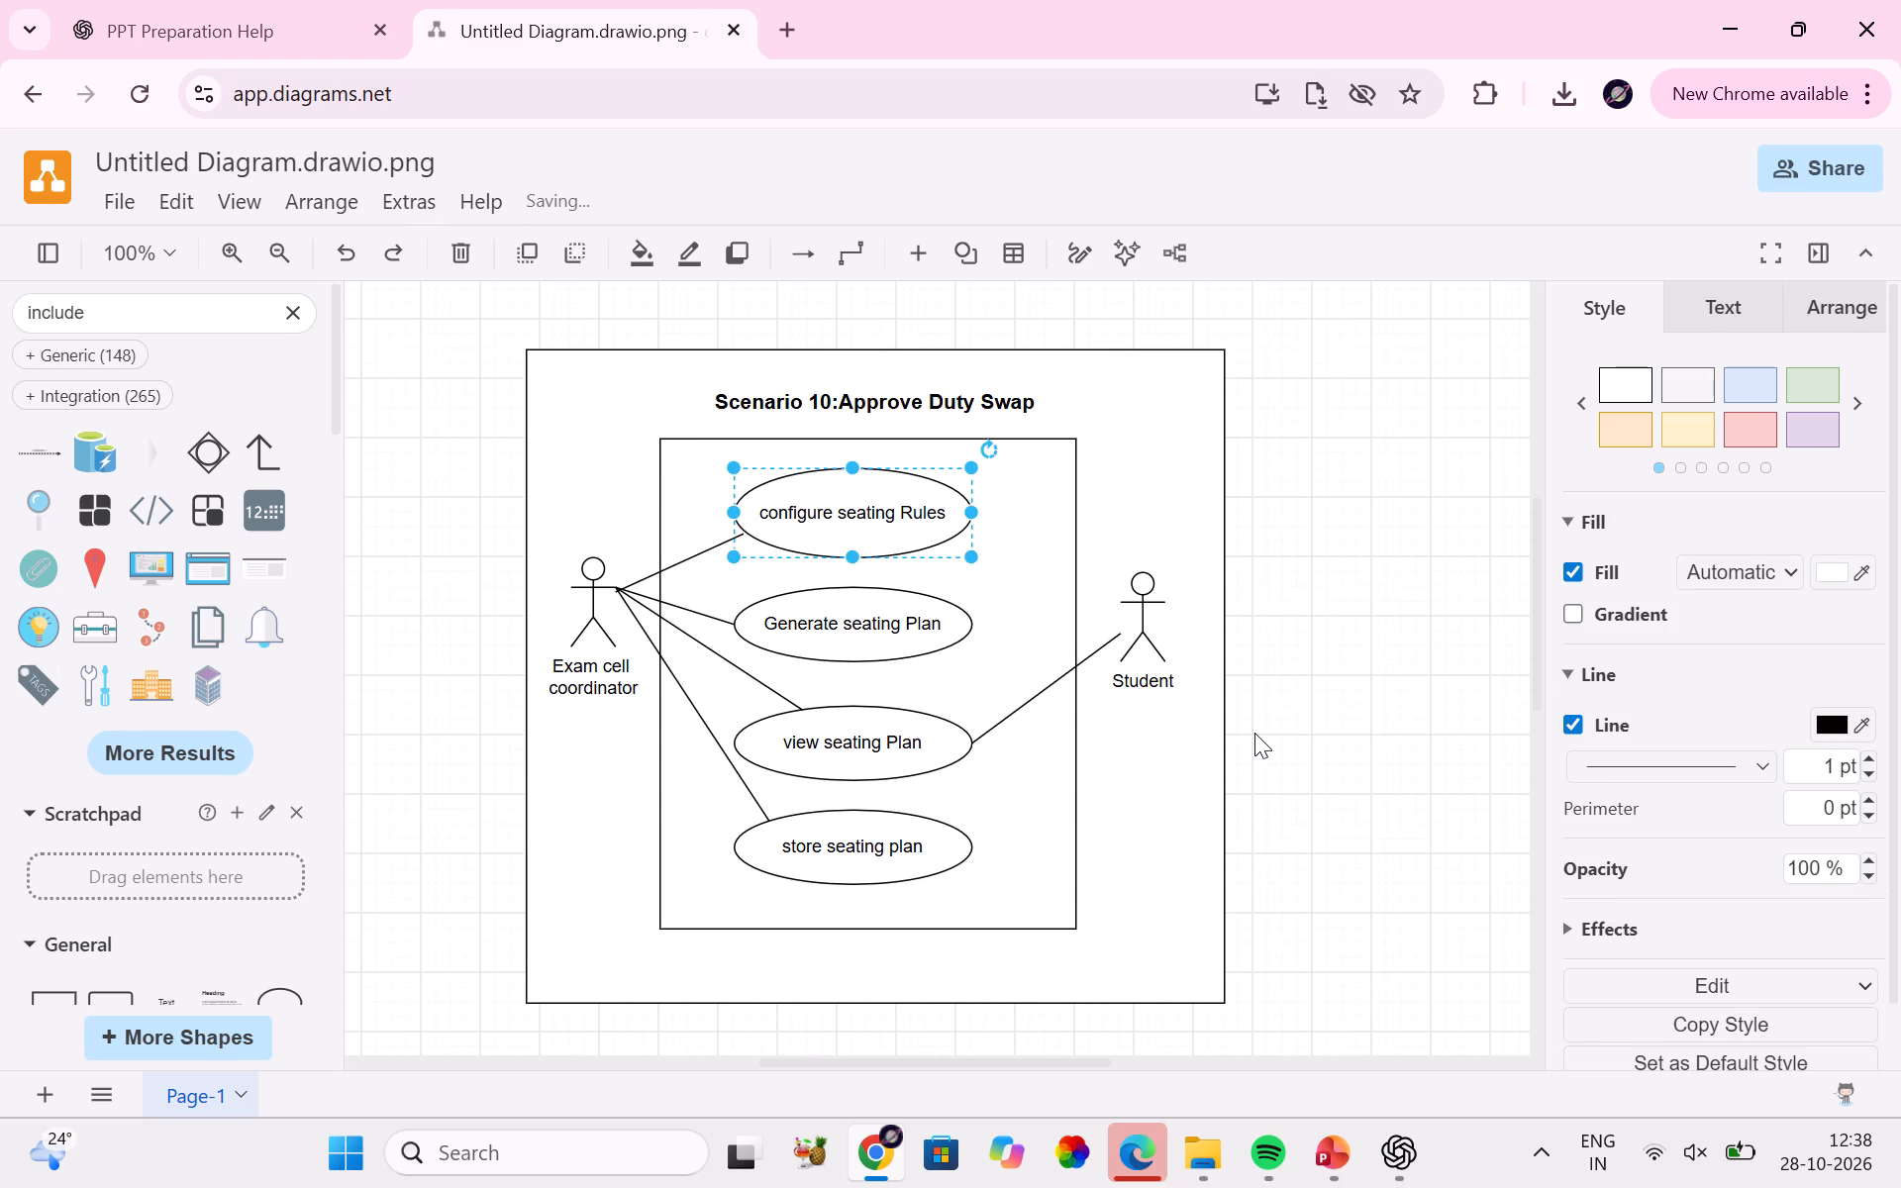
{"action": "key", "text": "ctrl+z"}
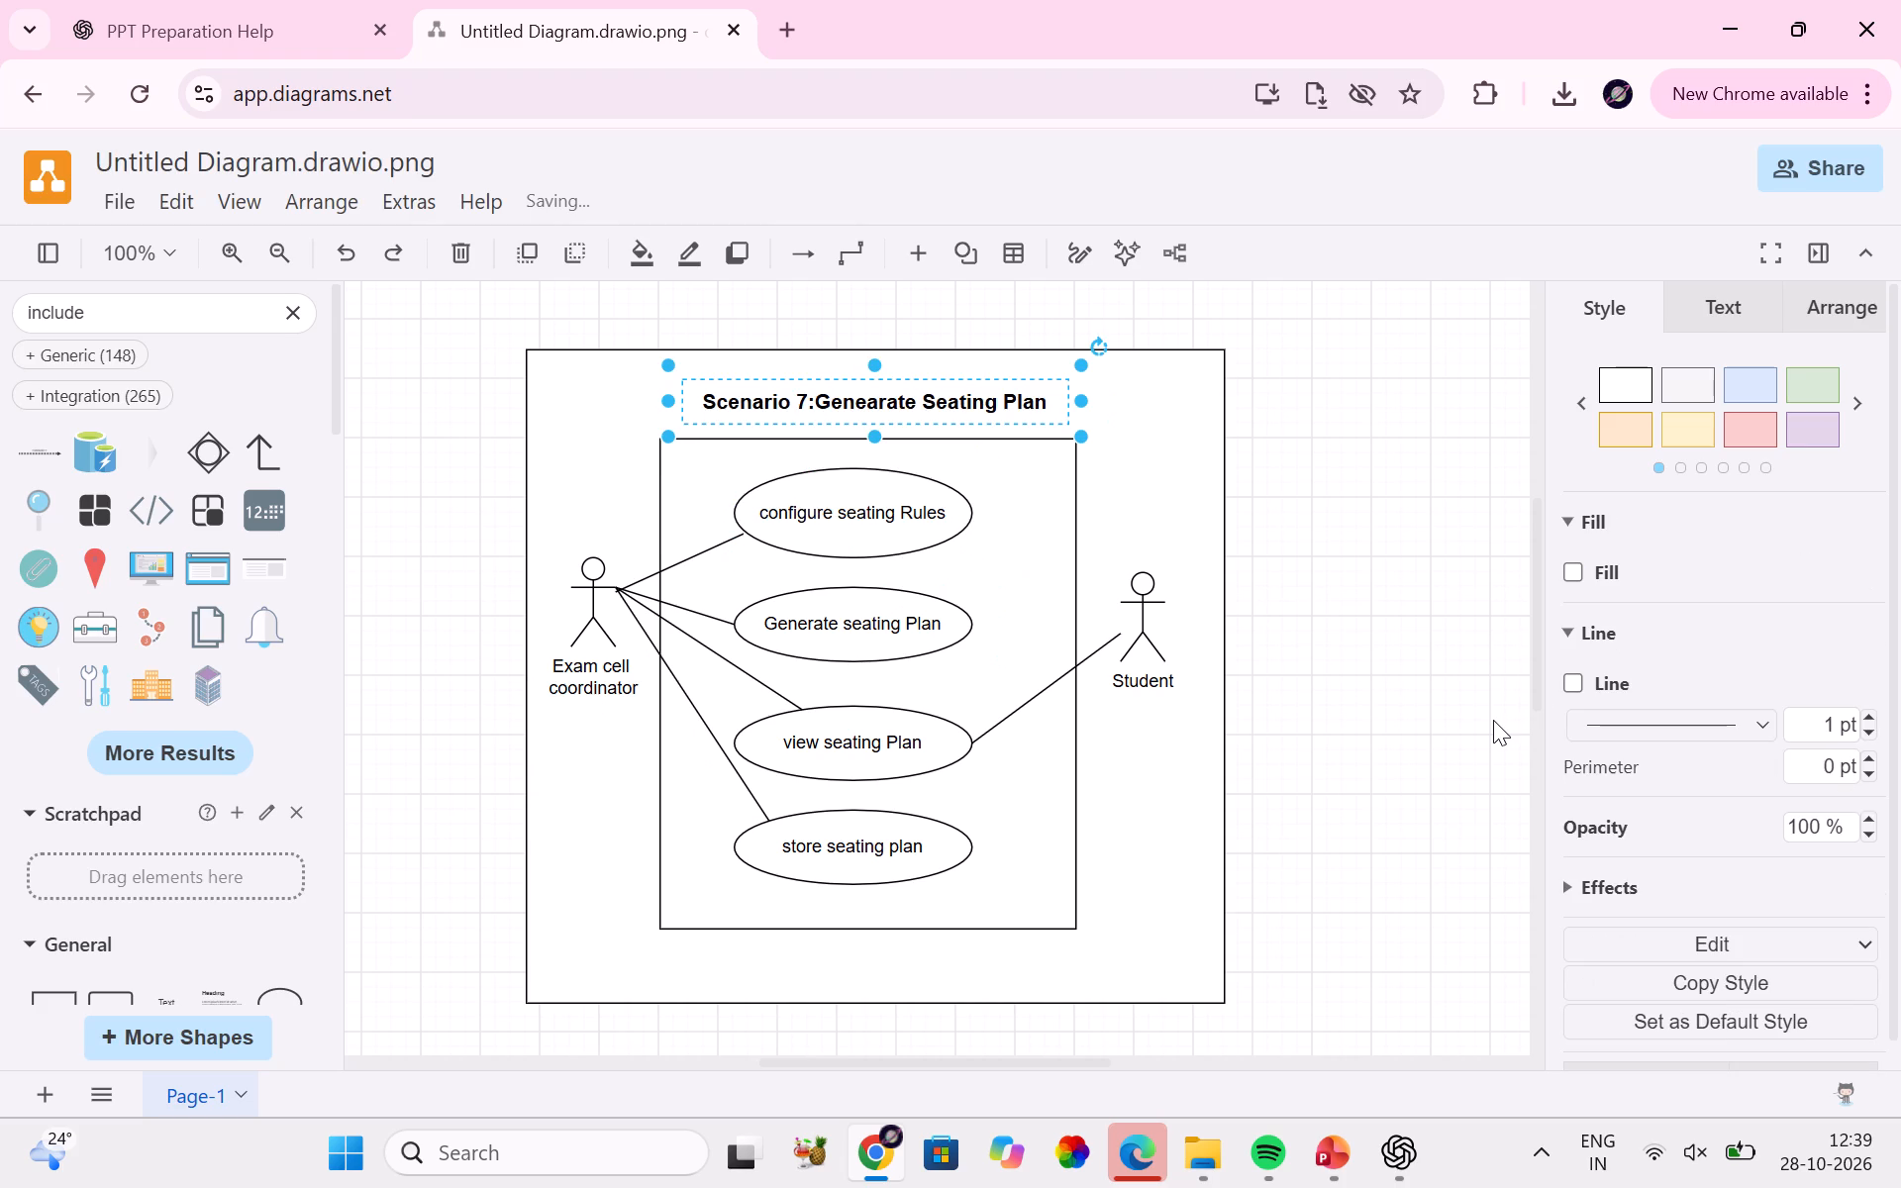
Save the Scenario 7 seating plan diagram as a separate file named seat.png in Downloads.
{"action": "left_click", "coordinate": [1493, 720]}
{"action": "left_click", "coordinate": [115, 191]}
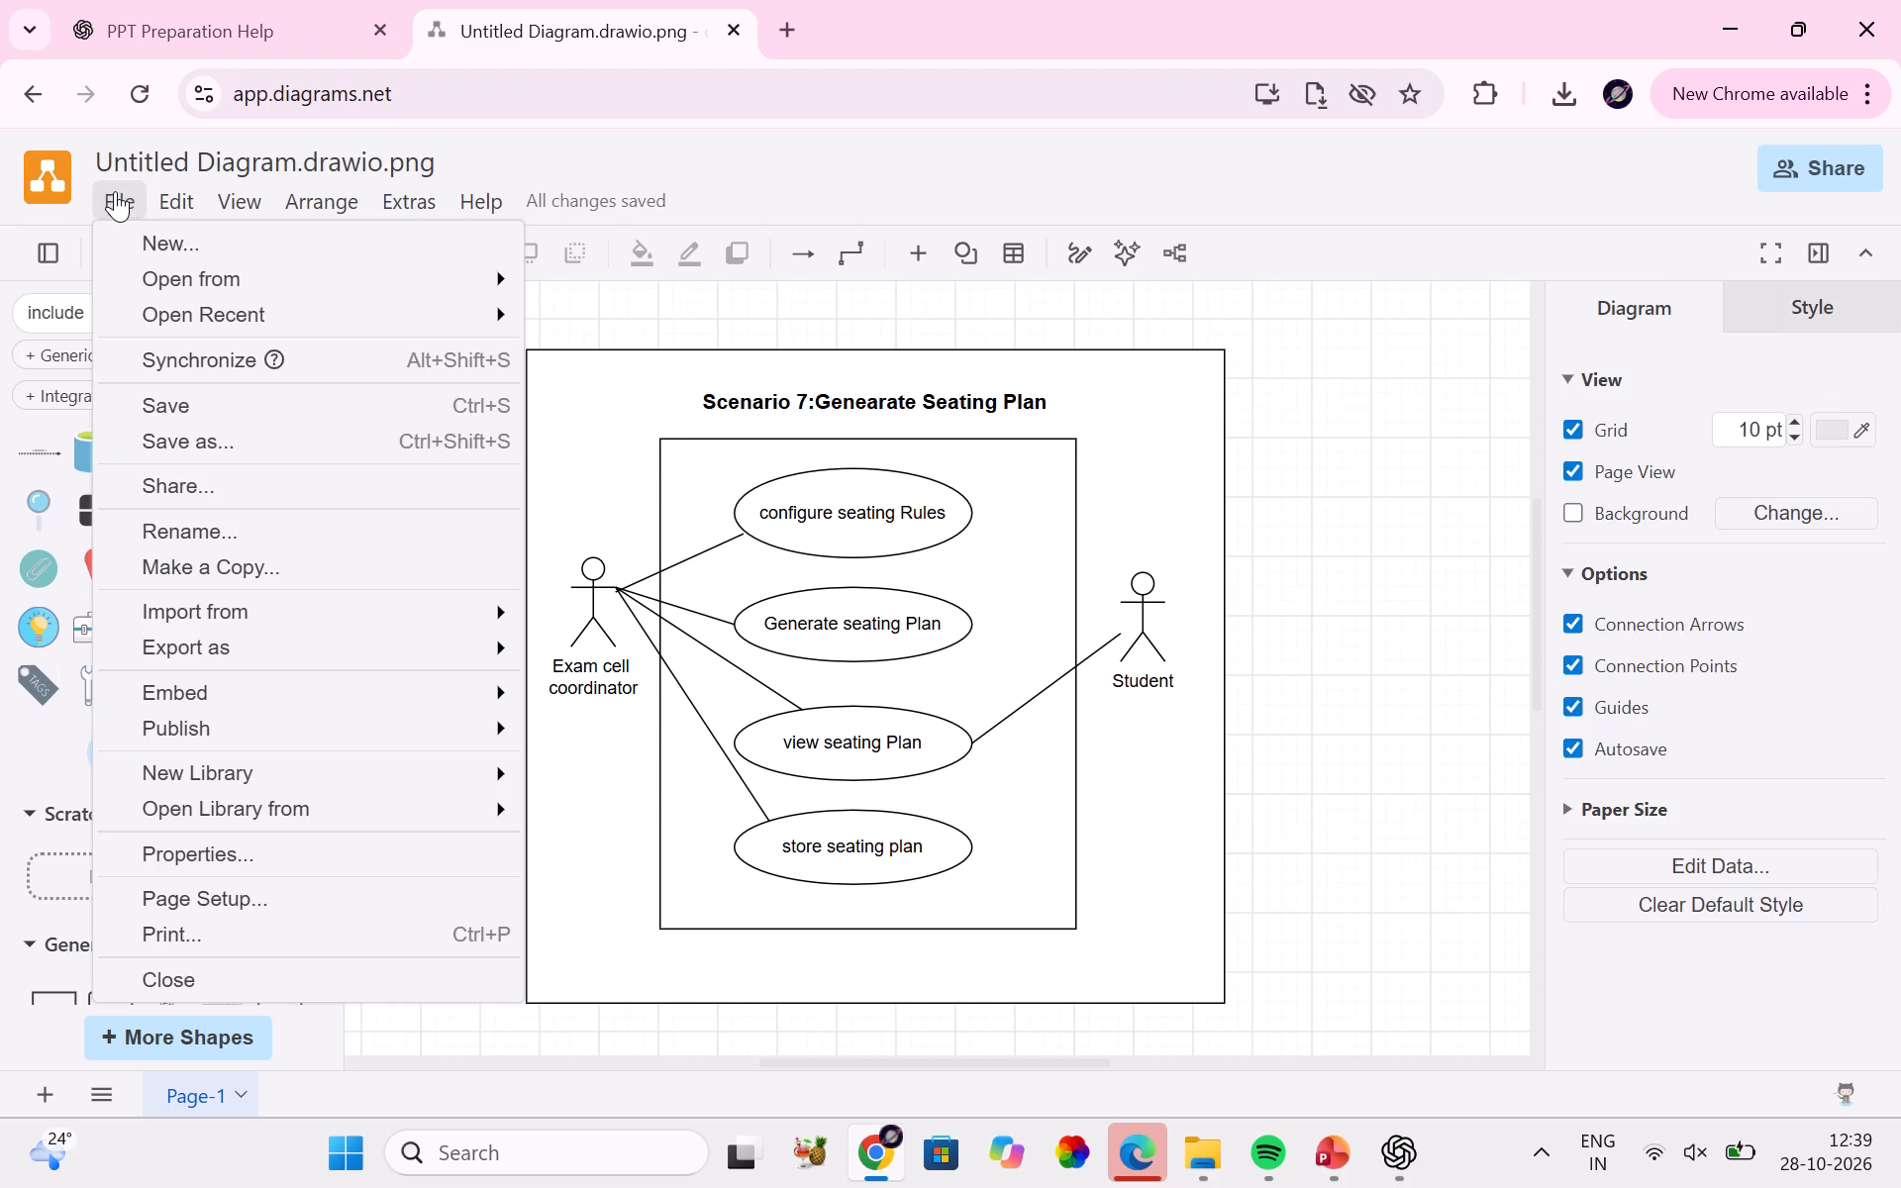
{"action": "left_click", "coordinate": [181, 424]}
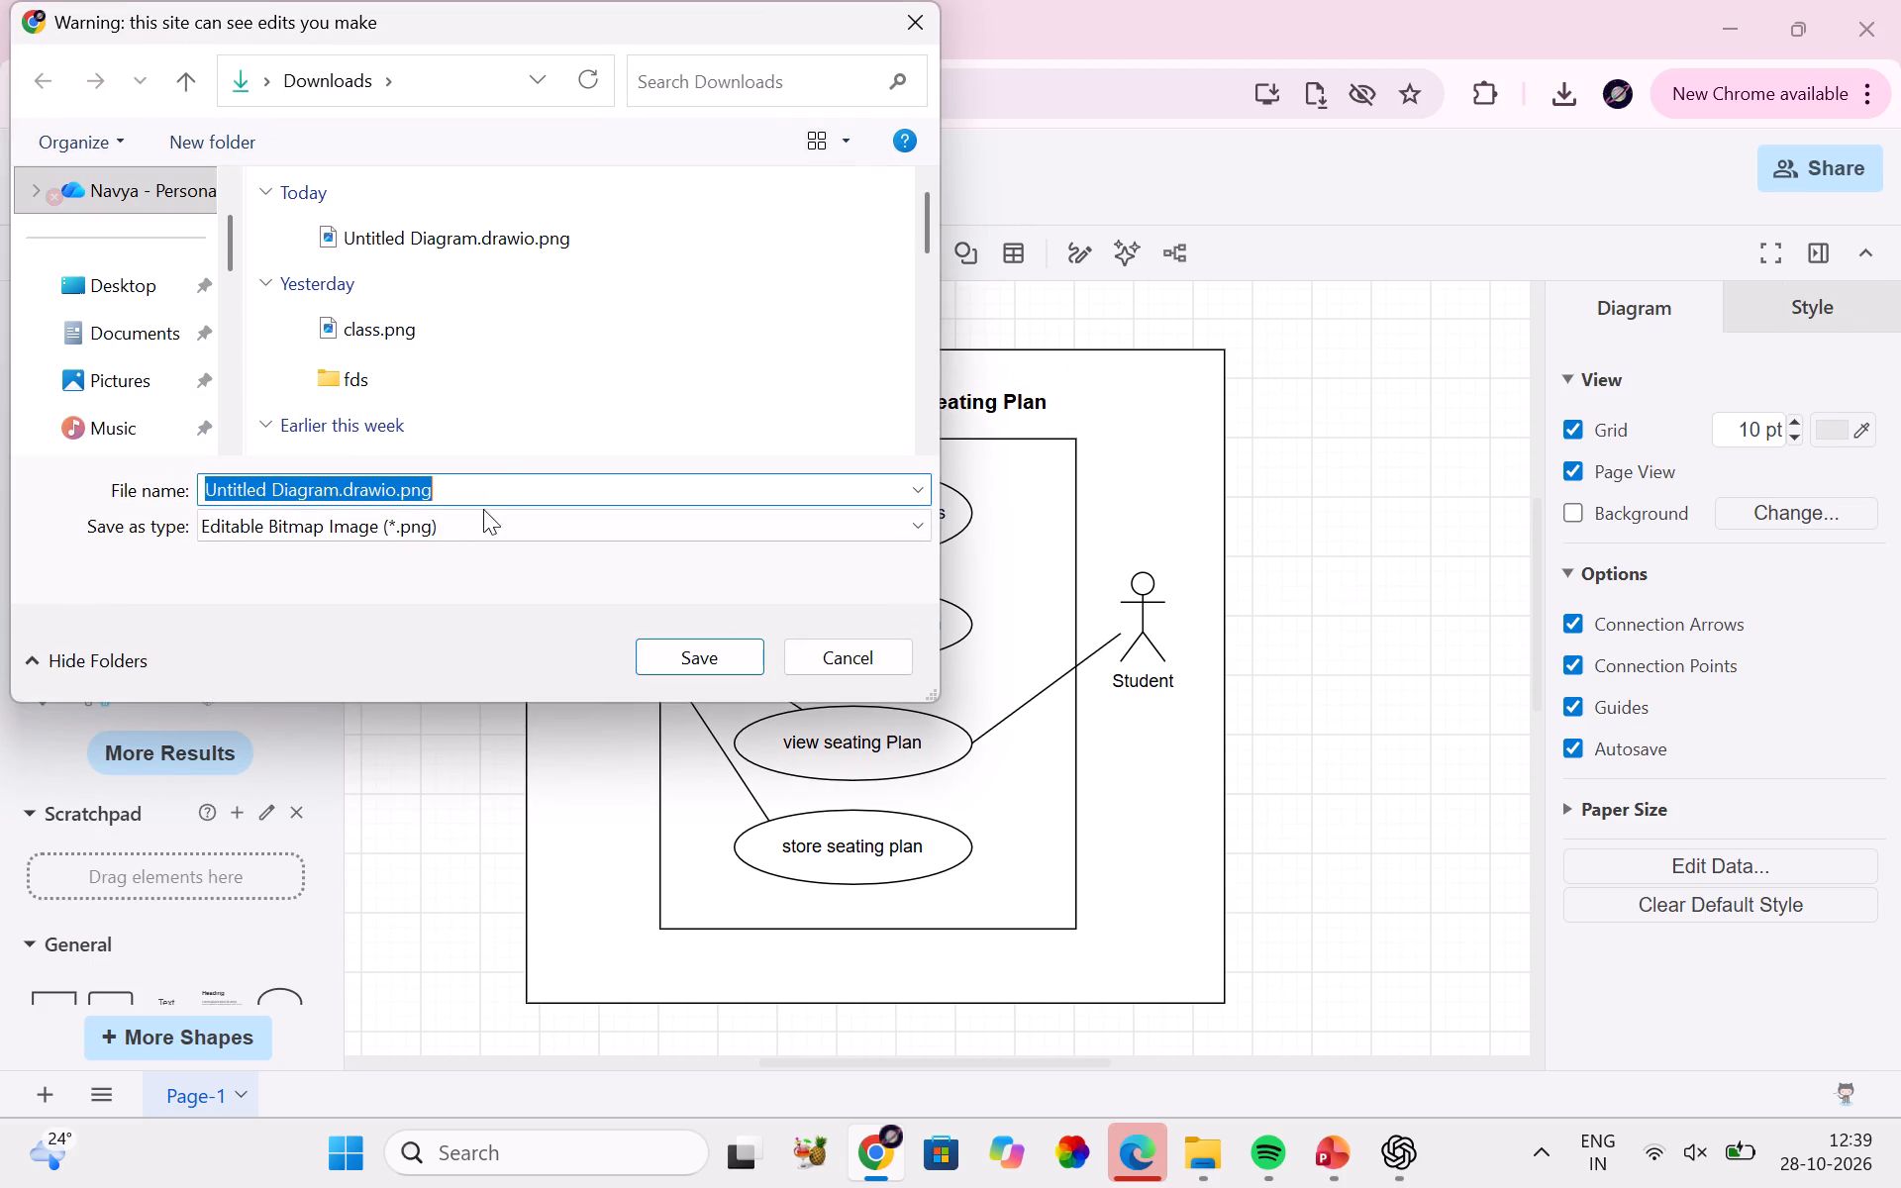
{"action": "left_click", "coordinate": [394, 486]}
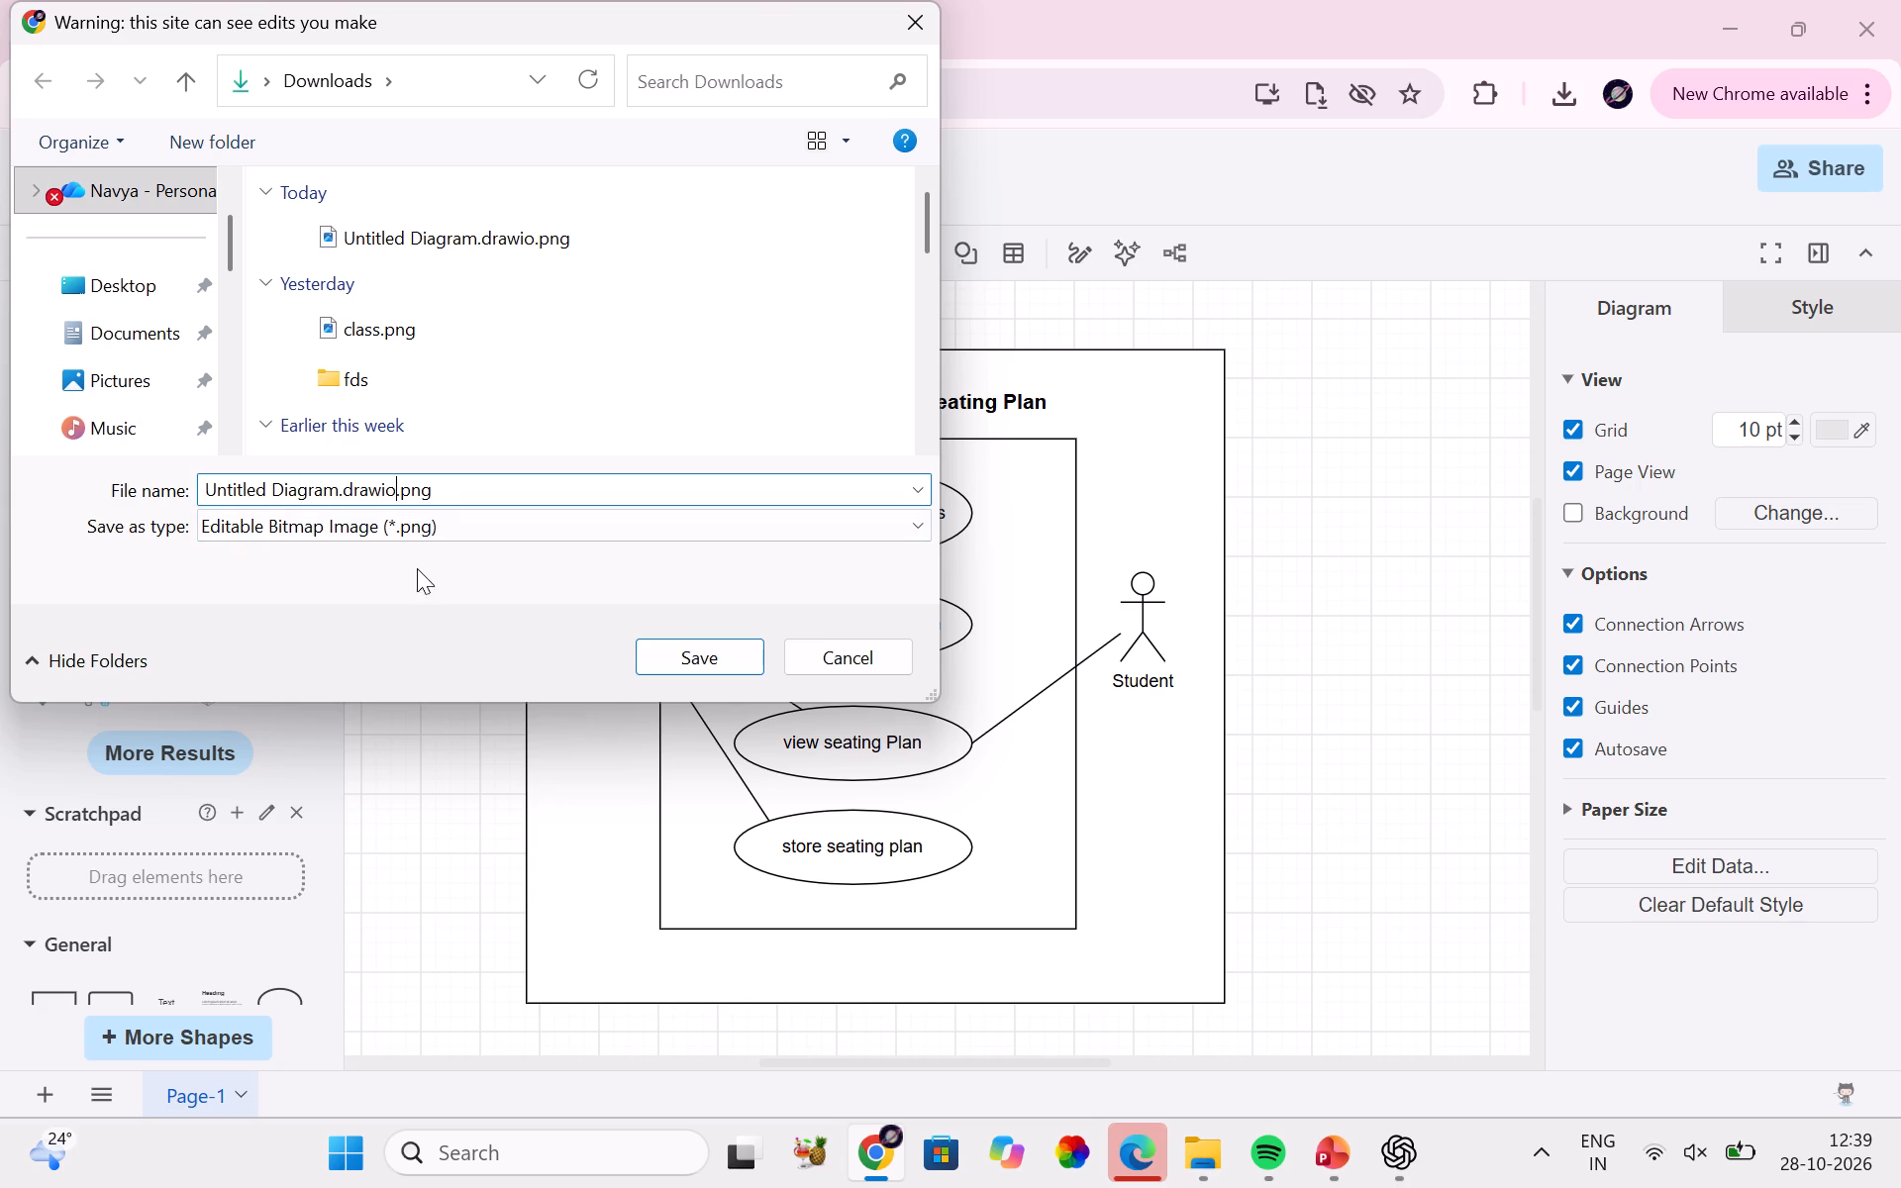
{"action": "key", "text": "BackSpace"}
{"action": "key", "text": "BackSpace"}
{"action": "key", "text": "BackSpace"}
{"action": "key", "text": "BackSpace"}
{"action": "key", "text": "BackSpace"}
{"action": "key", "text": "BackSpace"}
{"action": "key", "text": "BackSpace"}
{"action": "key", "text": "BackSpace"}
{"action": "key", "text": "BackSpace"}
{"action": "key", "text": "BackSpace"}
{"action": "key", "text": "BackSpace"}
{"action": "key", "text": "BackSpace"}
{"action": "key", "text": "BackSpace"}
{"action": "key", "text": "BackSpace"}
{"action": "key", "text": "BackSpace"}
{"action": "key", "text": "BackSpace"}
{"action": "key", "text": "BackSpace"}
{"action": "key", "text": "BackSpace"}
{"action": "key", "text": "BackSpace"}
{"action": "key", "text": "BackSpace"}
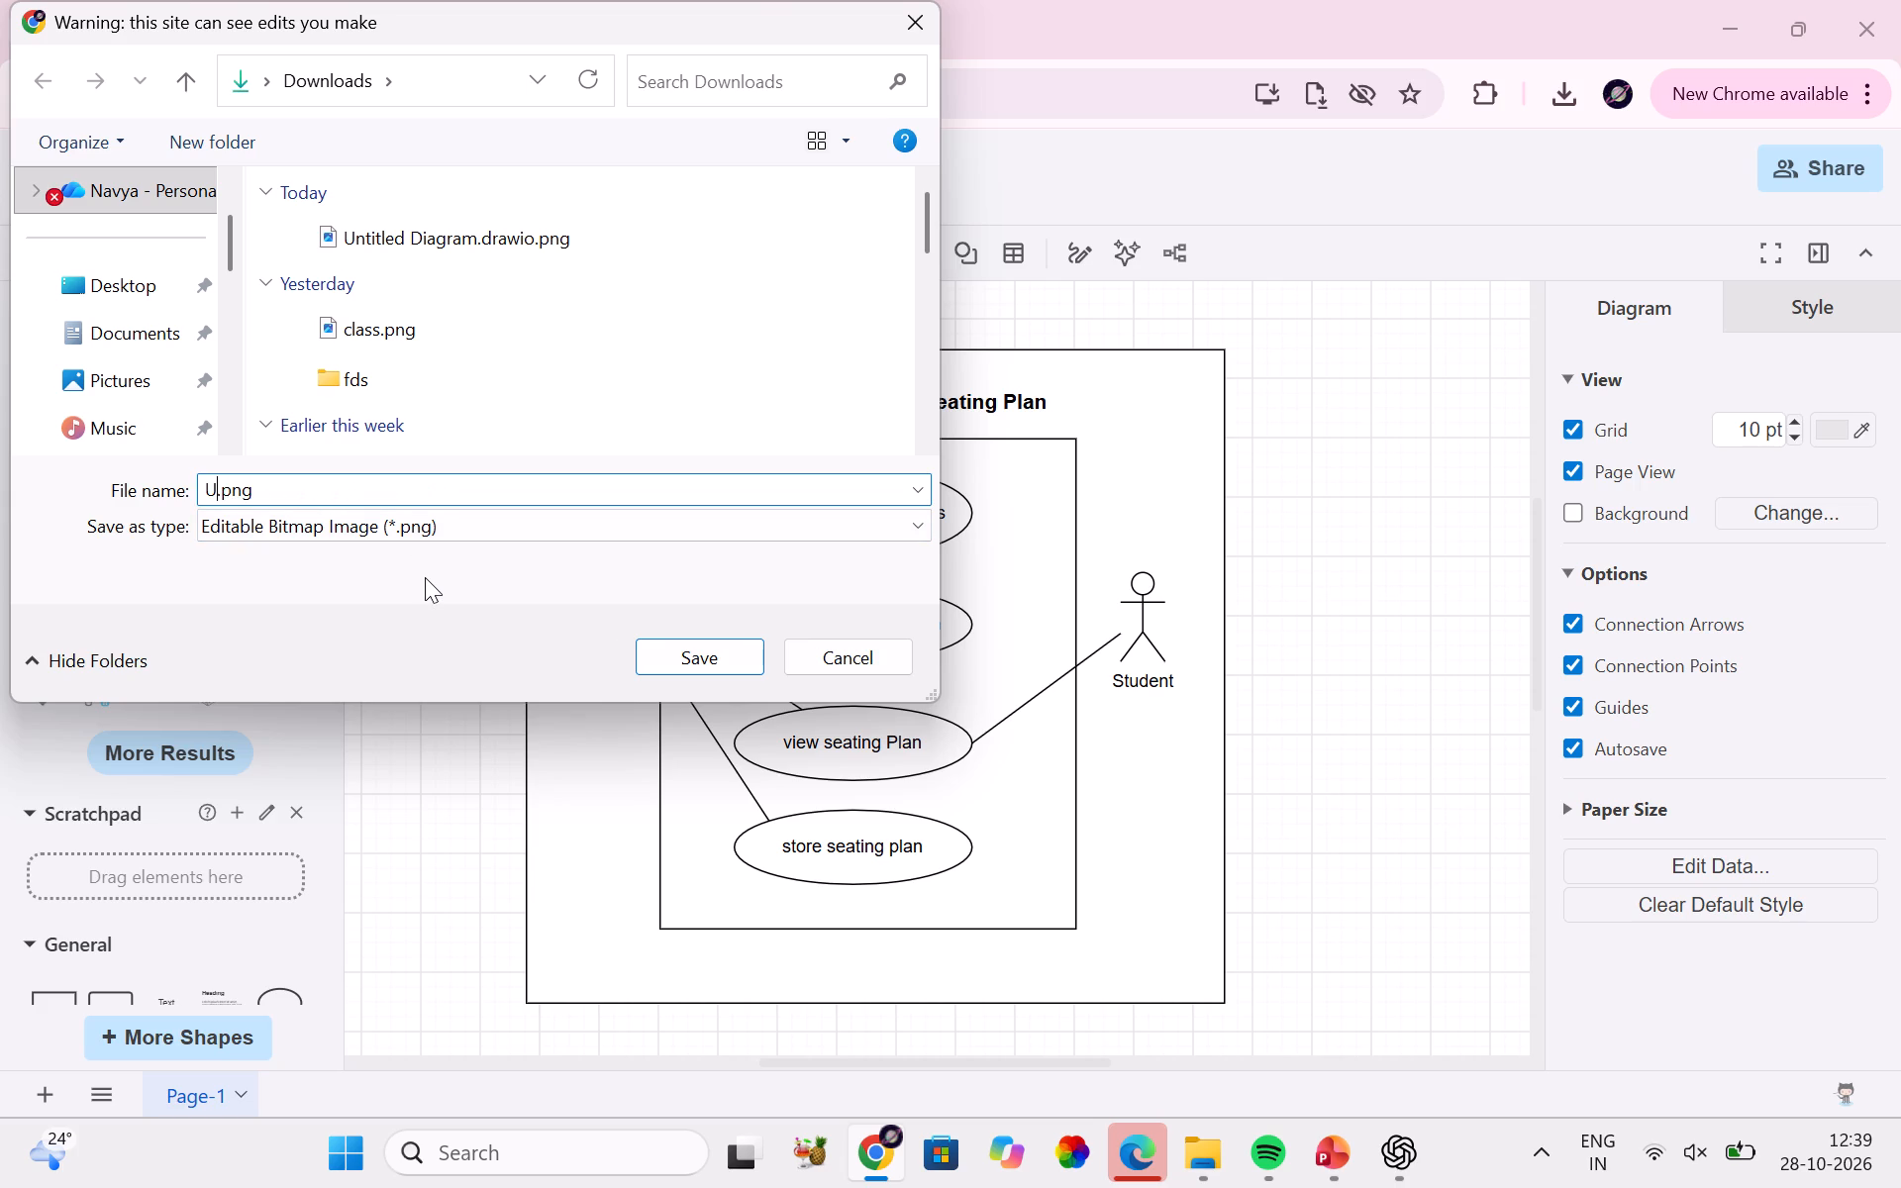
{"action": "type", "text": "seat"}
{"action": "key", "text": "Return"}
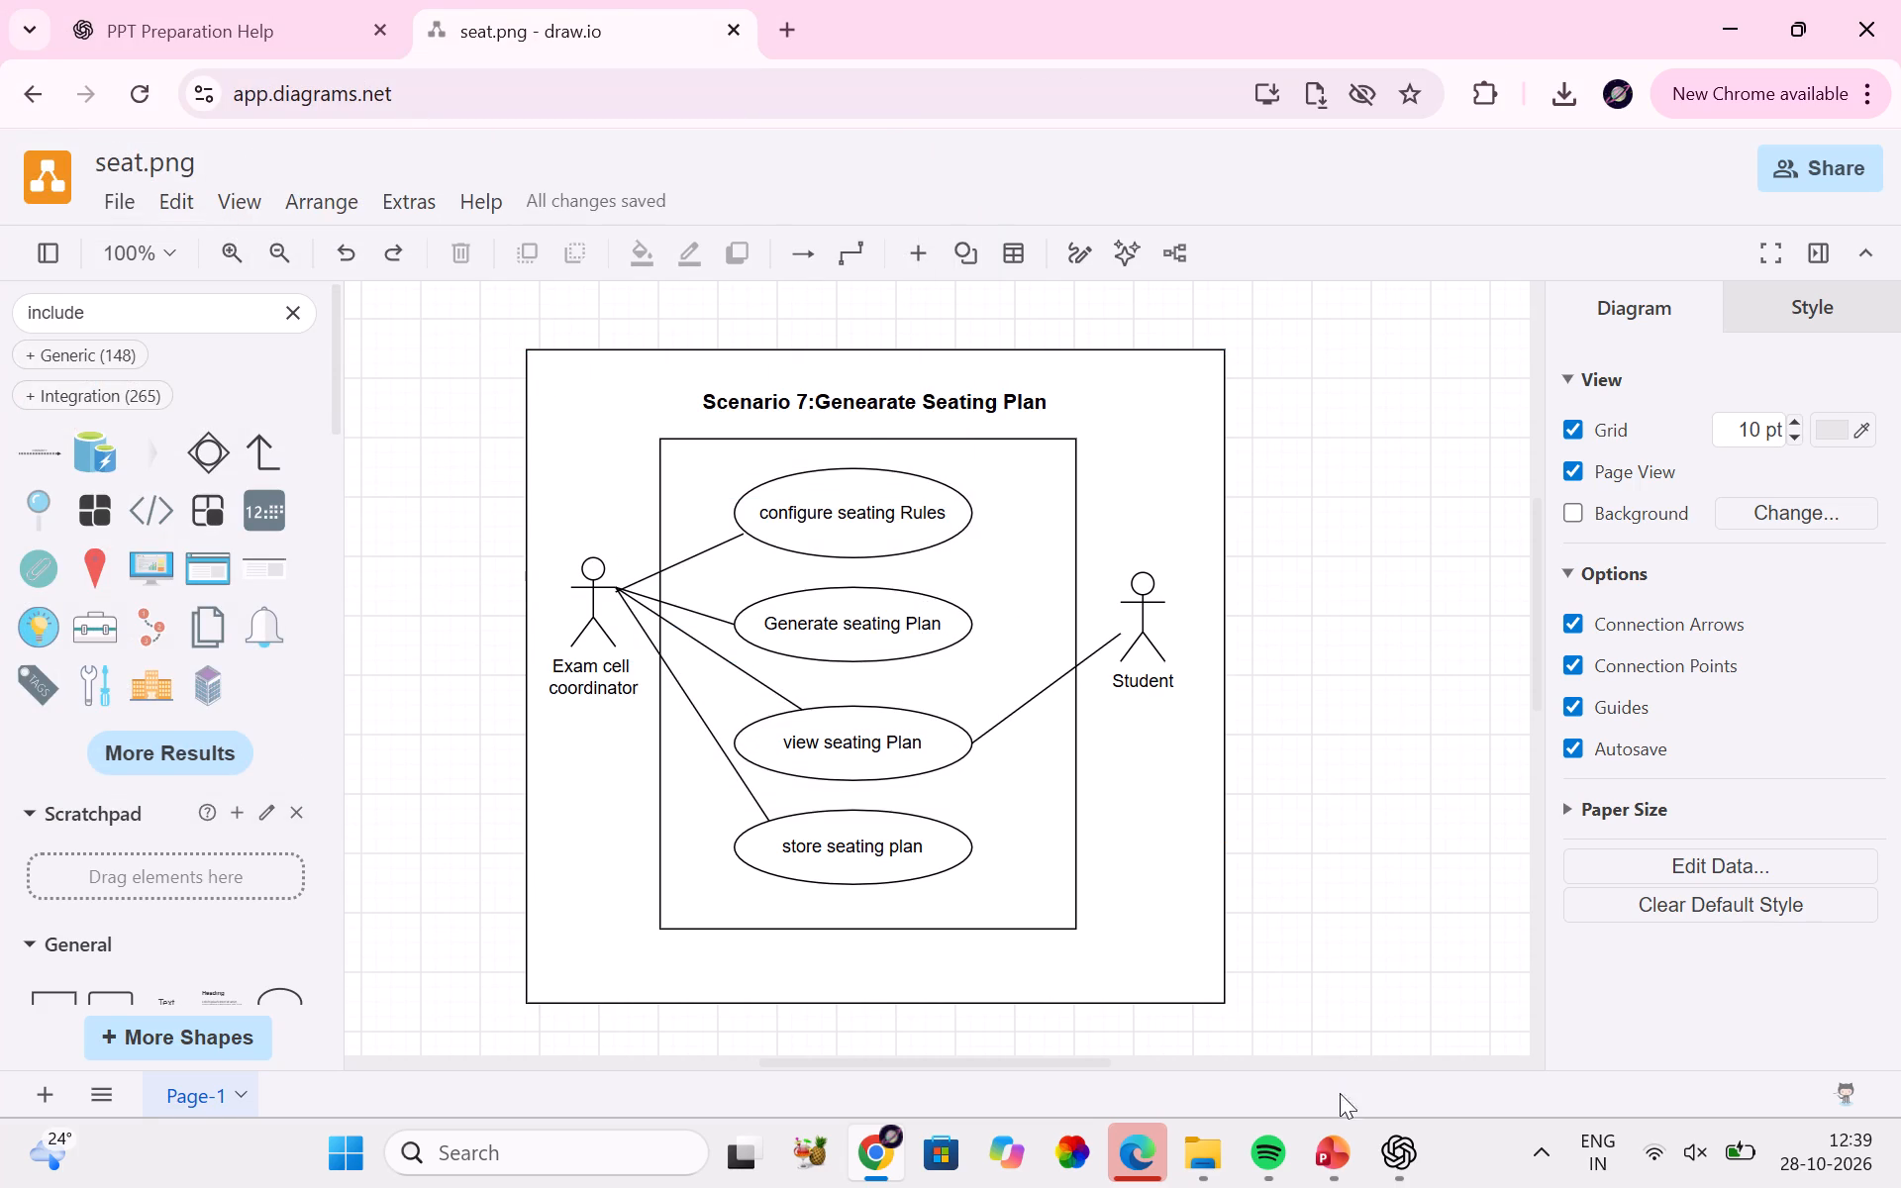
Switch to the SEIMS presentation in PowerPoint and replace the diagram picture on slide 9, "Use Case: Generate Seating Plan", with seat.png from Downloads.
{"action": "left_click", "coordinate": [1350, 1148]}
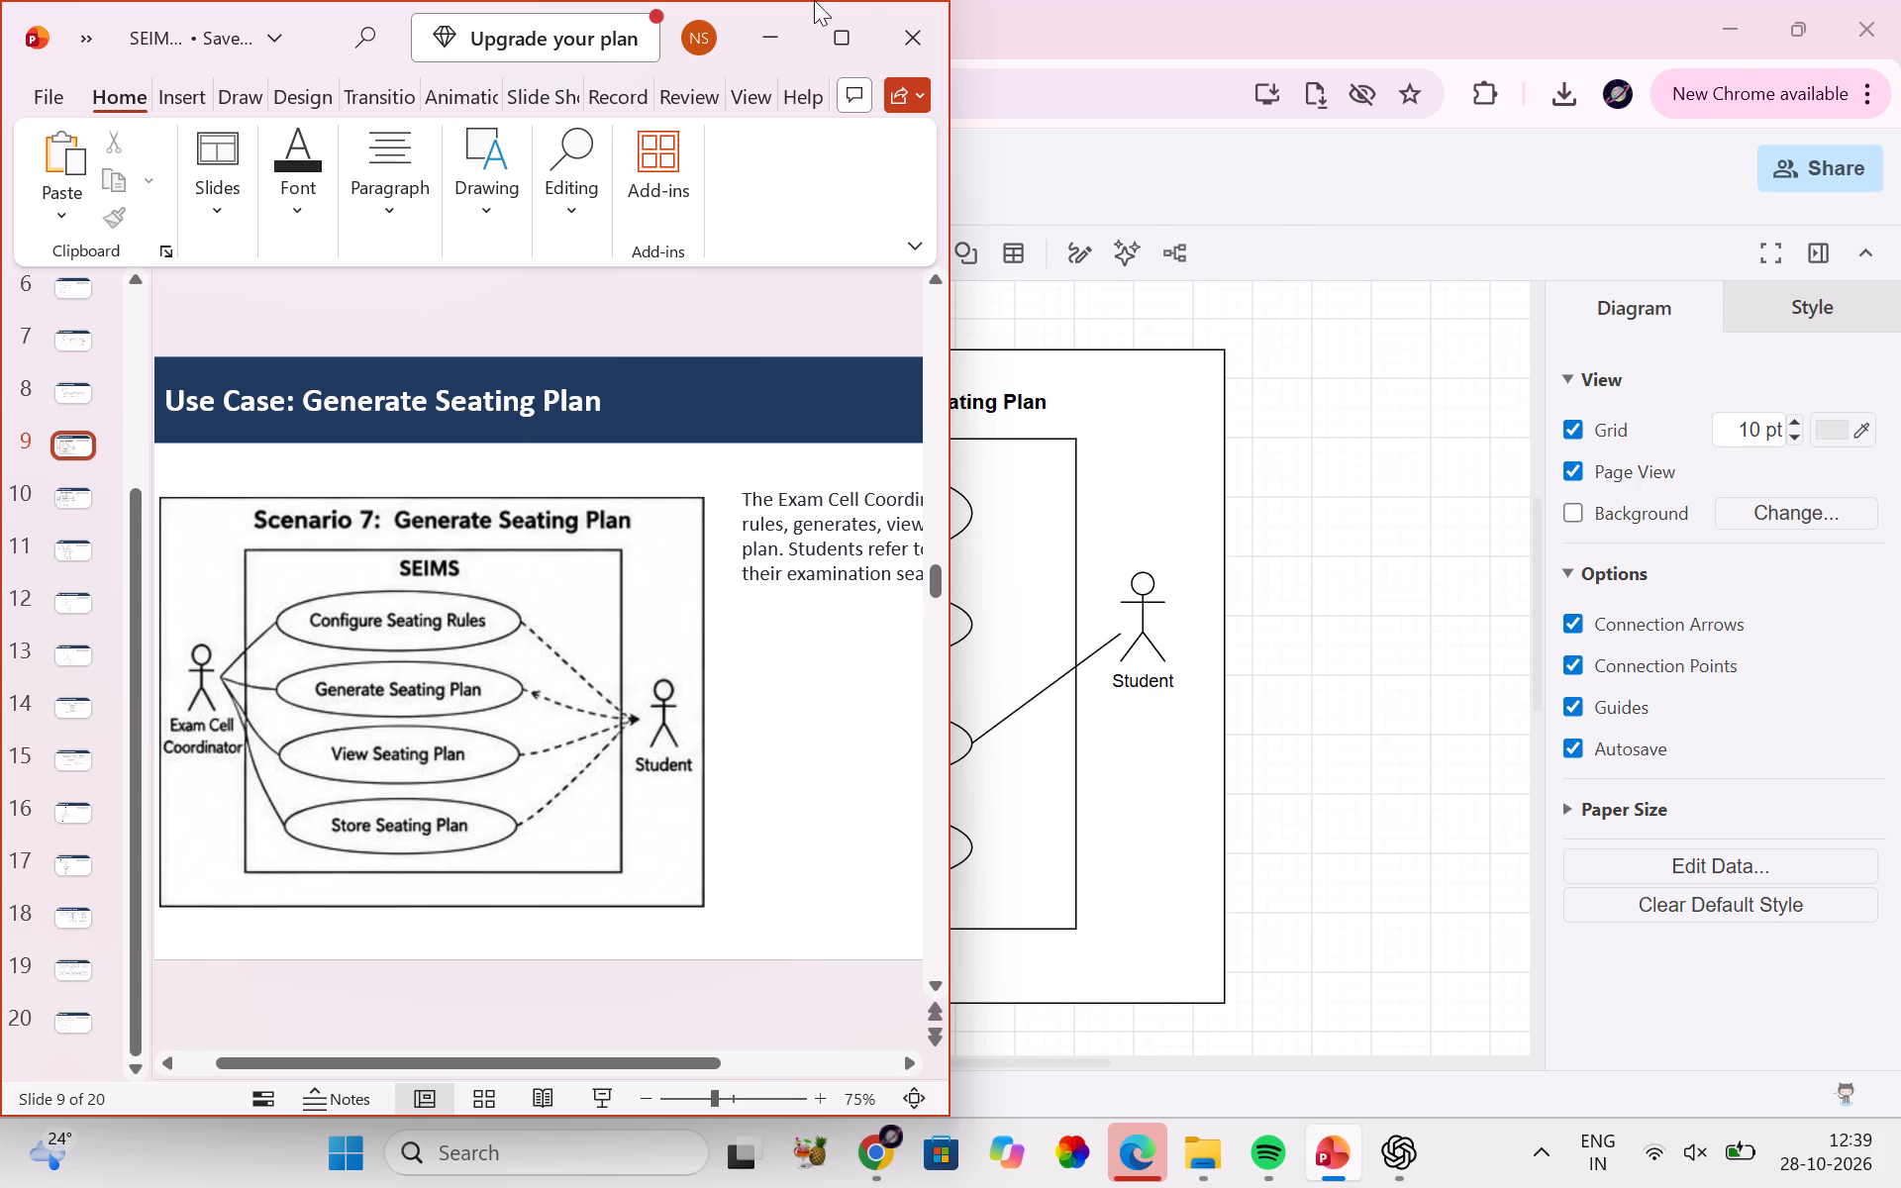
{"action": "left_click", "coordinate": [859, 48]}
{"action": "scroll", "coordinate": [872, 718], "scroll_direction": "up", "scroll_amount": 1}
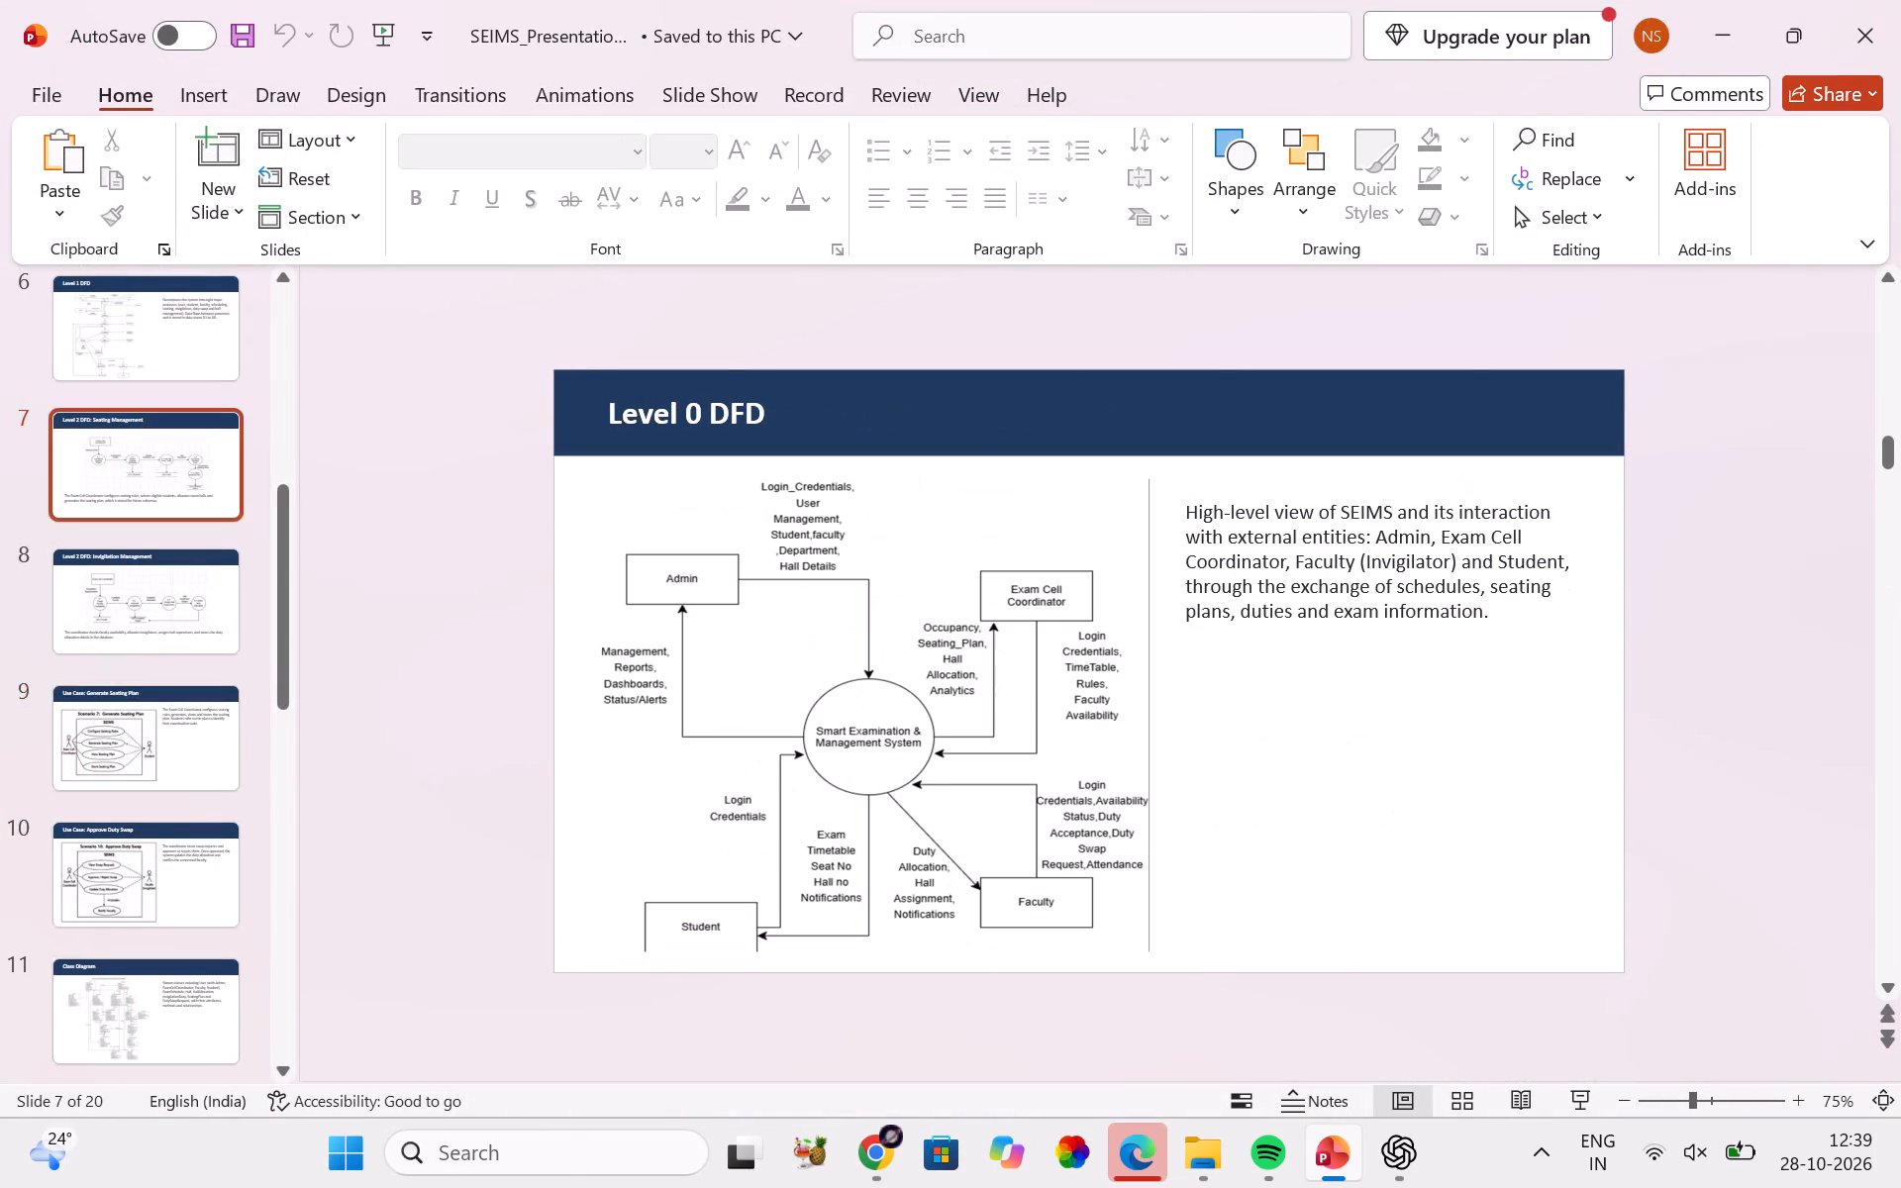
{"action": "scroll", "coordinate": [872, 718], "scroll_direction": "up", "scroll_amount": 1}
{"action": "left_click", "coordinate": [118, 878]}
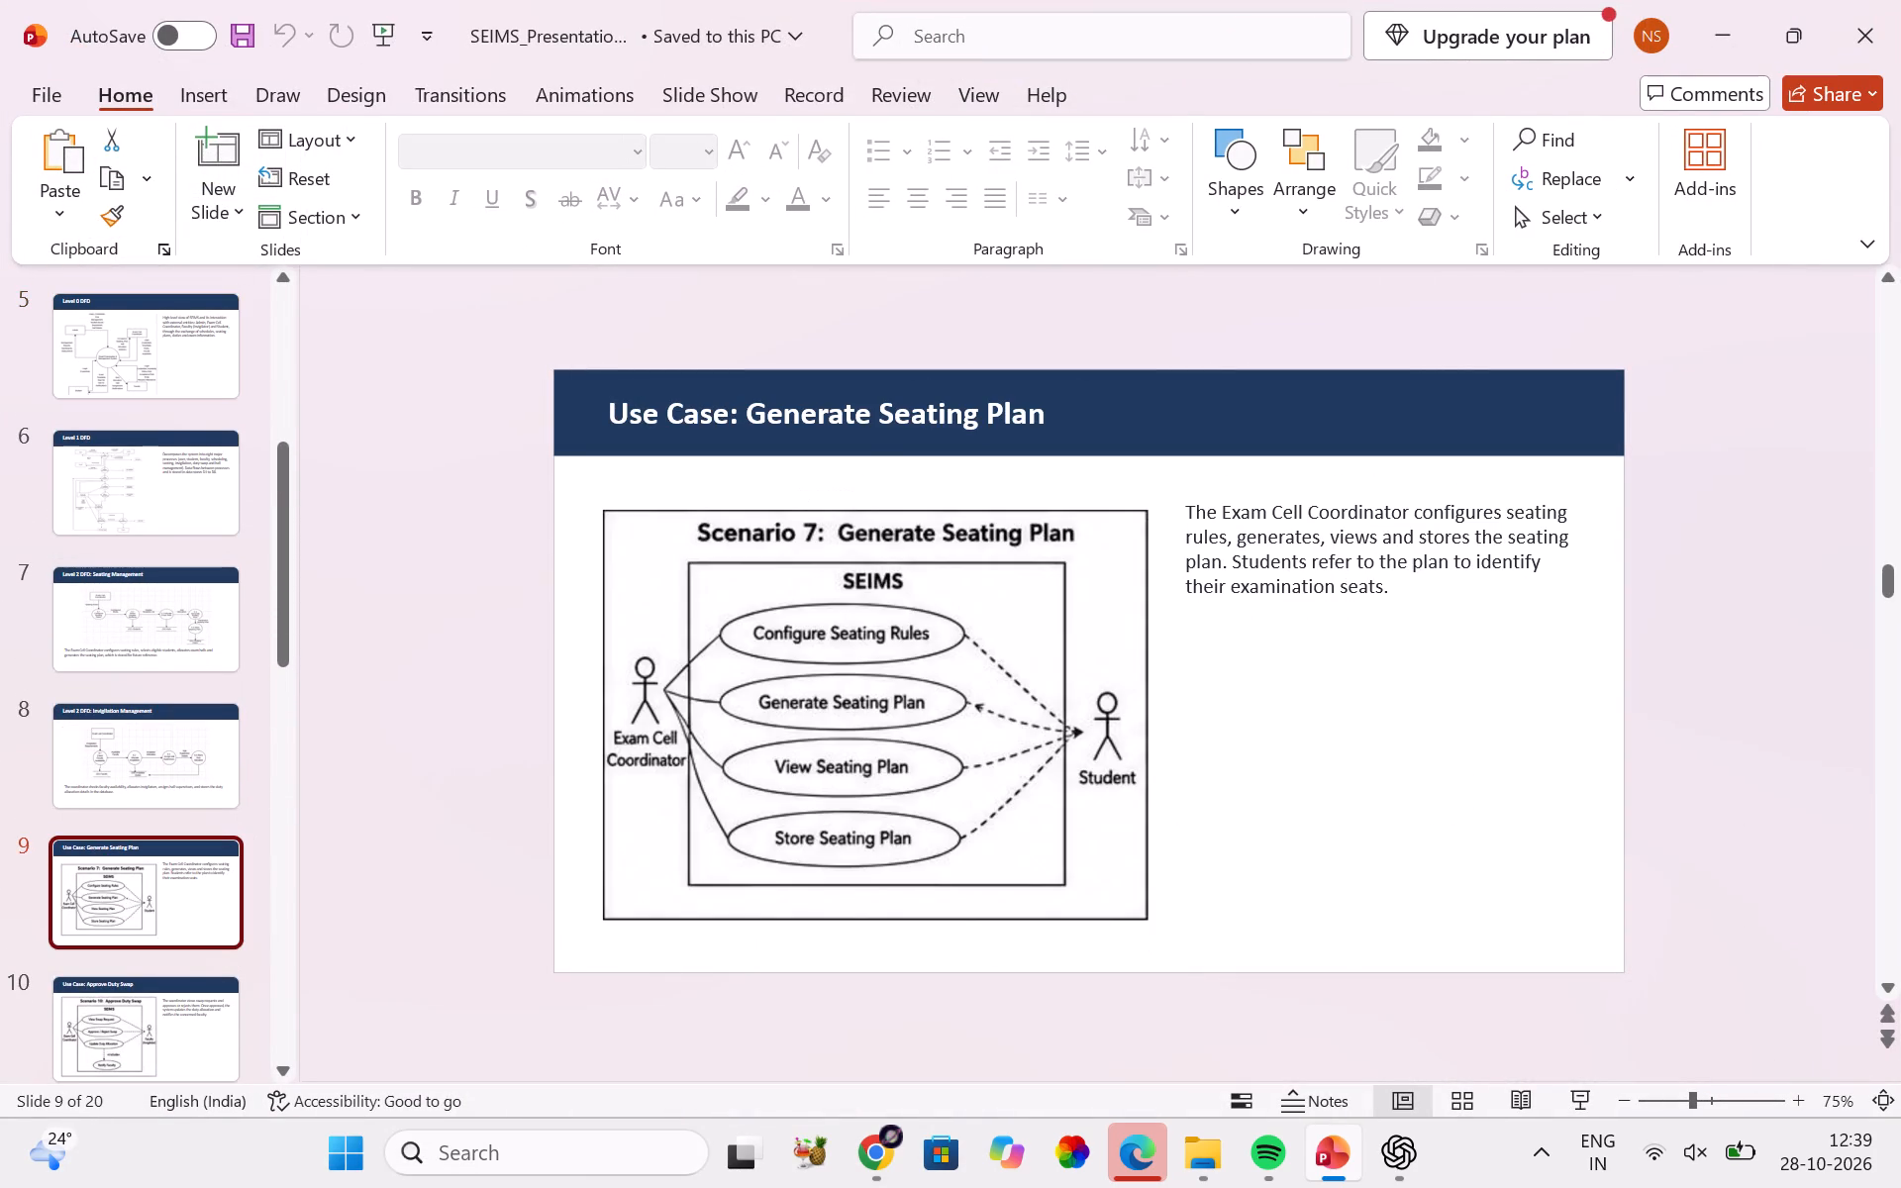
{"action": "left_click", "coordinate": [920, 678]}
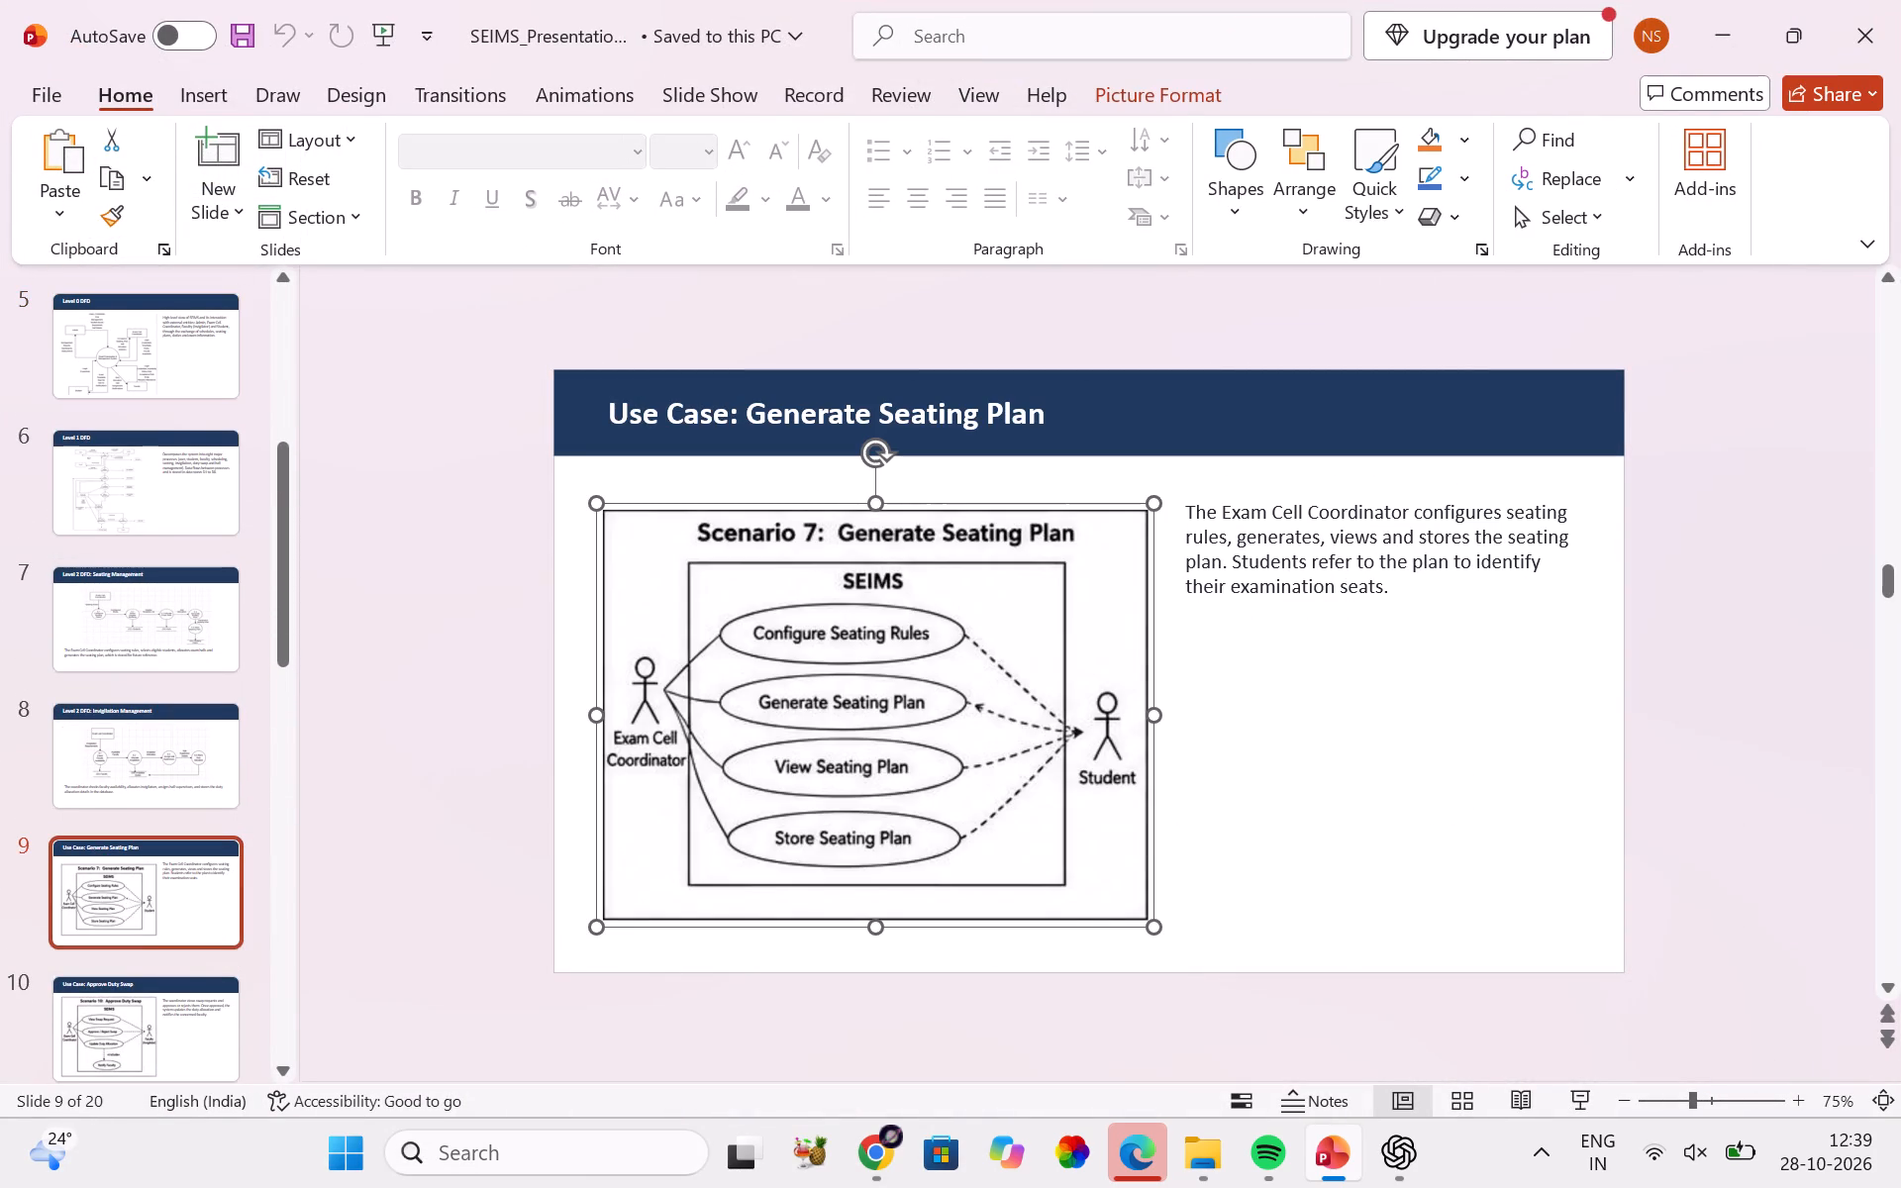
{"action": "right_click", "coordinate": [842, 613]}
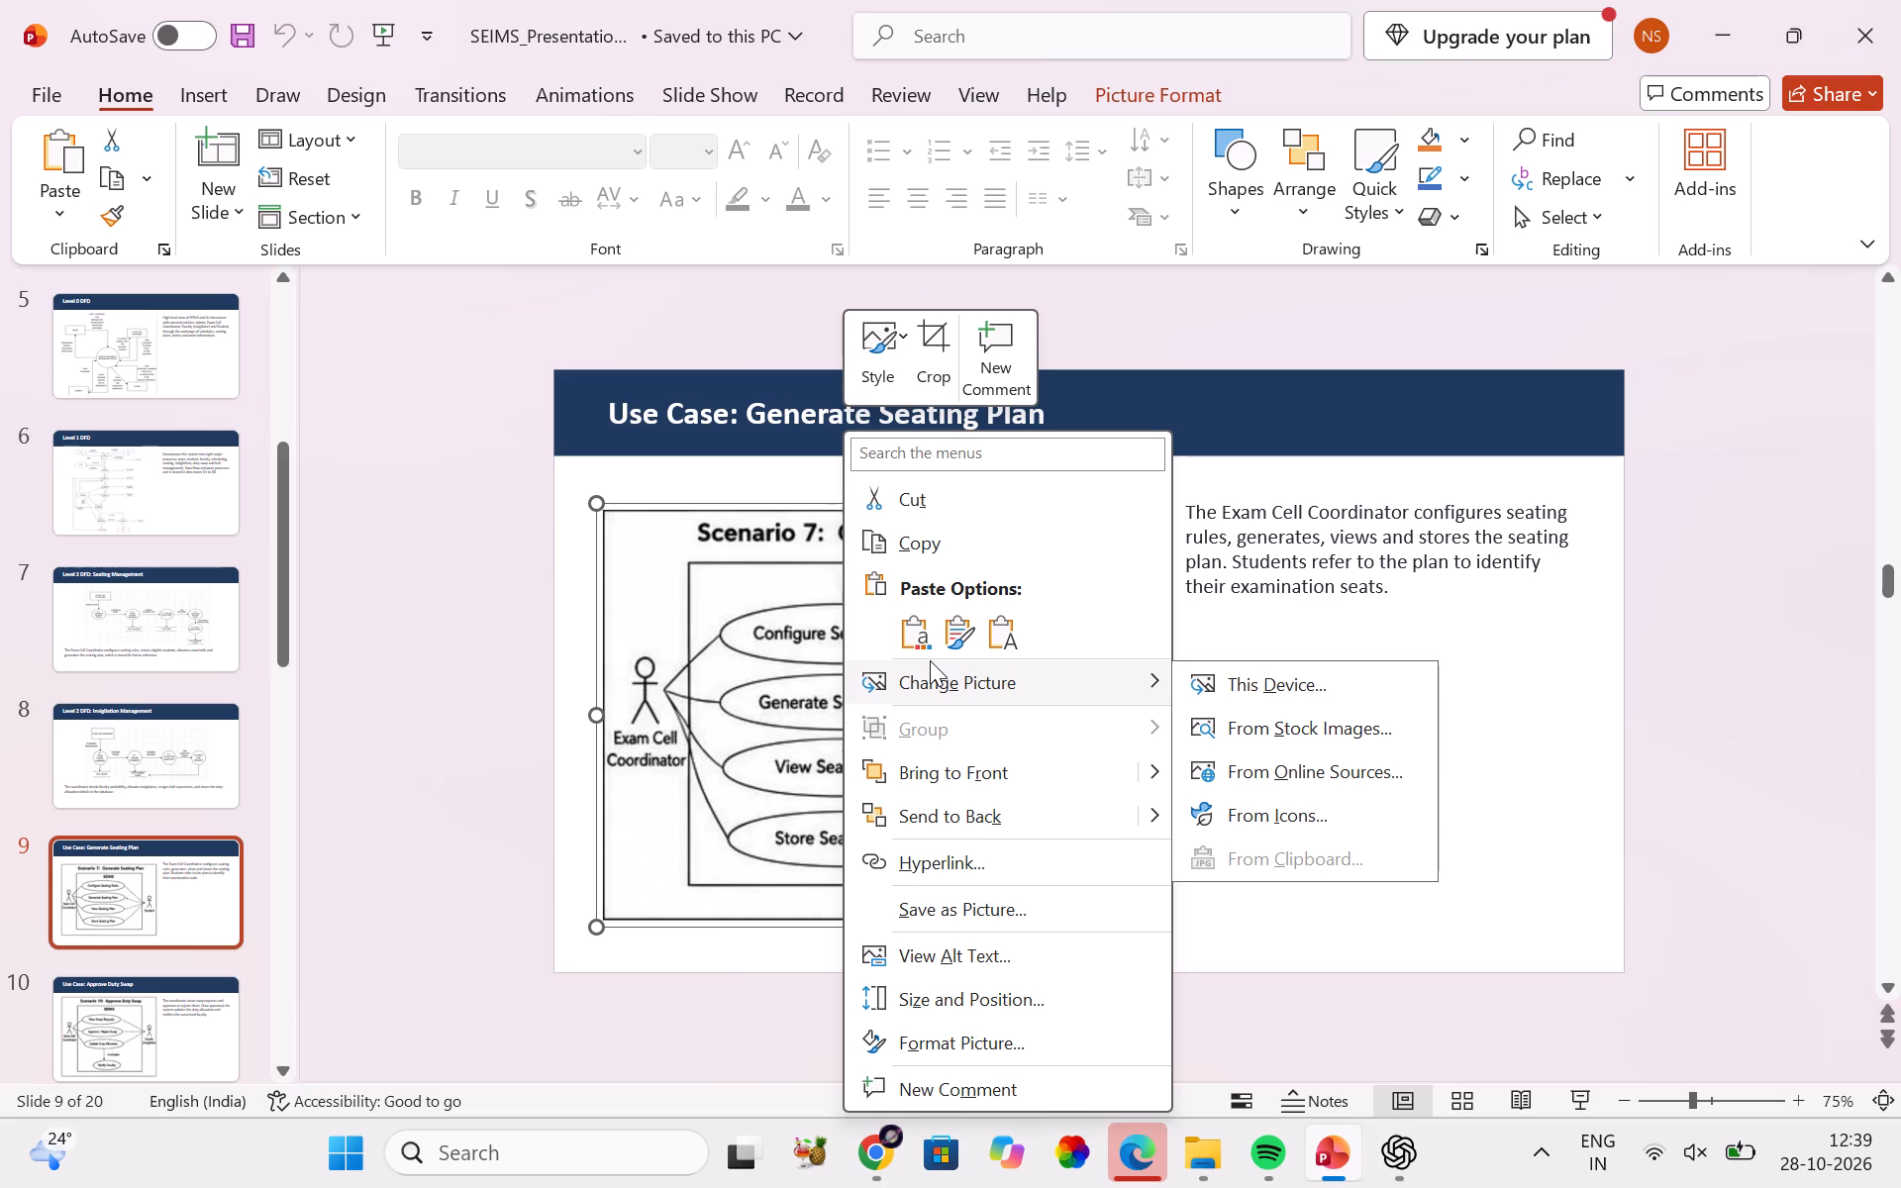
{"action": "left_click", "coordinate": [1242, 689]}
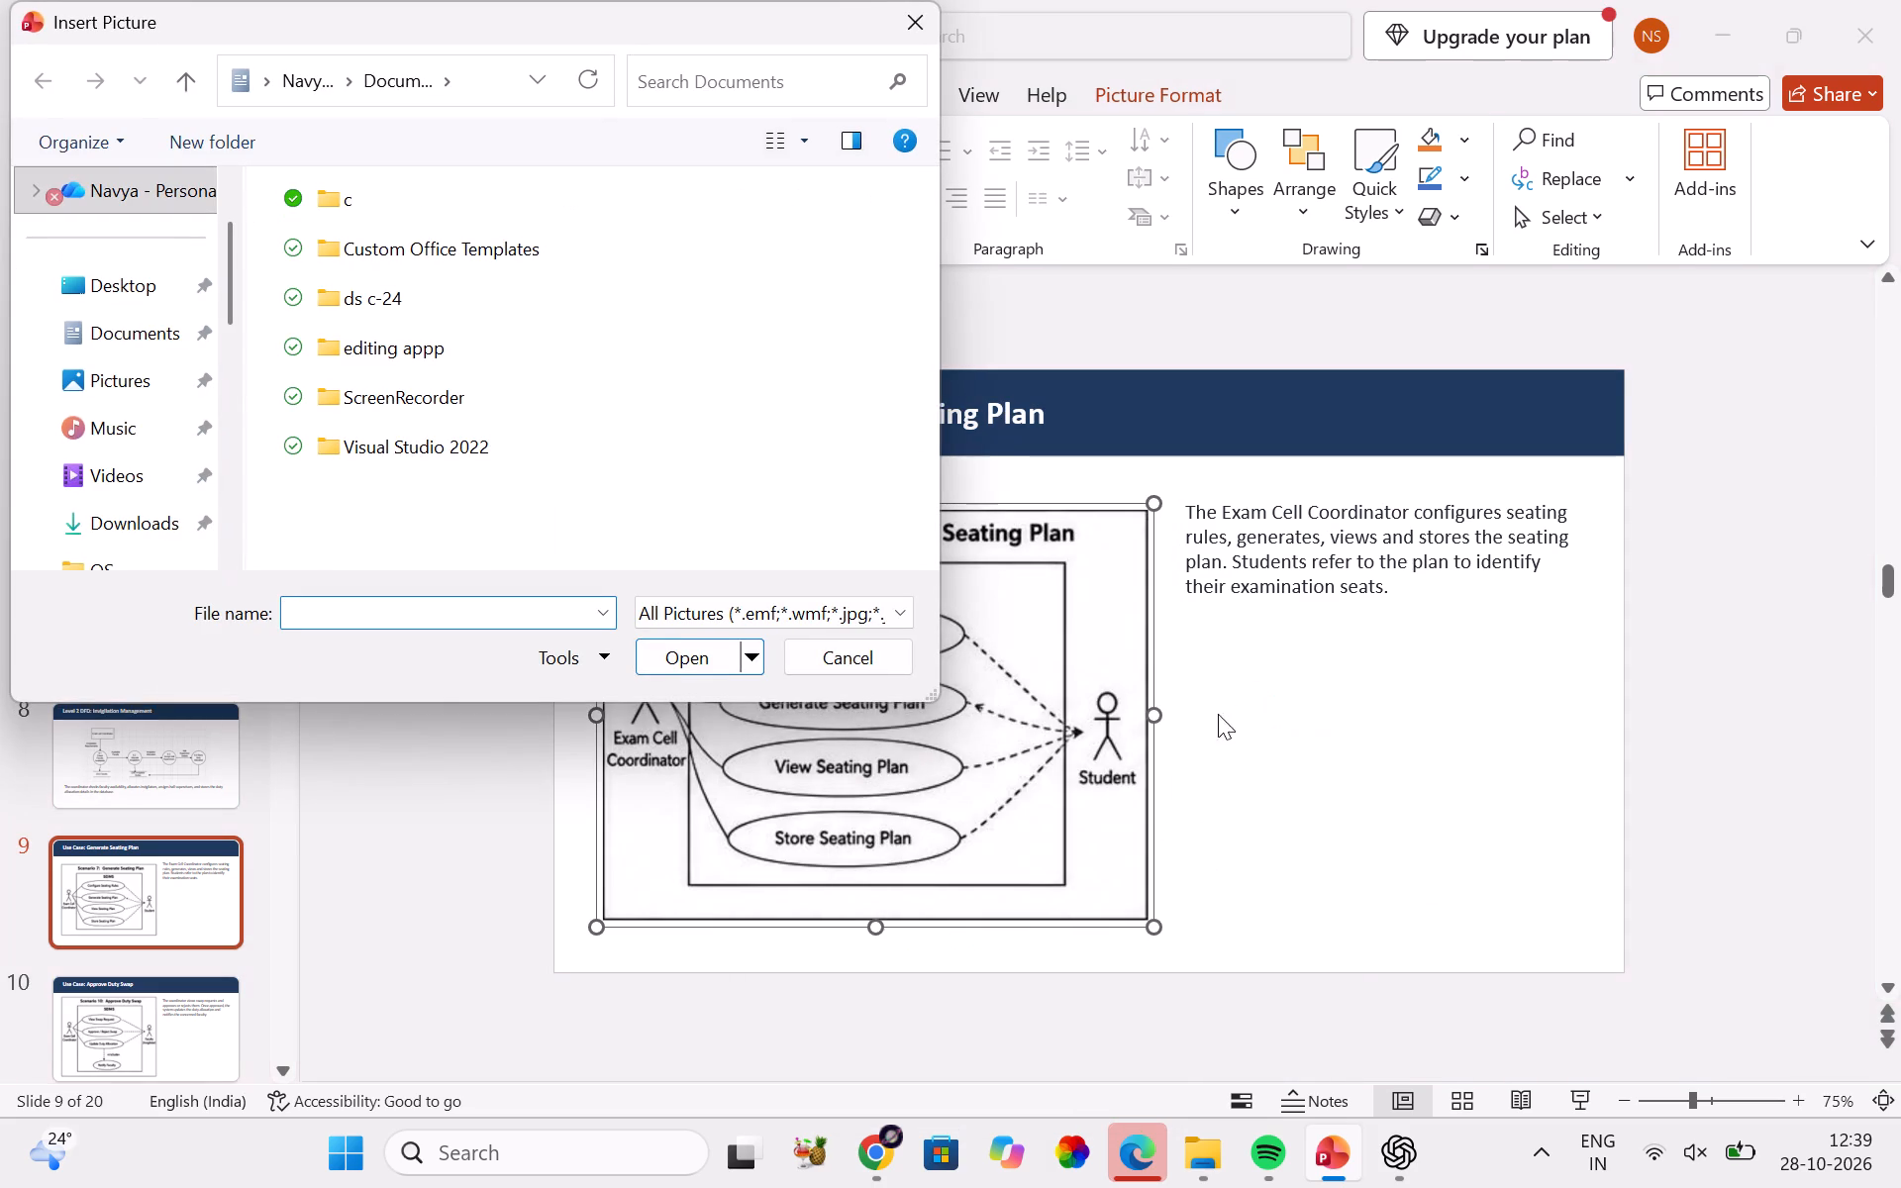
{"action": "scroll", "coordinate": [122, 458], "scroll_direction": "up", "scroll_amount": 1}
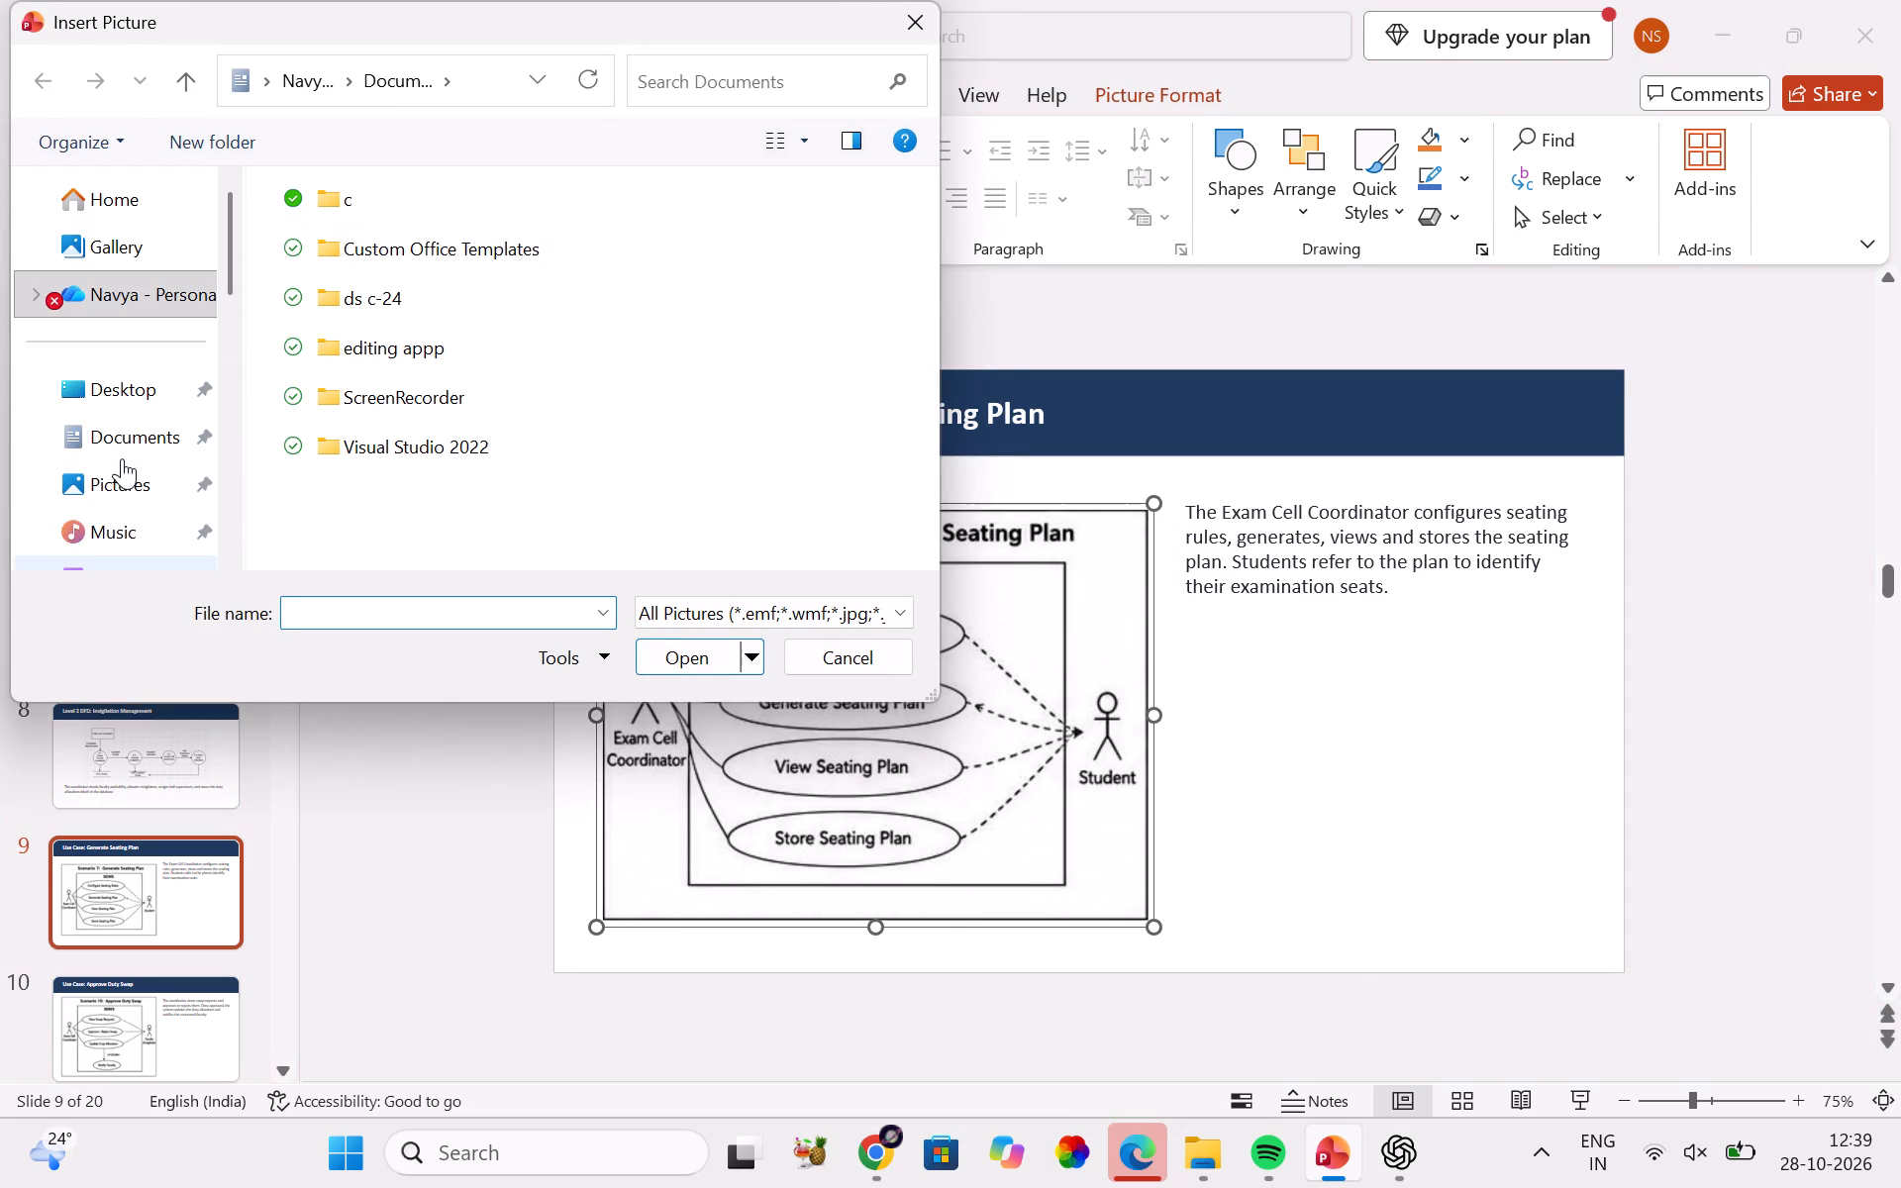
{"action": "scroll", "coordinate": [109, 420], "scroll_direction": "down", "scroll_amount": 1}
{"action": "scroll", "coordinate": [109, 420], "scroll_direction": "up", "scroll_amount": 1}
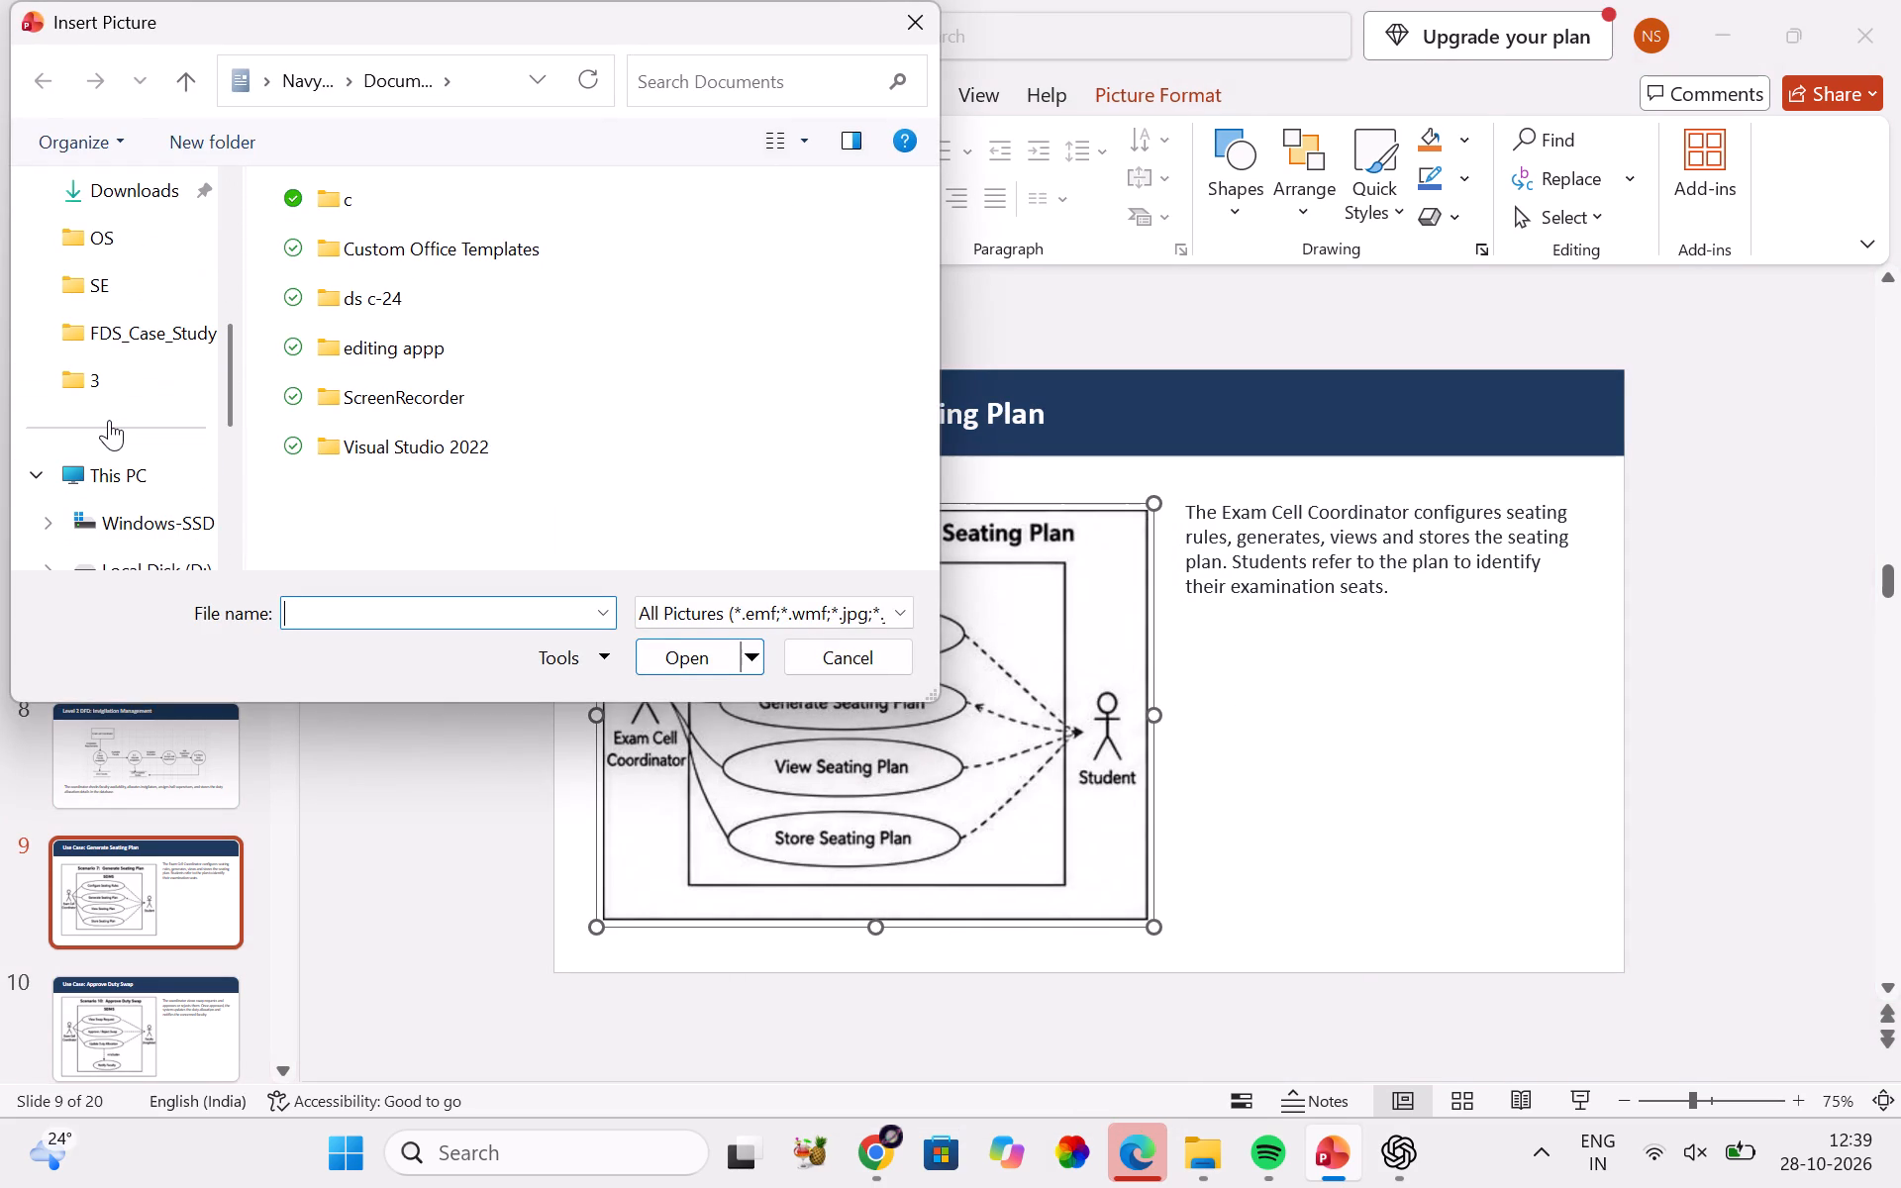
{"action": "scroll", "coordinate": [109, 420], "scroll_direction": "up", "scroll_amount": 1}
{"action": "left_click", "coordinate": [108, 198]}
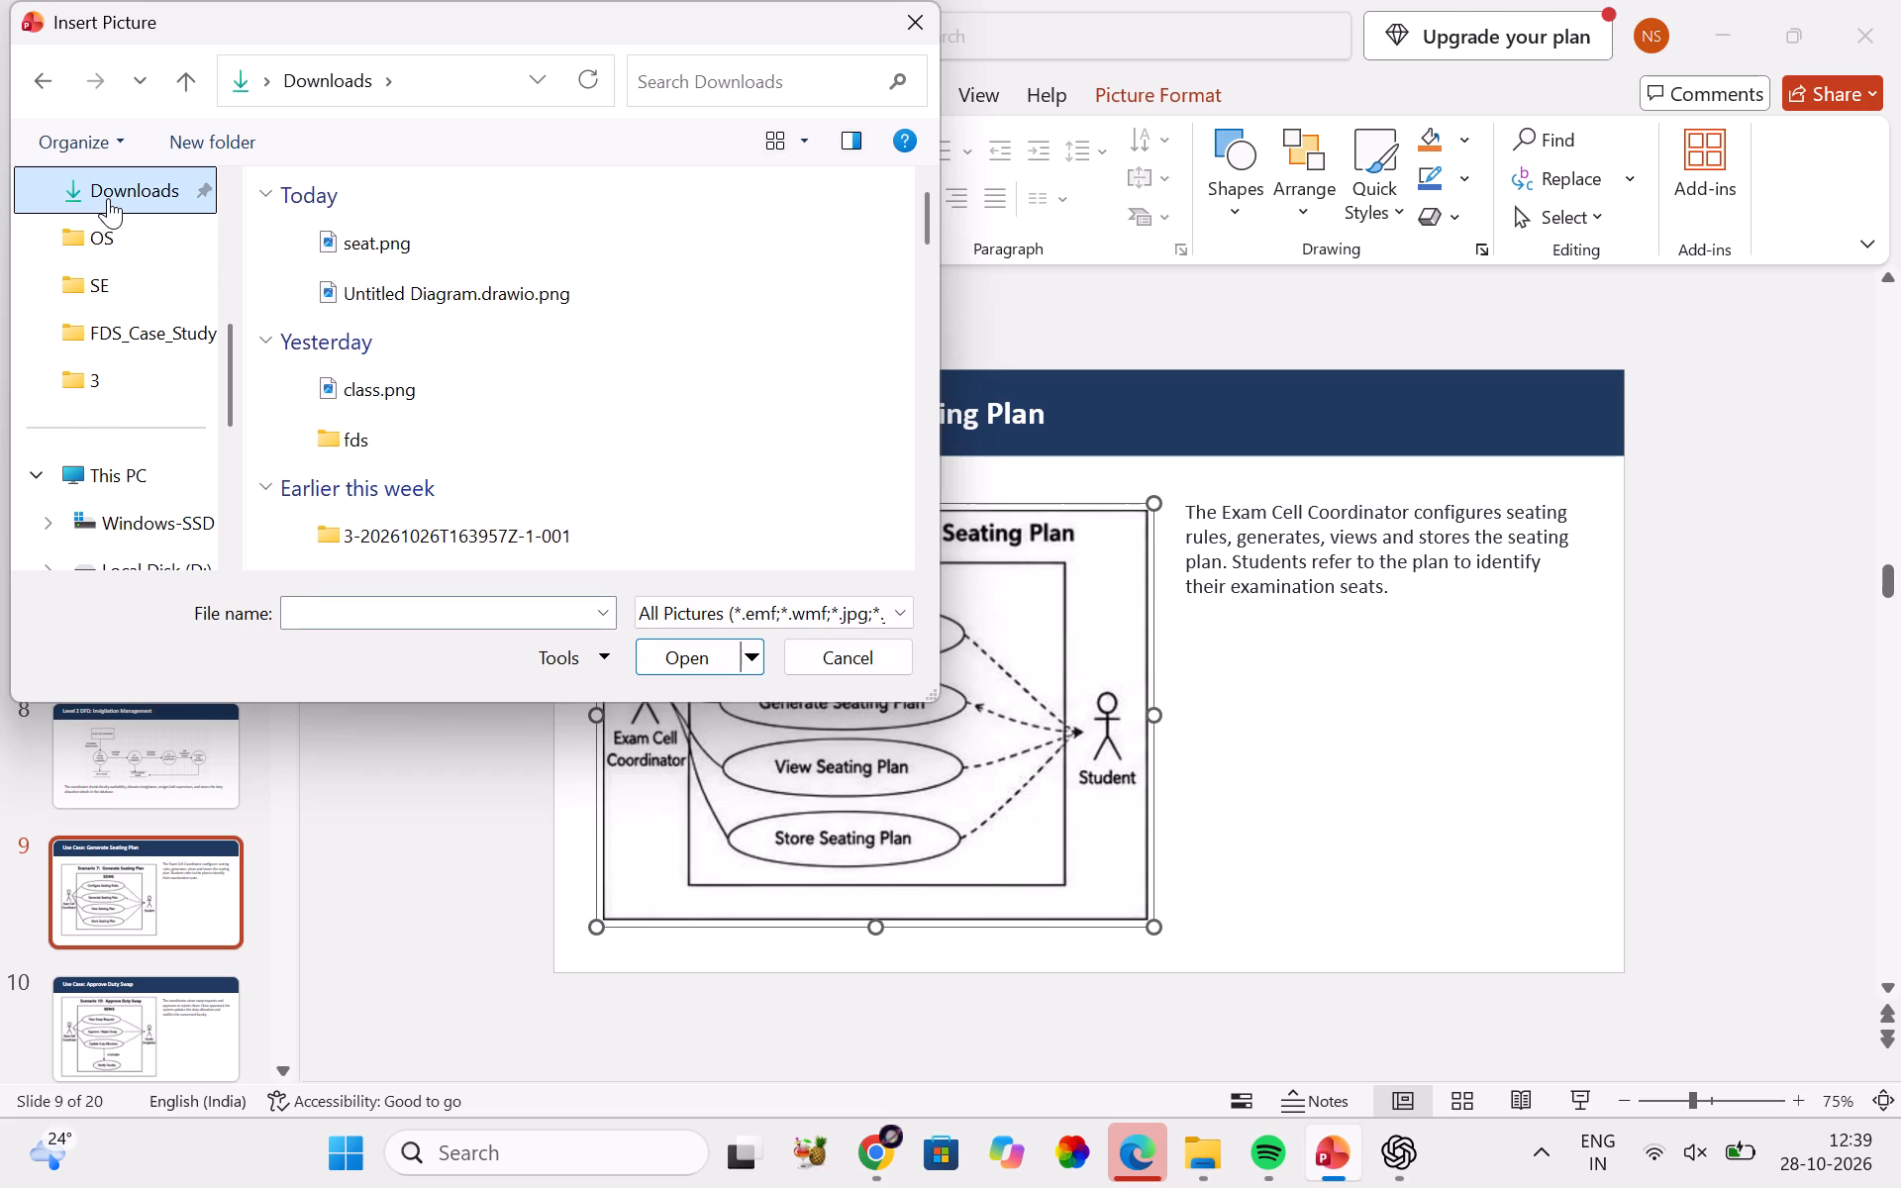
{"action": "left_click", "coordinate": [421, 243]}
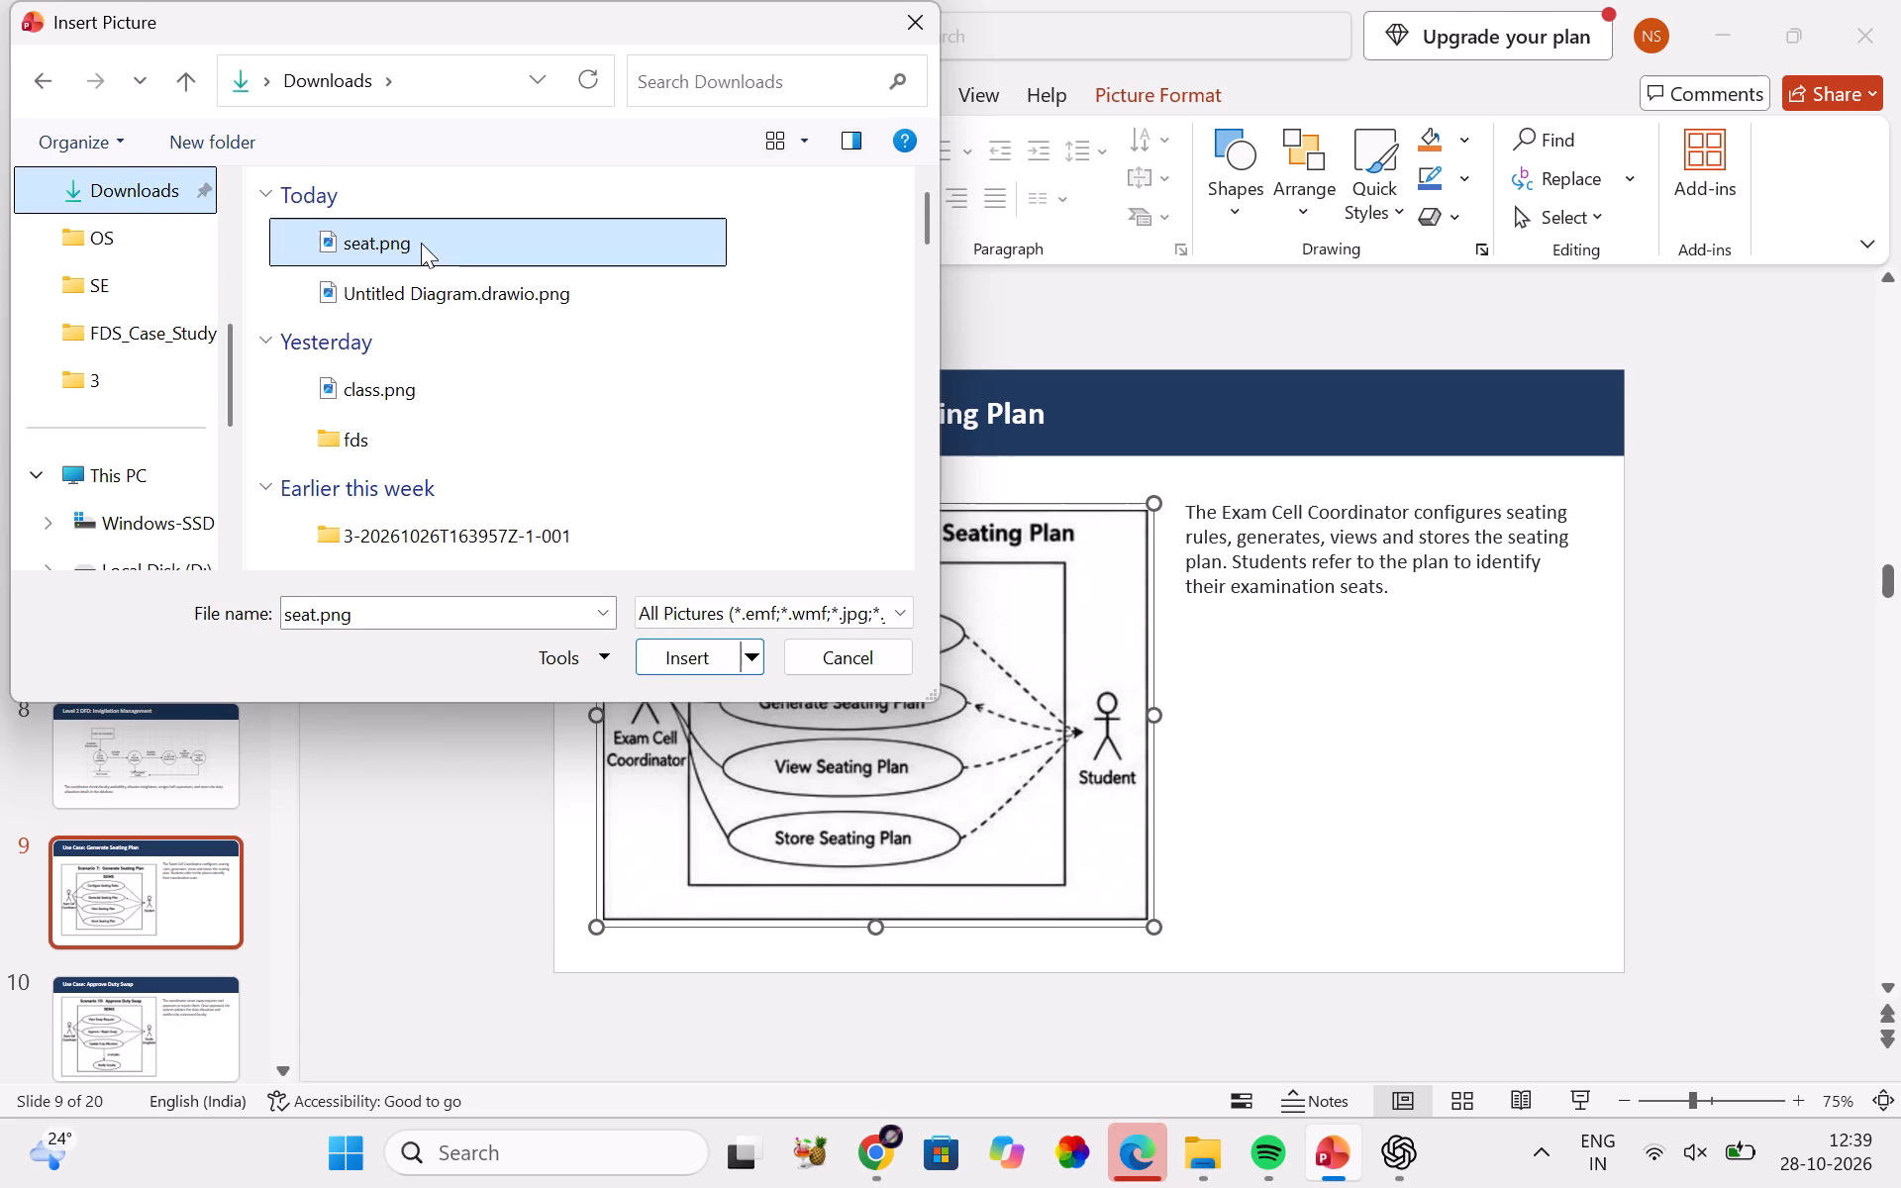
{"action": "left_click", "coordinate": [694, 650]}
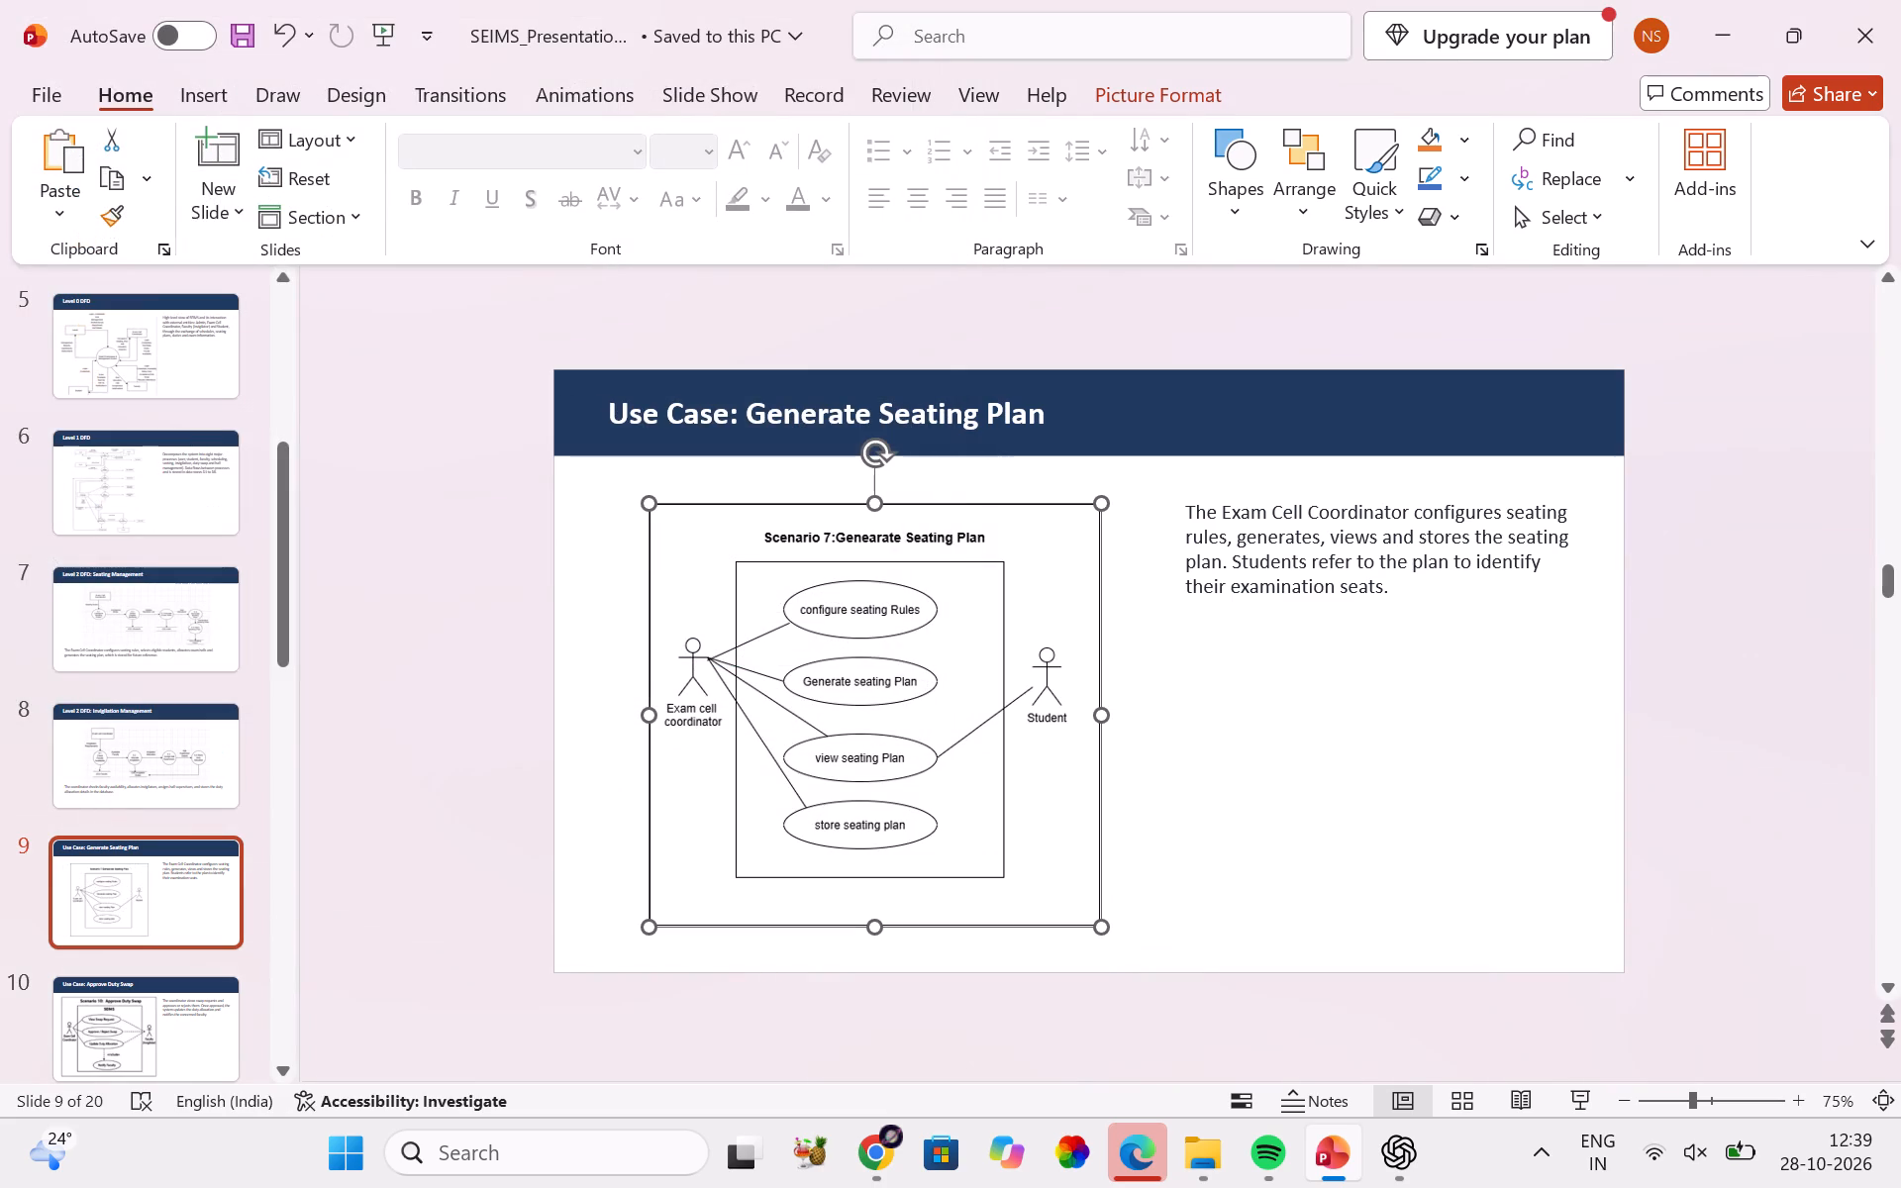
{"action": "left_click", "coordinate": [1158, 916]}
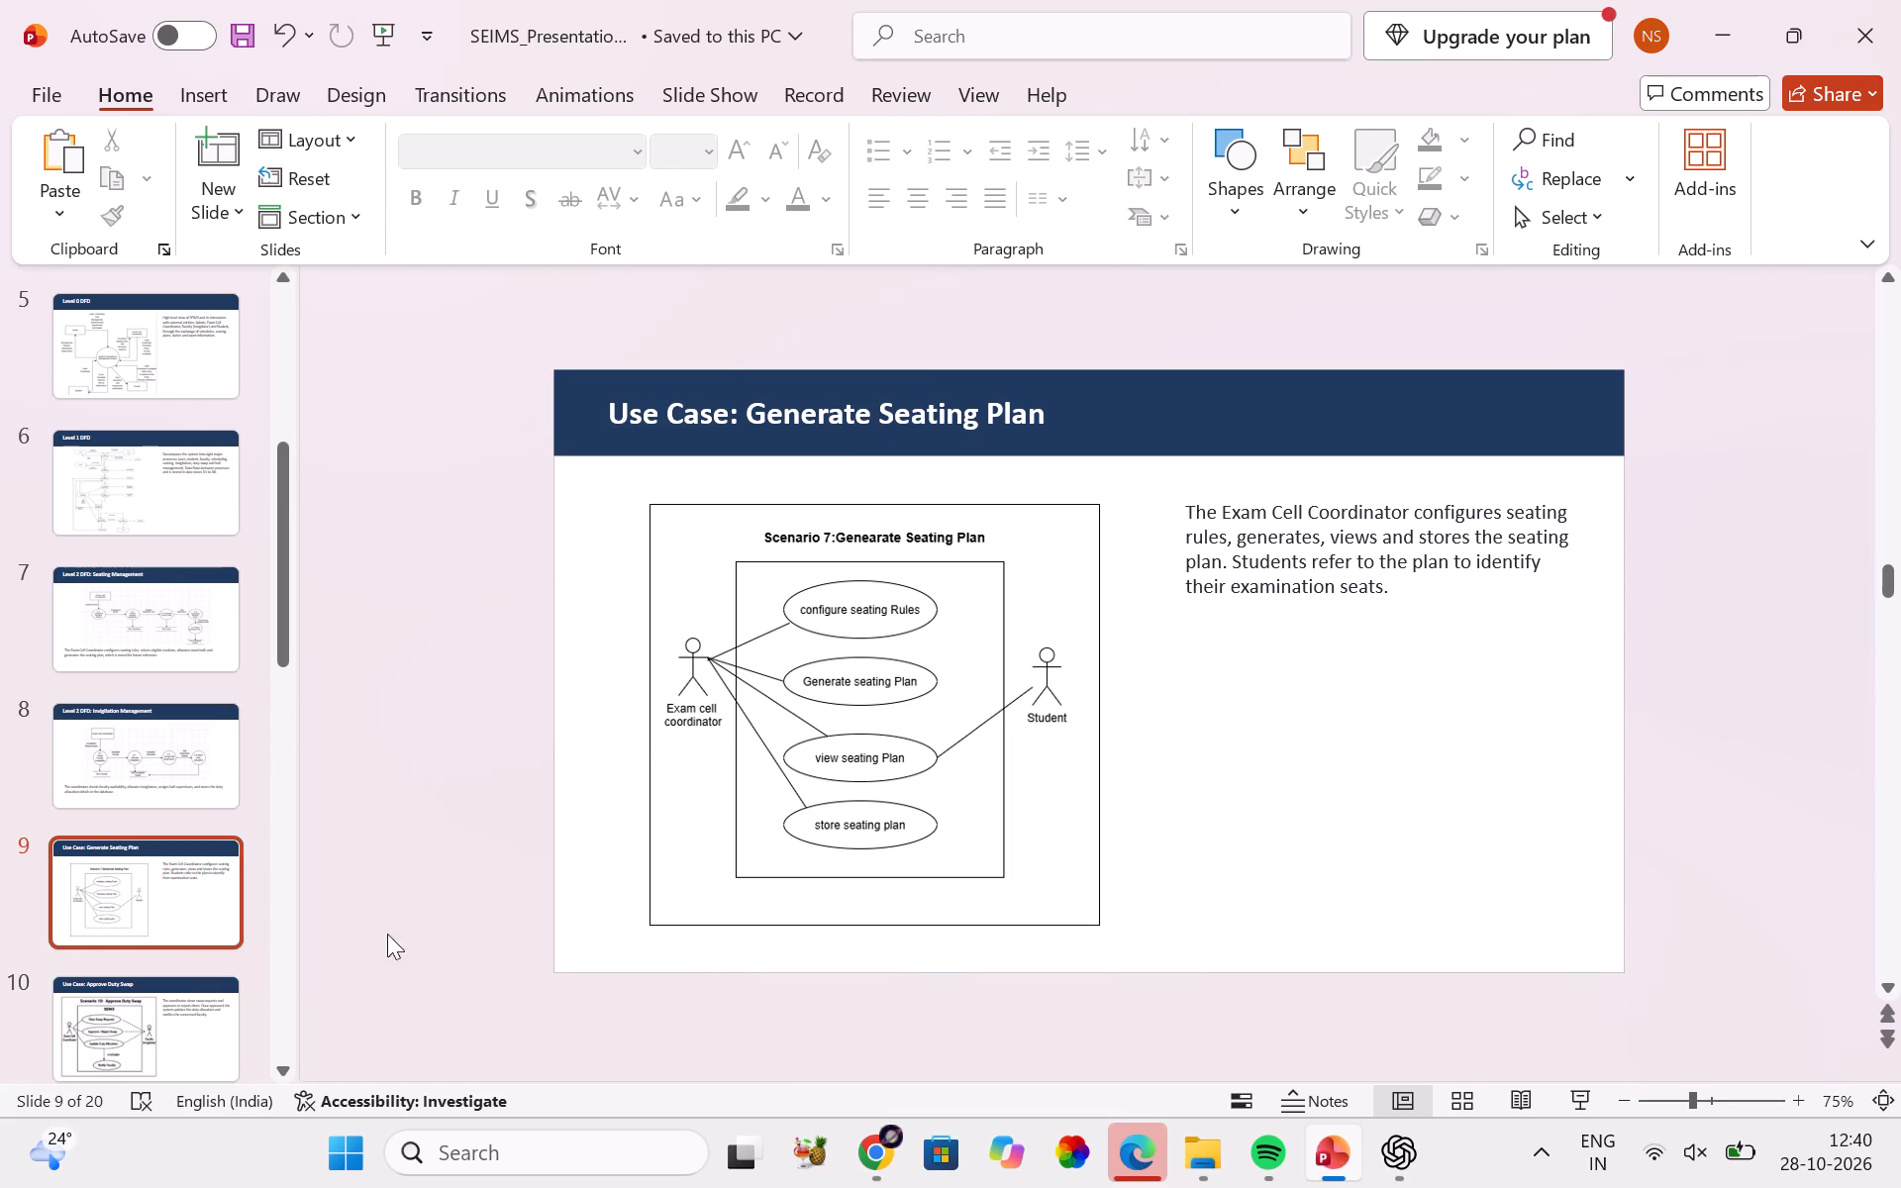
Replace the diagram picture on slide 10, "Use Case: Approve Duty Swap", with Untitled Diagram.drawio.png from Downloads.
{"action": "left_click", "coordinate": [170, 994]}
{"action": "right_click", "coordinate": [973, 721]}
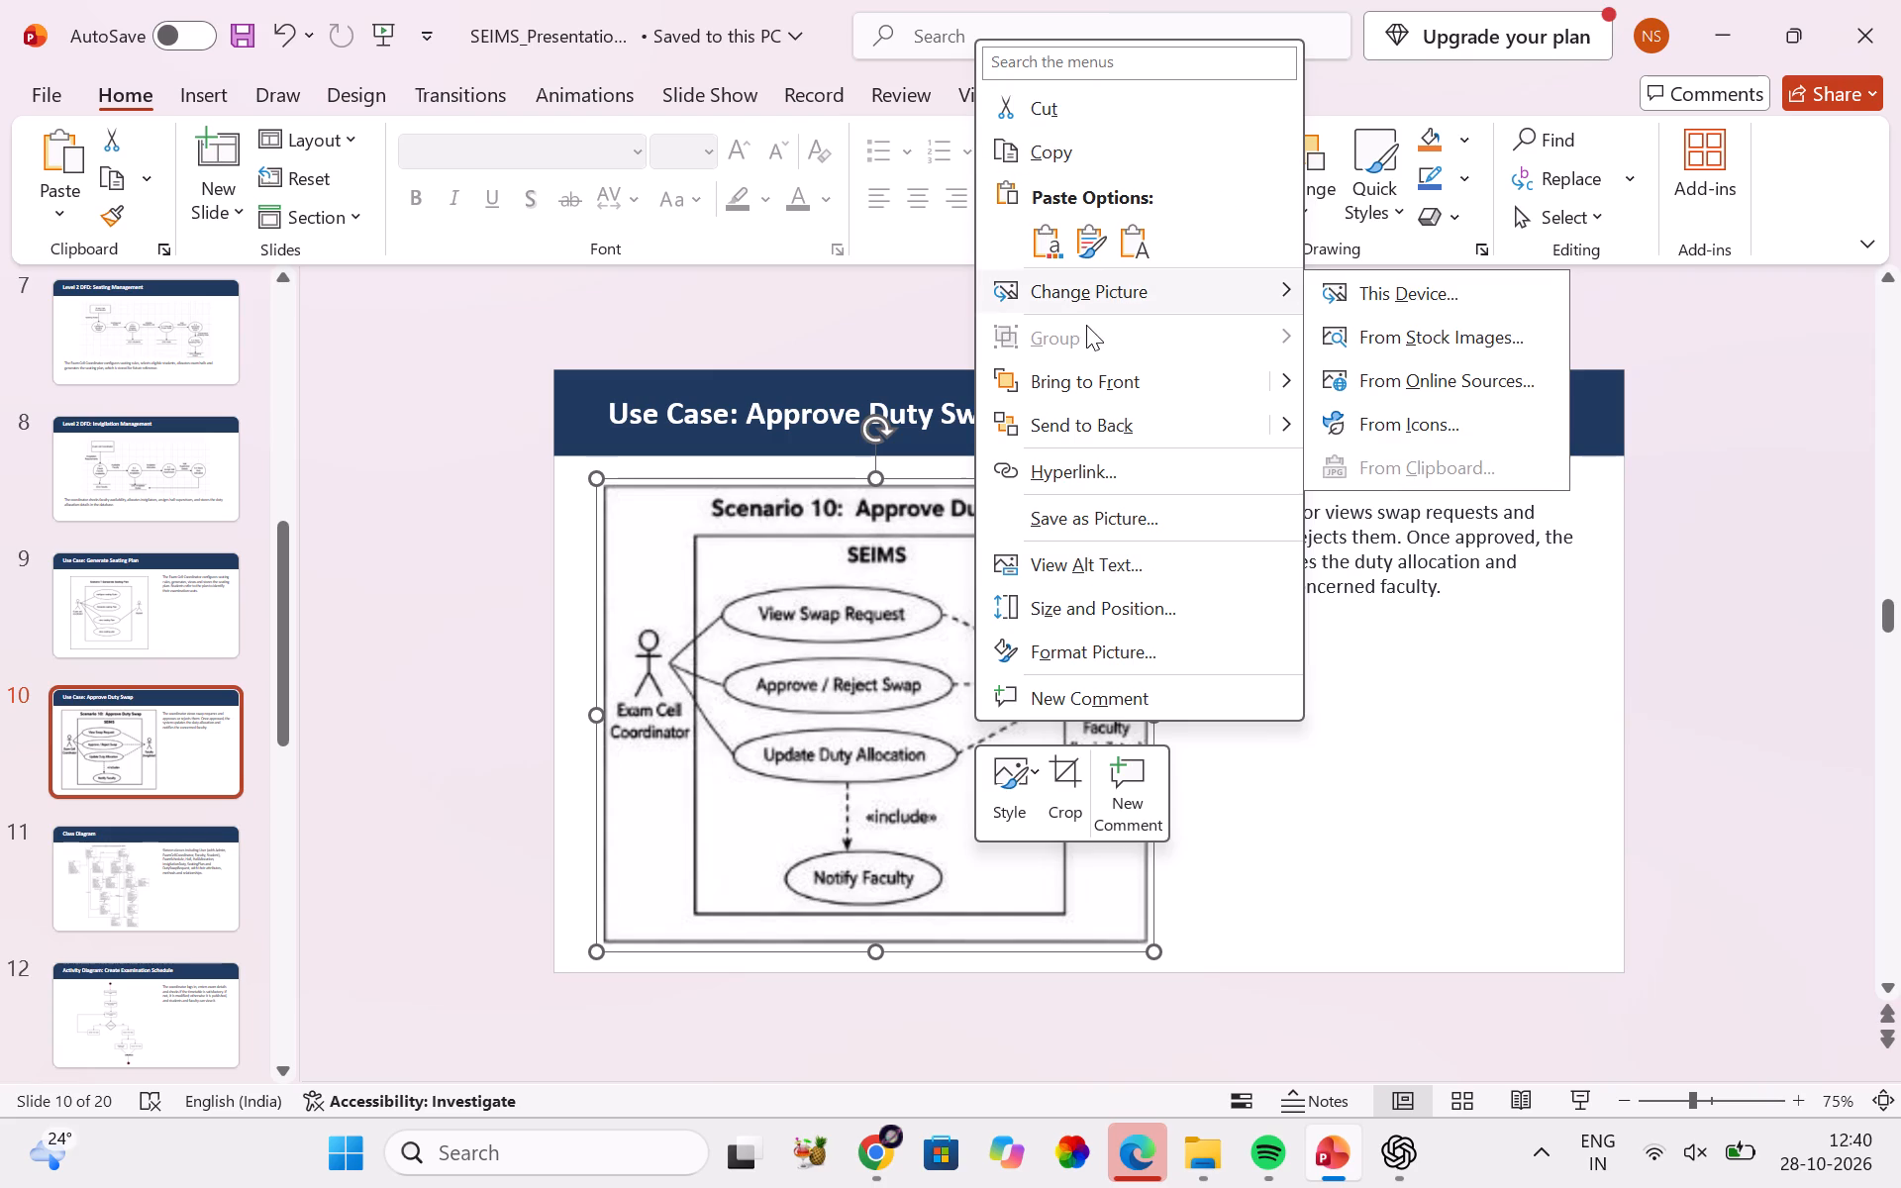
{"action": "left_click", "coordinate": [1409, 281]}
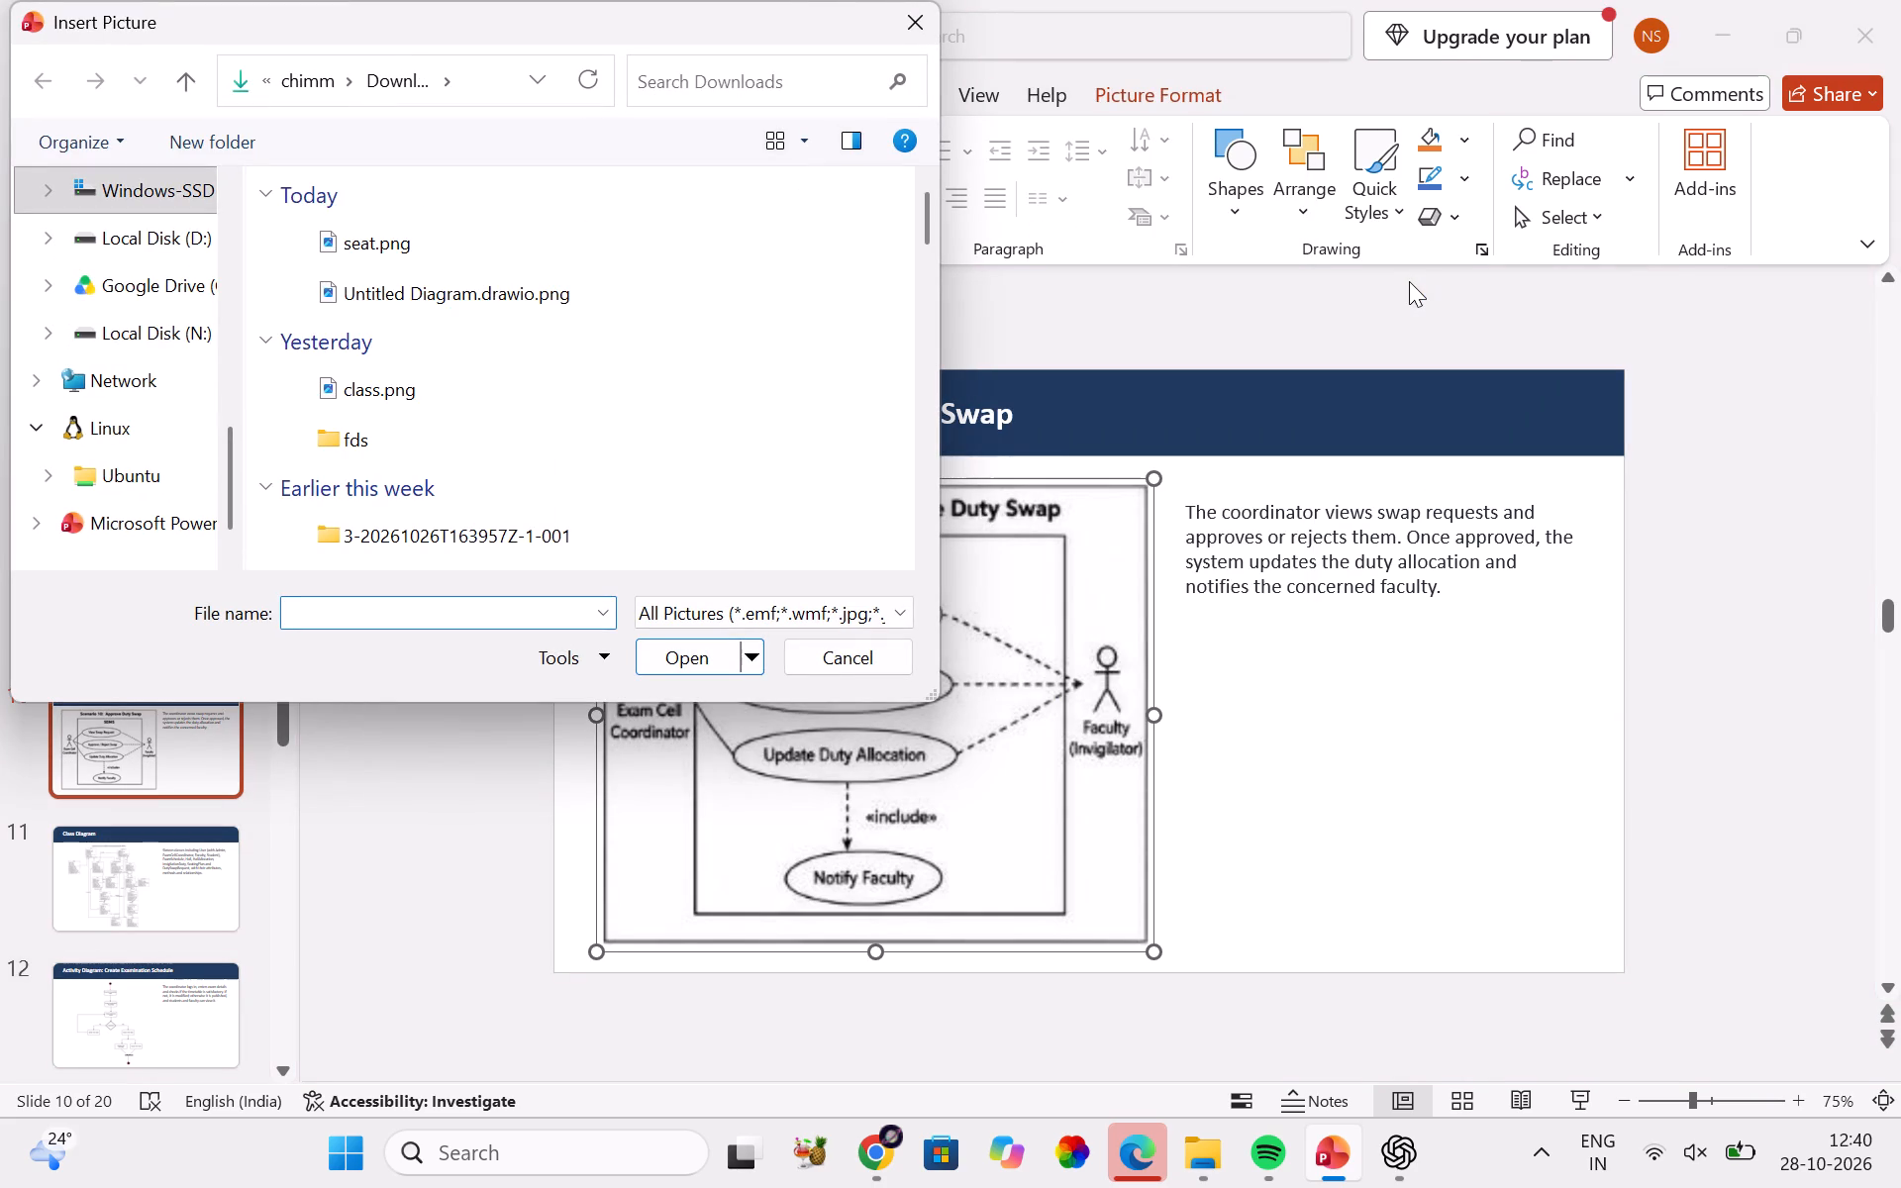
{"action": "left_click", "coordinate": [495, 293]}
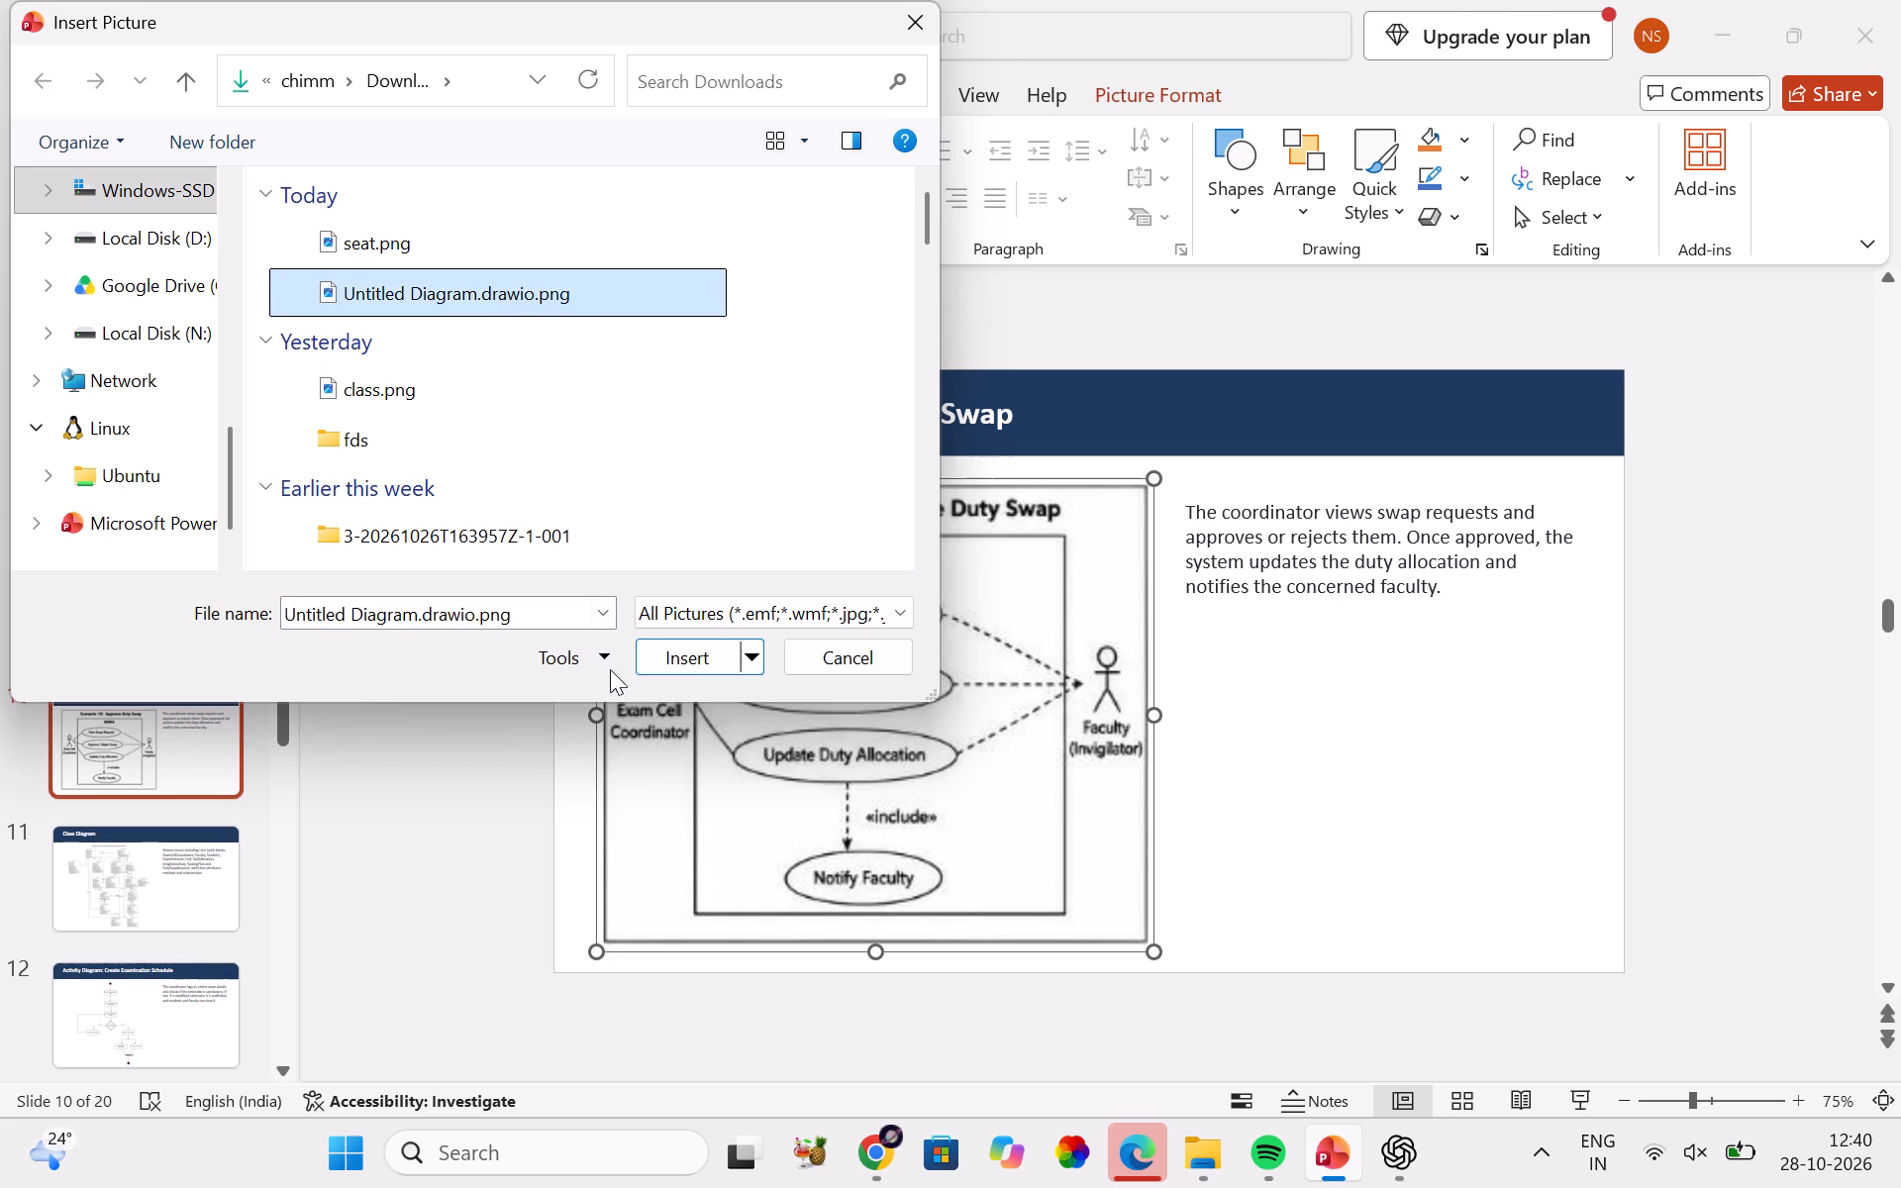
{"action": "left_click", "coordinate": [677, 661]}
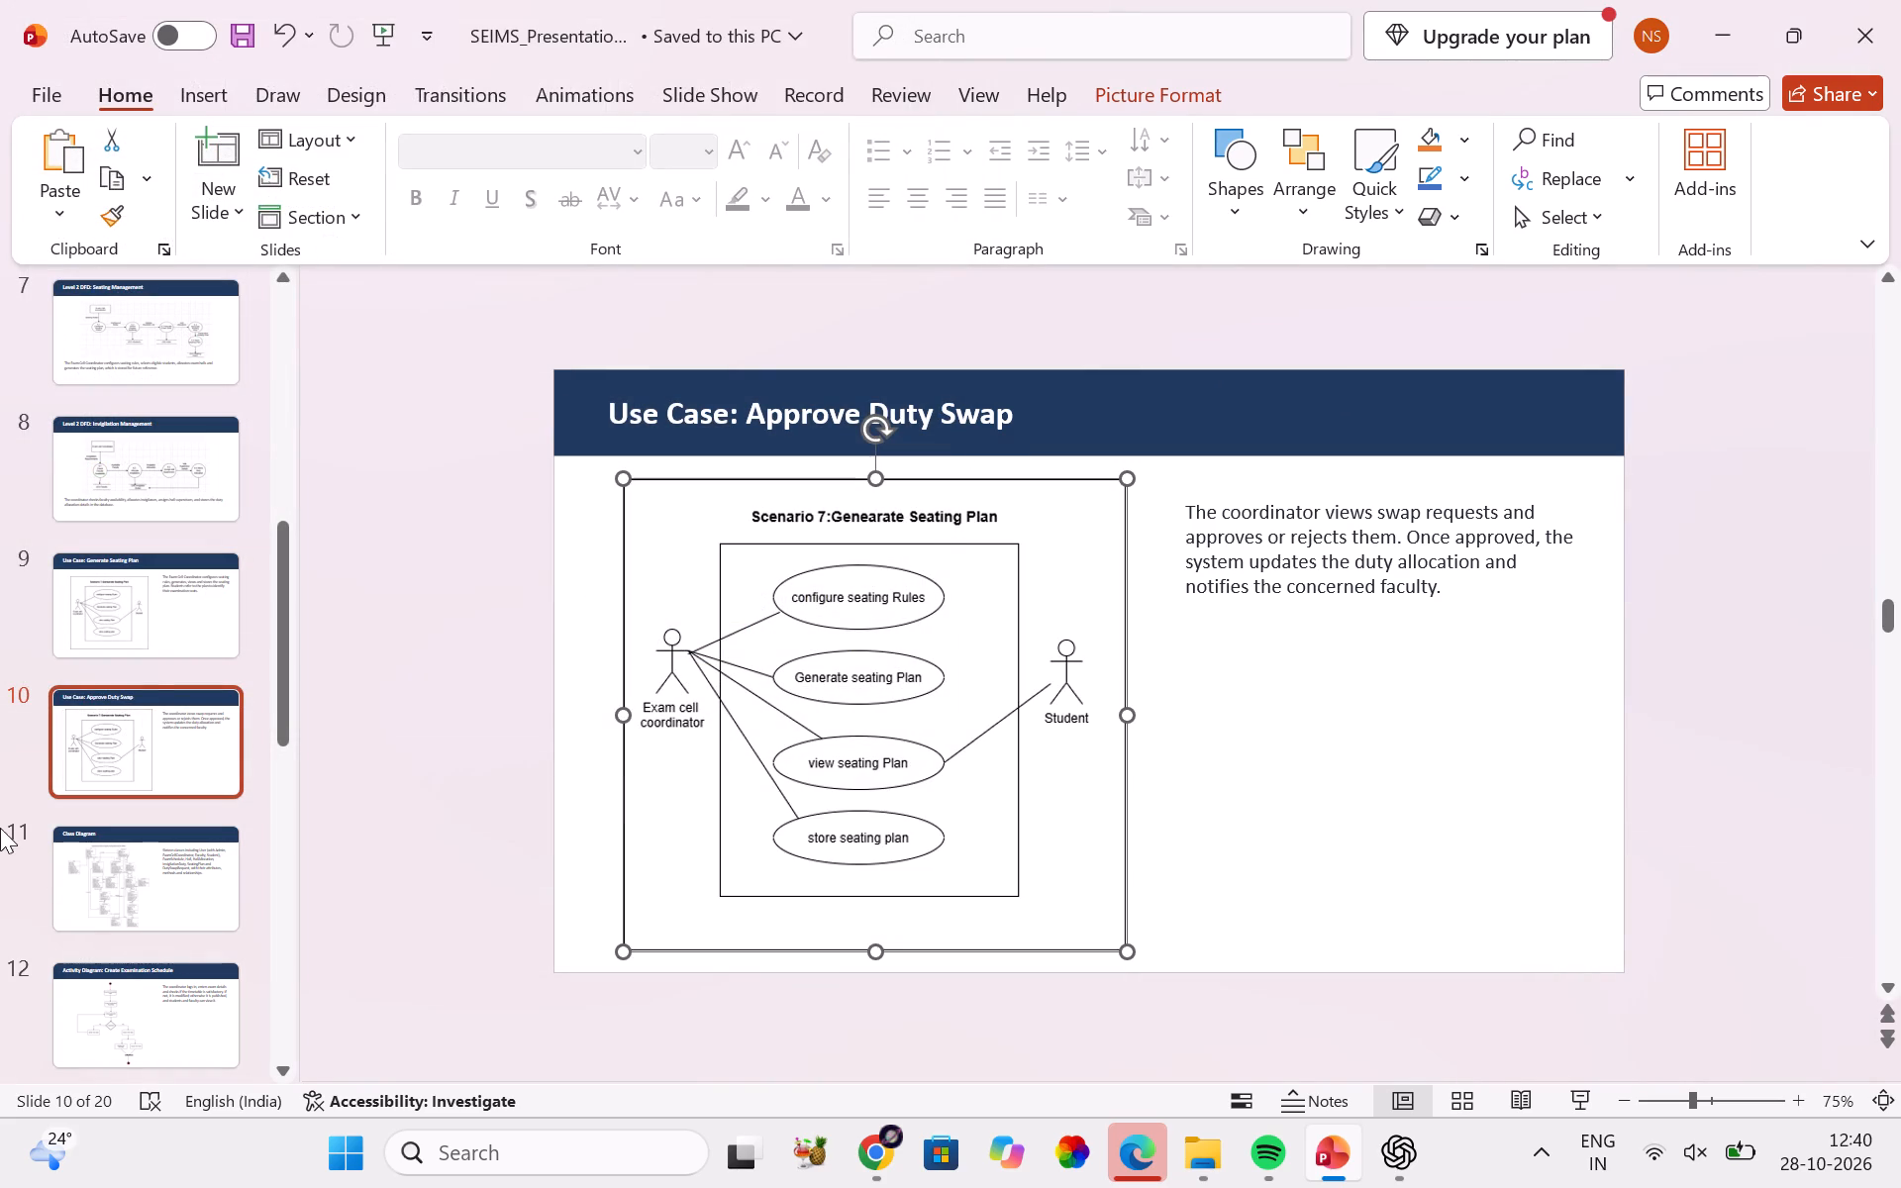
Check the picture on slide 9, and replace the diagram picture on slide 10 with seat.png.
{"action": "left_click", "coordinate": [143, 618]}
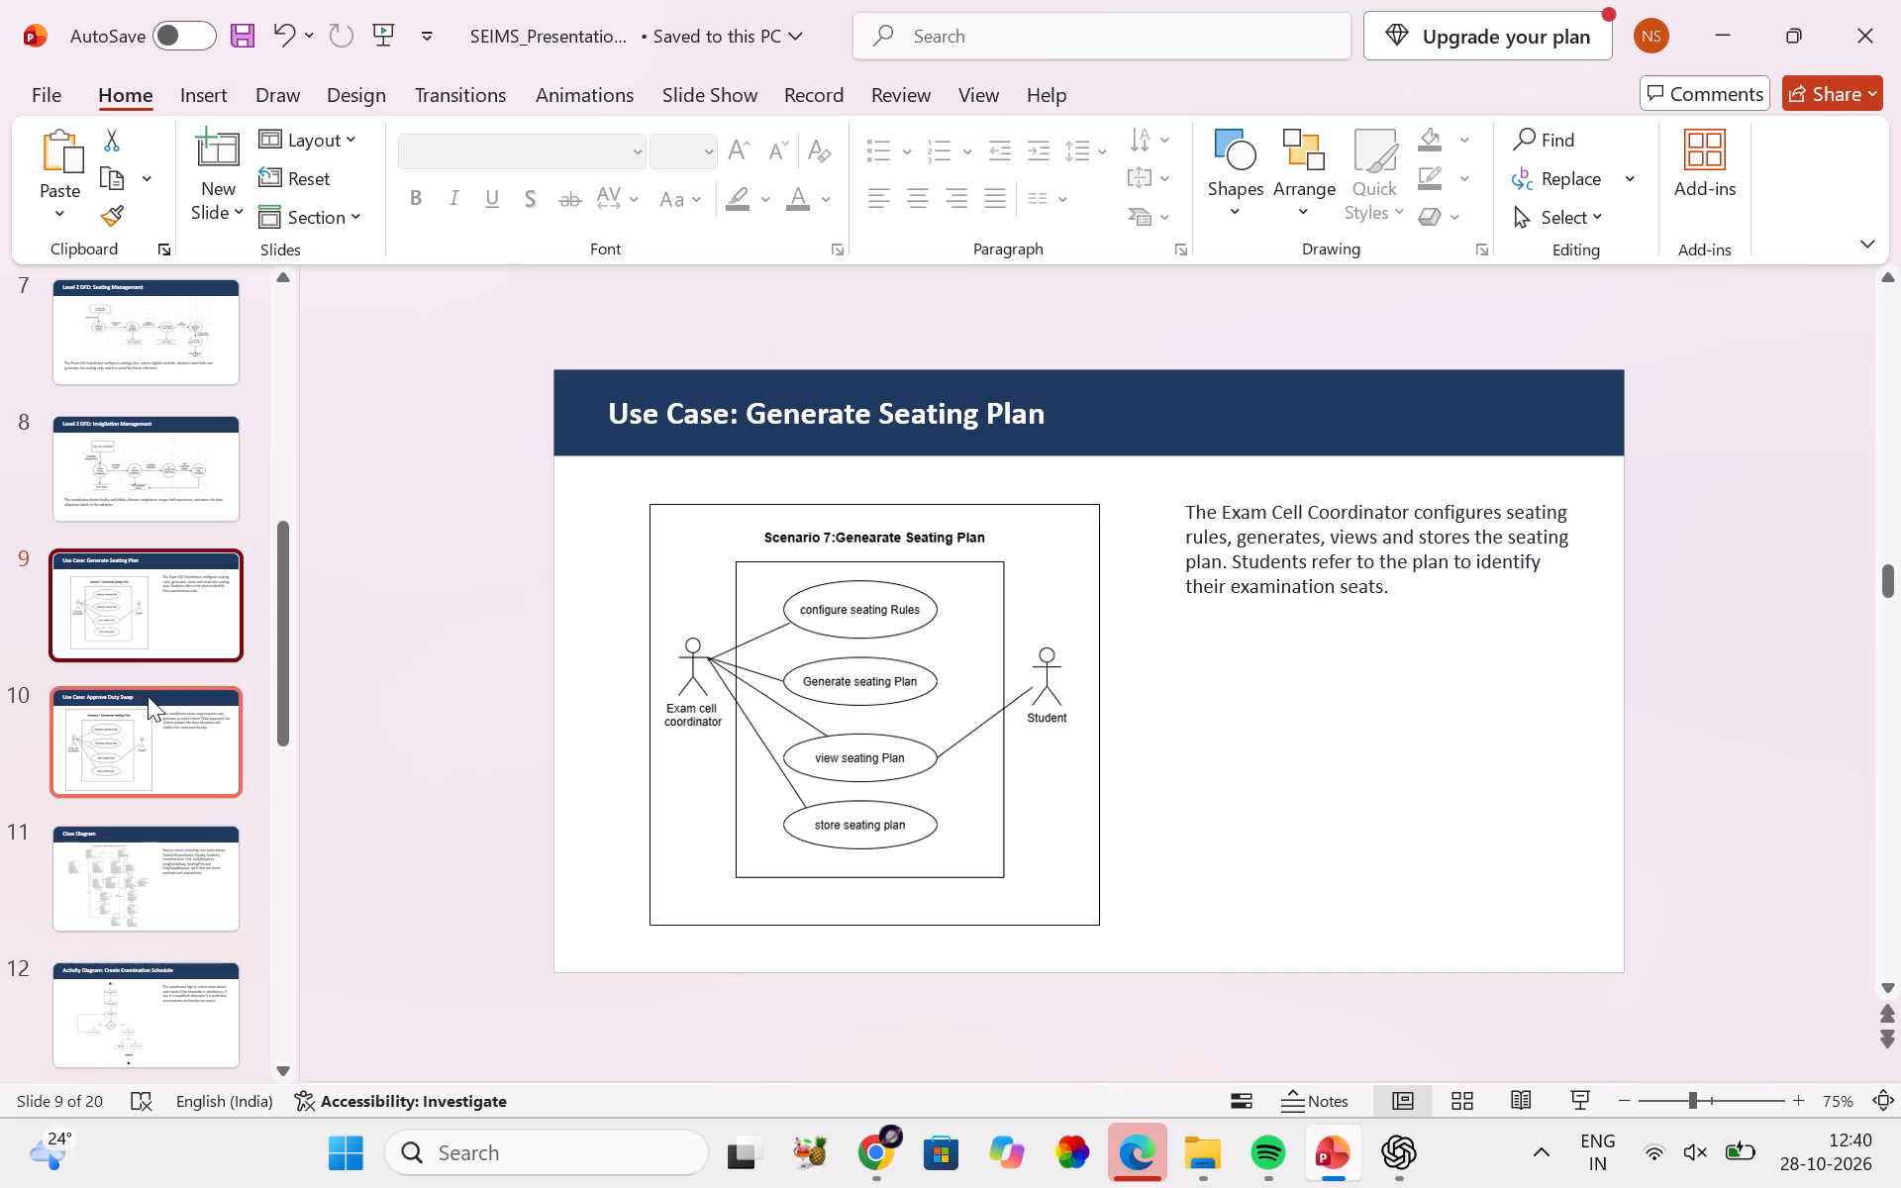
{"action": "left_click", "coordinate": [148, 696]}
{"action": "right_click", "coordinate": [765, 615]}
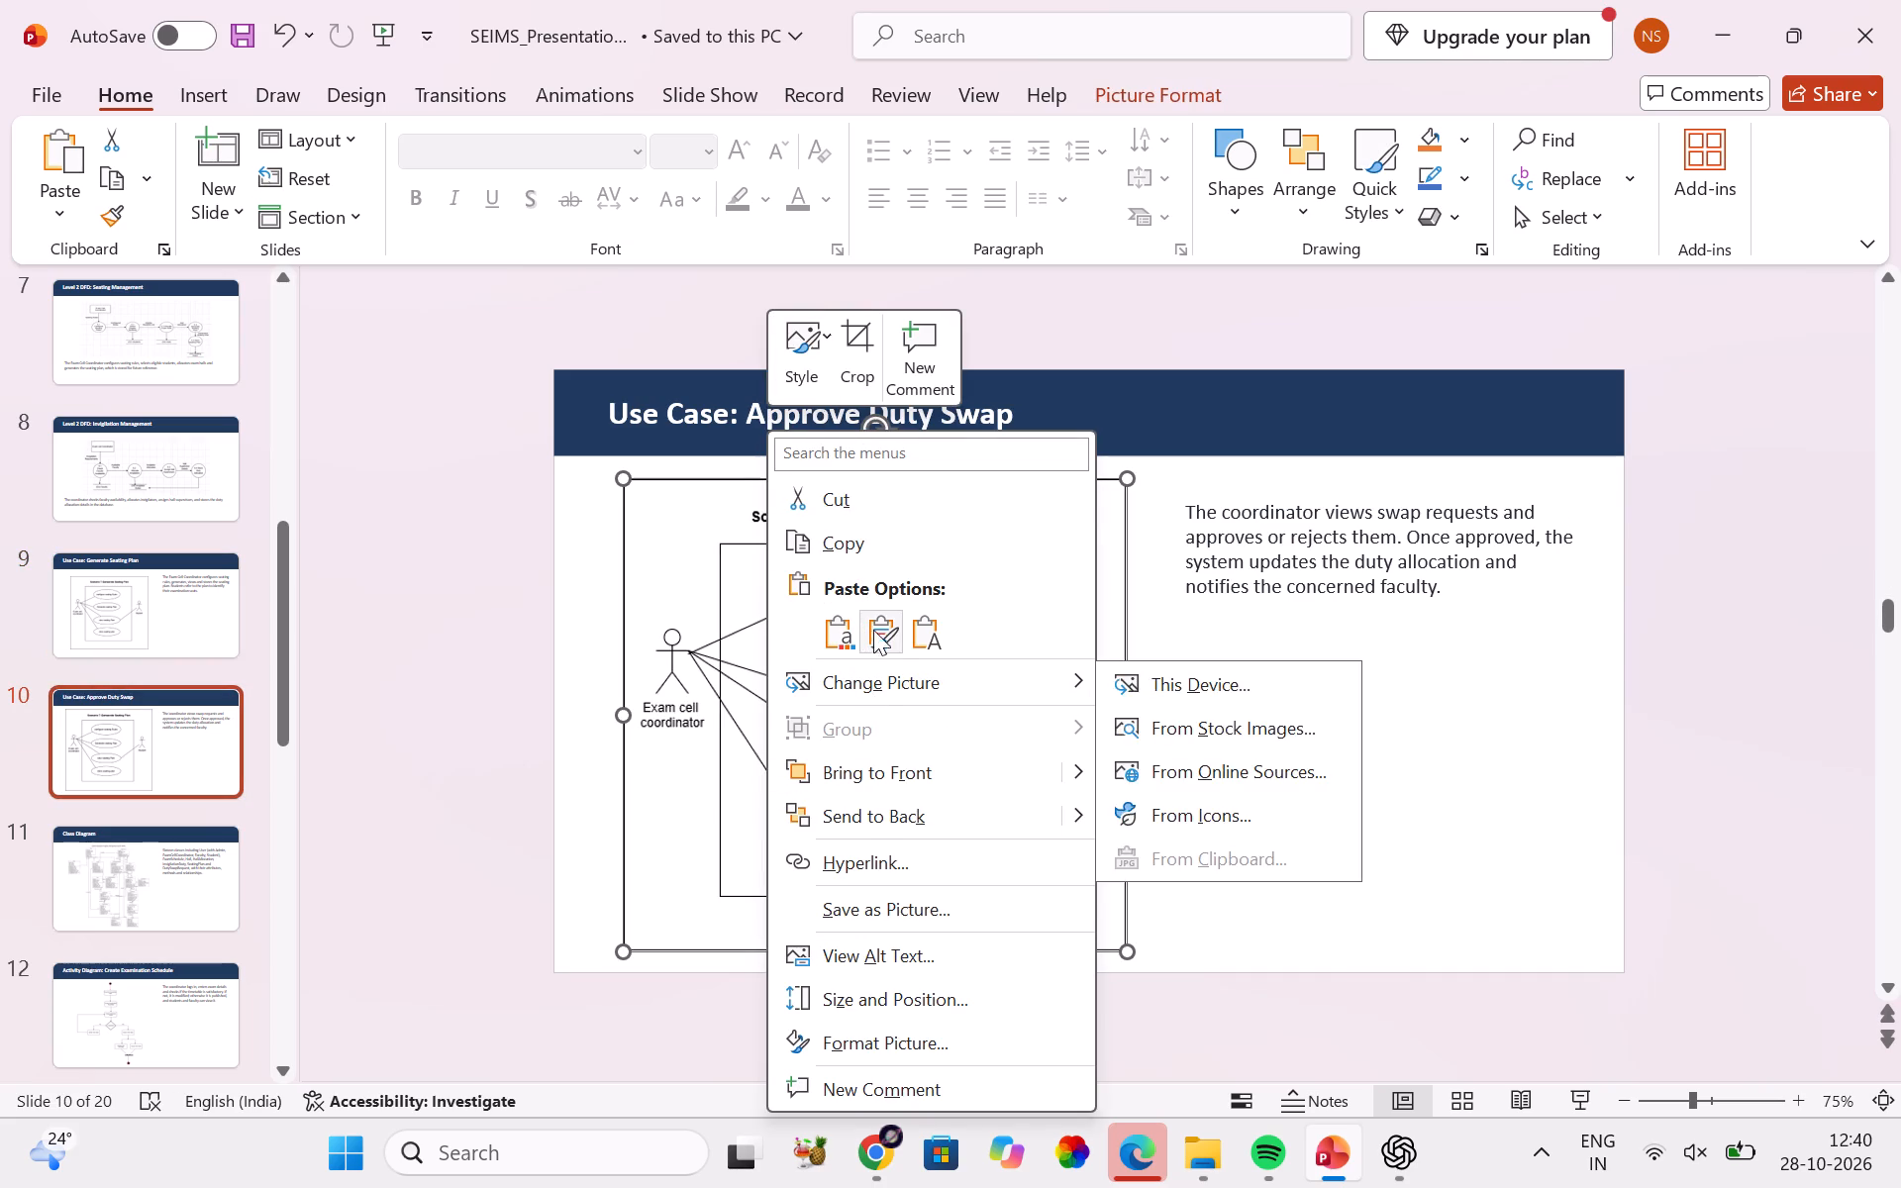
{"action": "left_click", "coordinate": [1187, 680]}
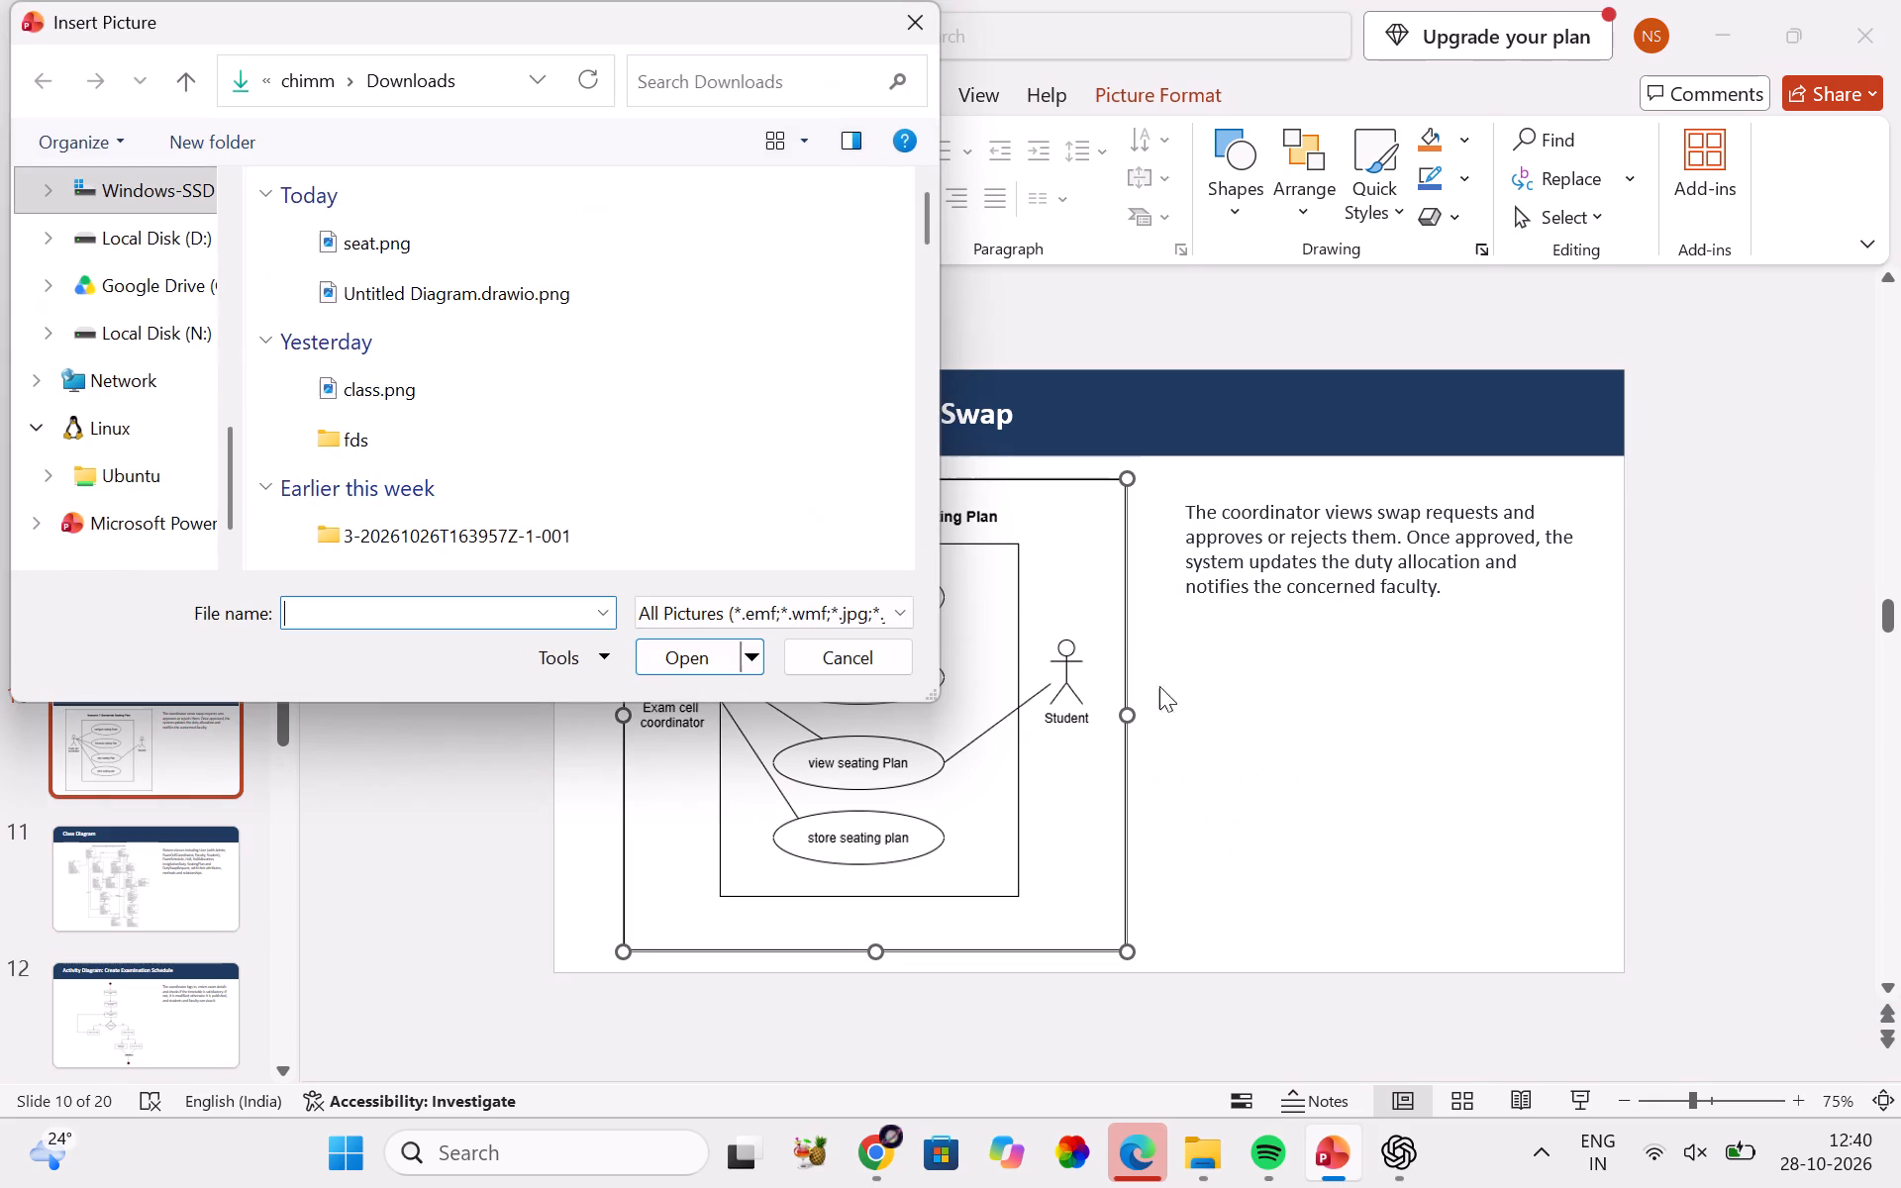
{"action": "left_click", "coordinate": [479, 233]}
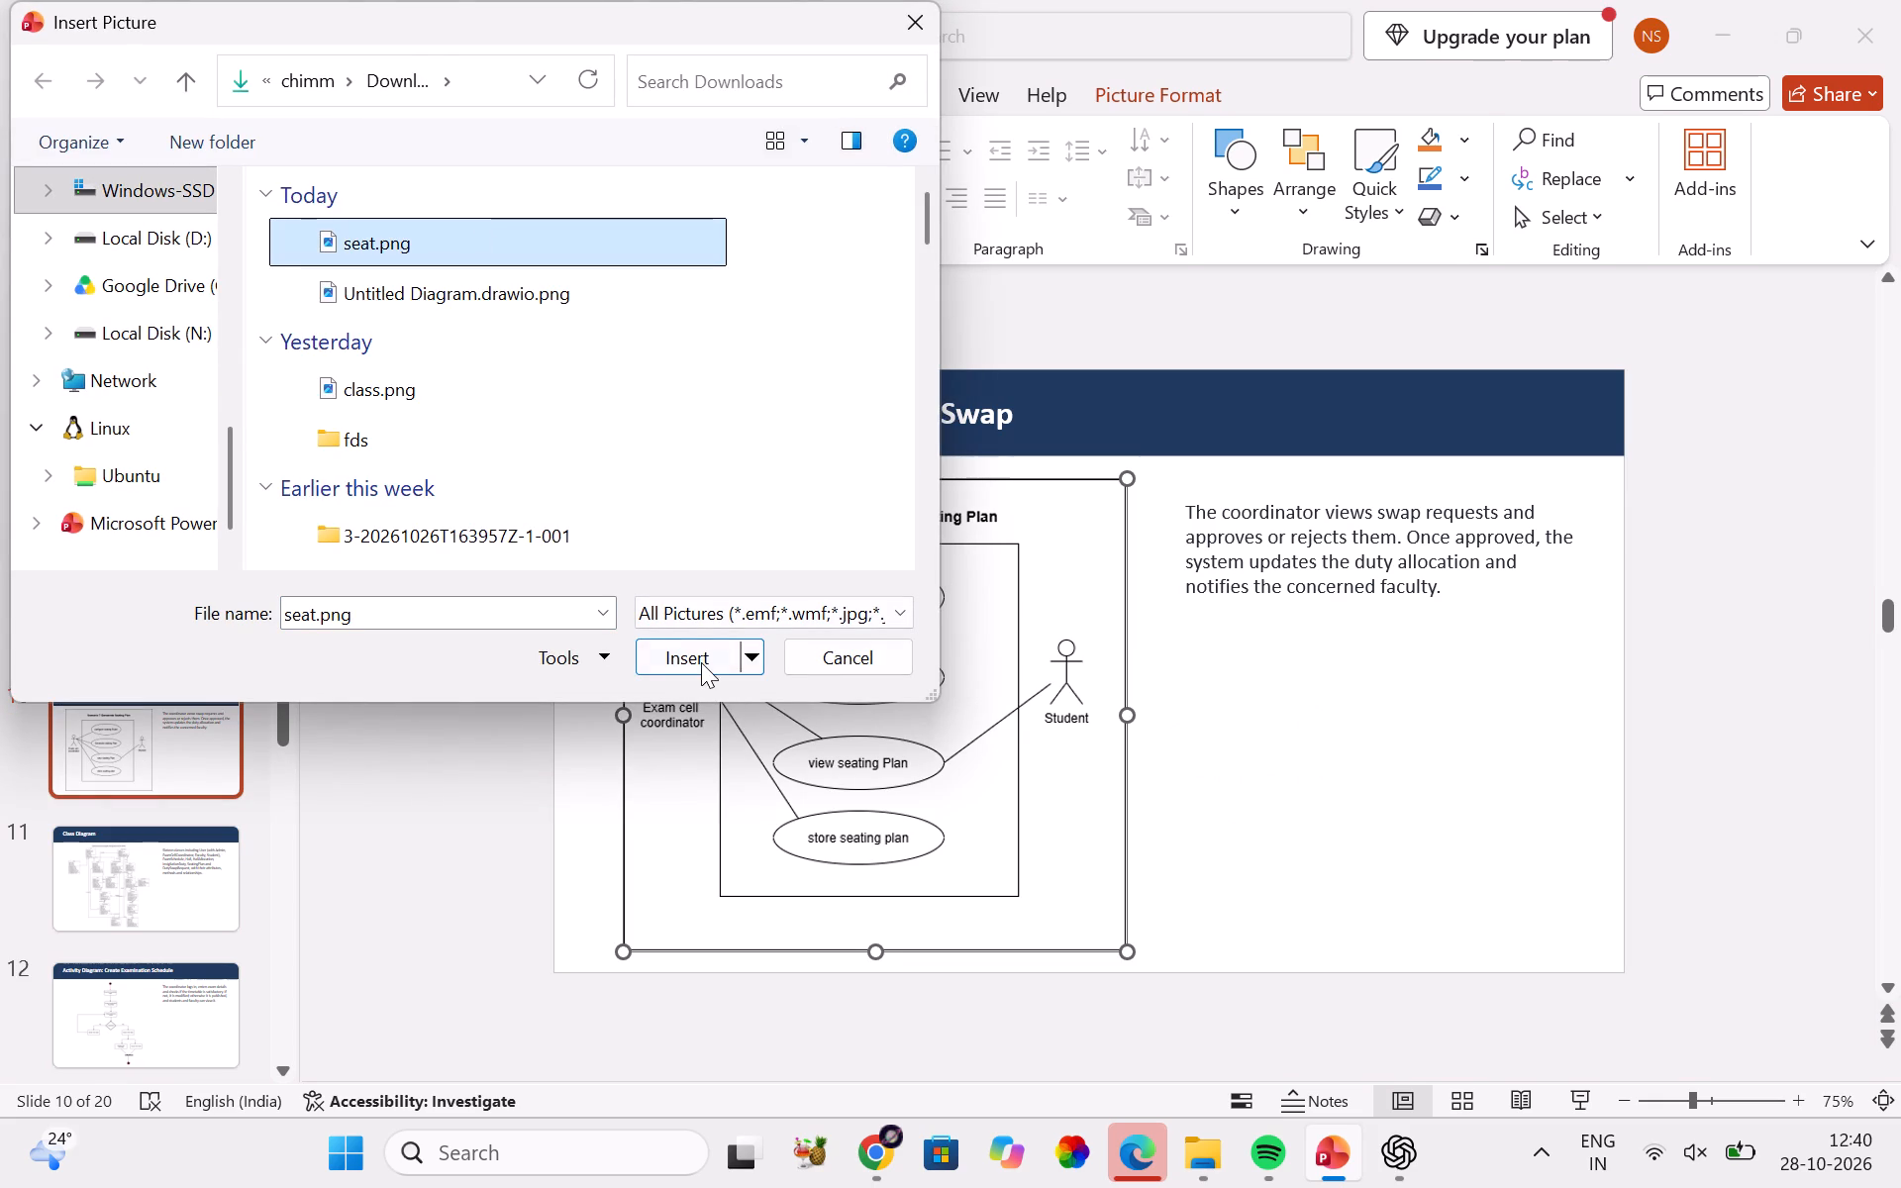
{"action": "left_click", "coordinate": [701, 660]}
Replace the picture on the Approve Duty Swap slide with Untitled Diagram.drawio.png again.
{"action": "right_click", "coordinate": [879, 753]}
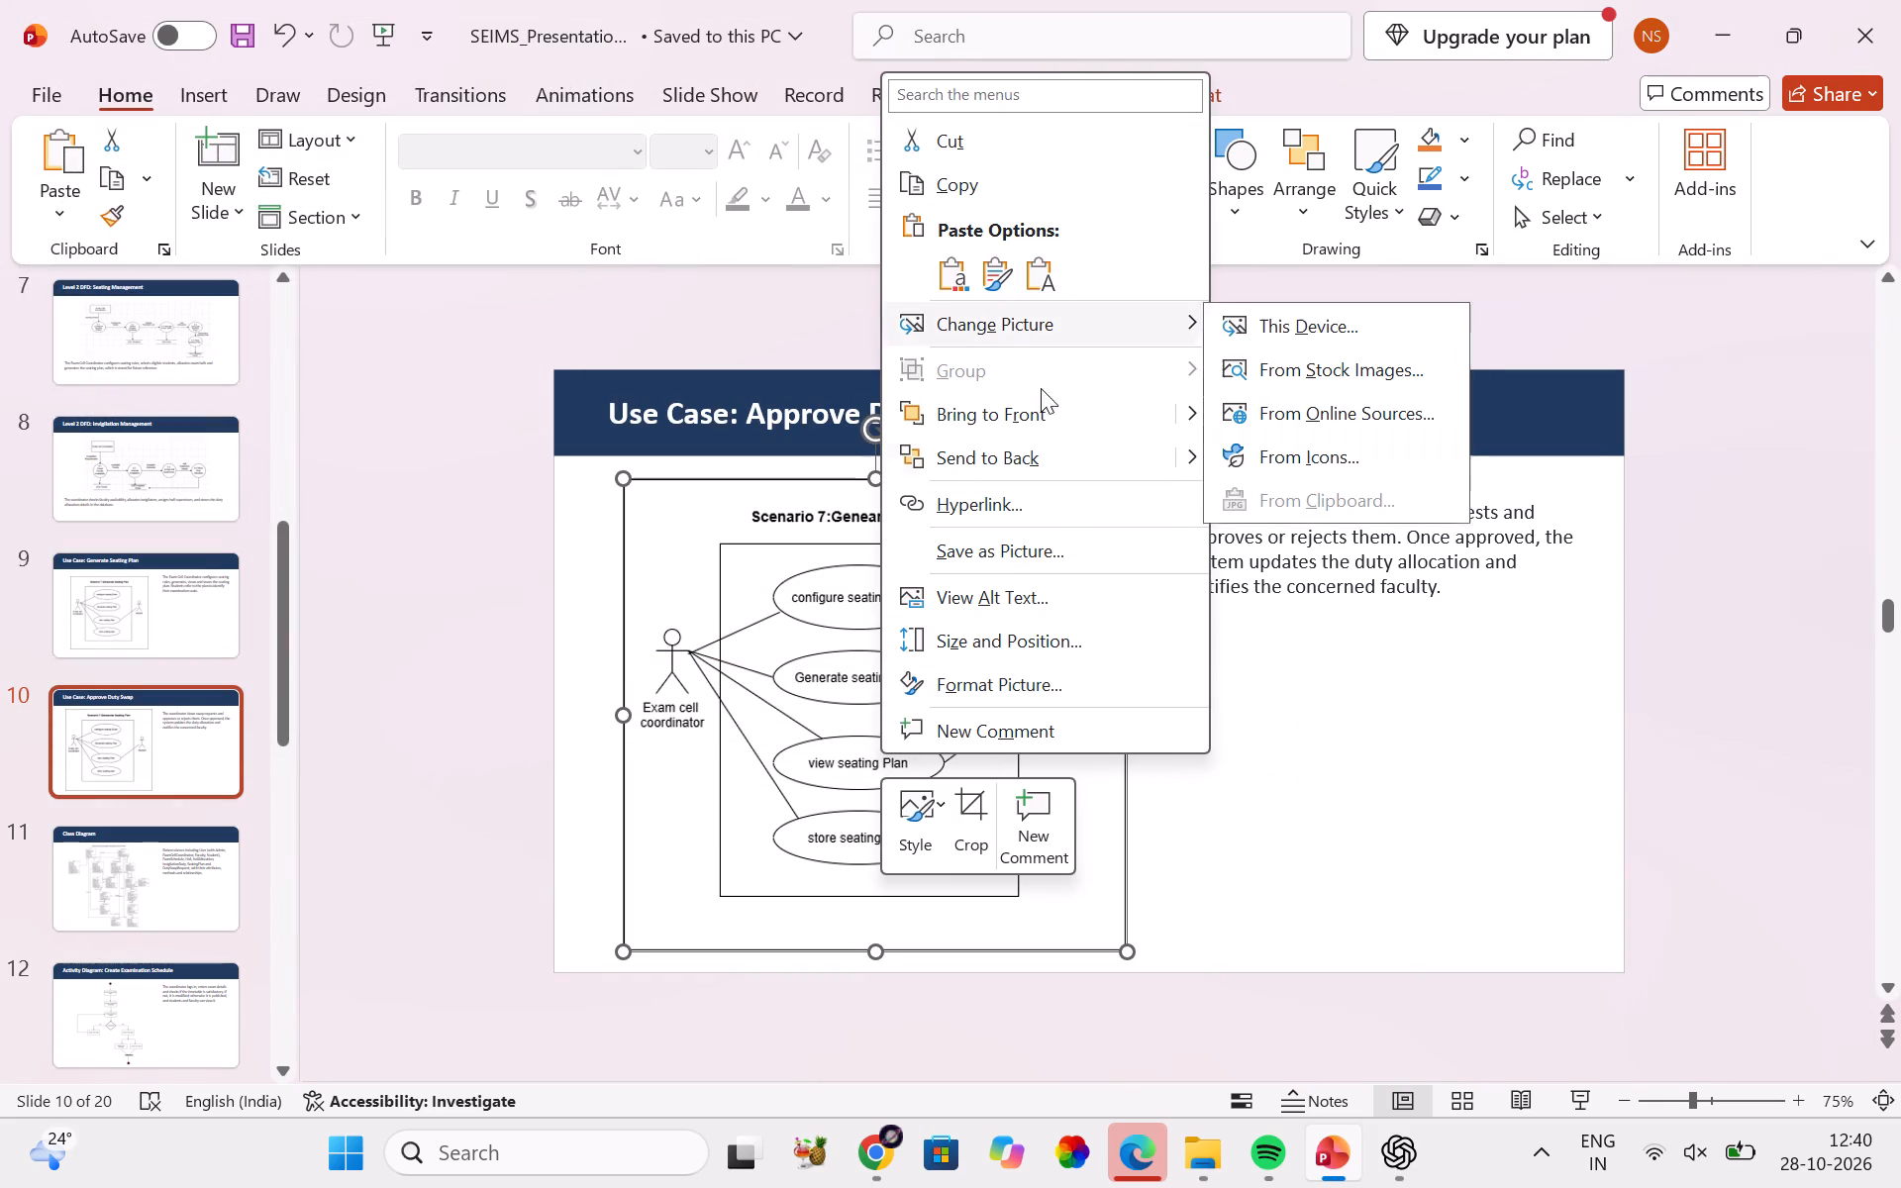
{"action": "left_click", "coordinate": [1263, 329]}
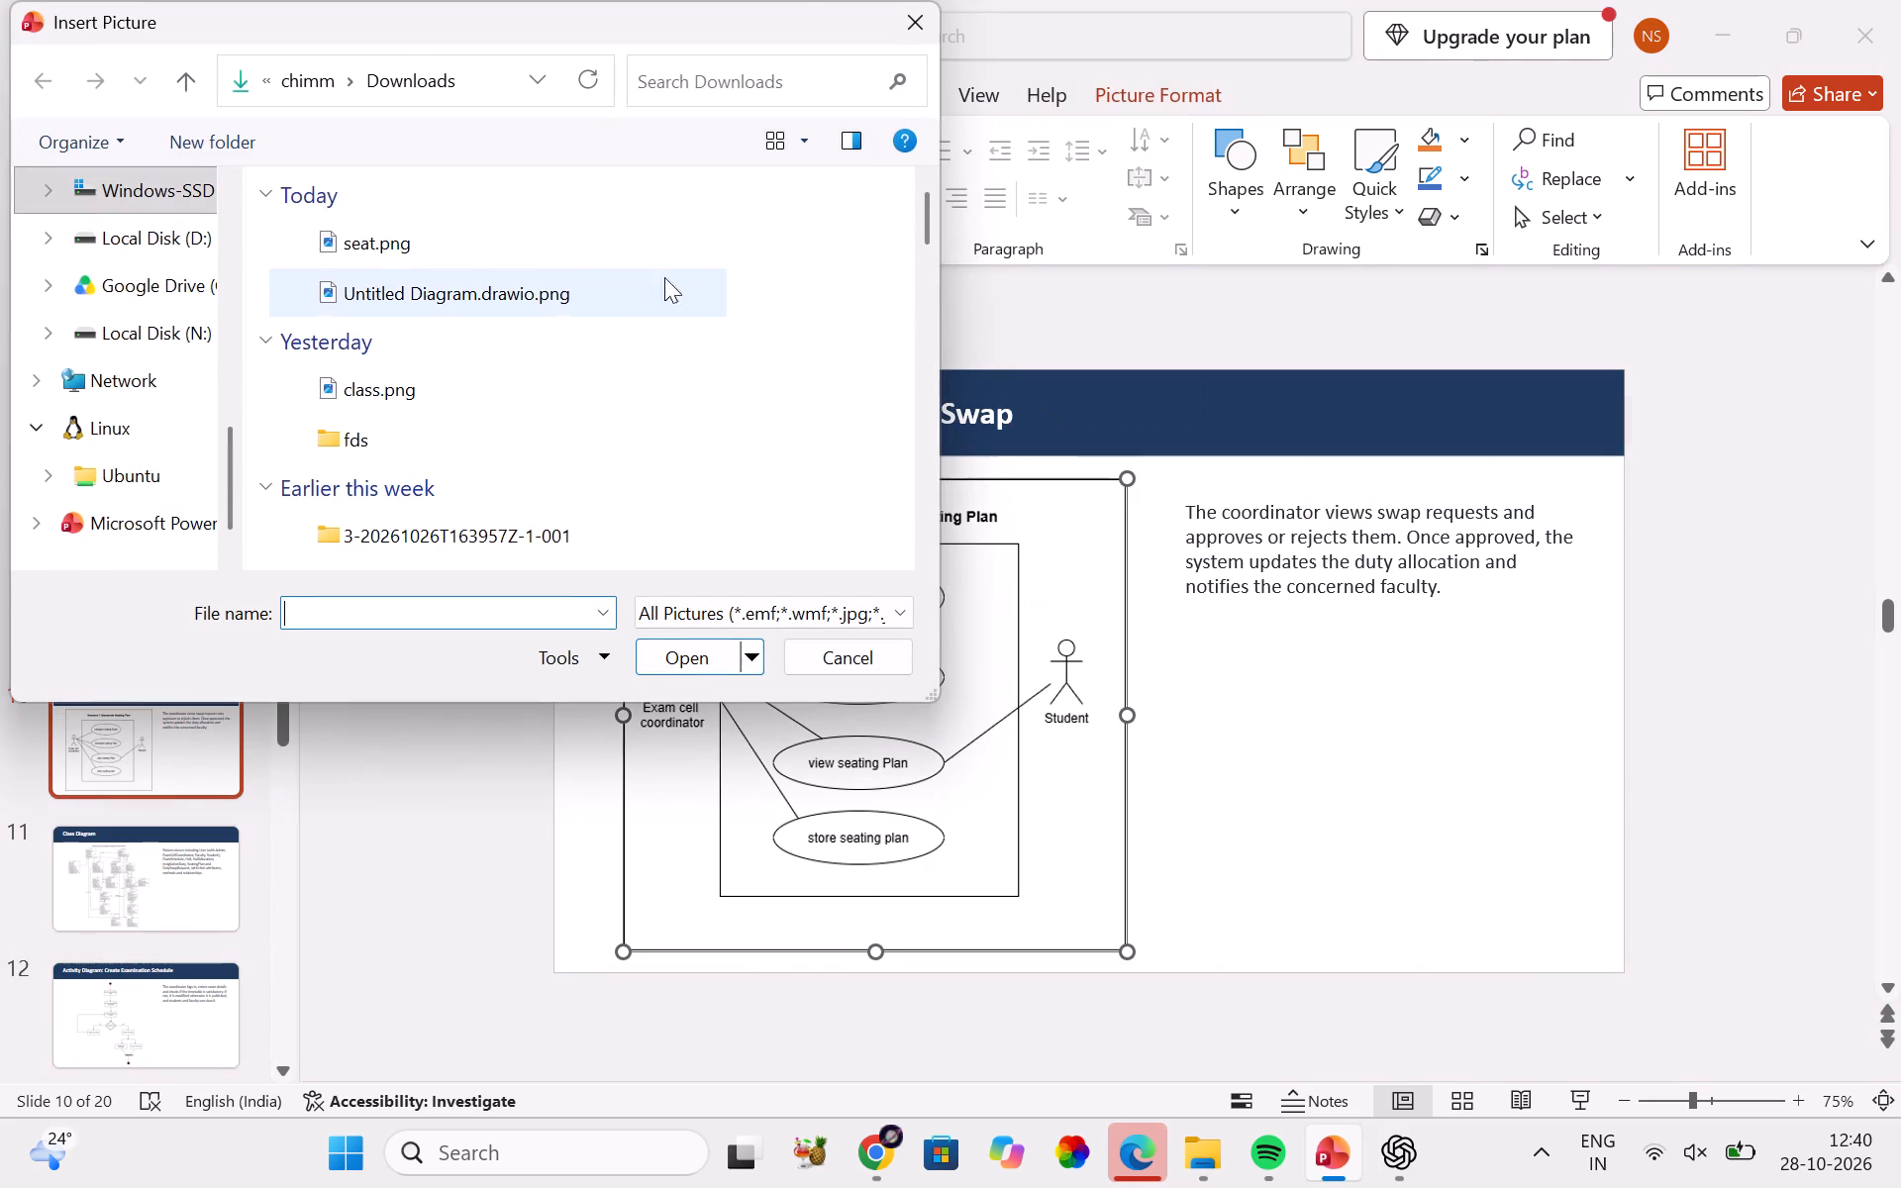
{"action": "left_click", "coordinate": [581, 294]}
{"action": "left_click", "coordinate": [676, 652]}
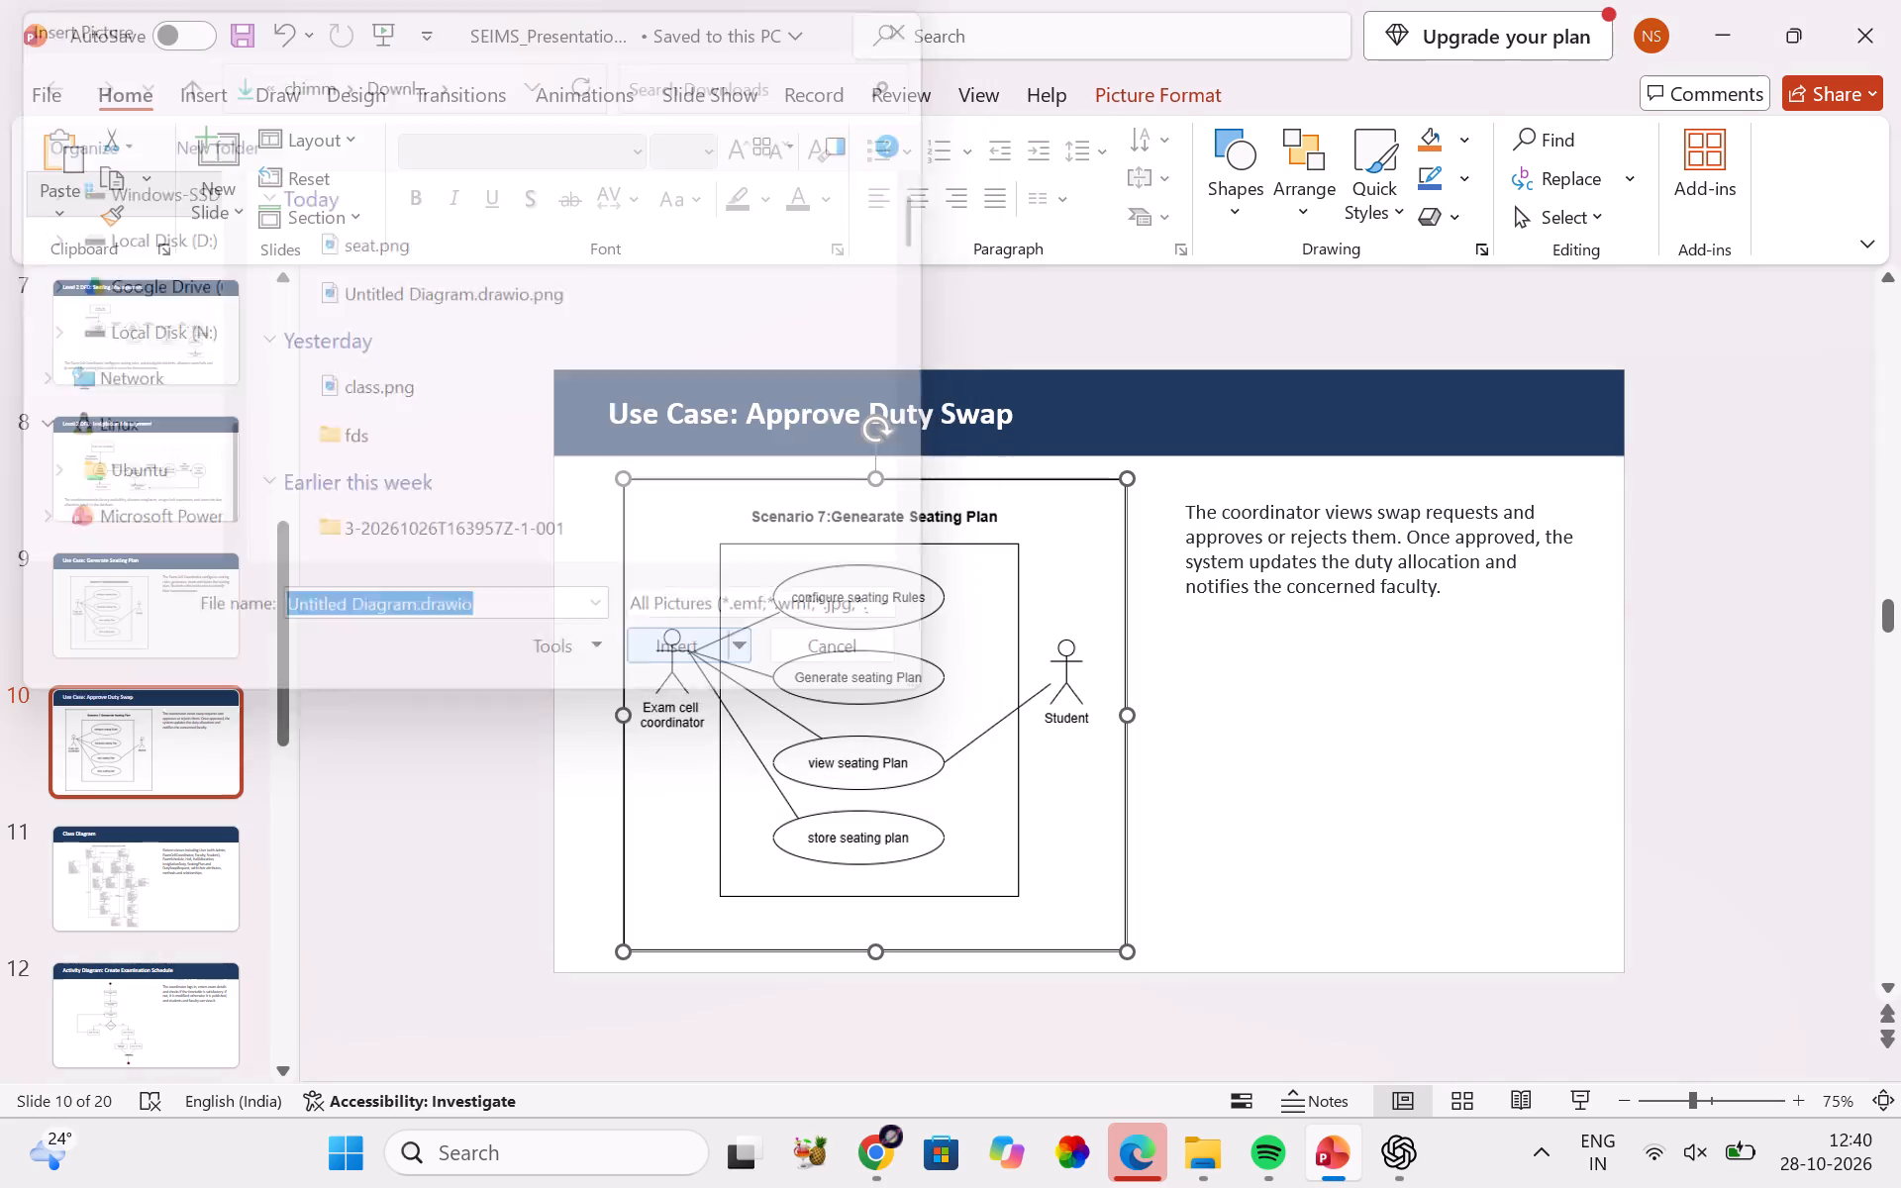
Return to draw.io and redo the undone edits until the complete "Scenario 10:Approve Duty Swap" diagram is restored.
{"action": "left_click", "coordinate": [875, 1170]}
{"action": "key", "text": "ctrl+y"}
{"action": "key", "text": "ctrl+y"}
{"action": "key", "text": "ctrl+y"}
{"action": "key", "text": "ctrl+y"}
{"action": "key", "text": "ctrl+y"}
{"action": "key", "text": "ctrl+y"}
{"action": "key", "text": "ctrl+y"}
{"action": "key", "text": "ctrl+y"}
{"action": "key", "text": "ctrl+y"}
{"action": "key", "text": "ctrl+y"}
{"action": "key", "text": "ctrl+y"}
{"action": "key", "text": "ctrl+y"}
{"action": "key", "text": "ctrl+y"}
{"action": "key", "text": "ctrl+y"}
{"action": "key", "text": "ctrl+y"}
{"action": "key", "text": "ctrl+y"}
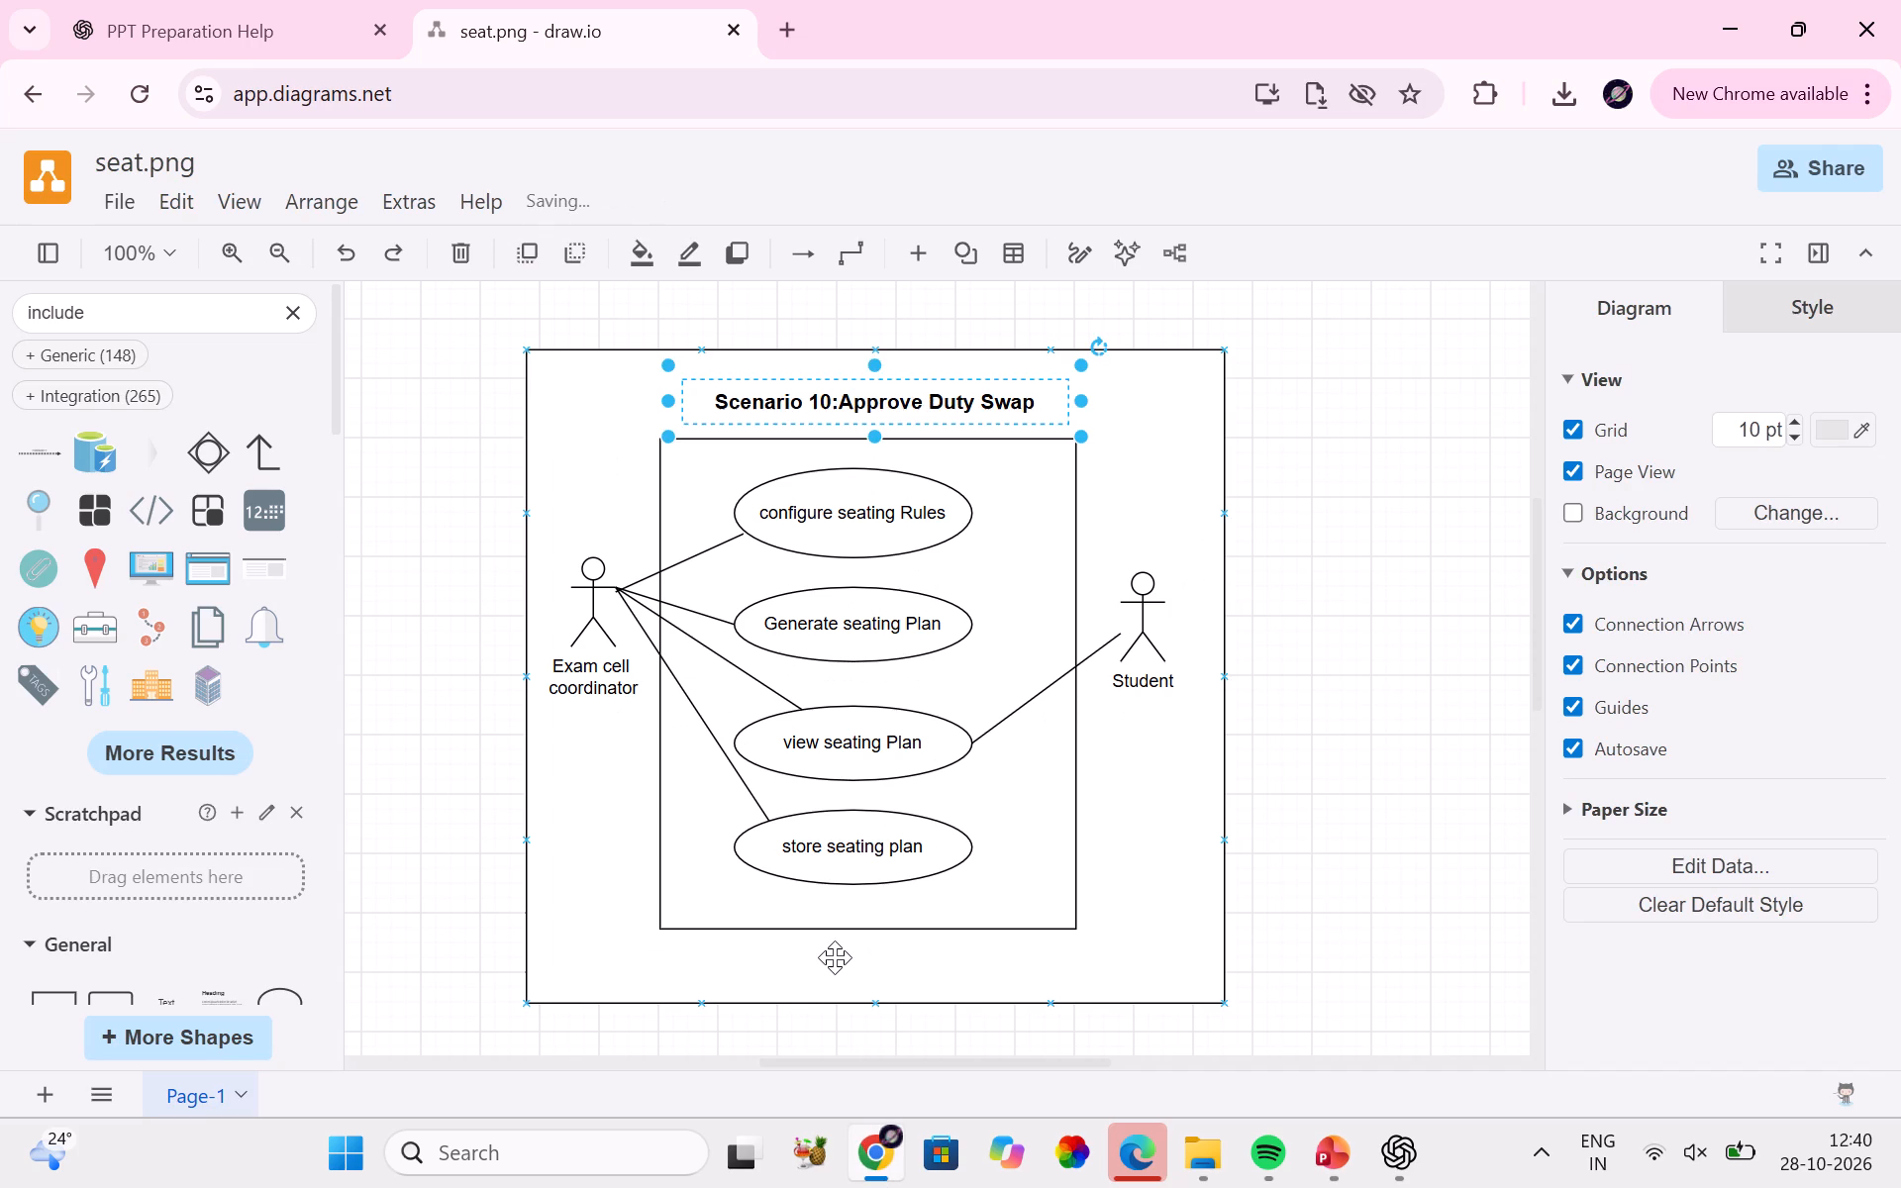
{"action": "key", "text": "ctrl+y"}
{"action": "key", "text": "ctrl+y"}
{"action": "key", "text": "ctrl+y"}
{"action": "key", "text": "ctrl+y"}
{"action": "key", "text": "ctrl+y"}
{"action": "key", "text": "ctrl+y"}
{"action": "key", "text": "ctrl+y"}
{"action": "key", "text": "ctrl+y"}
{"action": "key", "text": "ctrl+y"}
{"action": "key", "text": "ctrl+y"}
{"action": "key", "text": "ctrl+y"}
{"action": "key", "text": "ctrl+y"}
{"action": "key", "text": "ctrl+y"}
{"action": "key", "text": "ctrl+y"}
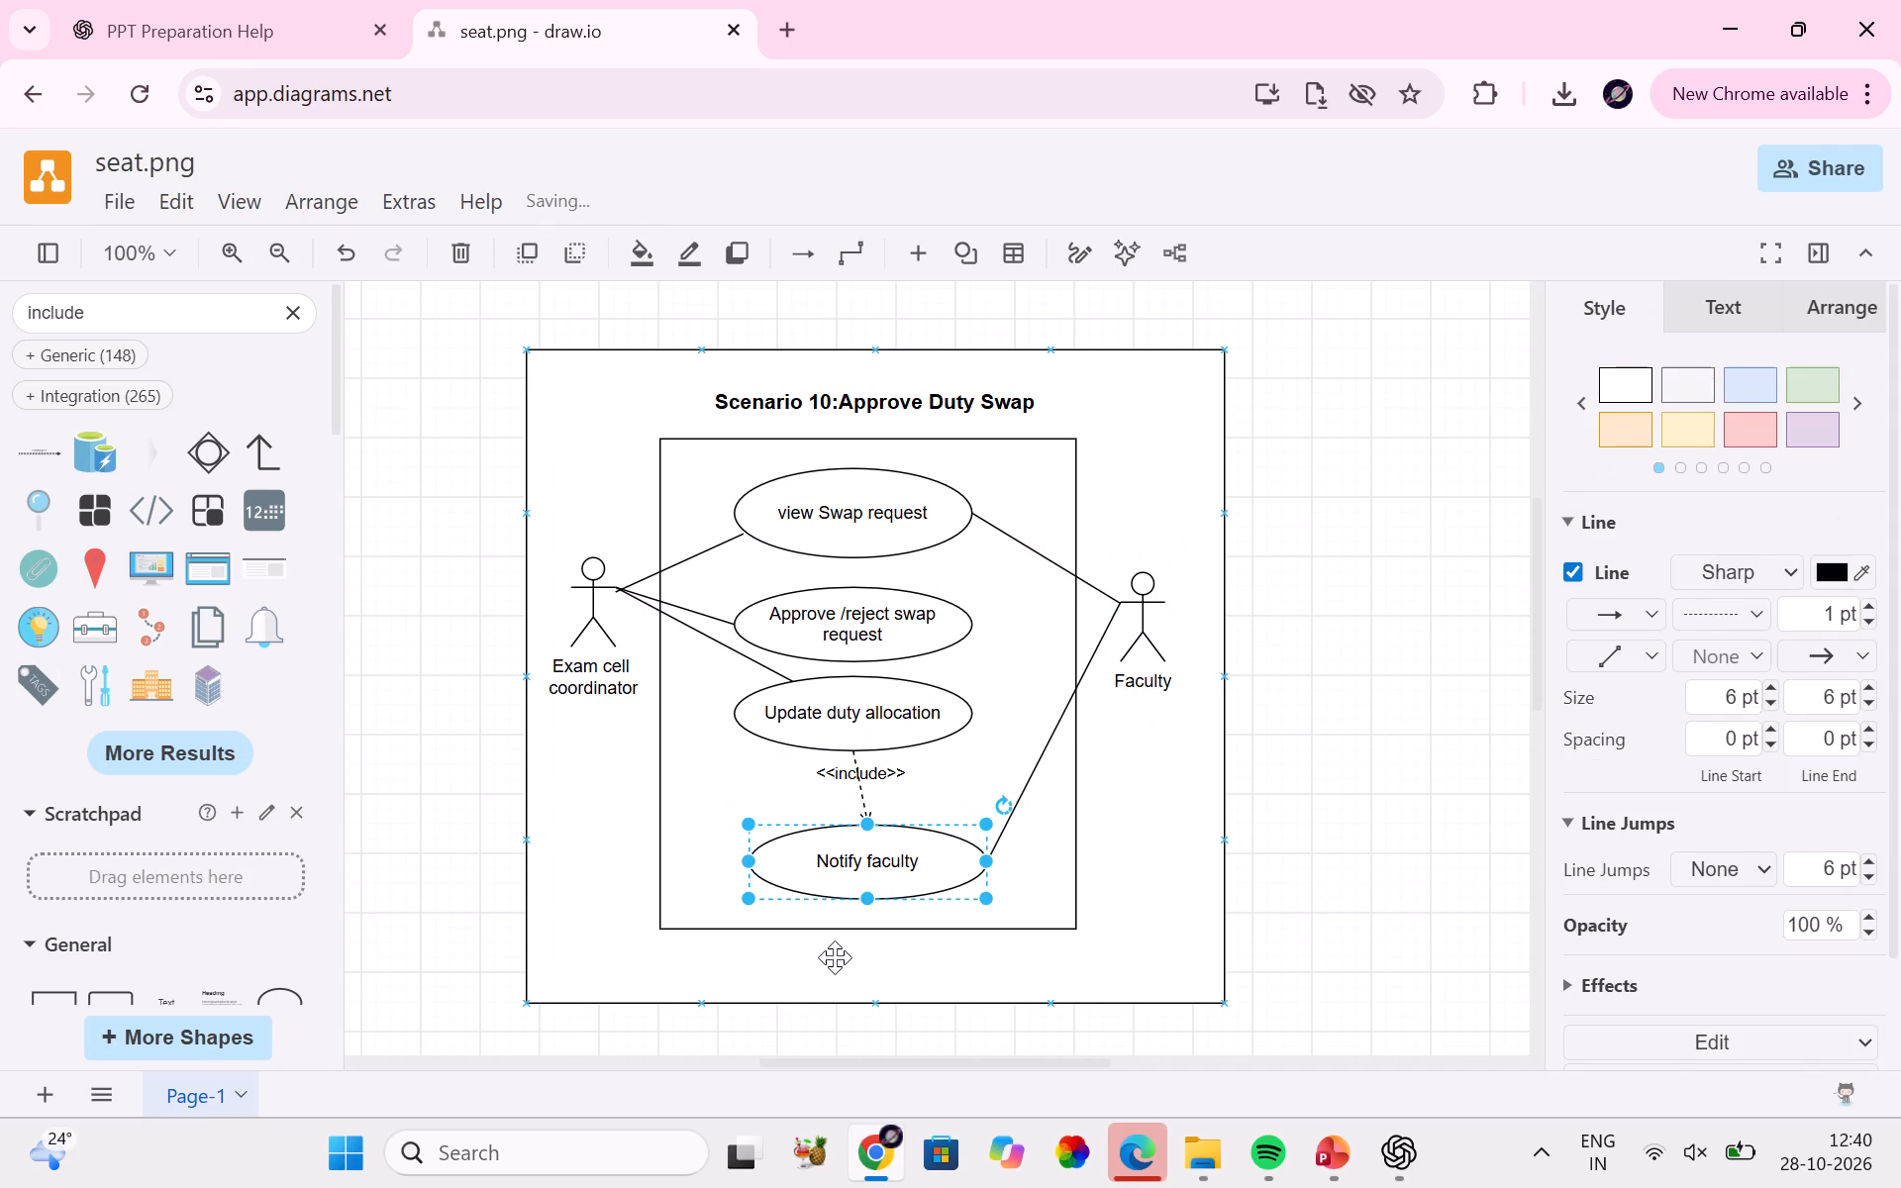
{"action": "left_click", "coordinate": [1369, 865]}
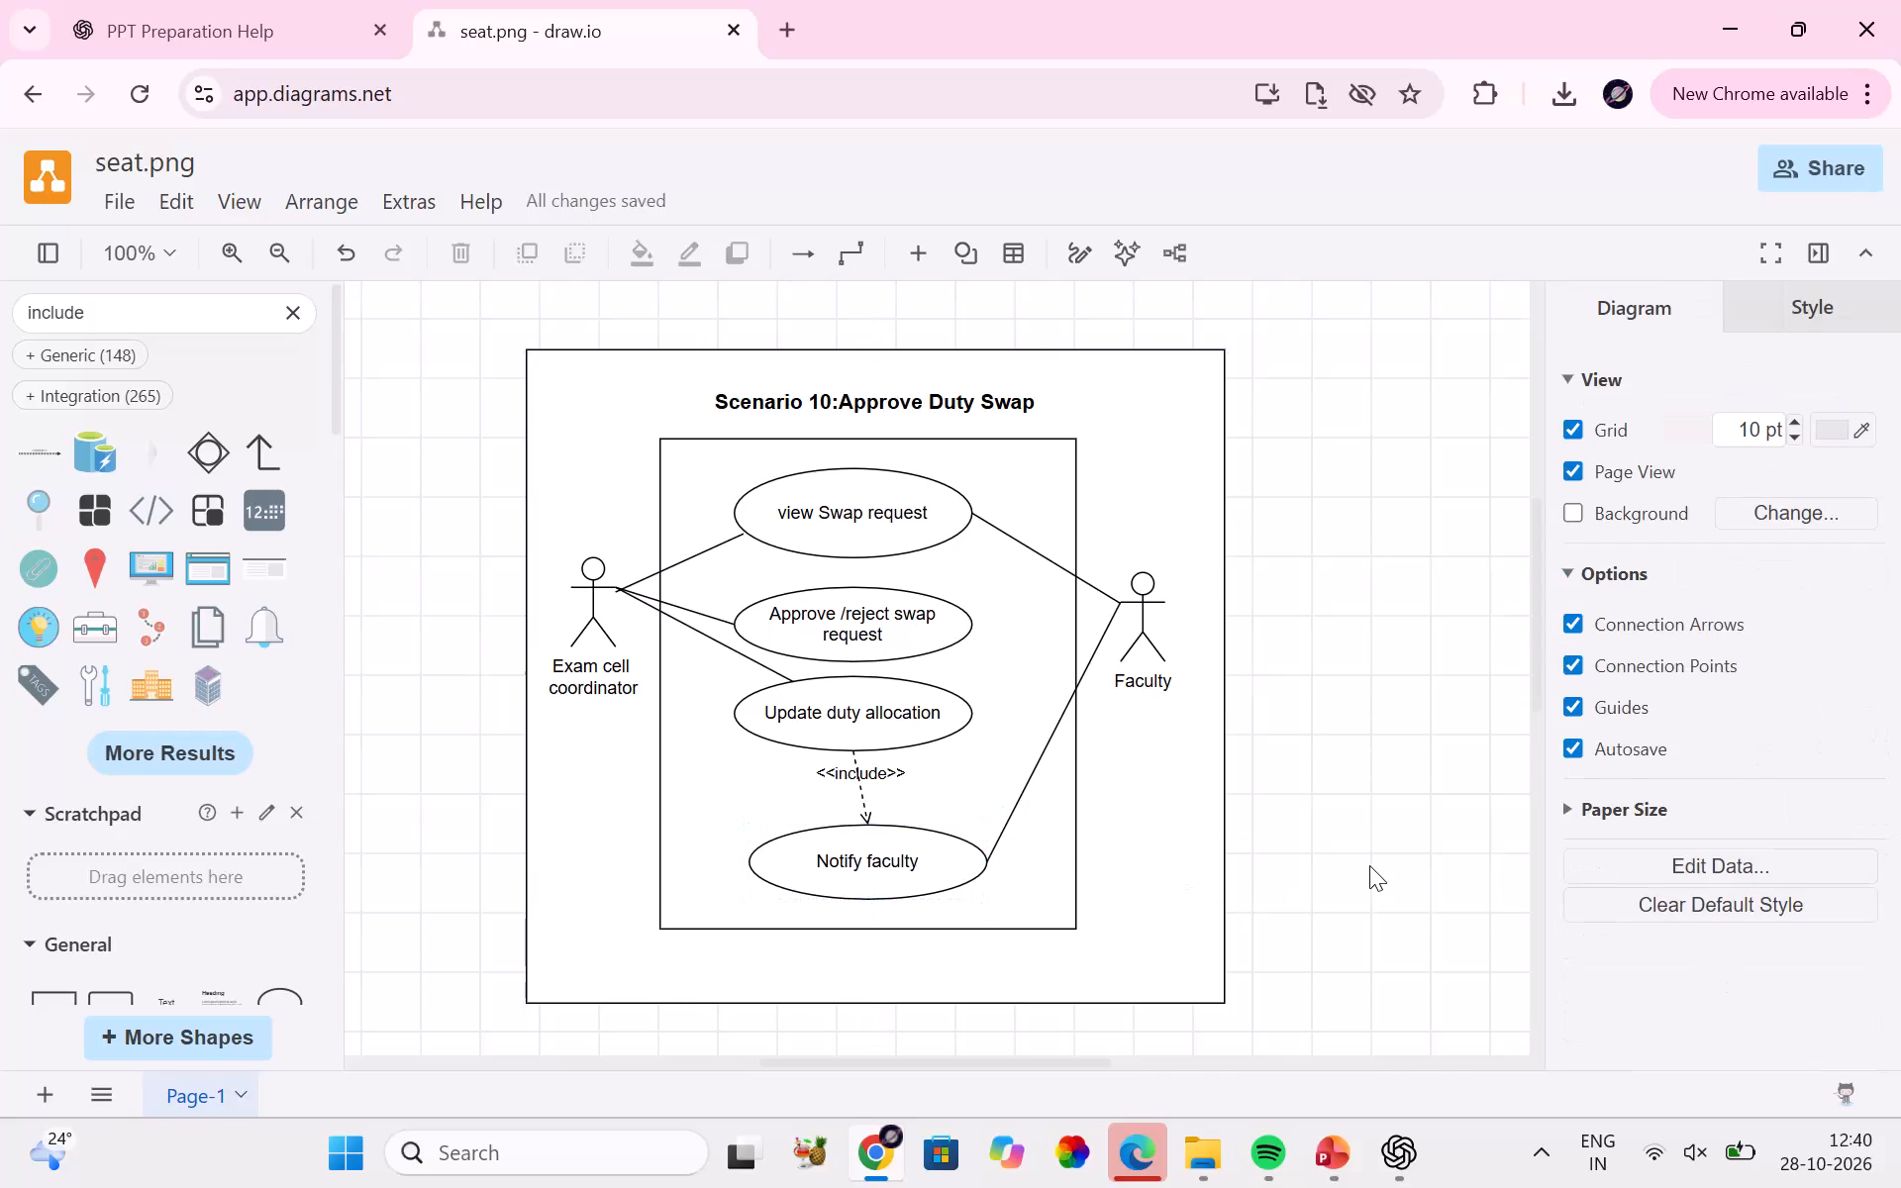
Save the Approve Duty Swap diagram as a separate file named swap.png in Downloads.
{"action": "left_click", "coordinate": [149, 198]}
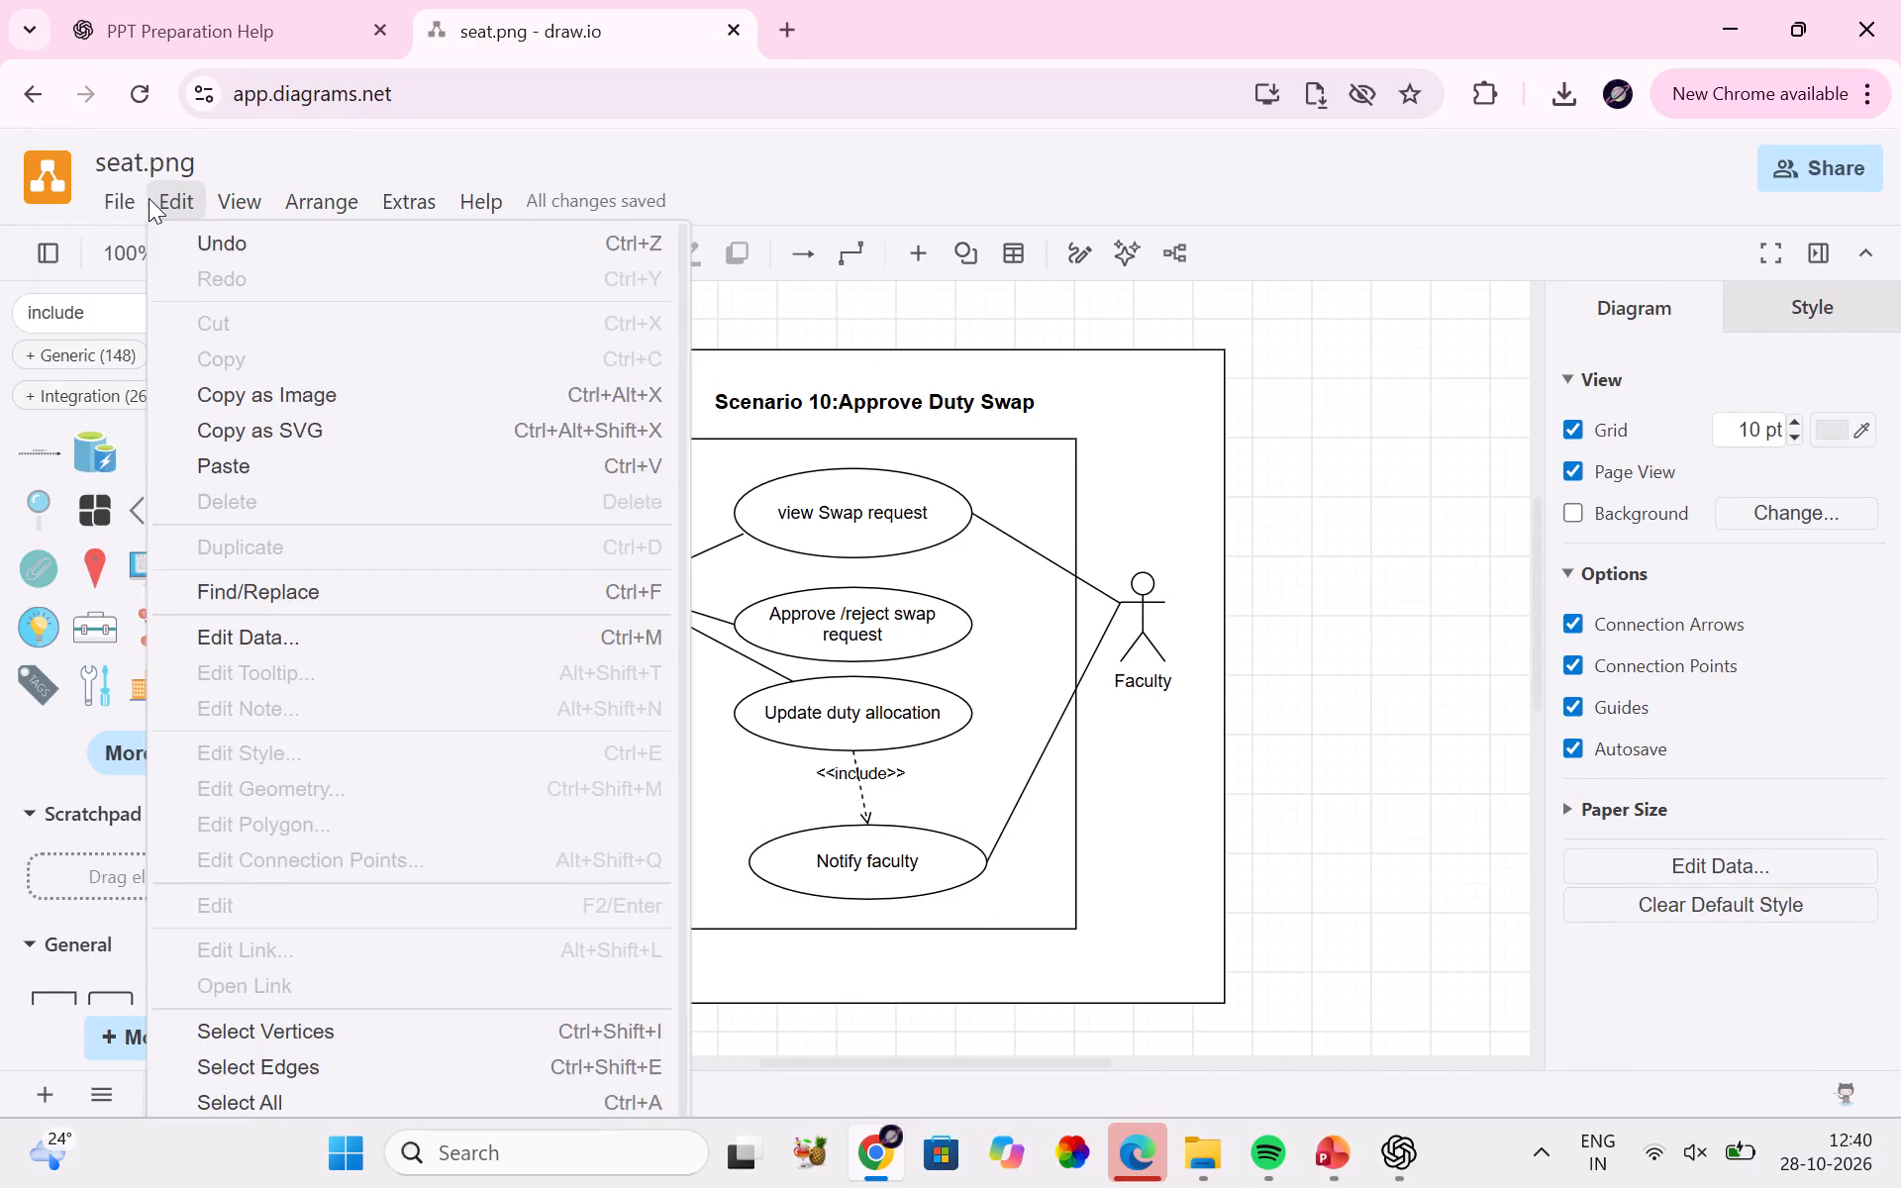
{"action": "left_click", "coordinate": [124, 203]}
{"action": "left_click", "coordinate": [124, 203]}
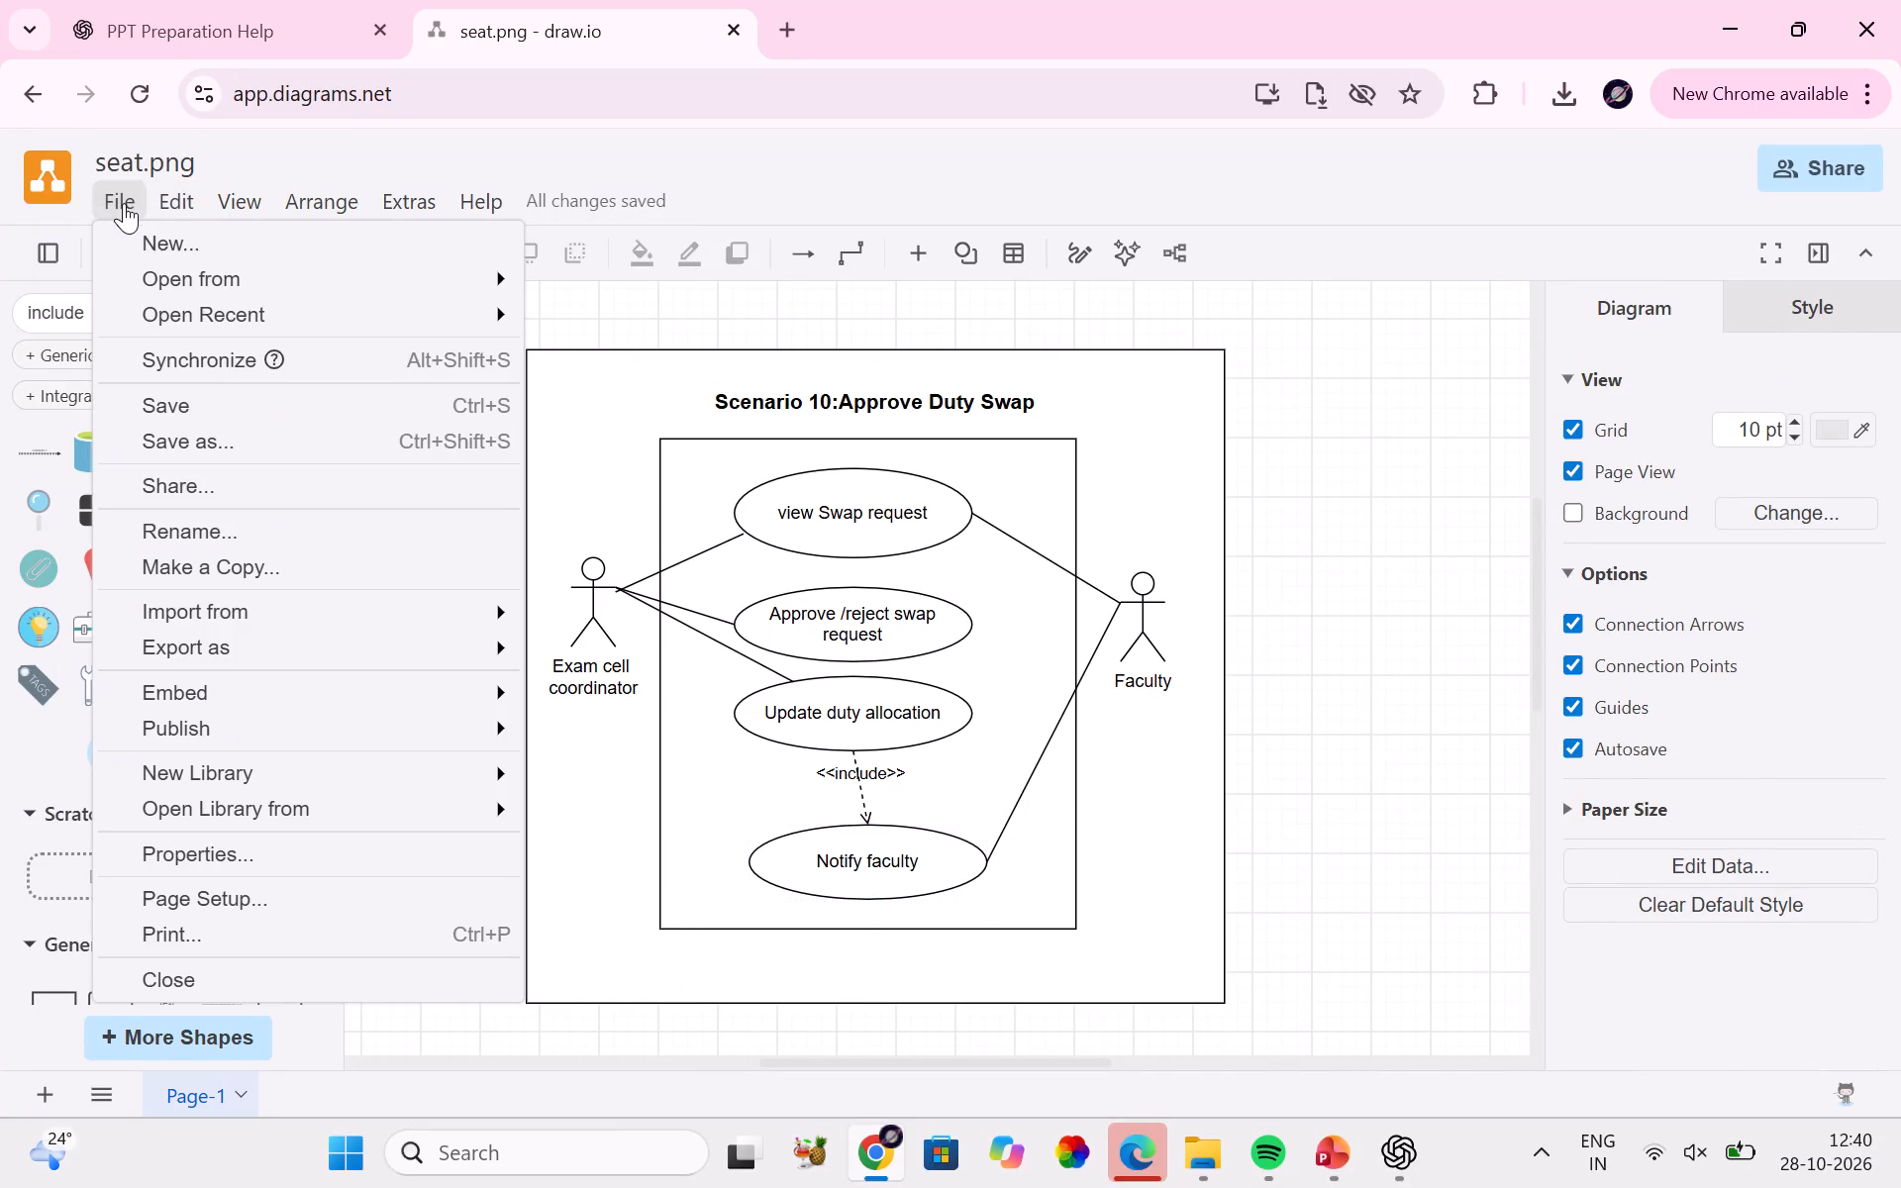
{"action": "left_click", "coordinate": [240, 445]}
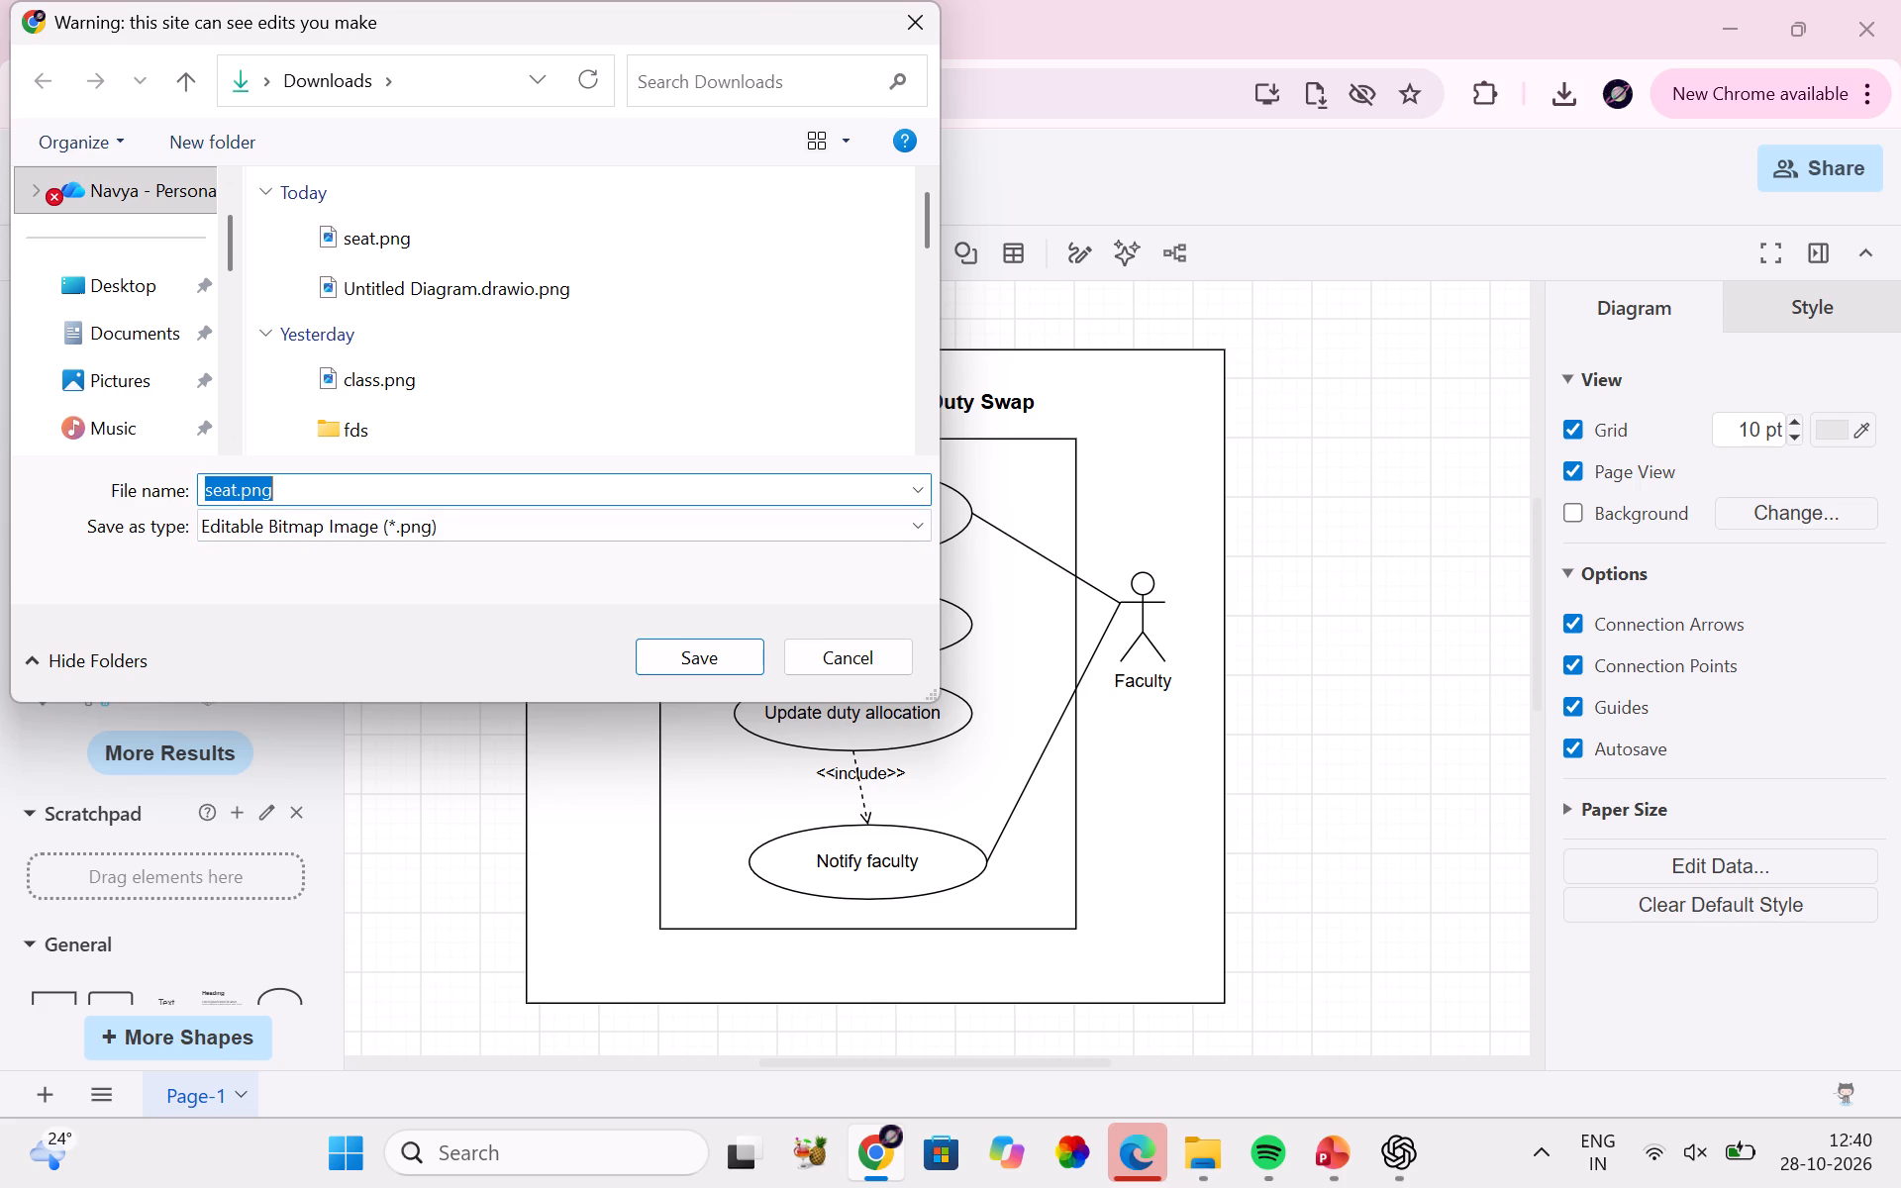
{"action": "type", "text": "swap"}
{"action": "key", "text": "Return"}
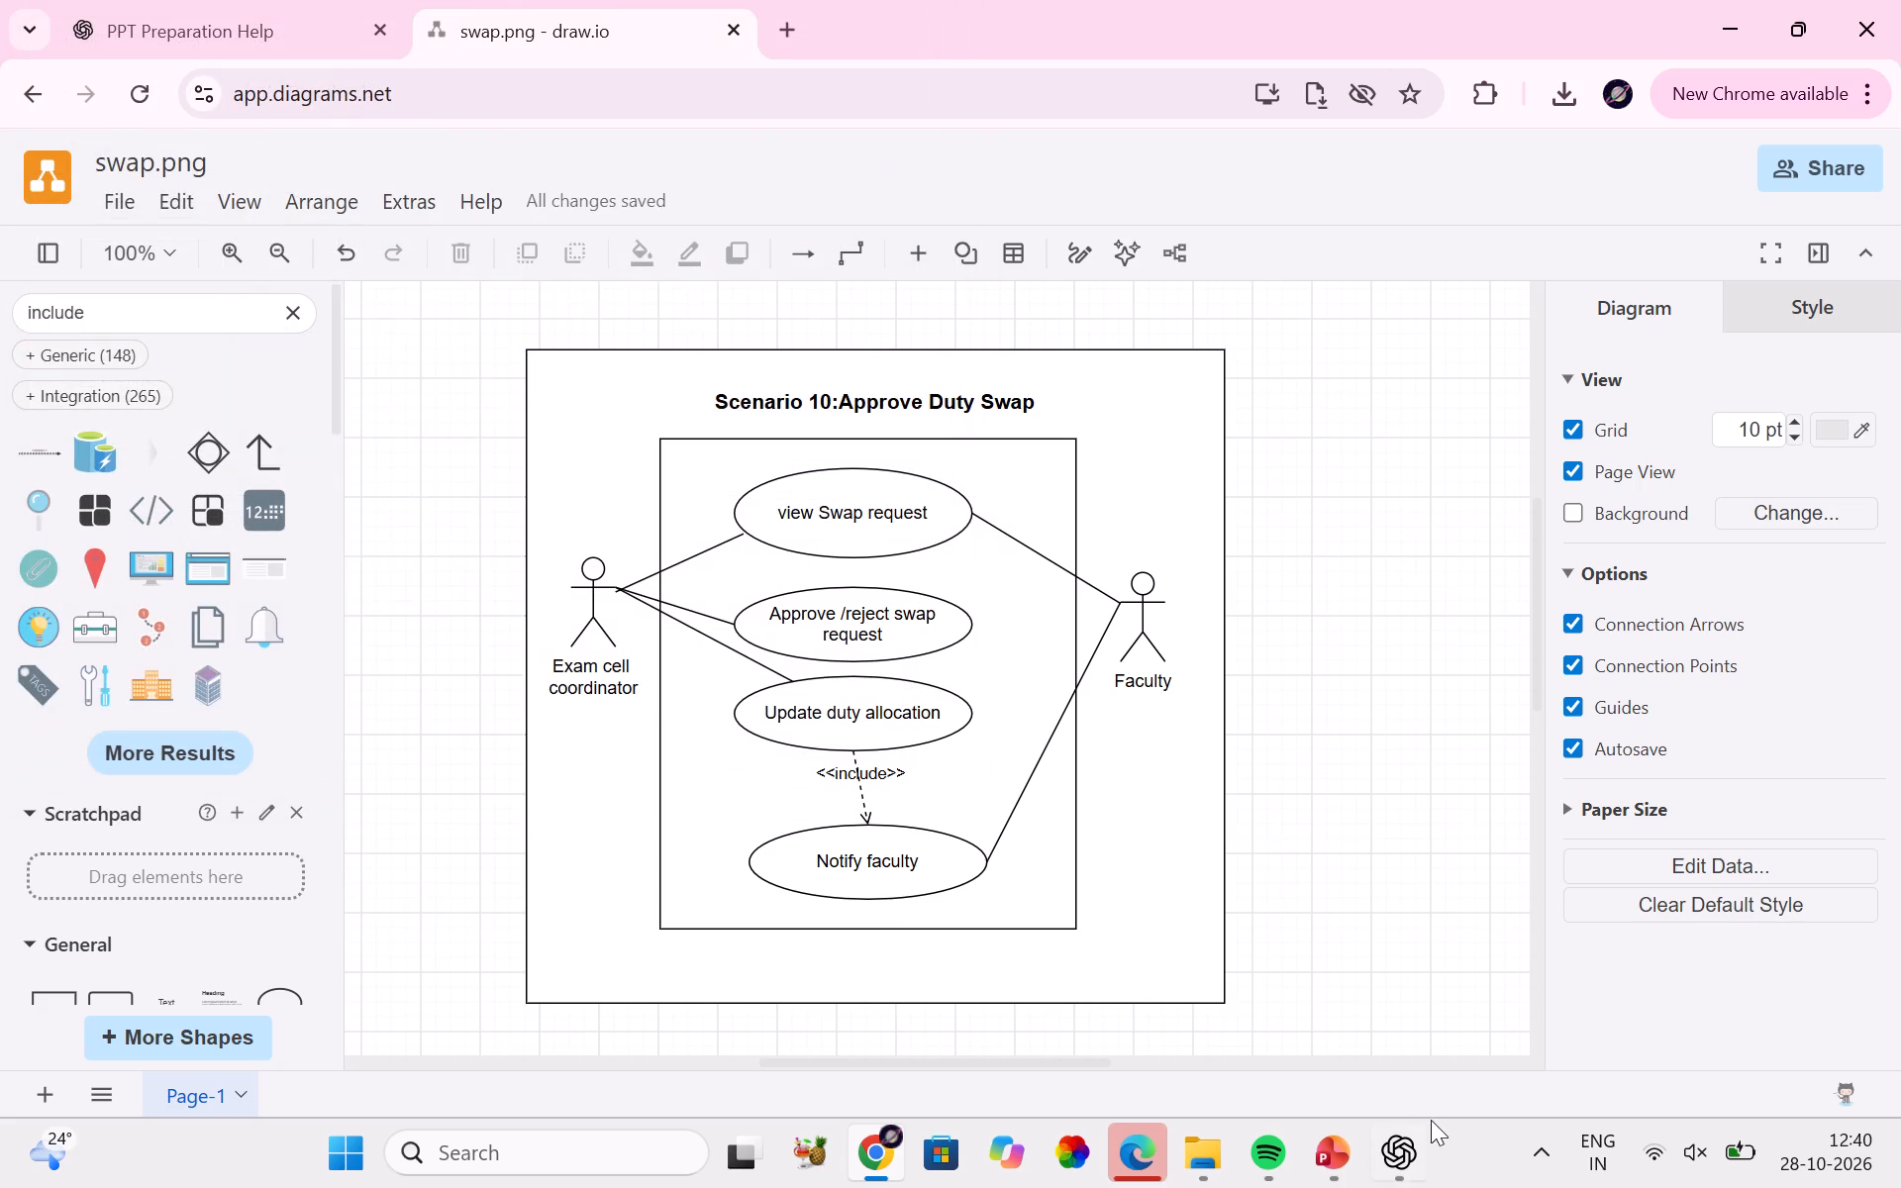
Switch back to PowerPoint and replace the diagram picture on slide 10, "Use Case: Approve Duty Swap", with swap.png from Downloads.
{"action": "left_click", "coordinate": [1354, 1156]}
{"action": "right_click", "coordinate": [984, 822]}
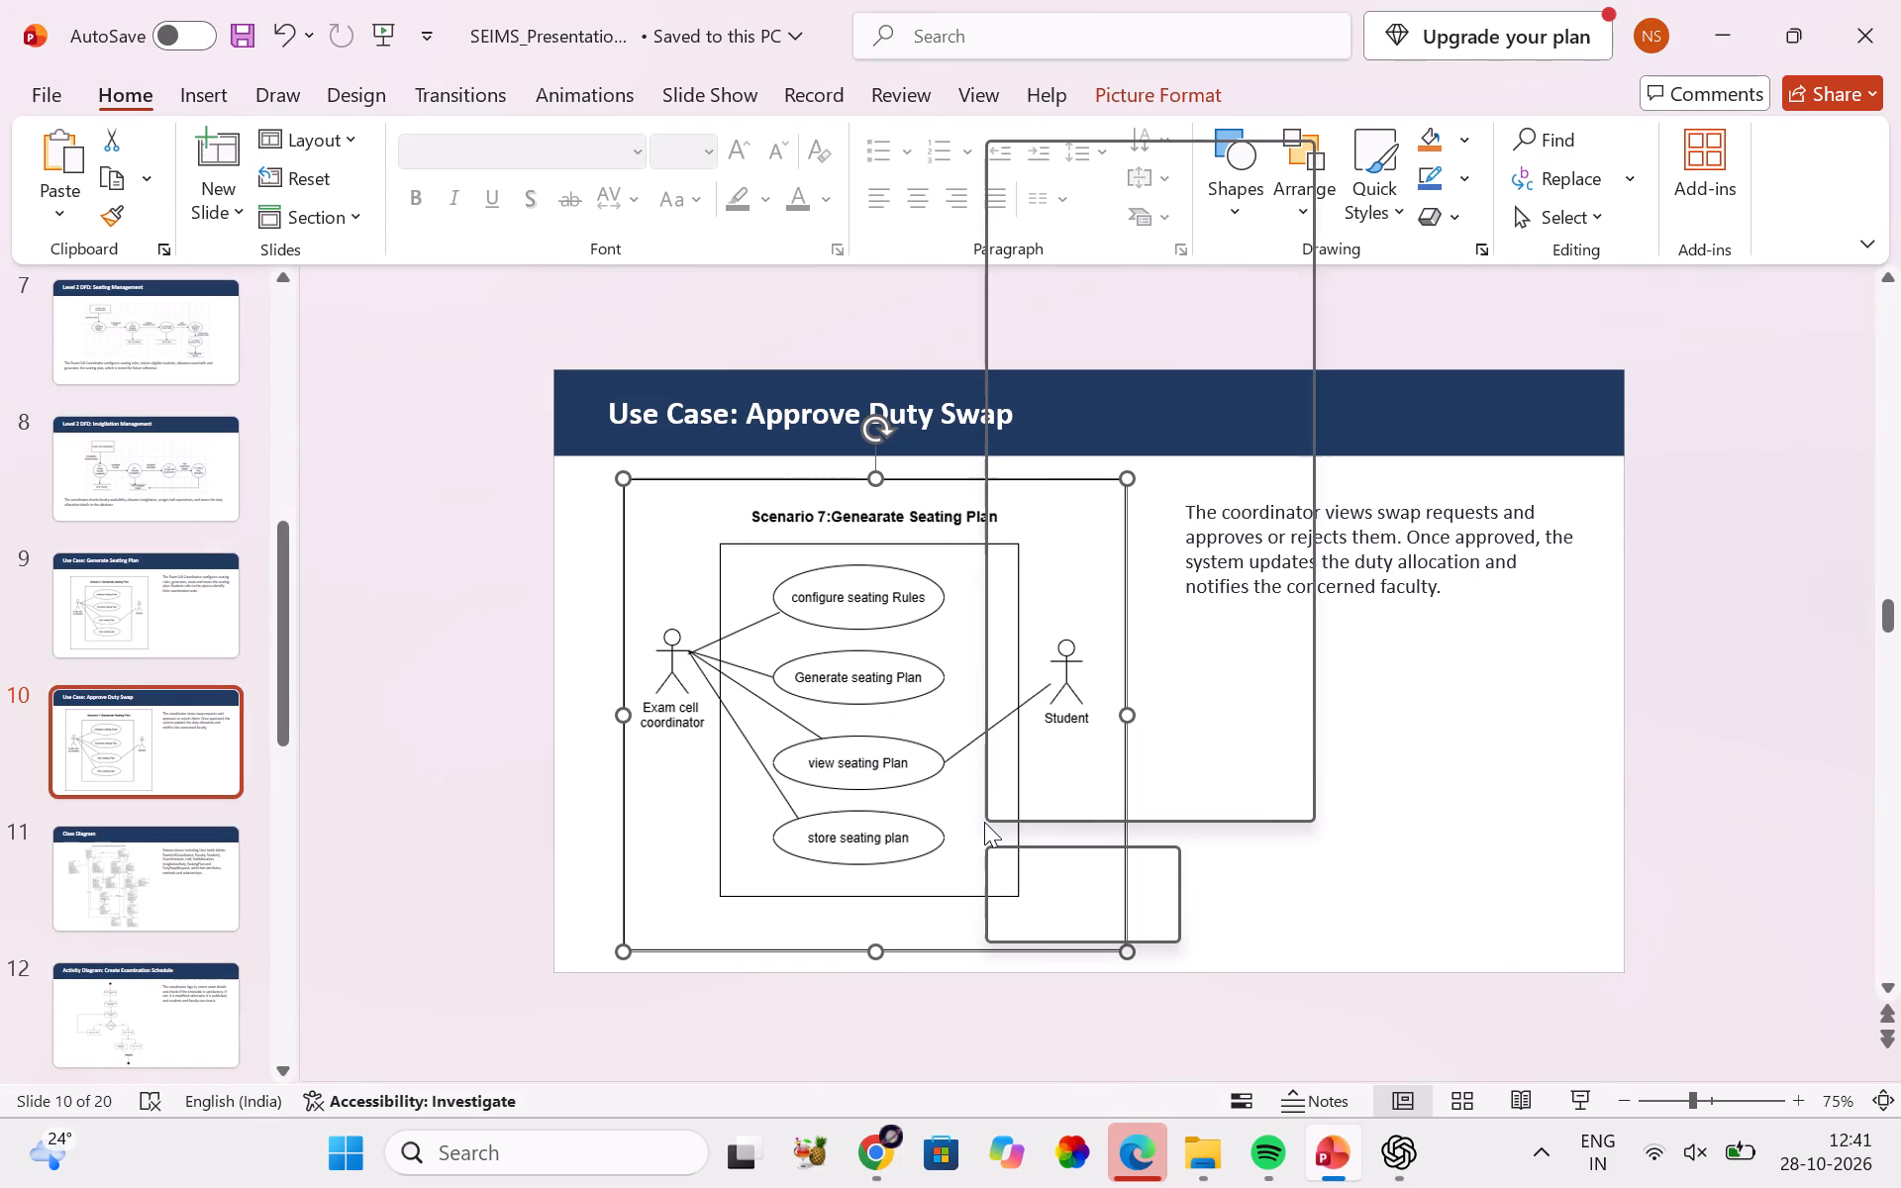
{"action": "left_click", "coordinate": [1131, 389]}
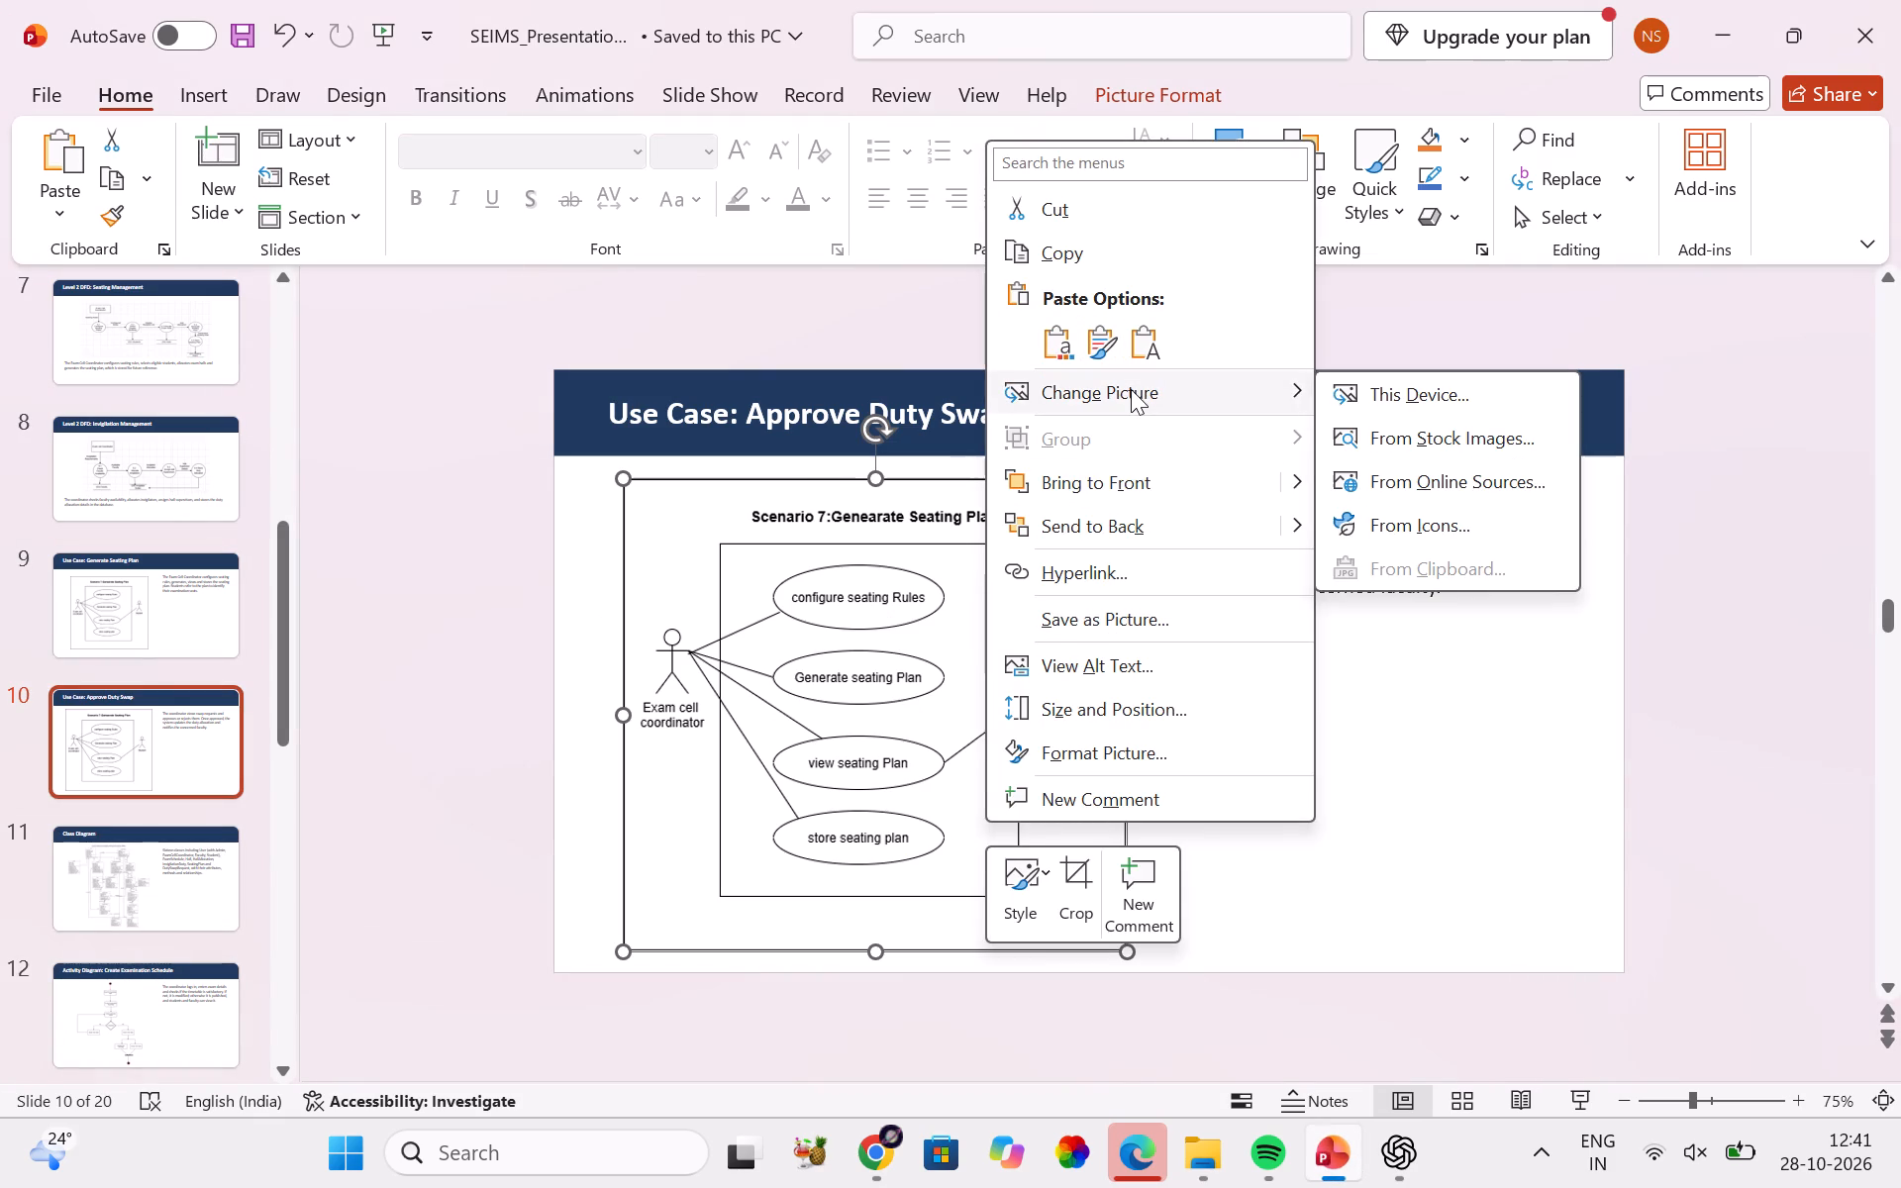
{"action": "left_click", "coordinate": [1366, 389]}
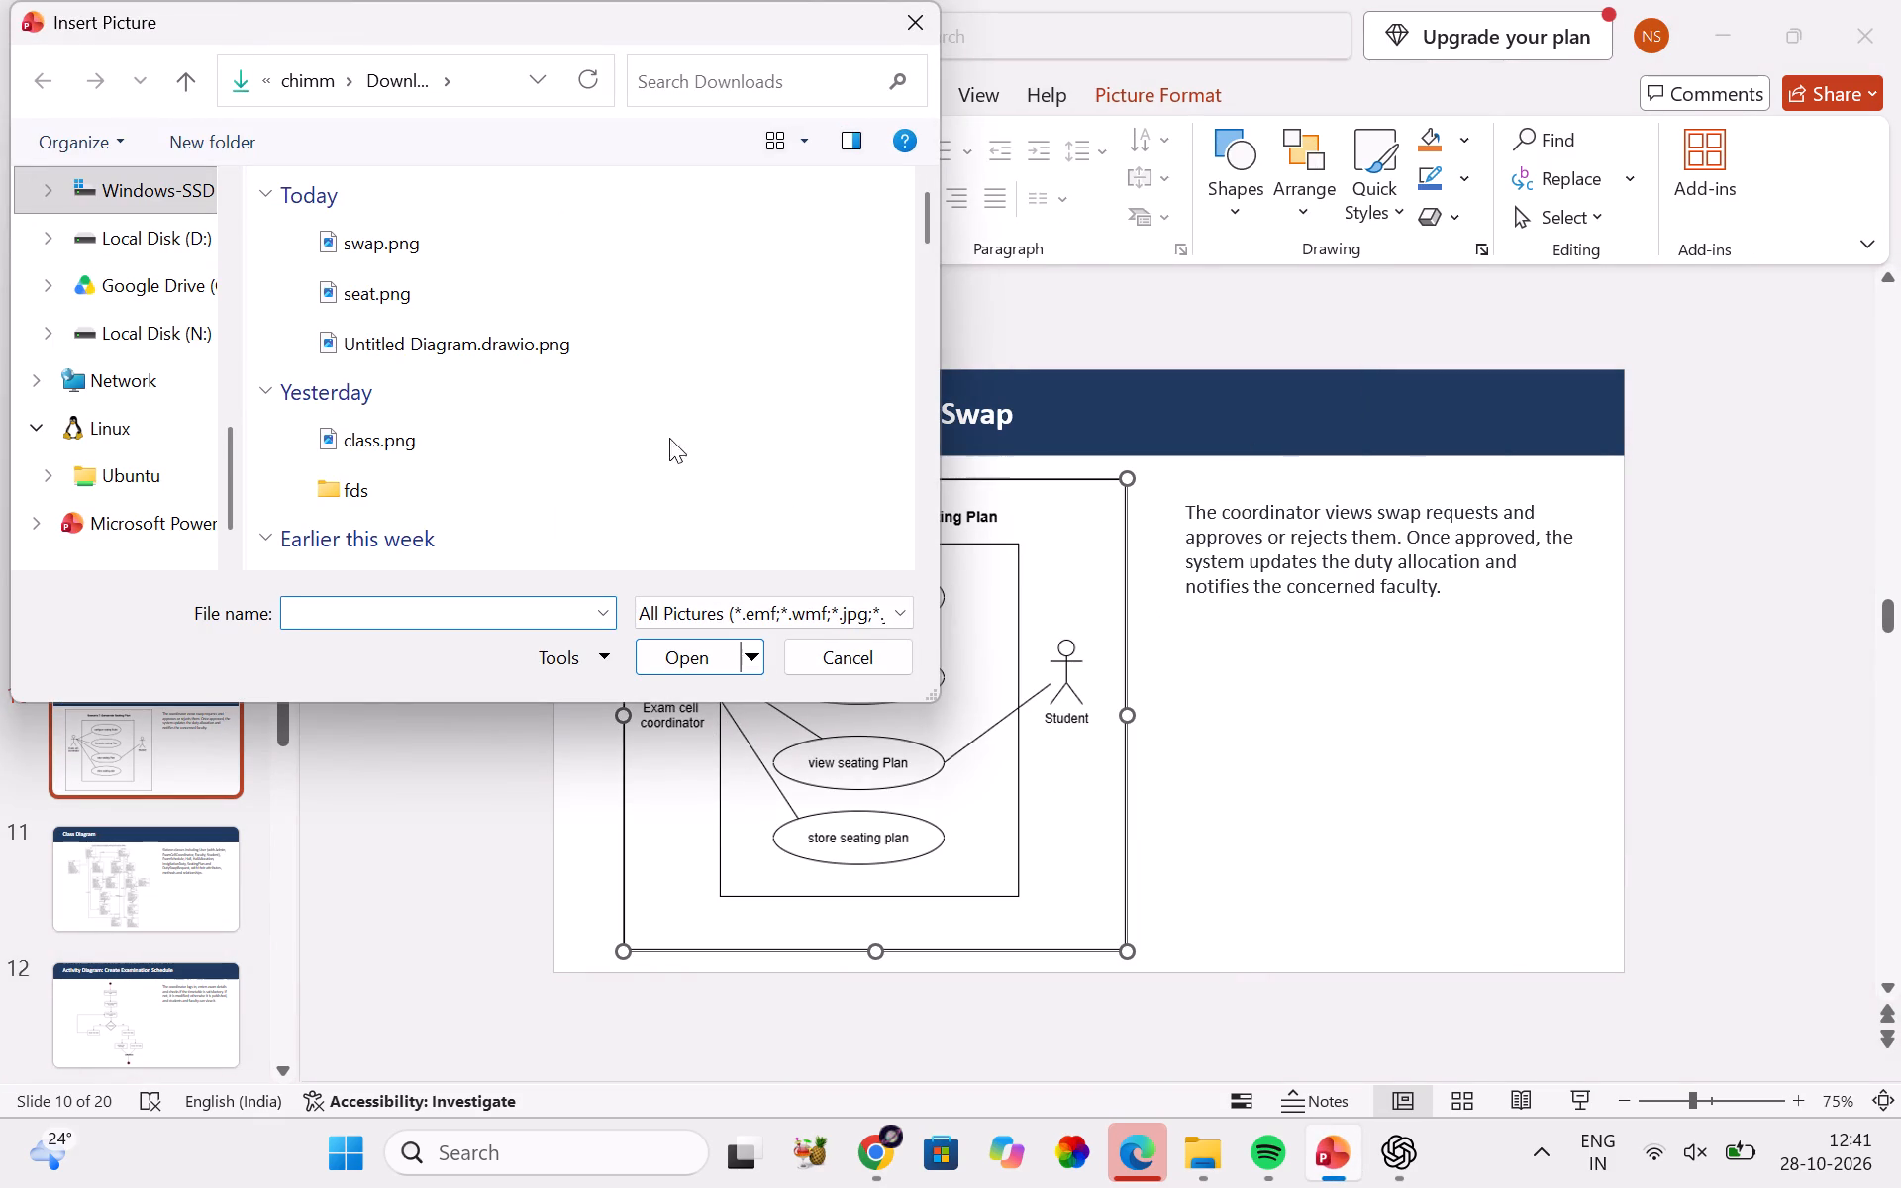
{"action": "left_click", "coordinate": [496, 240]}
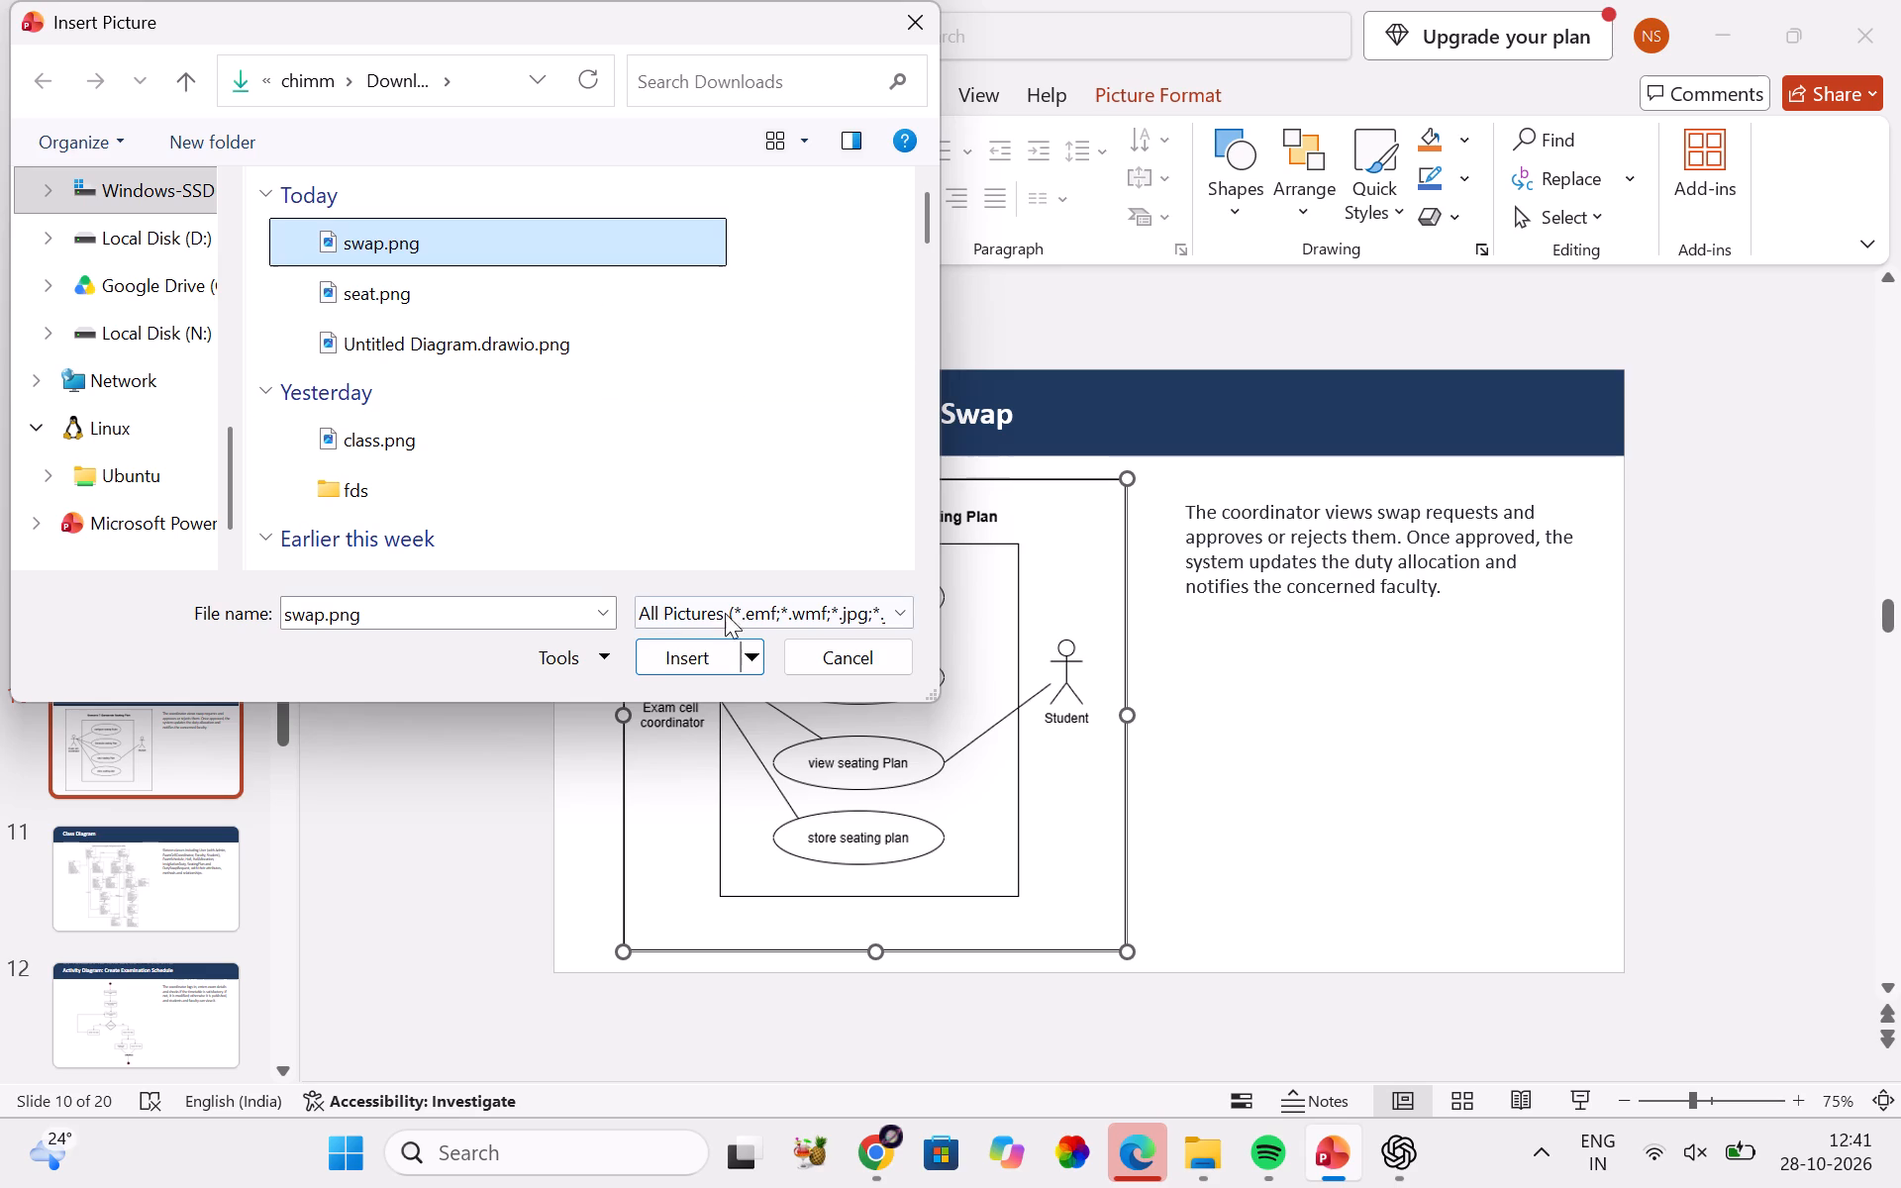
Insert swap.png as the replacement diagram on the Approve Duty Swap slide, and check it alongside the Generate Seating Plan slide.
{"action": "left_click", "coordinate": [680, 645]}
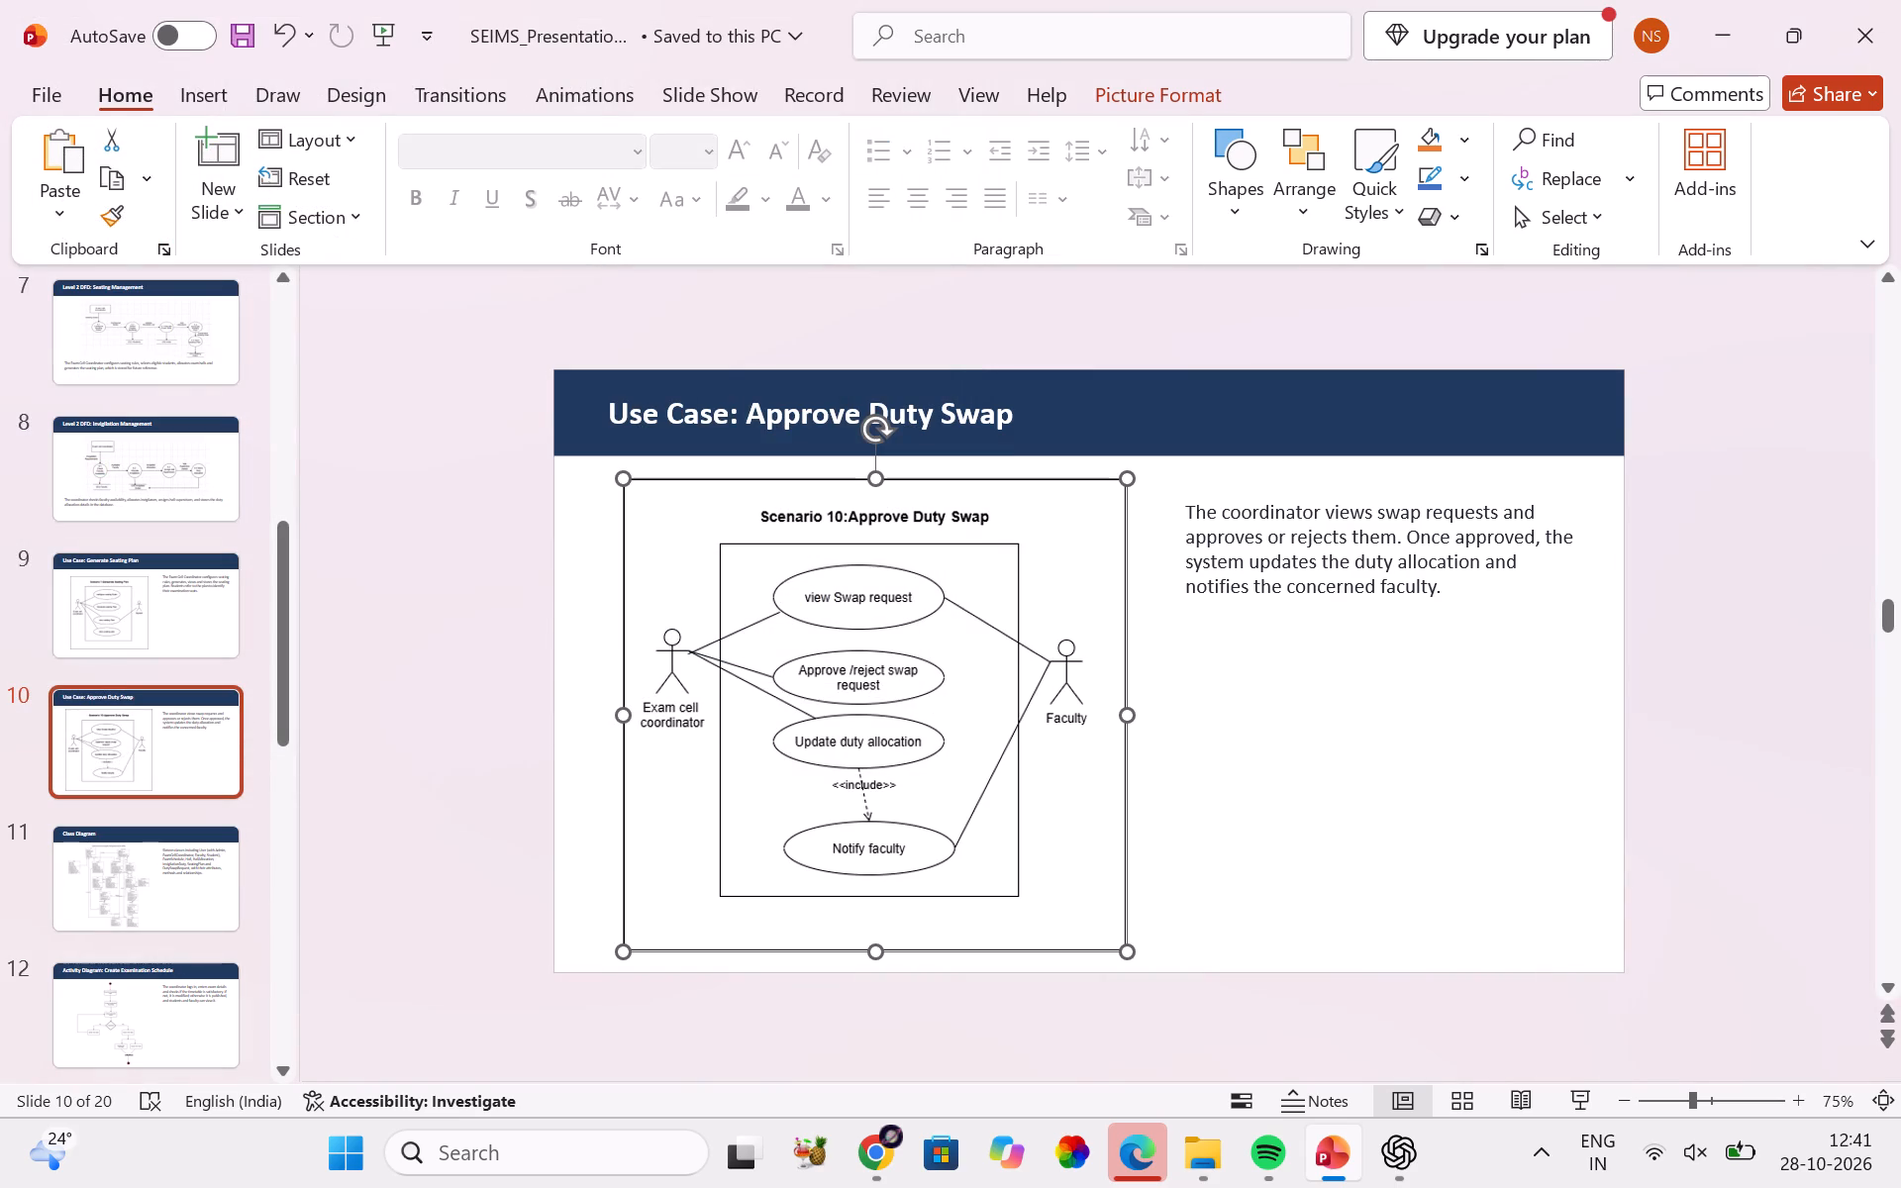
{"action": "left_click", "coordinate": [194, 633]}
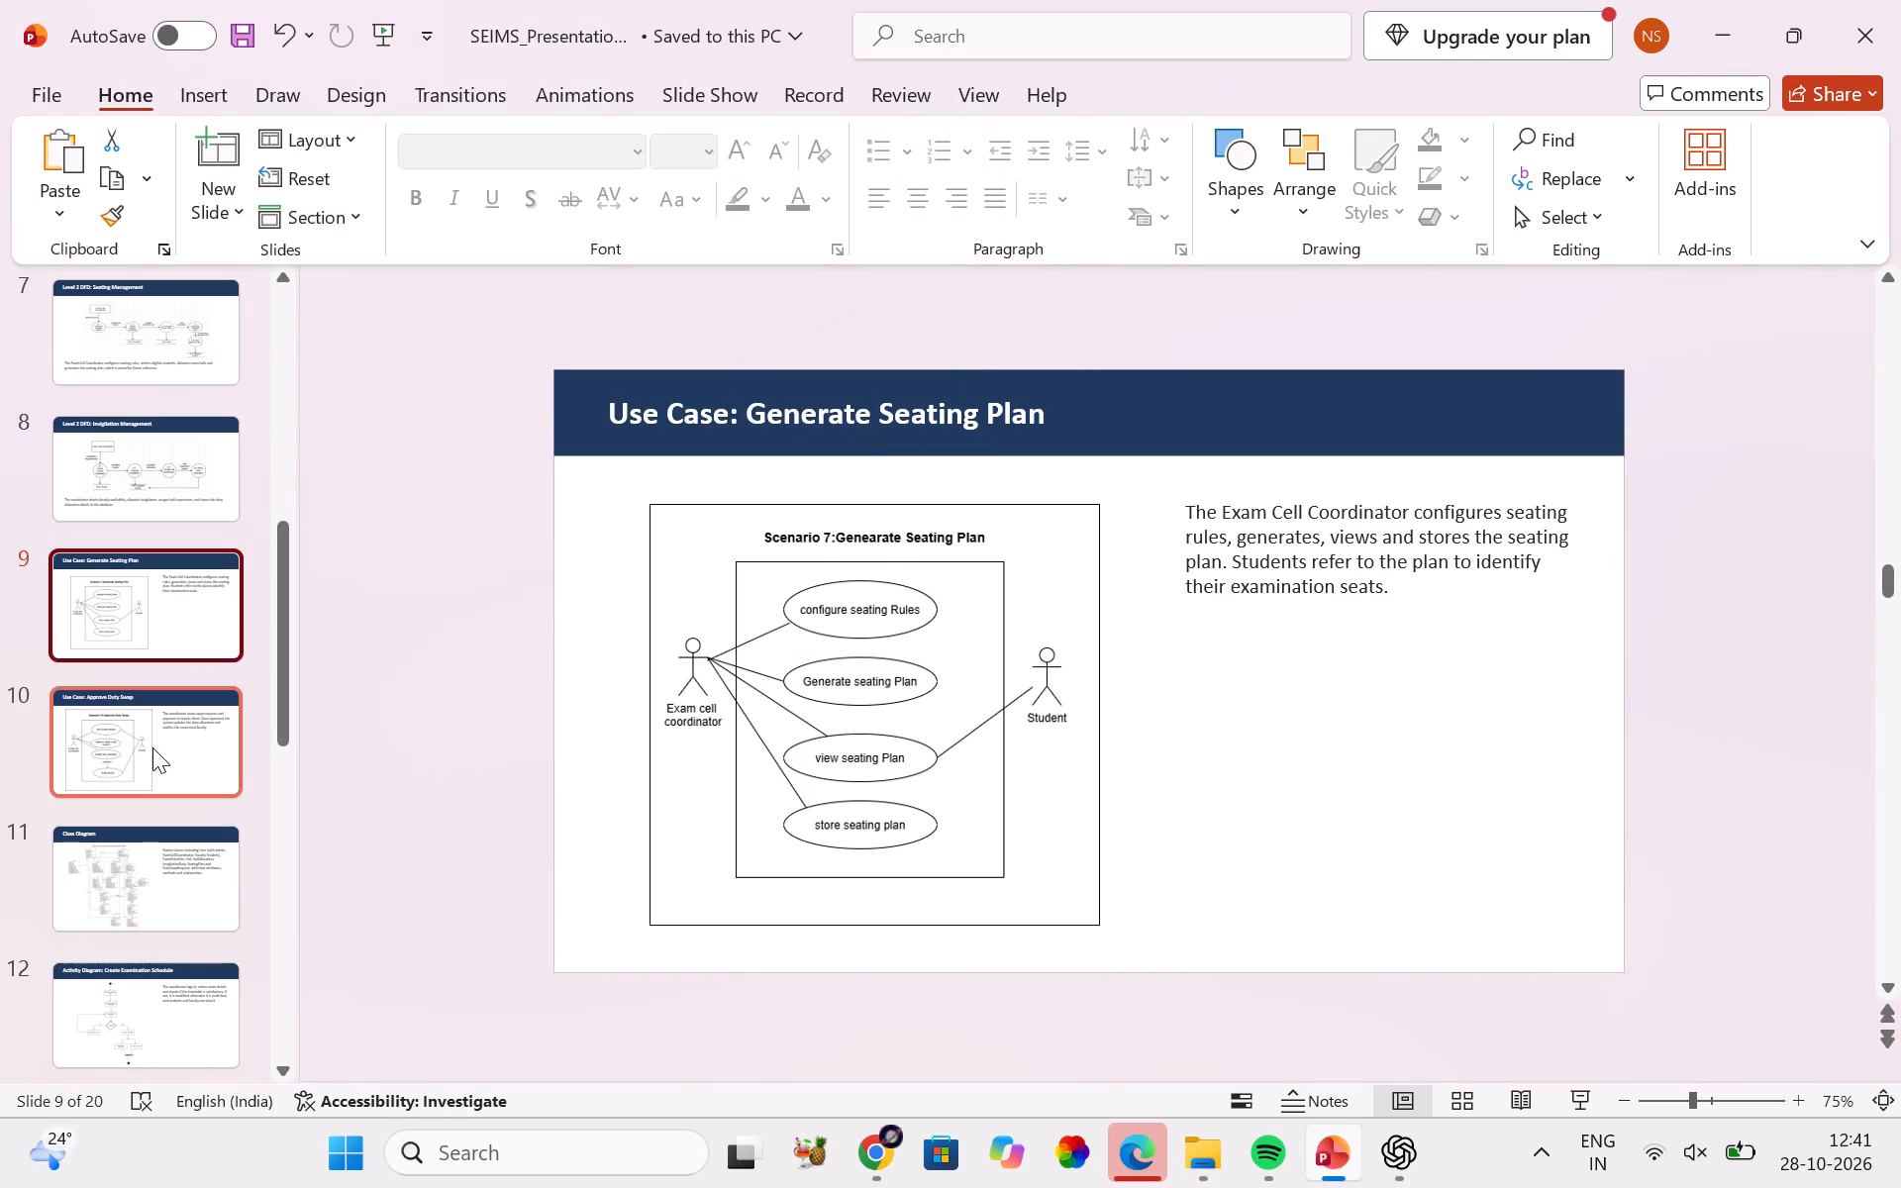
{"action": "left_click", "coordinate": [152, 747]}
{"action": "left_click", "coordinate": [1330, 939]}
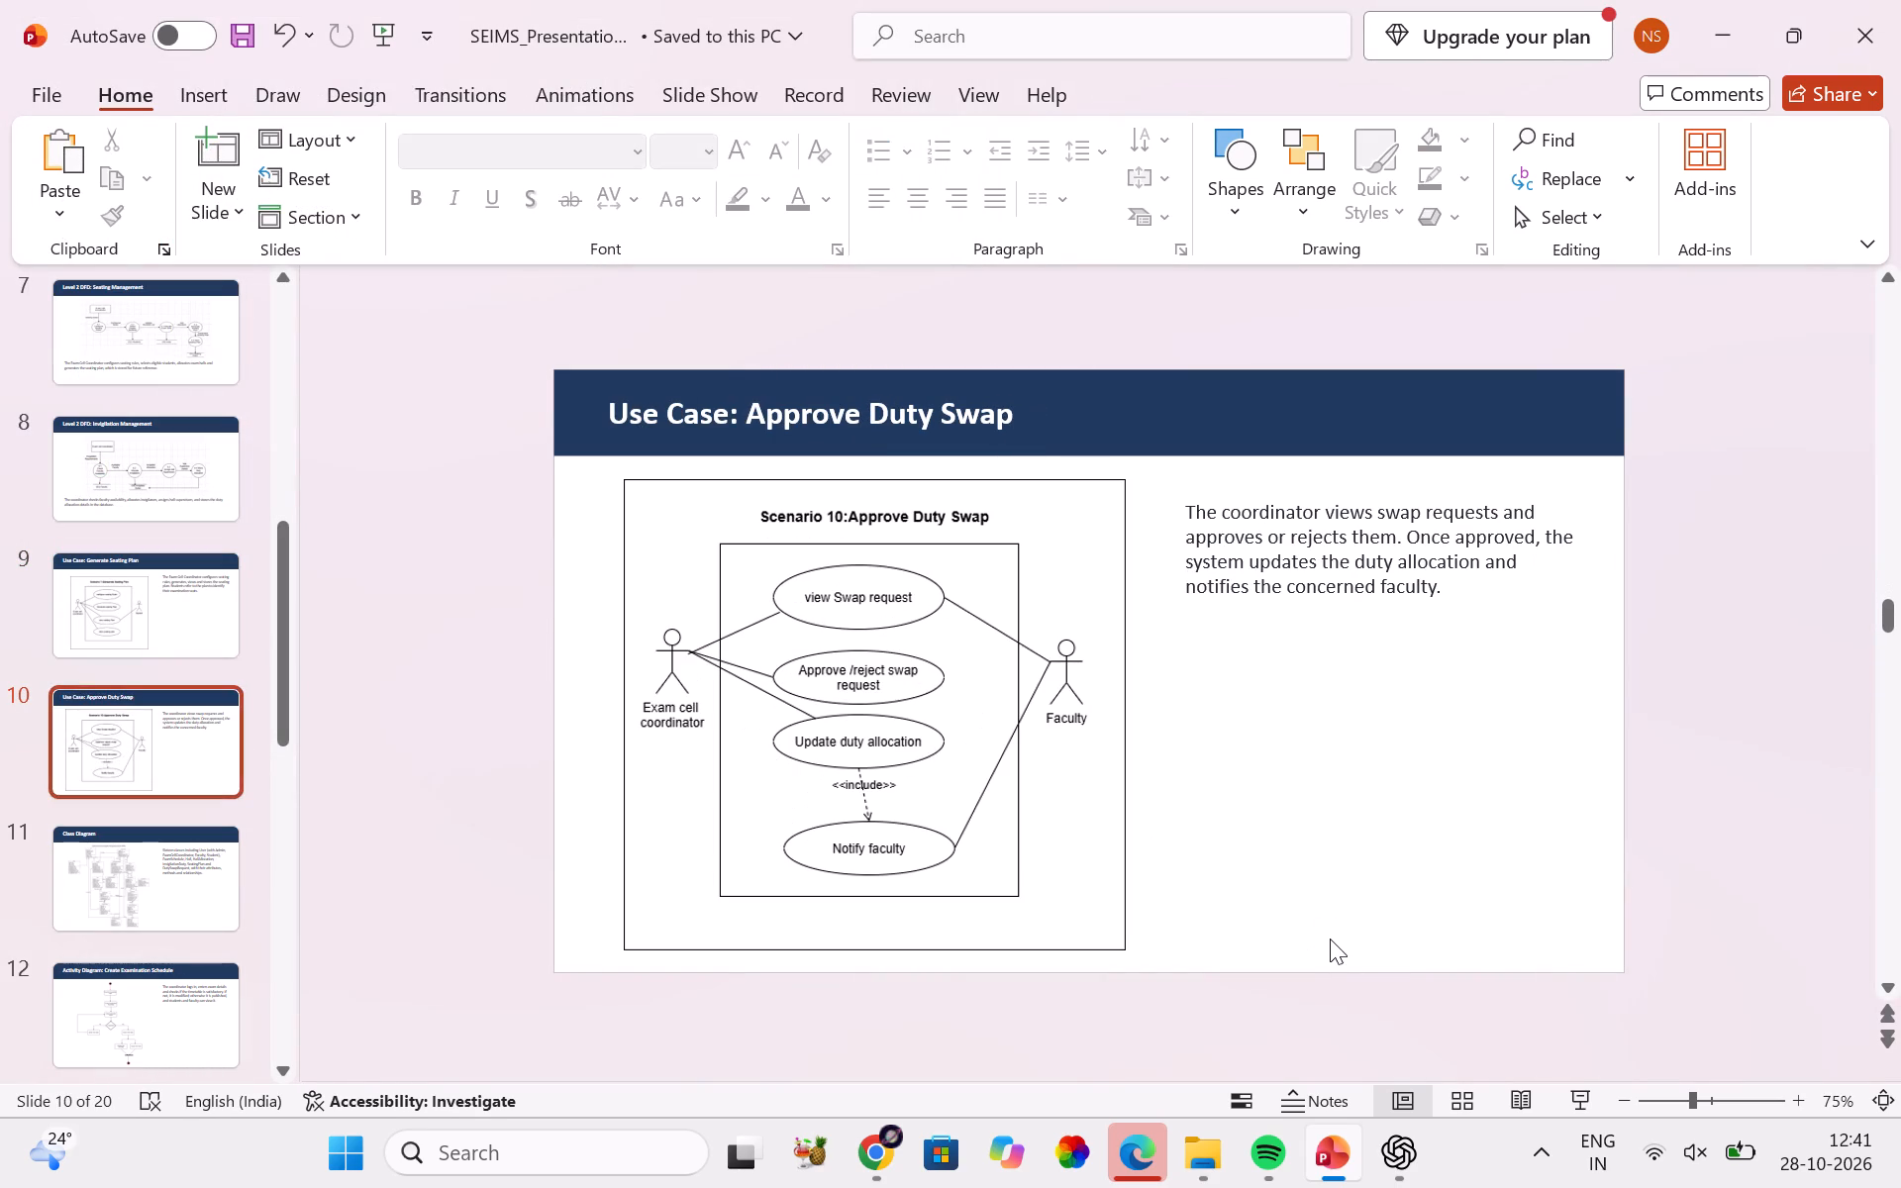
Save the SEIMS presentation and close it.
{"action": "key", "text": "ctrl+s"}
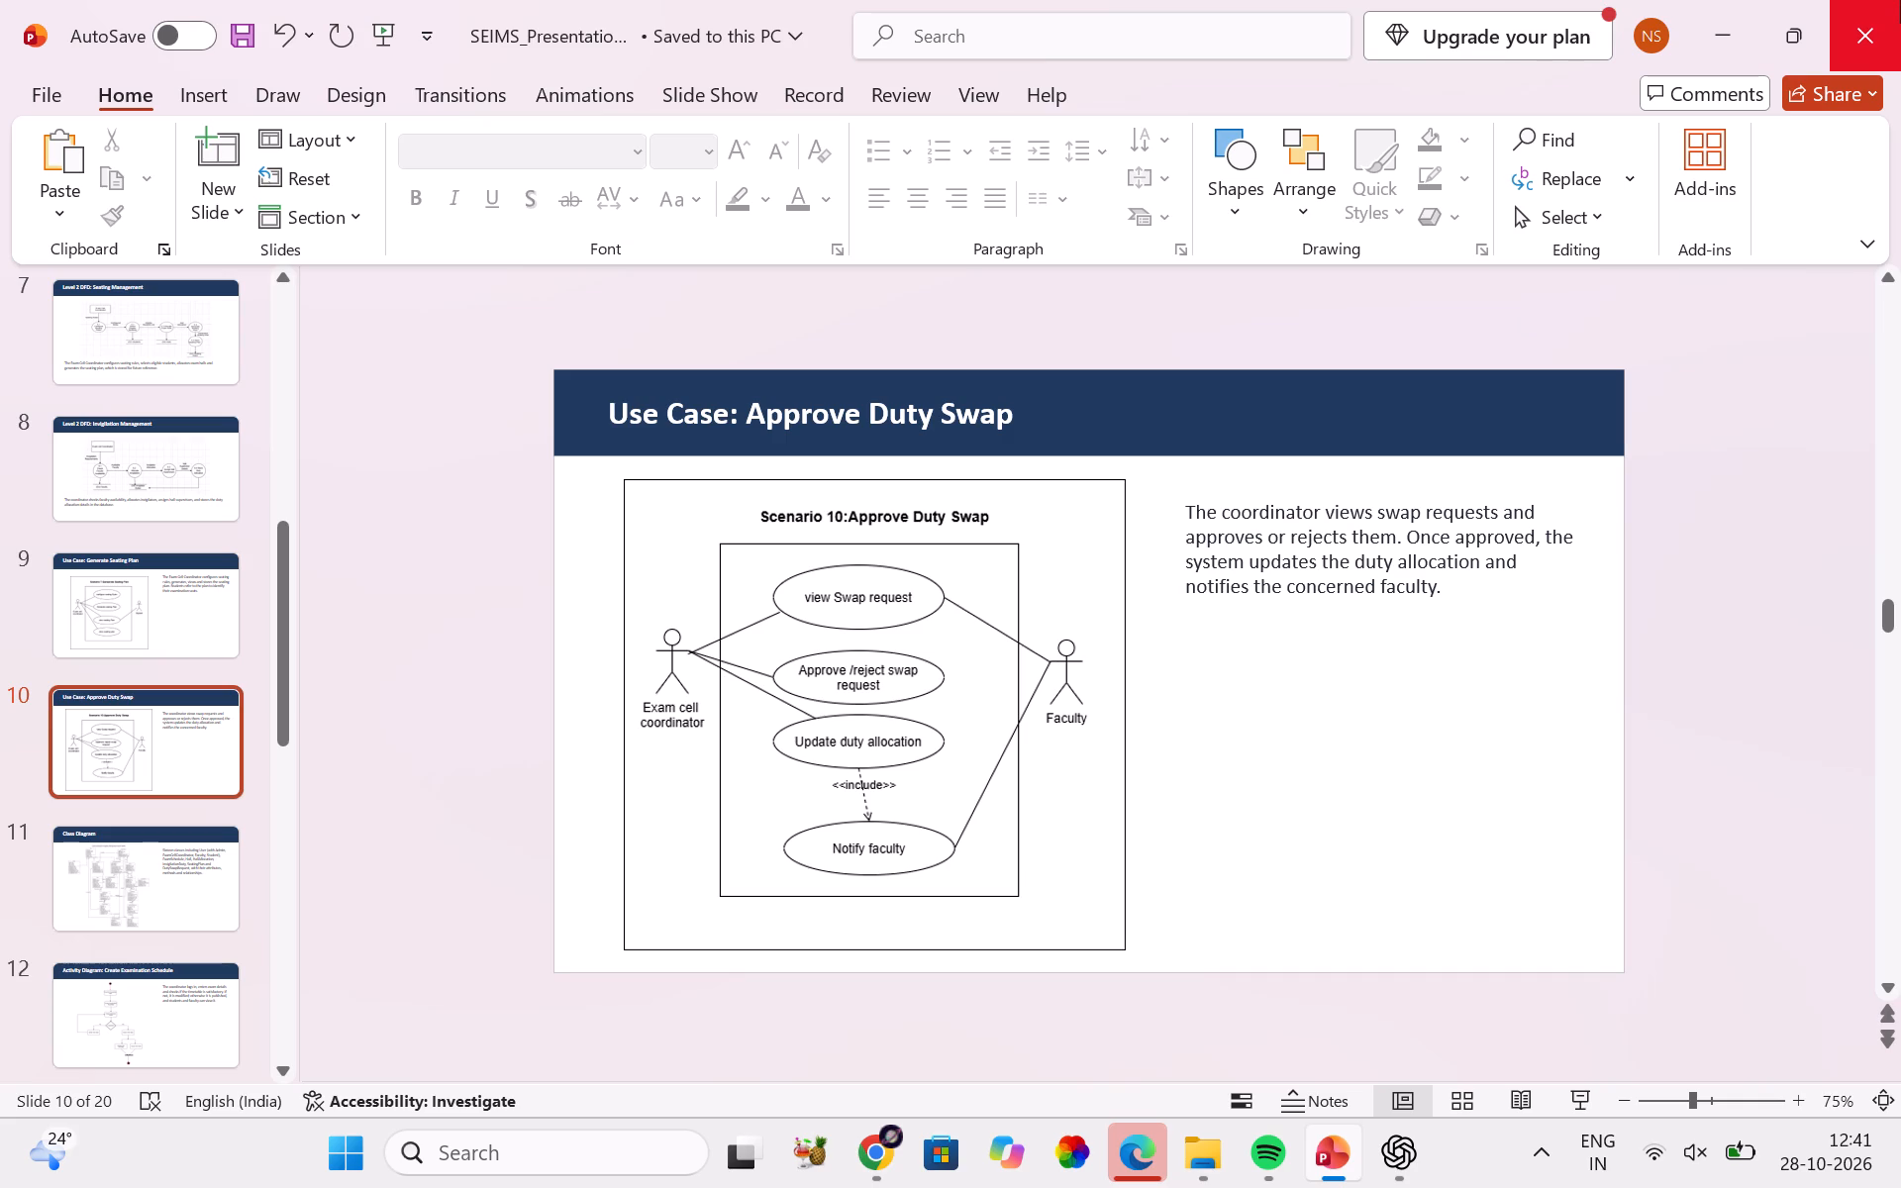
{"action": "left_click", "coordinate": [1900, 0]}
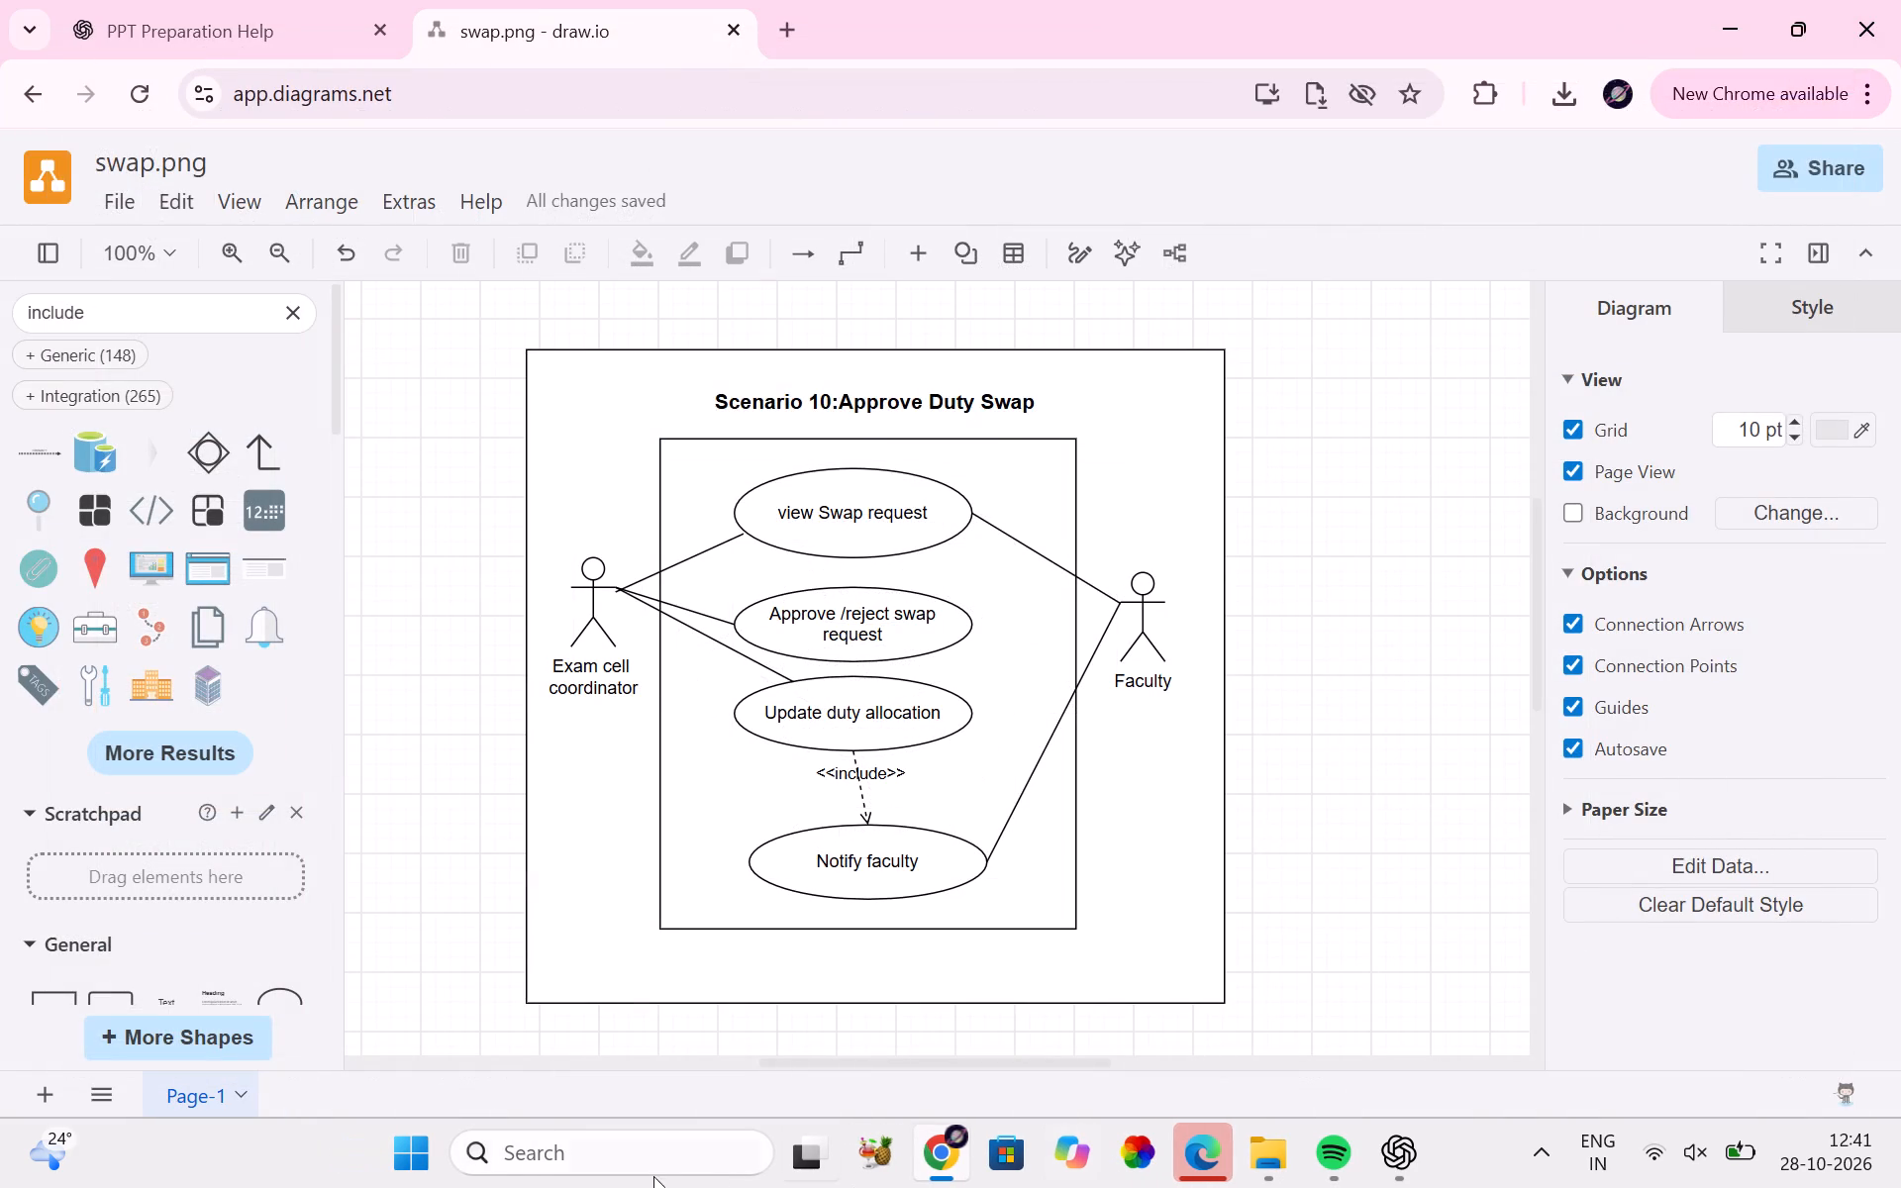
Search Windows for the WhatsApp app using "what".
{"action": "left_click", "coordinate": [565, 1151]}
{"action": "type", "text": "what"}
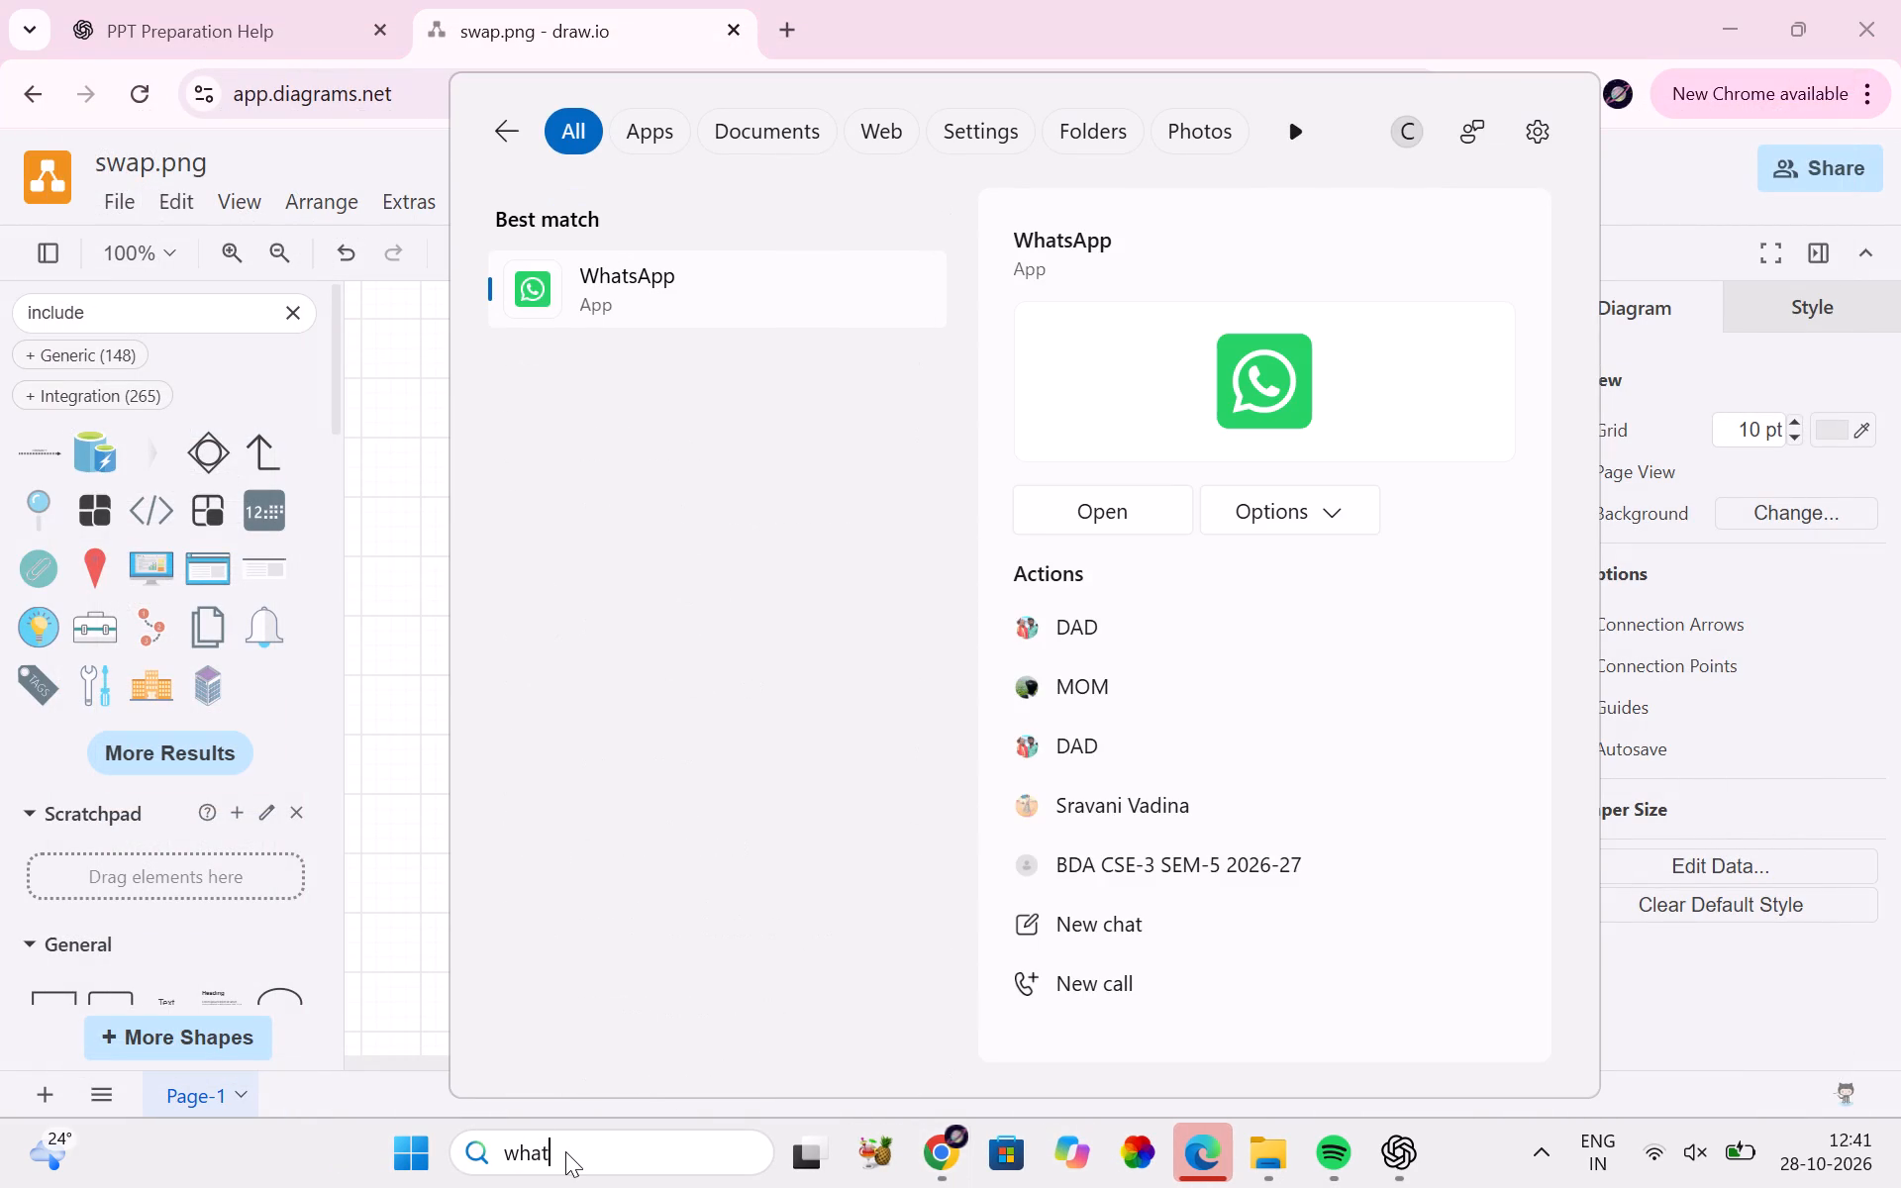
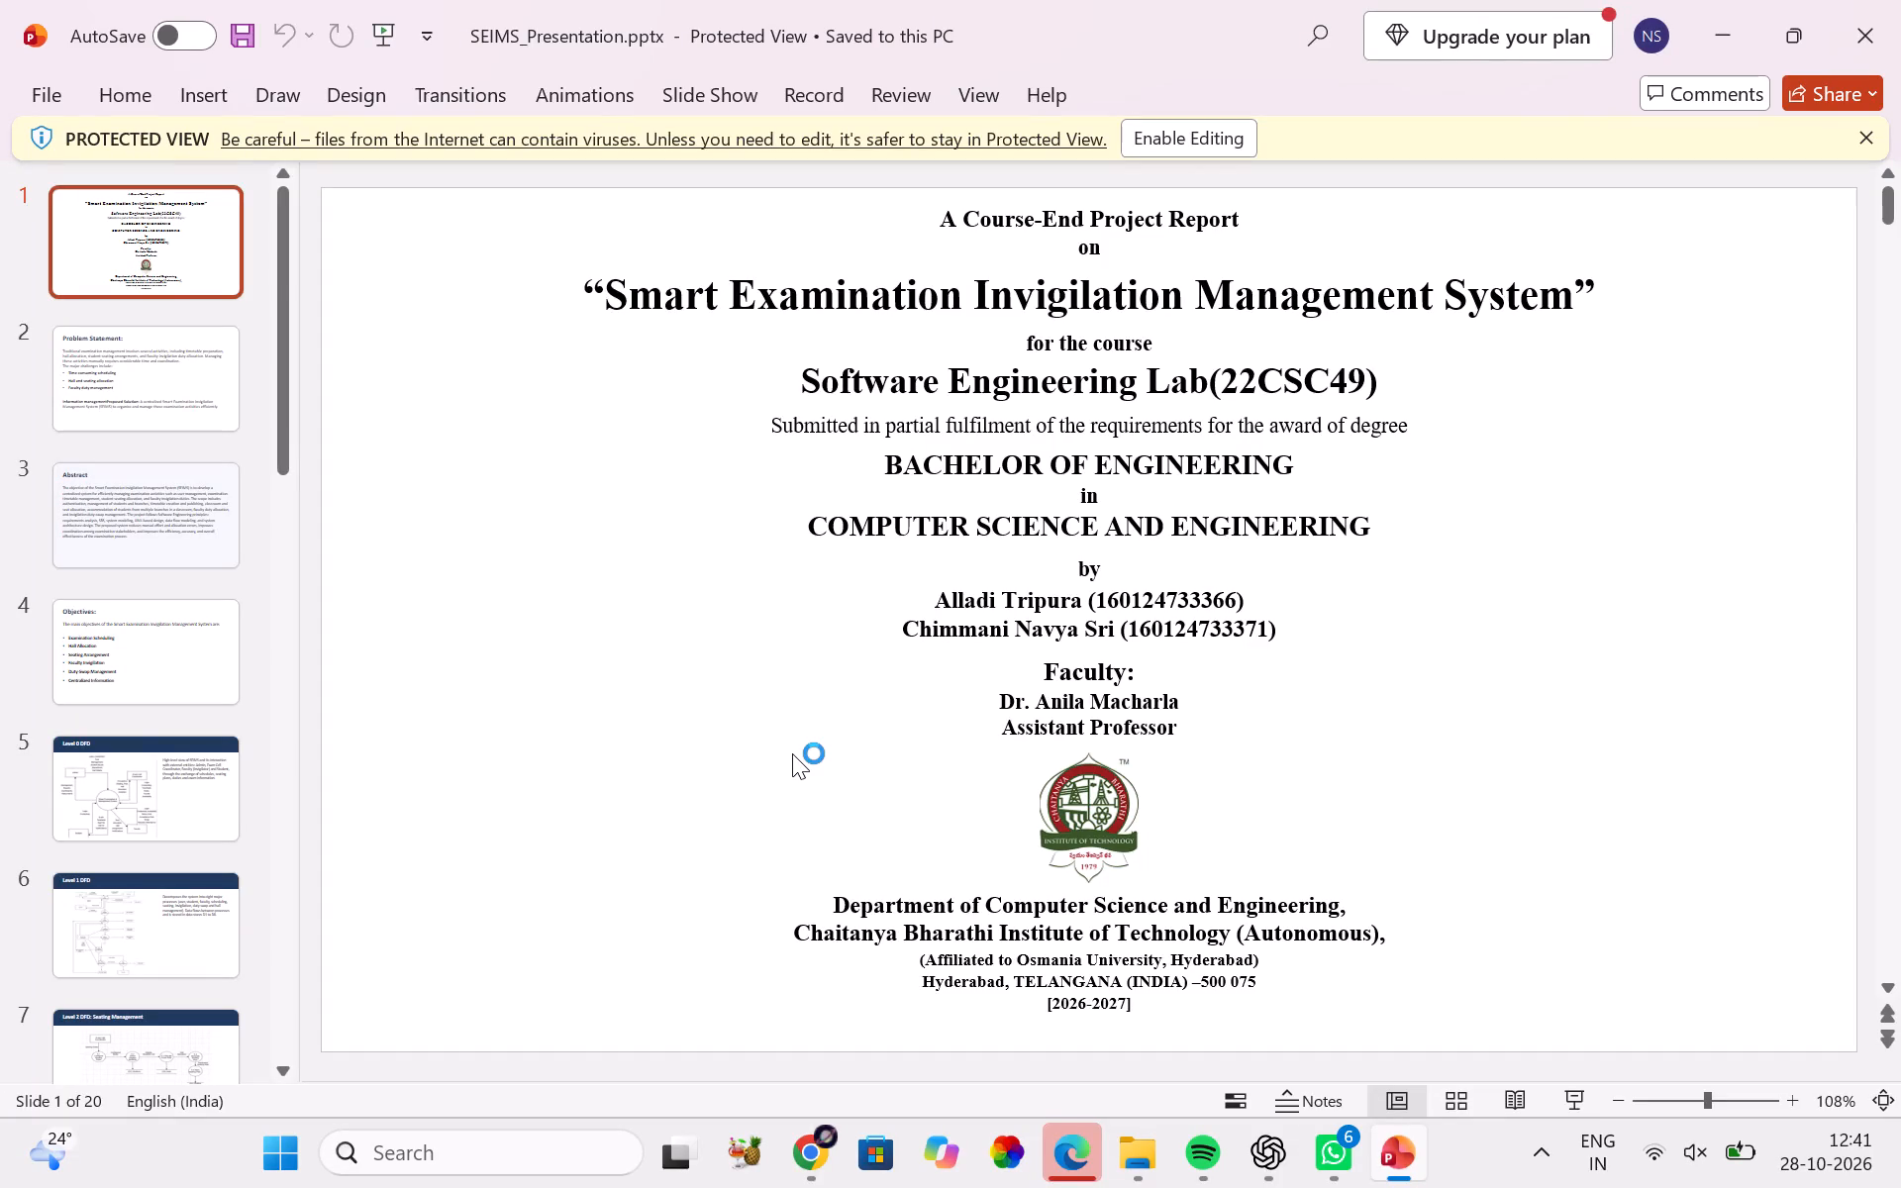
Review the presentation's slides from the title page through "Use Case: Generate Seating Plan" and return to the title slide.
{"action": "key", "text": "Down"}
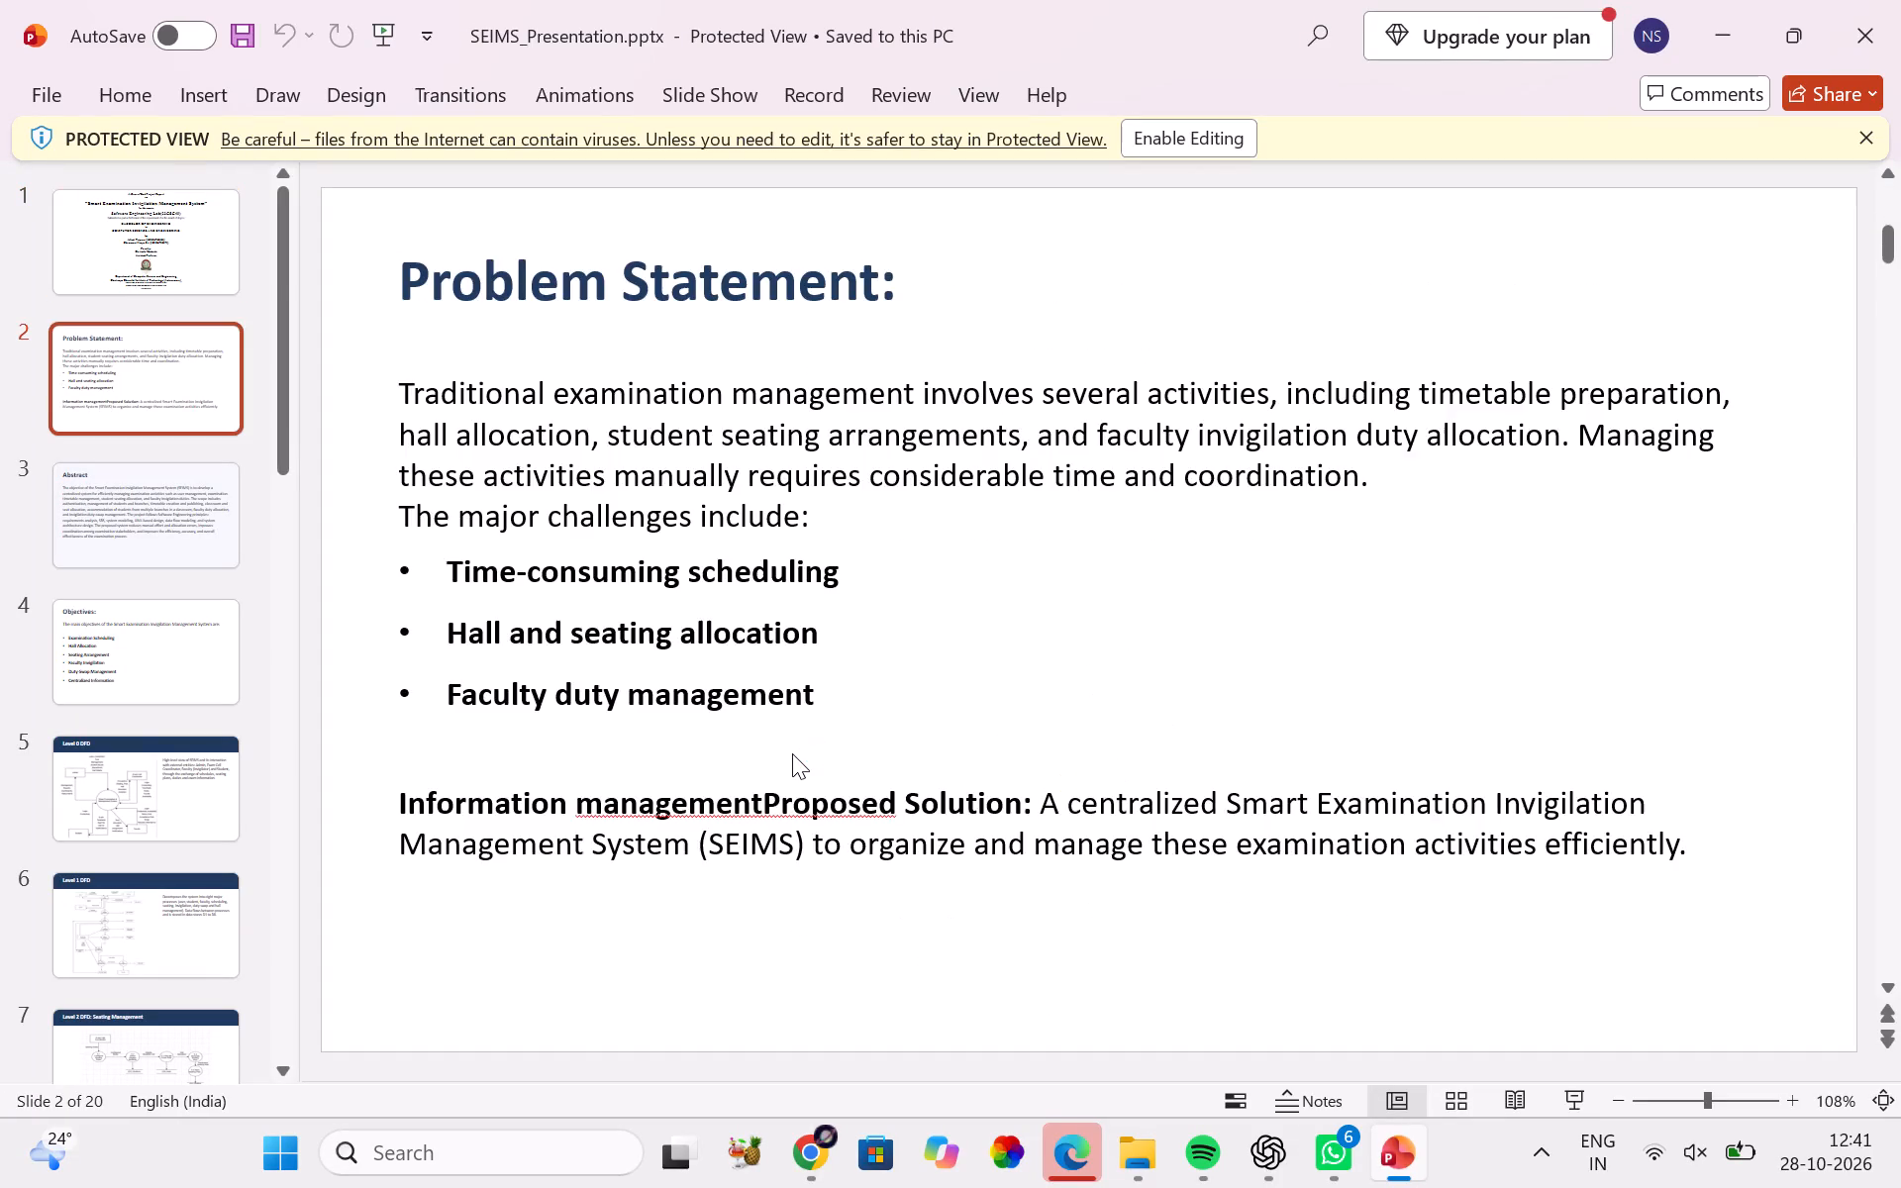
{"action": "key", "text": "Down"}
{"action": "key", "text": "Down"}
{"action": "key", "text": "Up"}
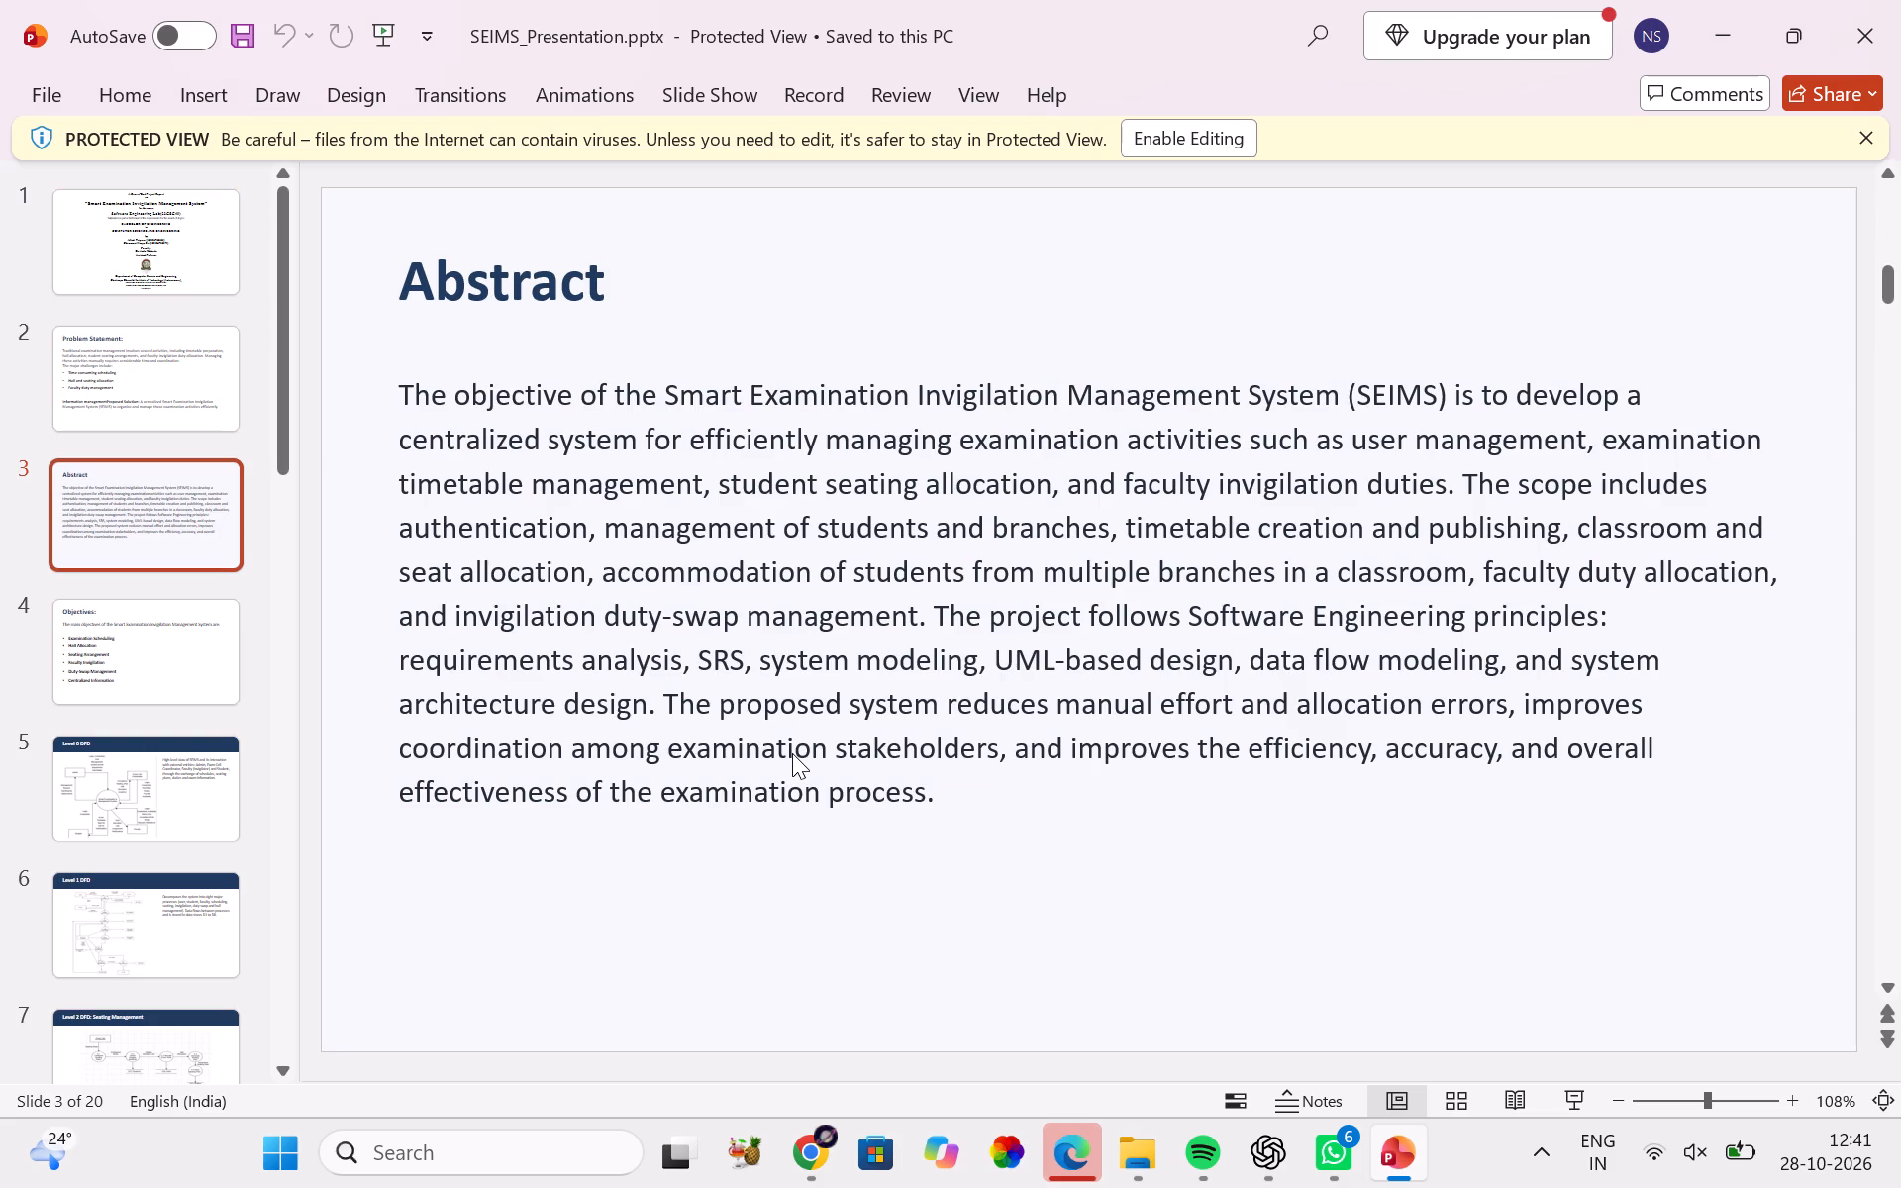
{"action": "key", "text": "Down"}
{"action": "key", "text": "Up"}
{"action": "key", "text": "Up"}
{"action": "key", "text": "Up"}
{"action": "key", "text": "Up"}
{"action": "key", "text": "Down"}
{"action": "key", "text": "Down"}
{"action": "key", "text": "Down"}
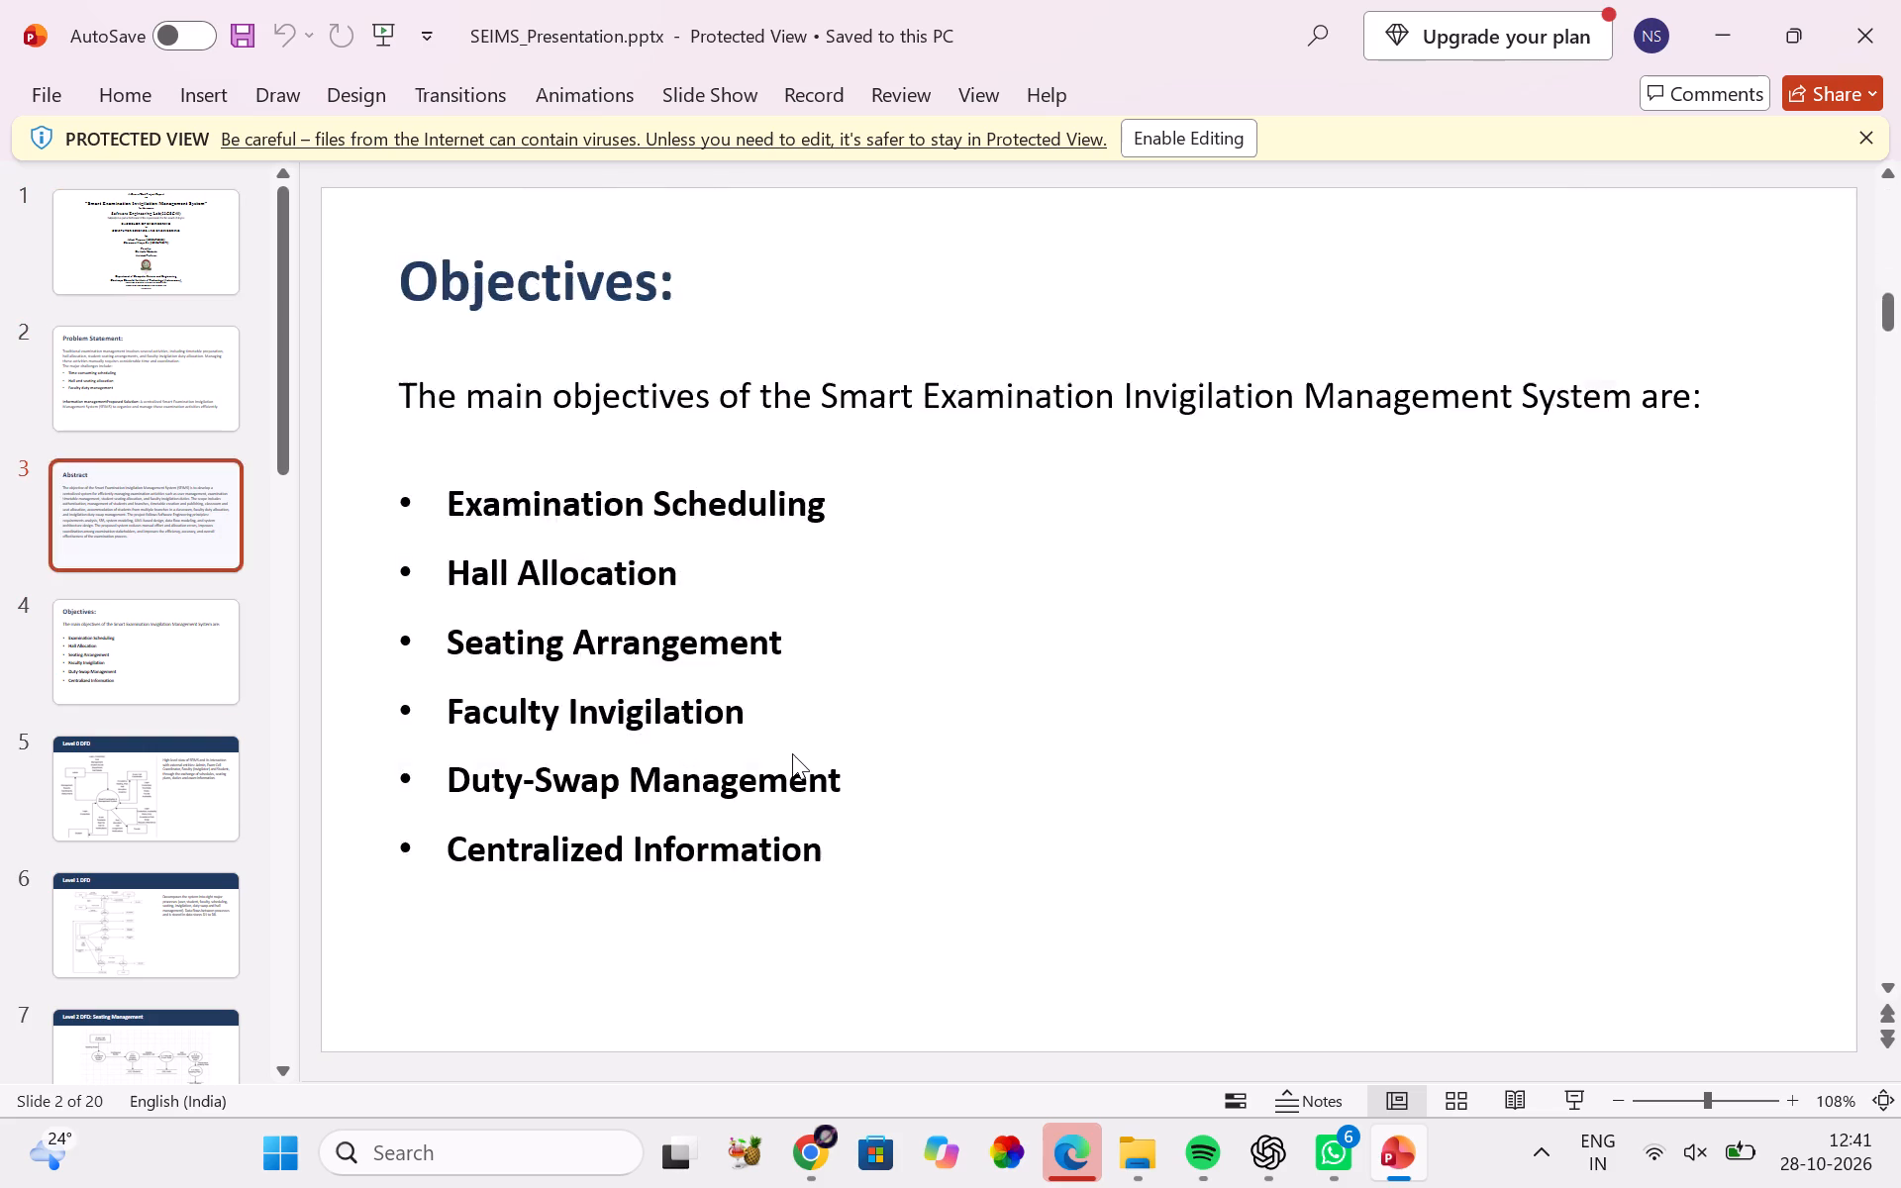
{"action": "key", "text": "Down"}
{"action": "key", "text": "Down"}
{"action": "key", "text": "Down"}
{"action": "key", "text": "Down"}
{"action": "key", "text": "Down"}
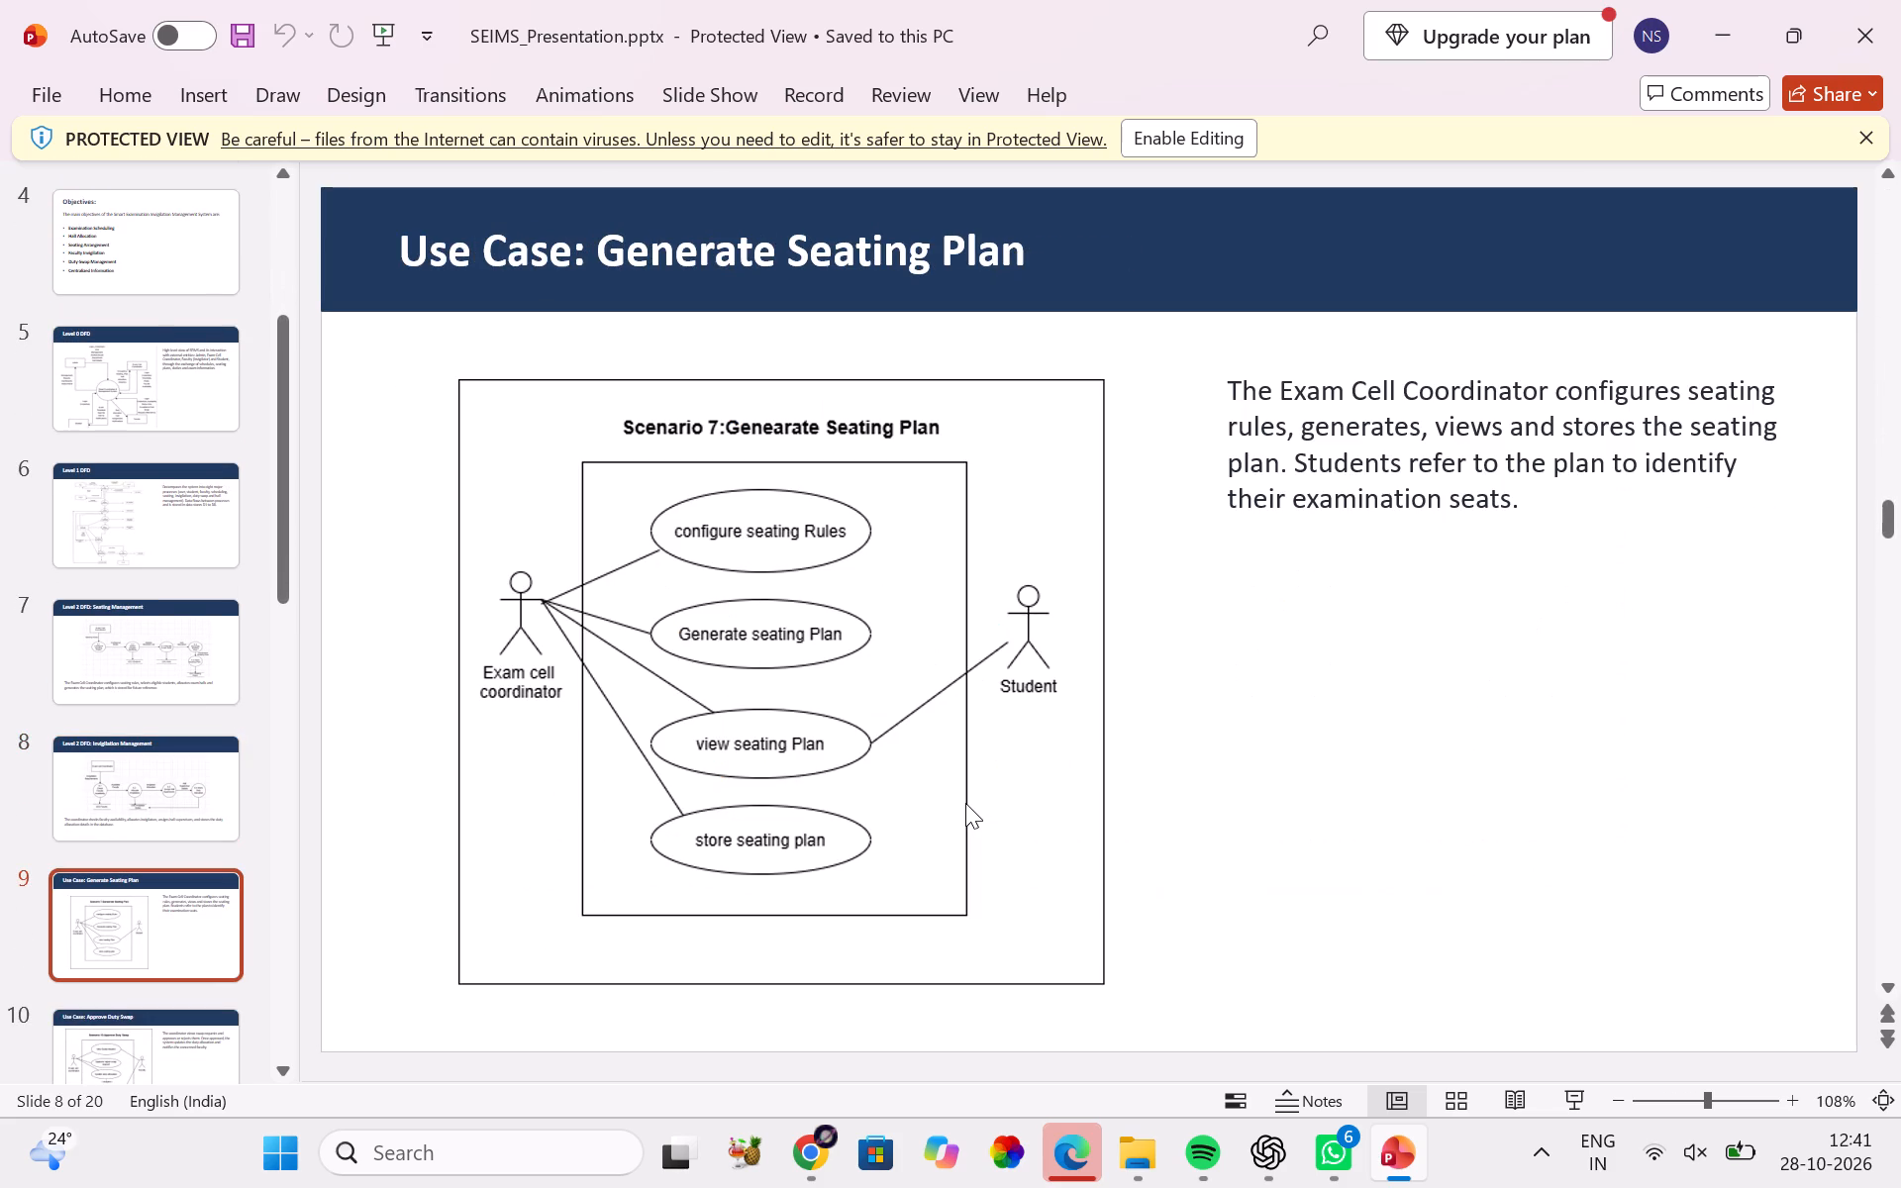
{"action": "key", "text": "Up"}
{"action": "key", "text": "Up"}
{"action": "key", "text": "Up"}
{"action": "key", "text": "Up"}
{"action": "key", "text": "Up"}
{"action": "key", "text": "Up"}
{"action": "key", "text": "Up"}
{"action": "key", "text": "Up"}
{"action": "key", "text": "Up"}
{"action": "key", "text": "Up"}
{"action": "key", "text": "Up"}
{"action": "key", "text": "Up"}
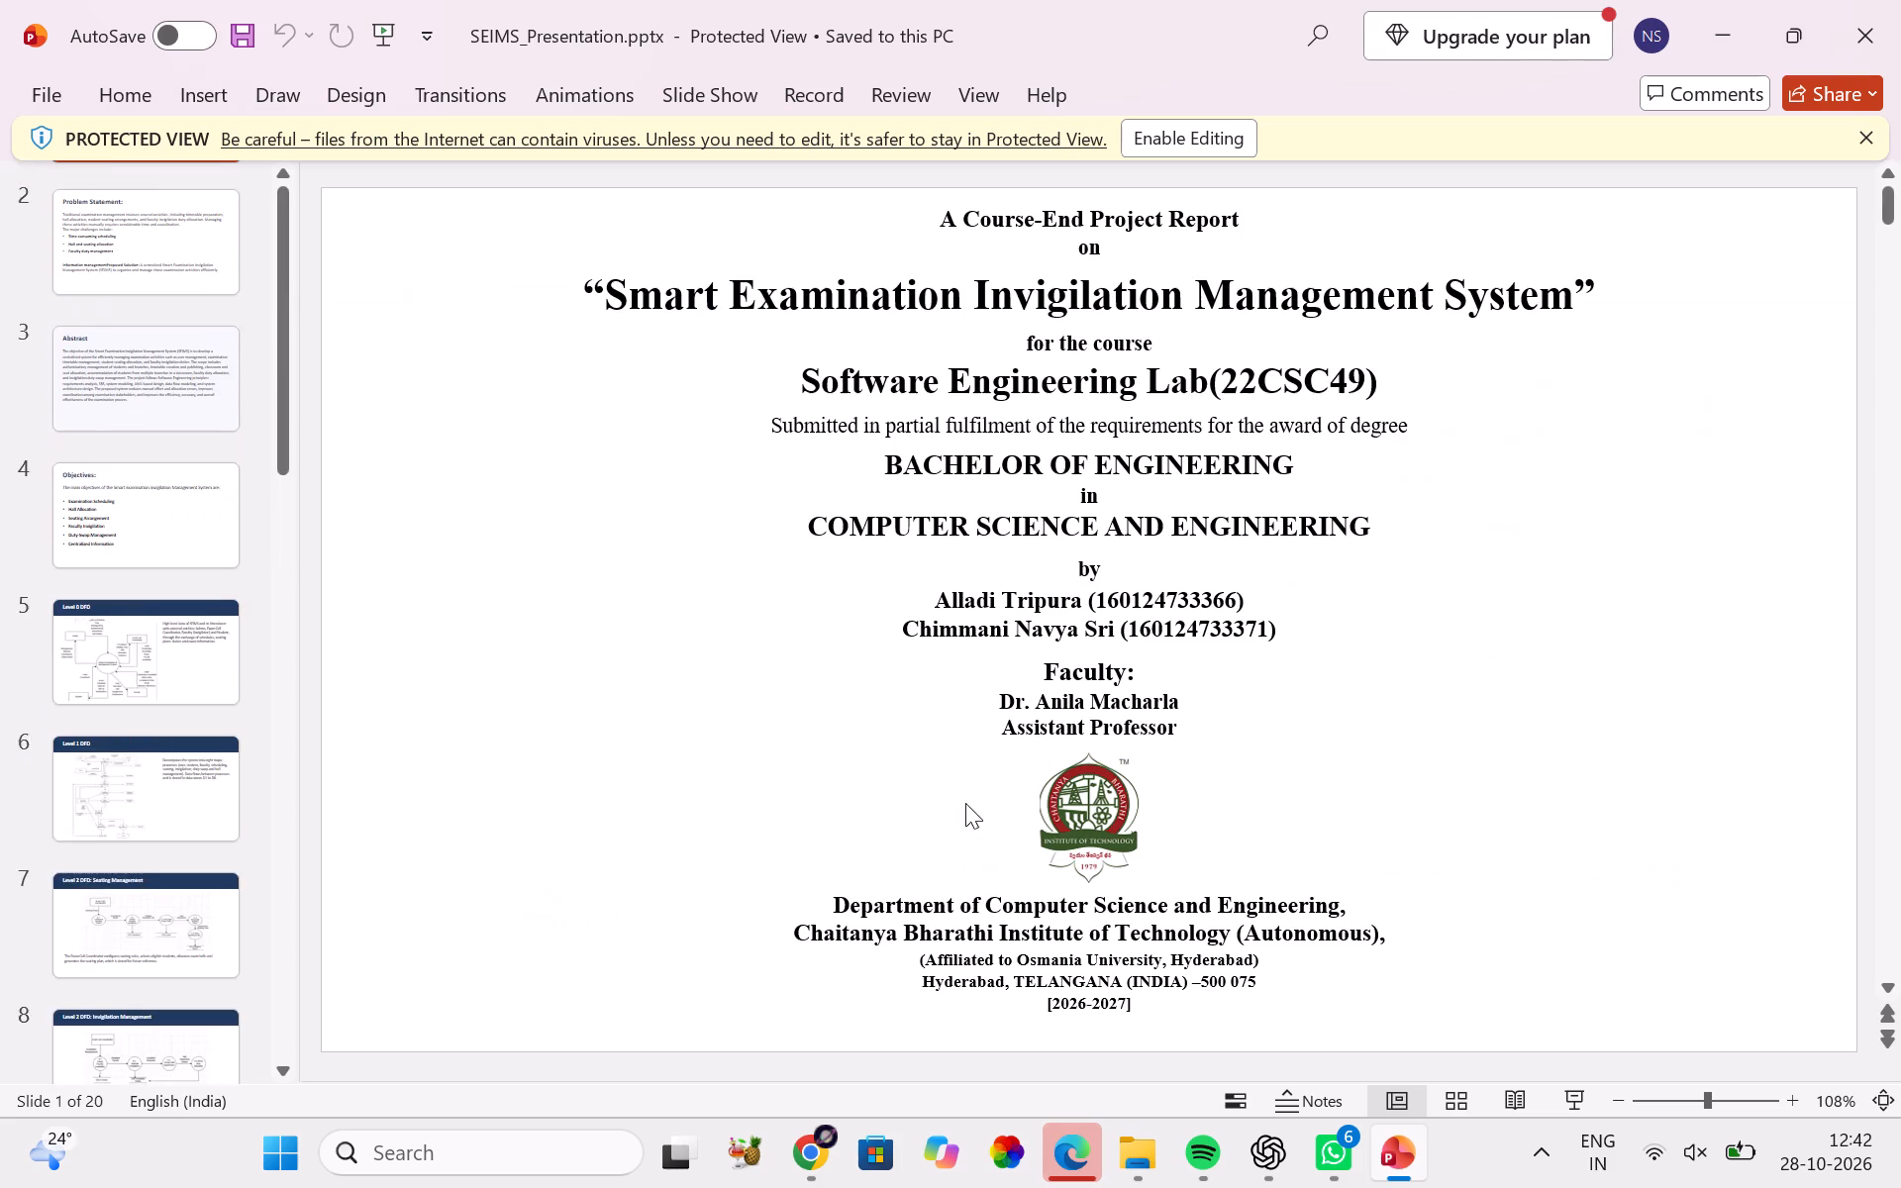
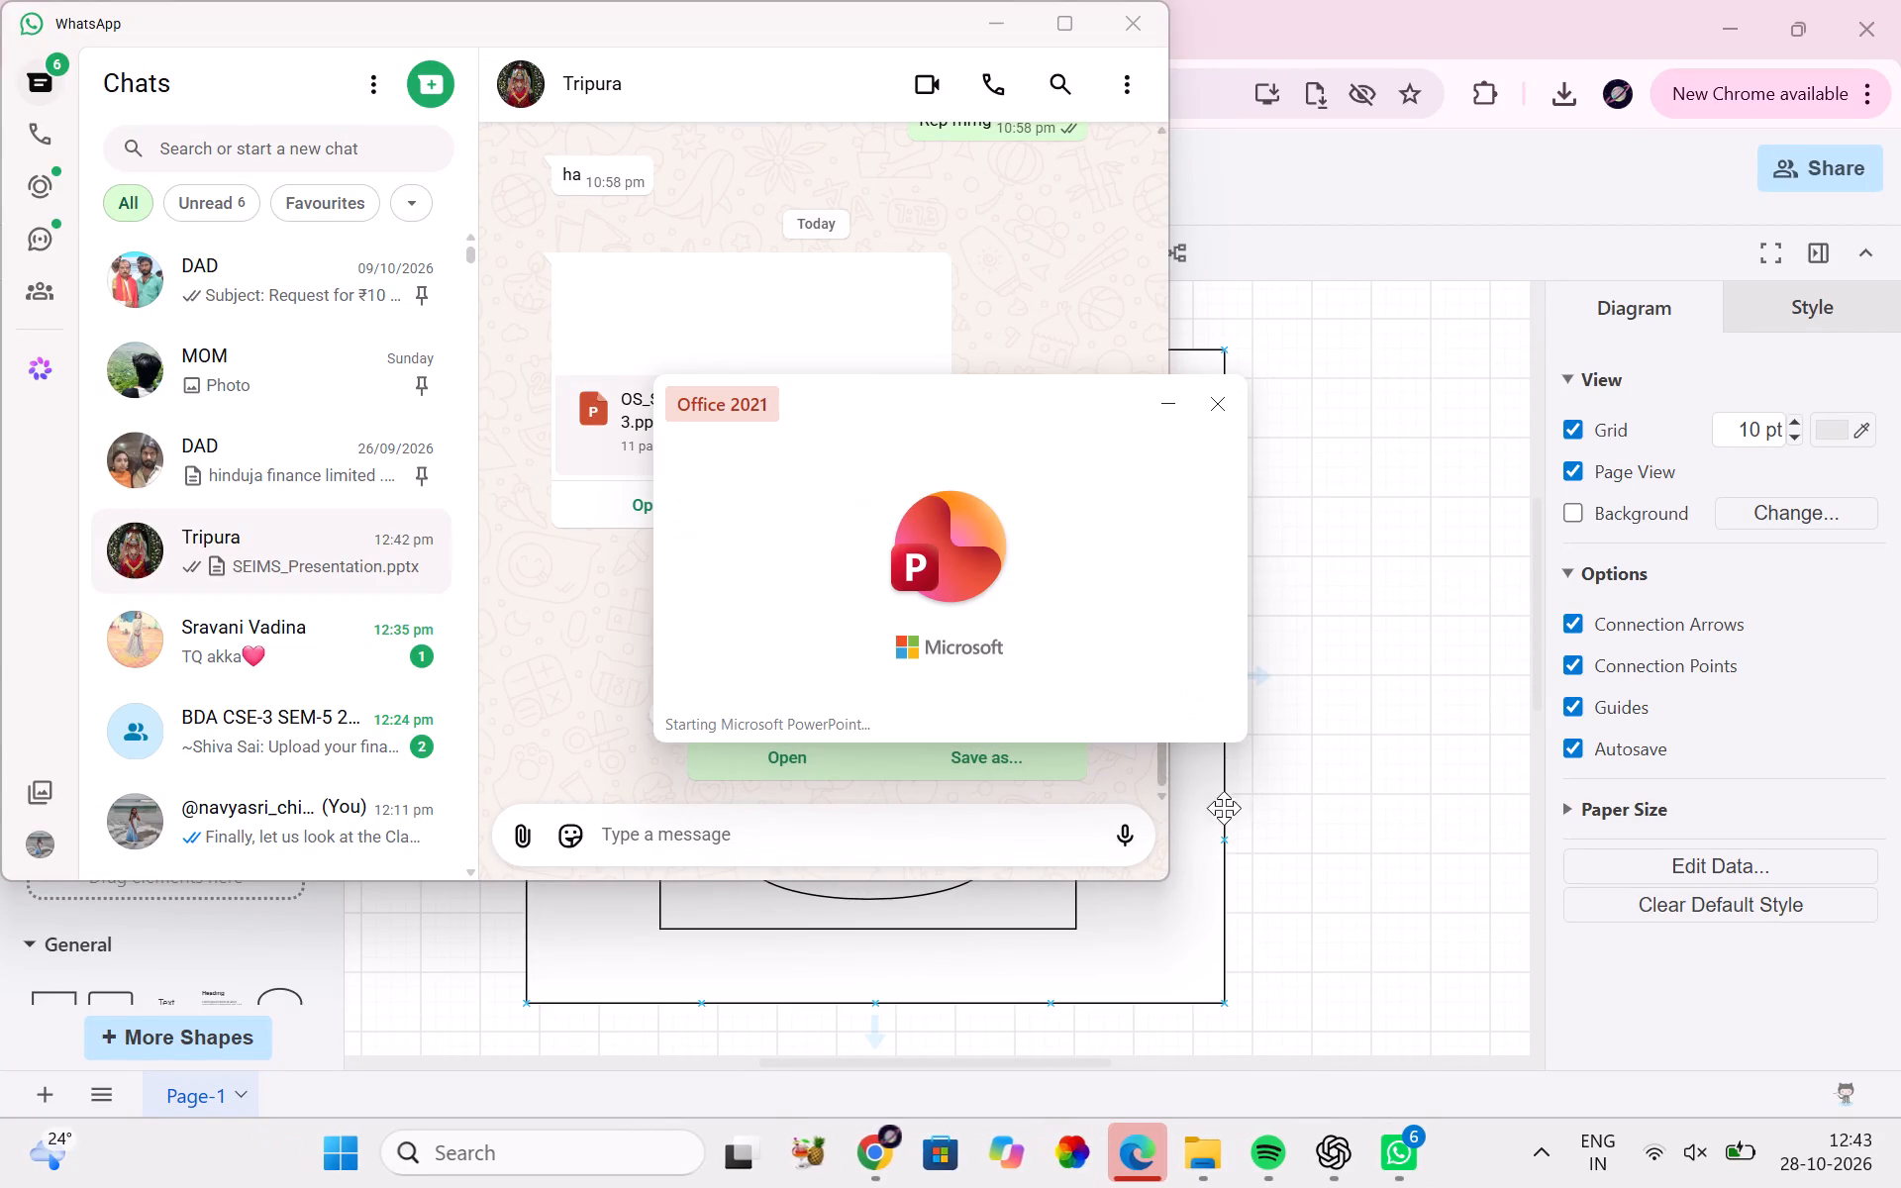
{"action": "left_click", "coordinate": [1224, 411]}
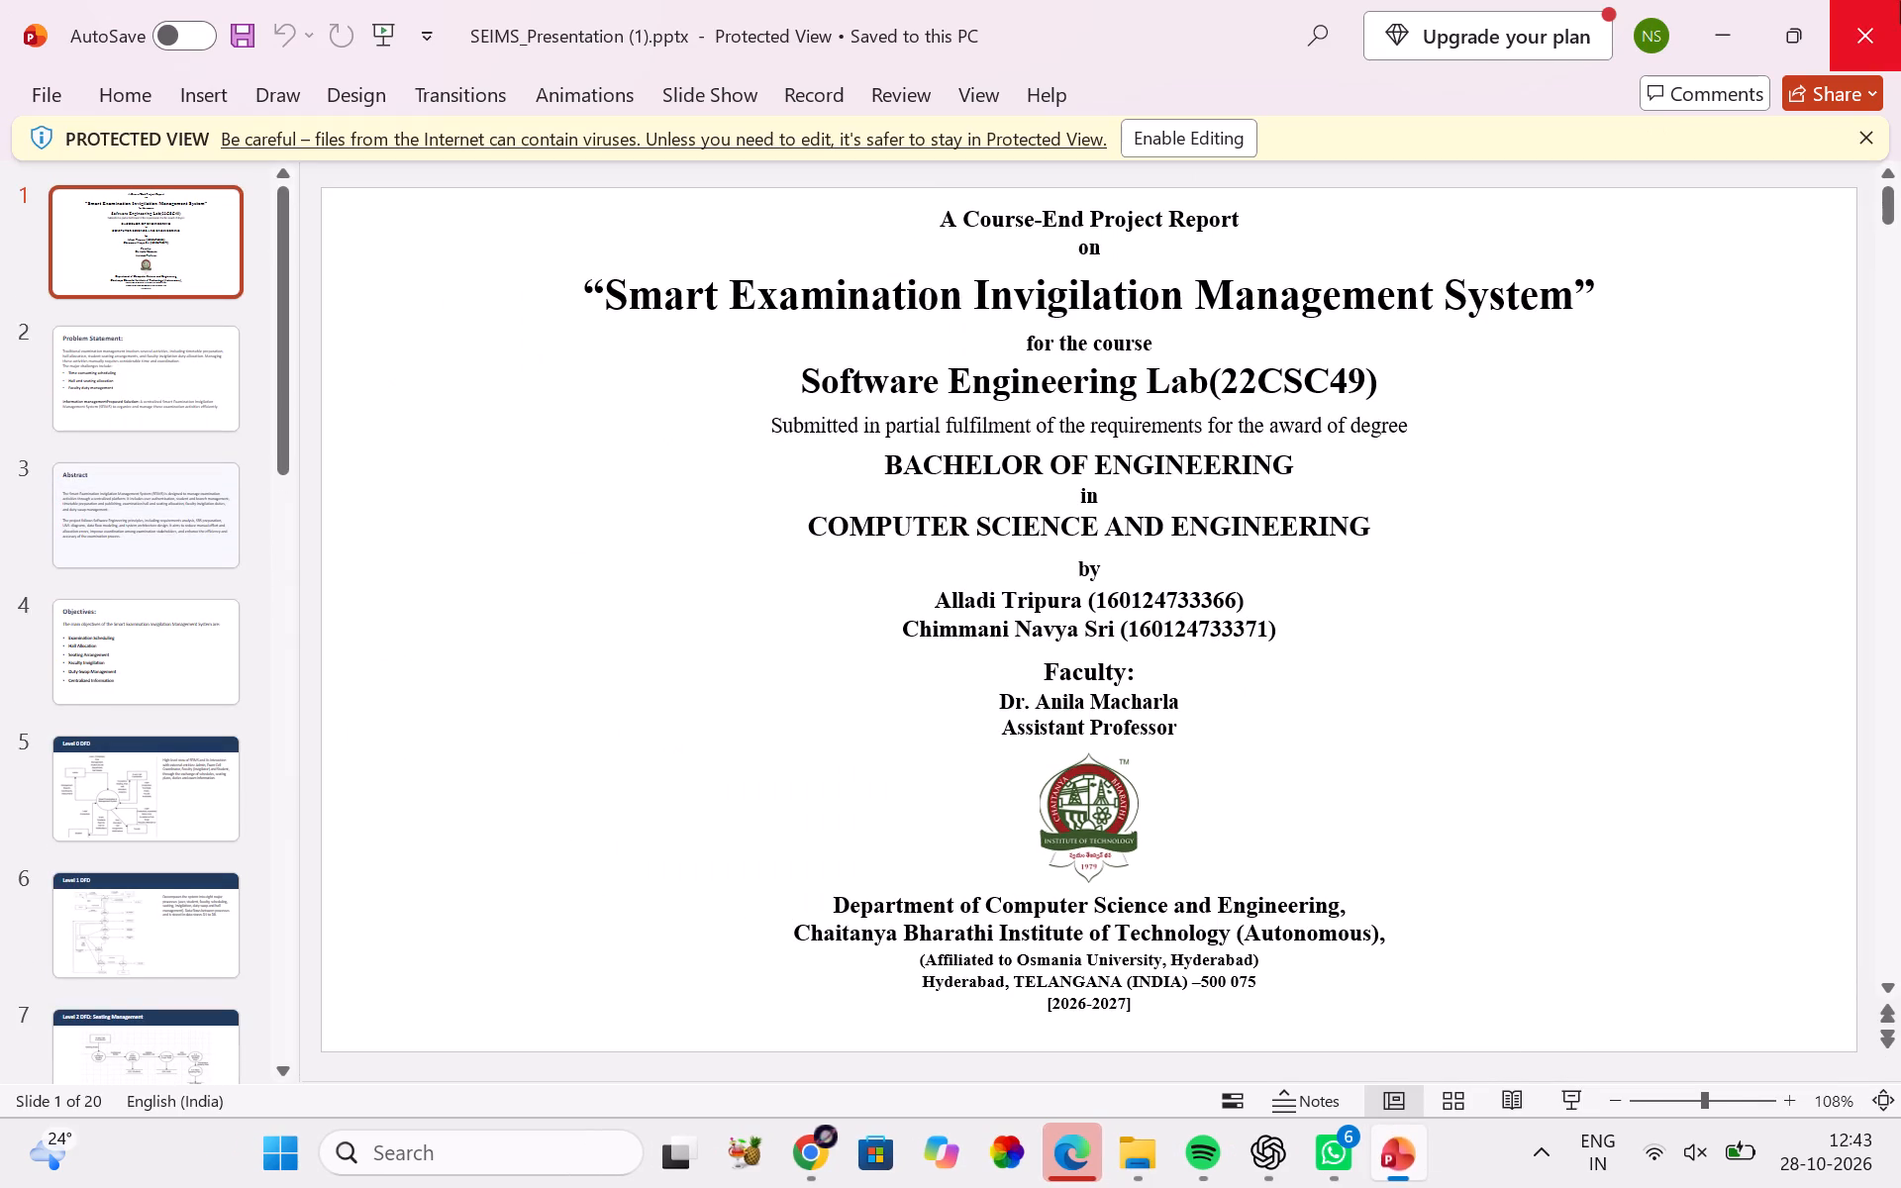
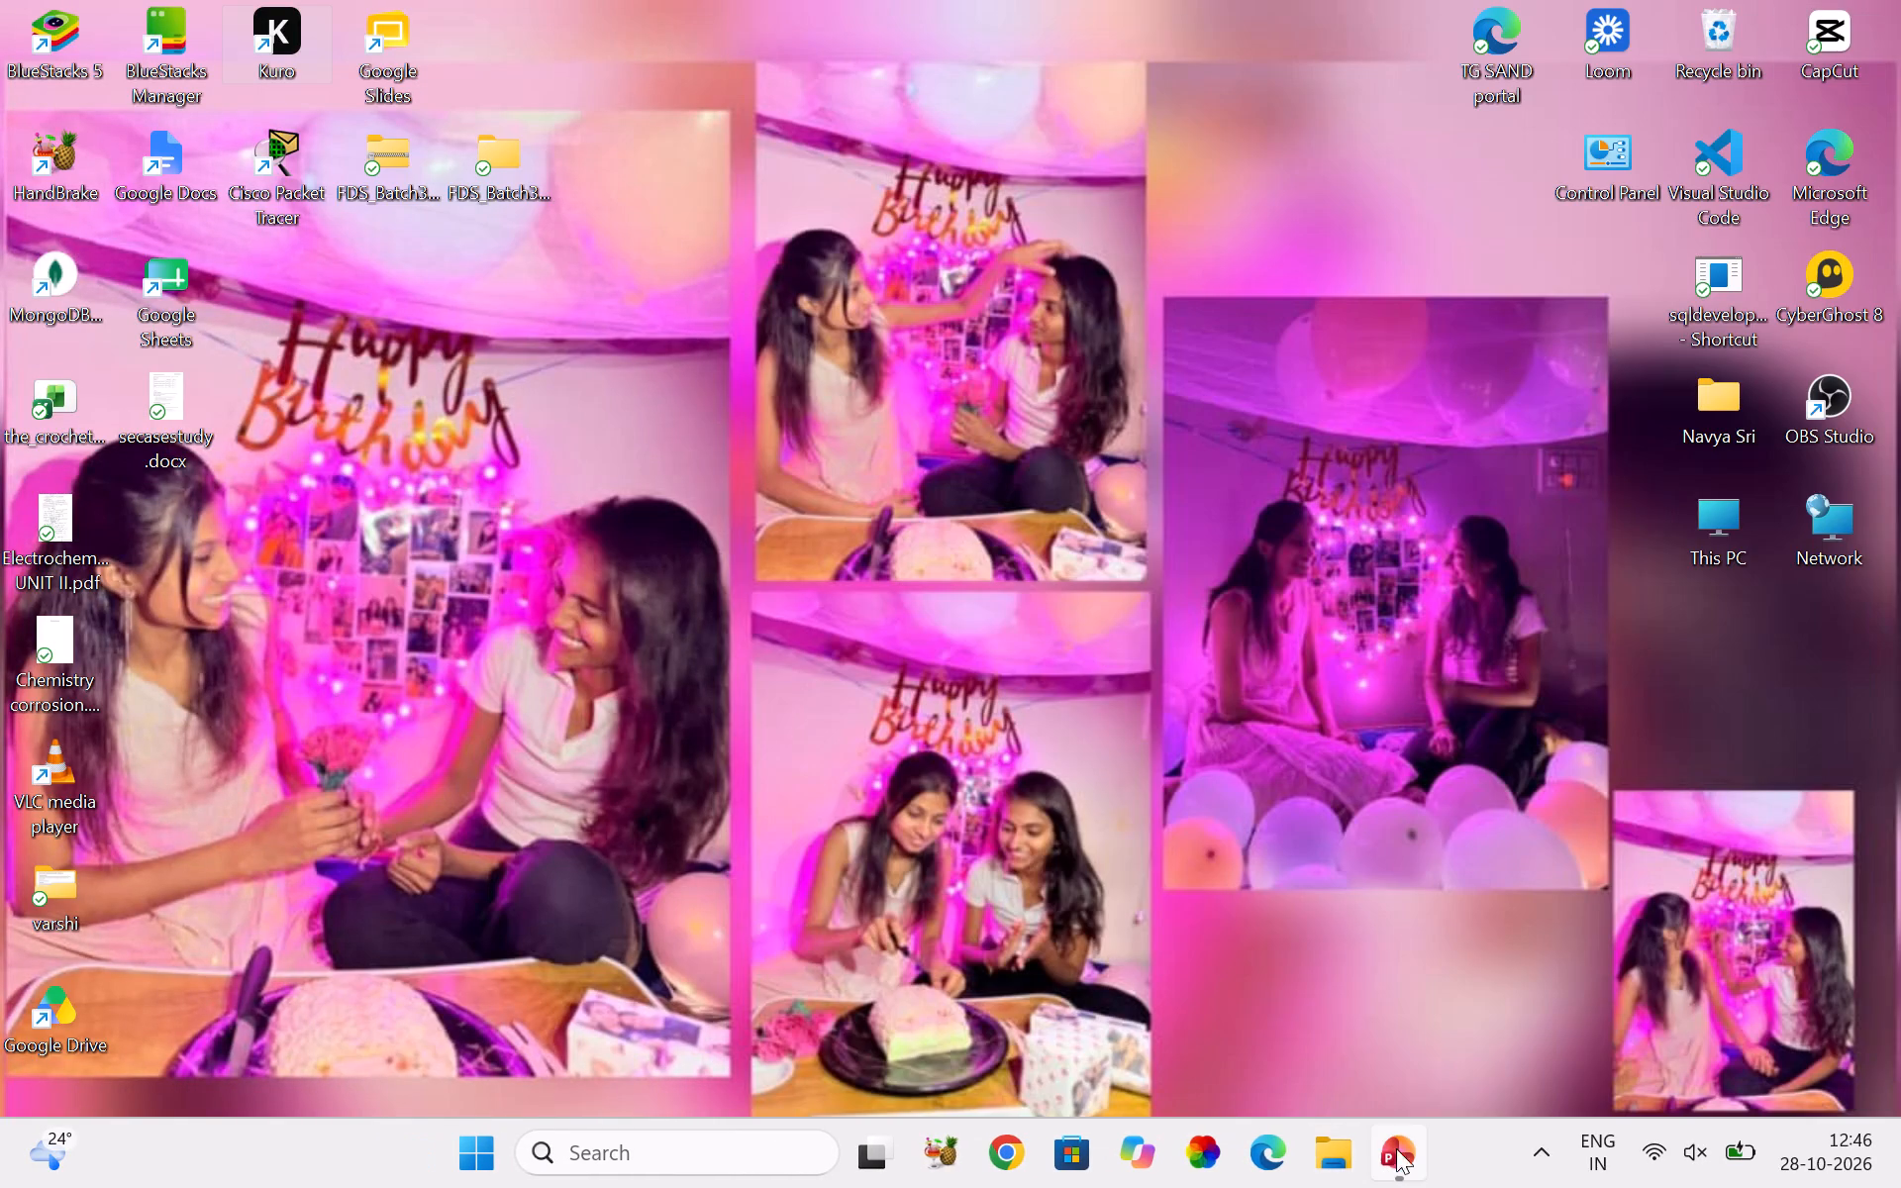
Switch to PowerPoint and close the SEIMS_Presentationfinal.pptx presentation.
{"action": "left_click", "coordinate": [1413, 1153]}
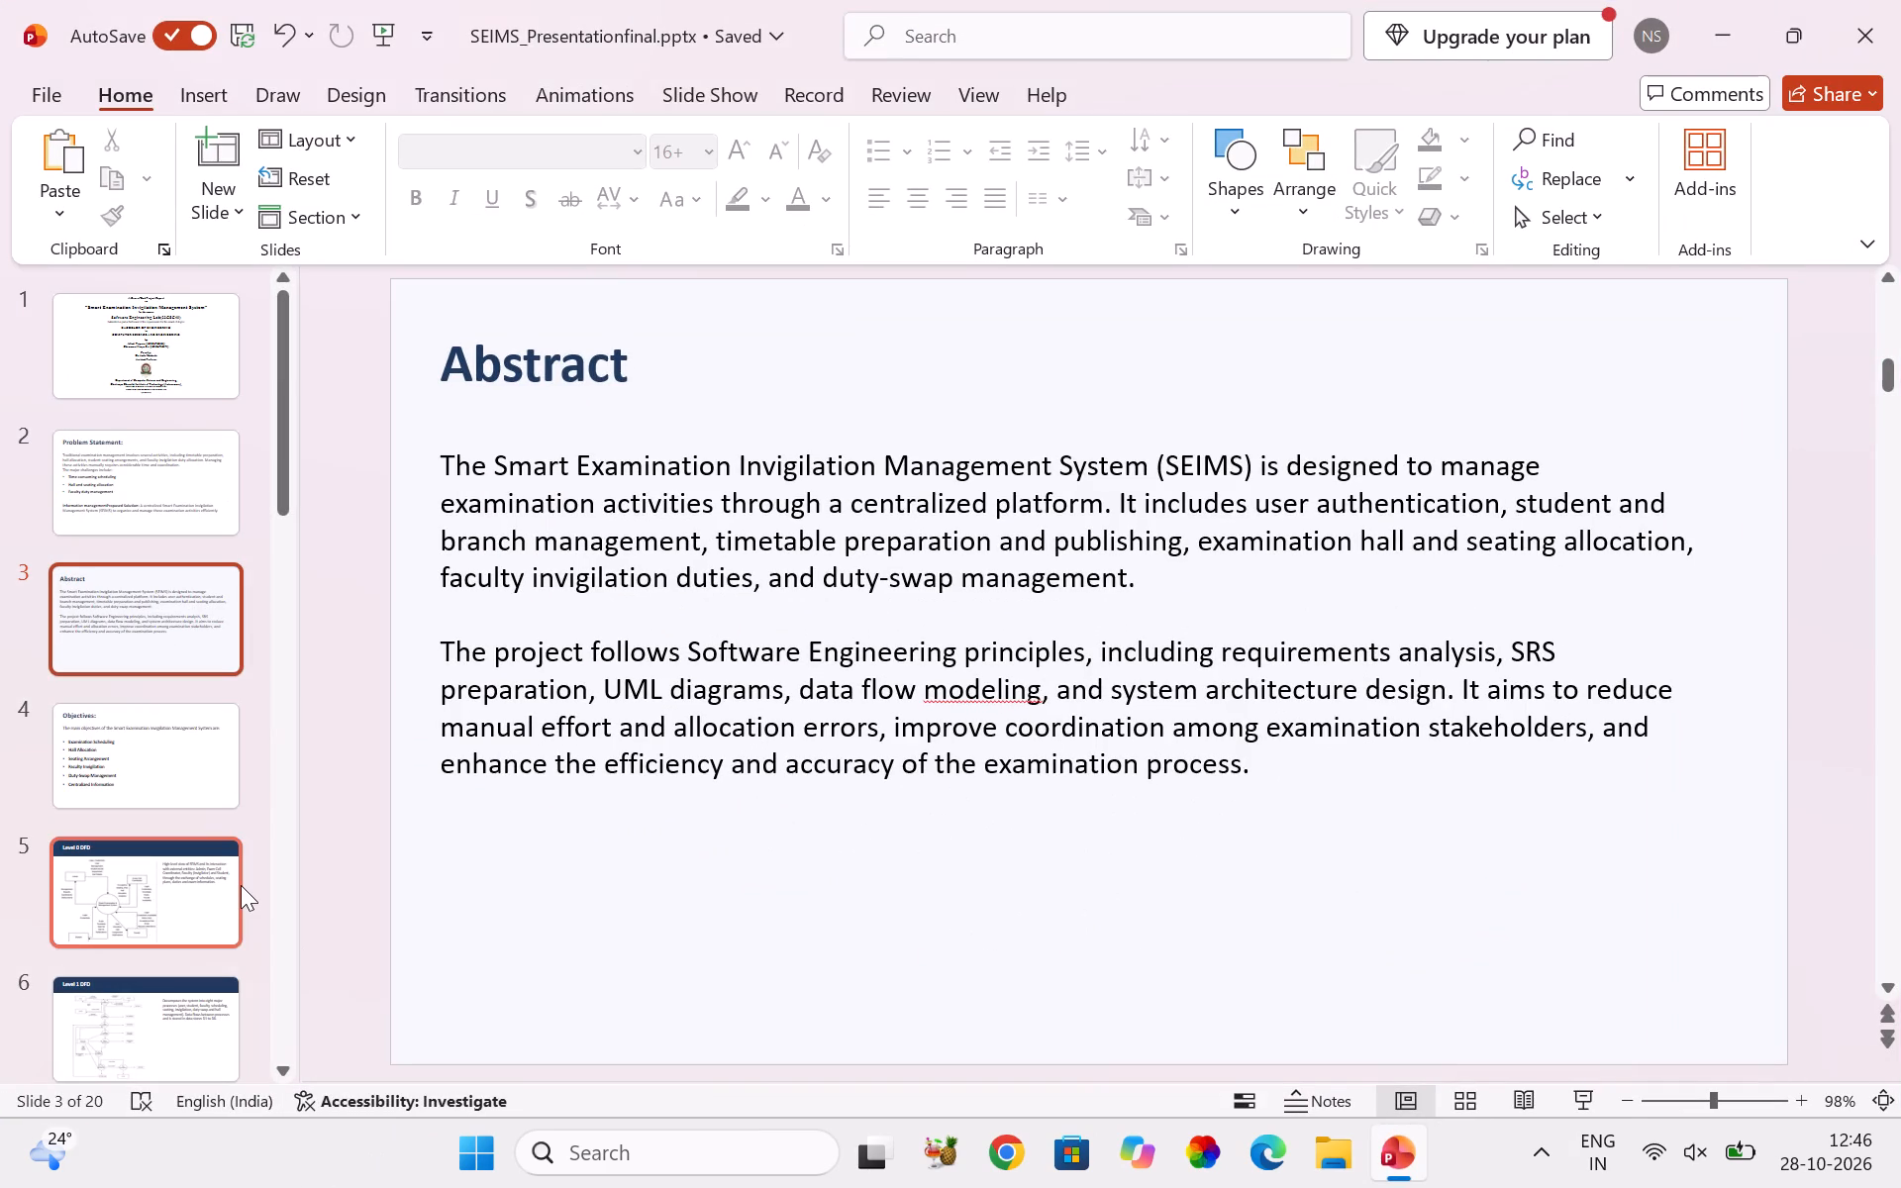
{"action": "scroll", "coordinate": [241, 885], "scroll_direction": "up", "scroll_amount": 9}
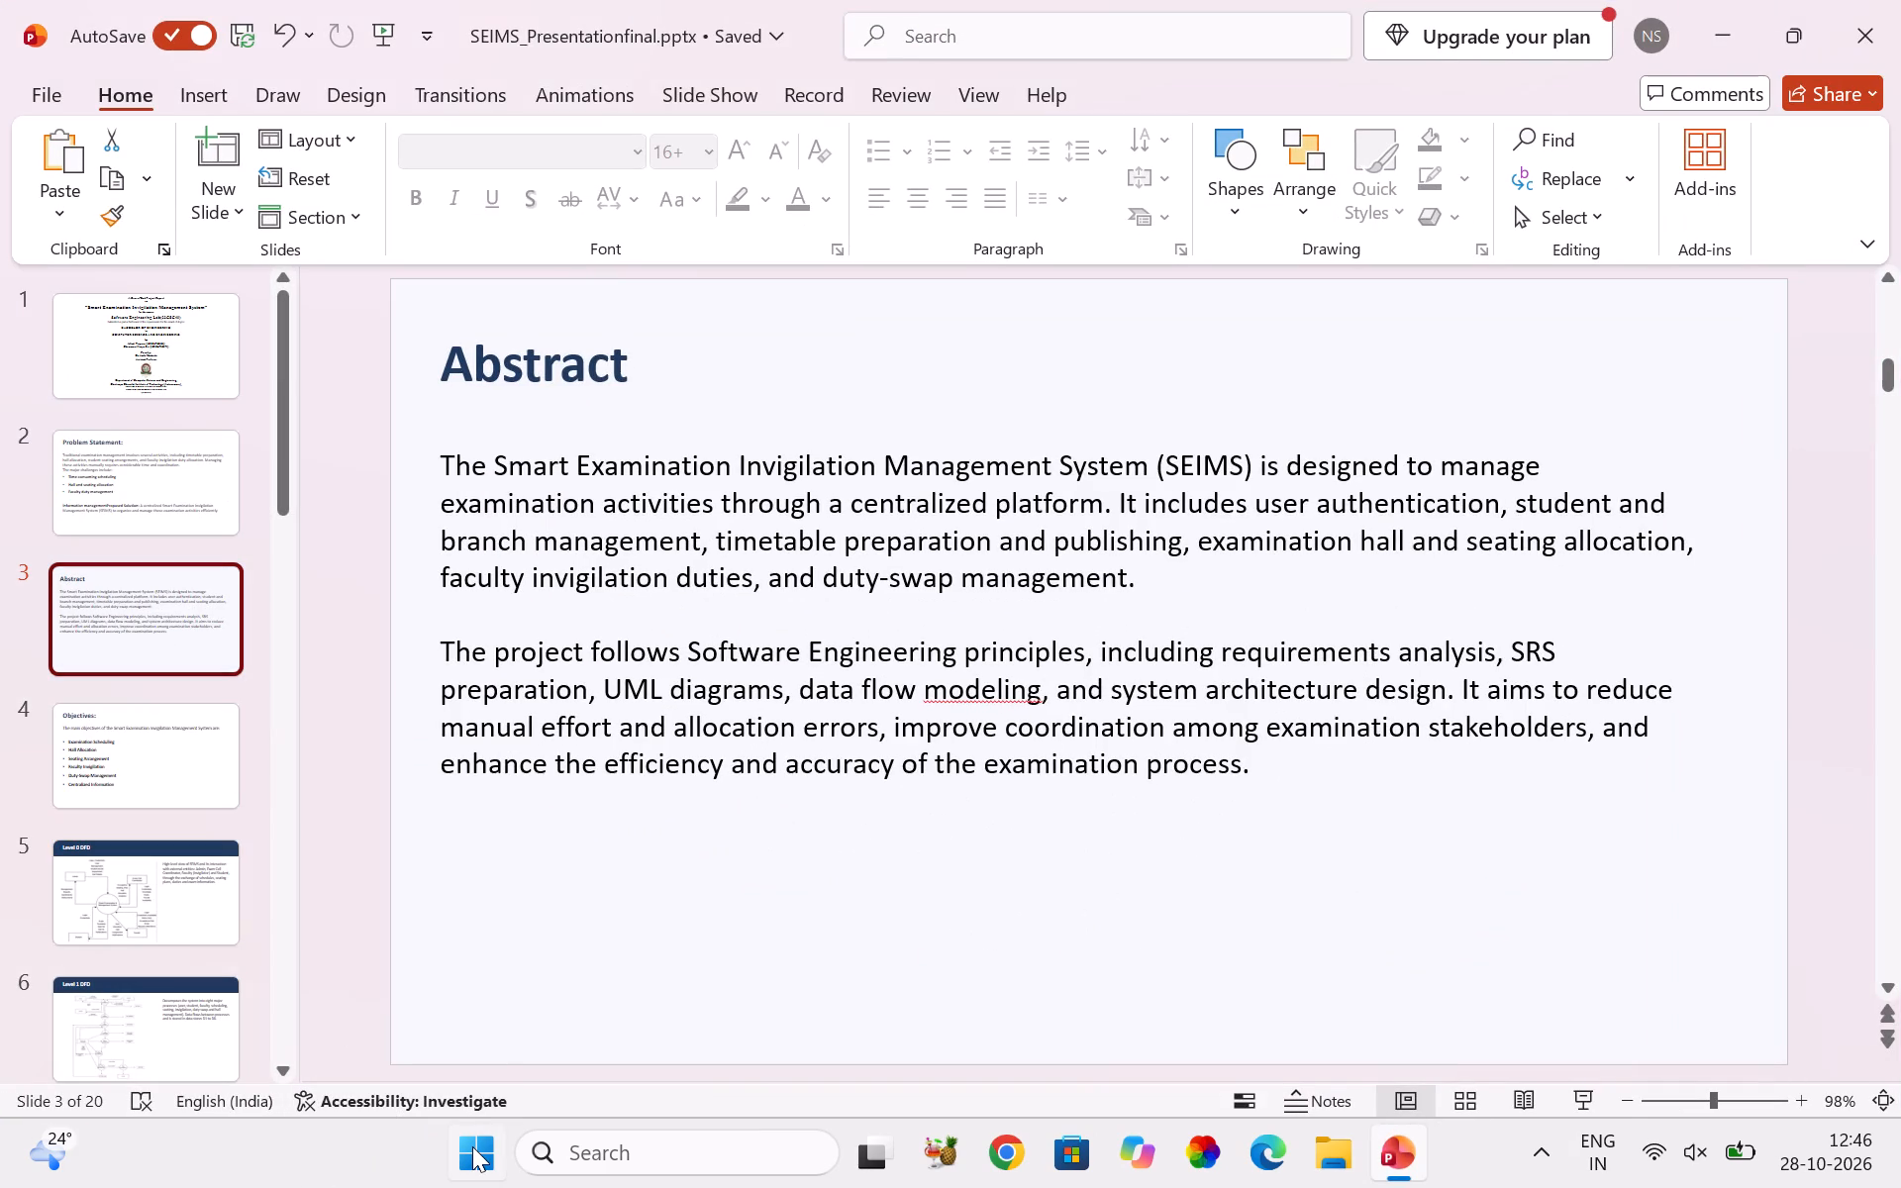
{"action": "left_click", "coordinate": [1900, 0]}
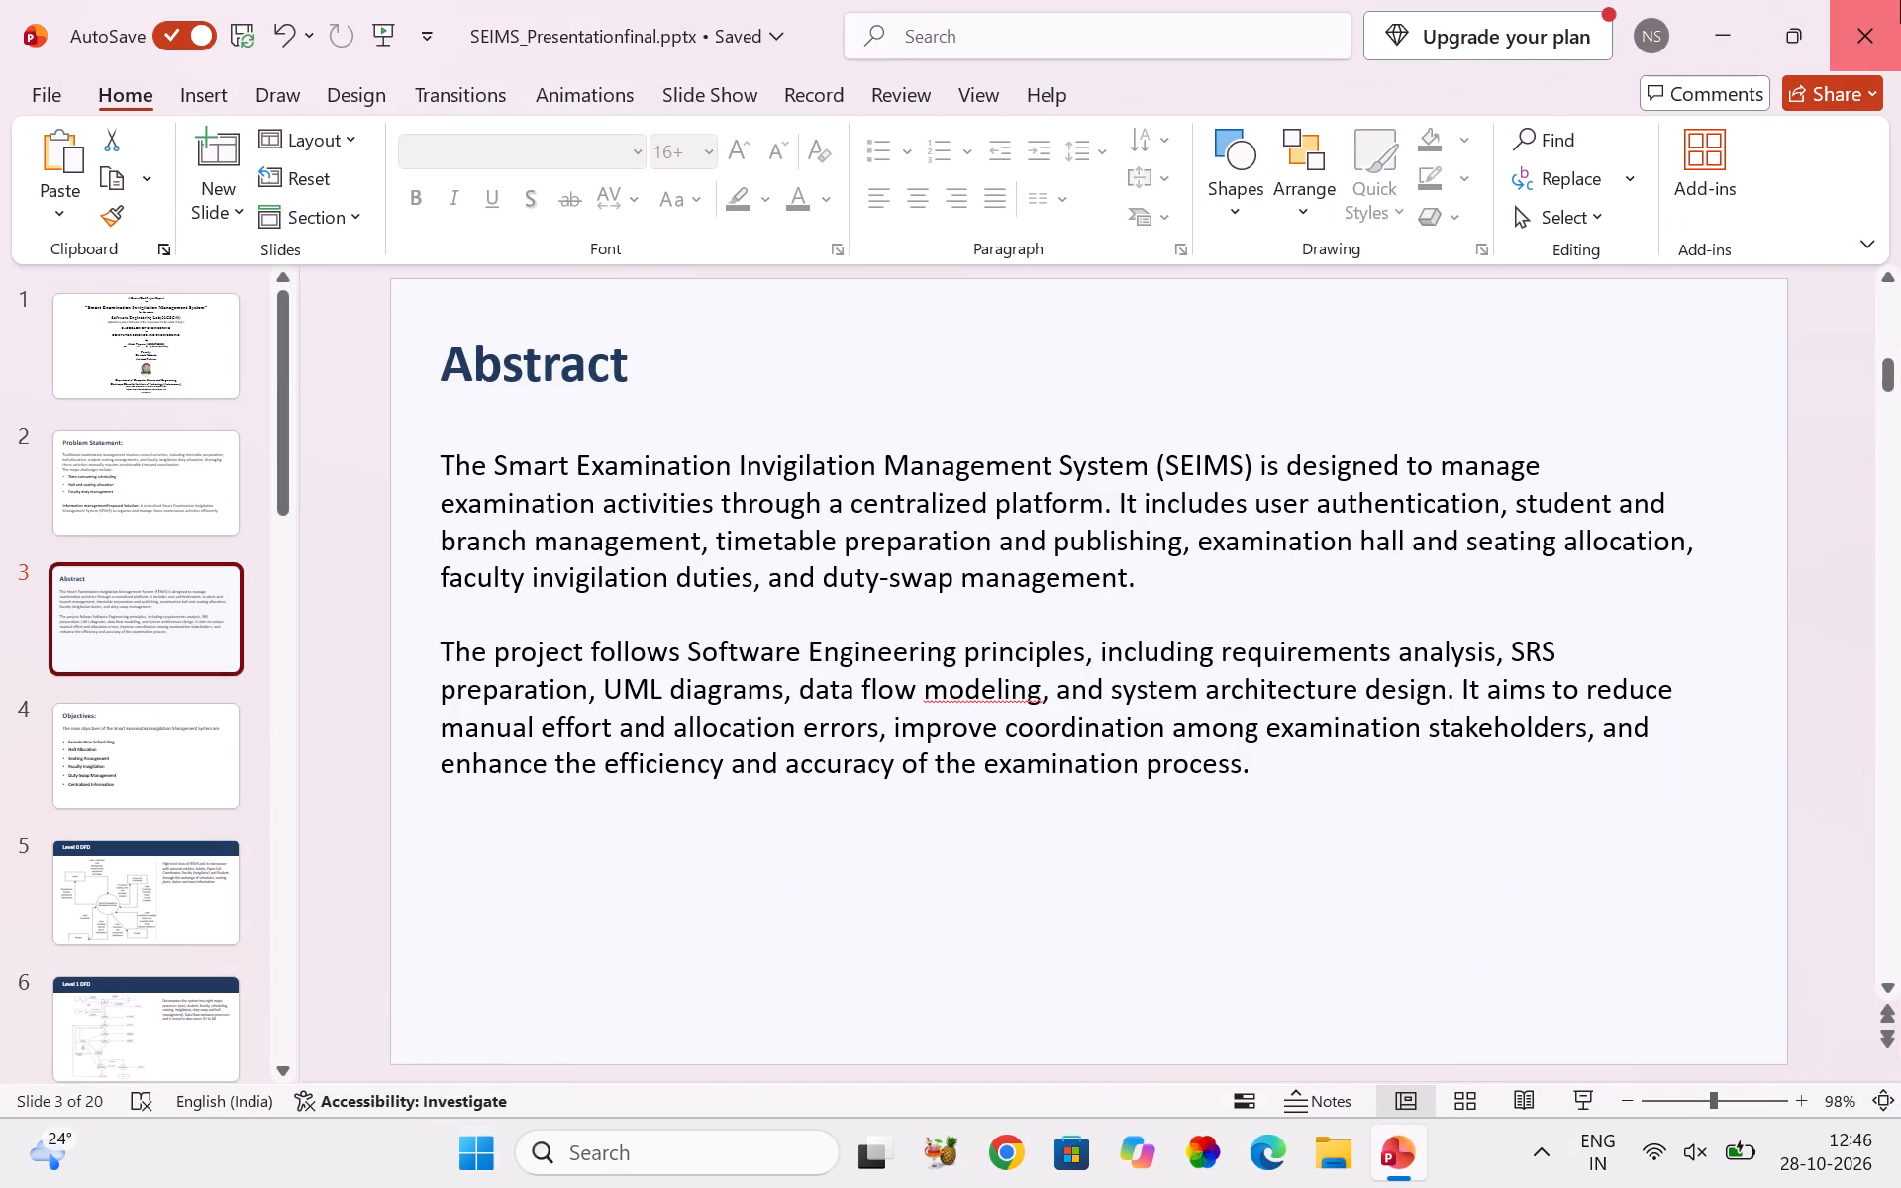
Open the computer's power options.
{"action": "left_click", "coordinate": [522, 1154]}
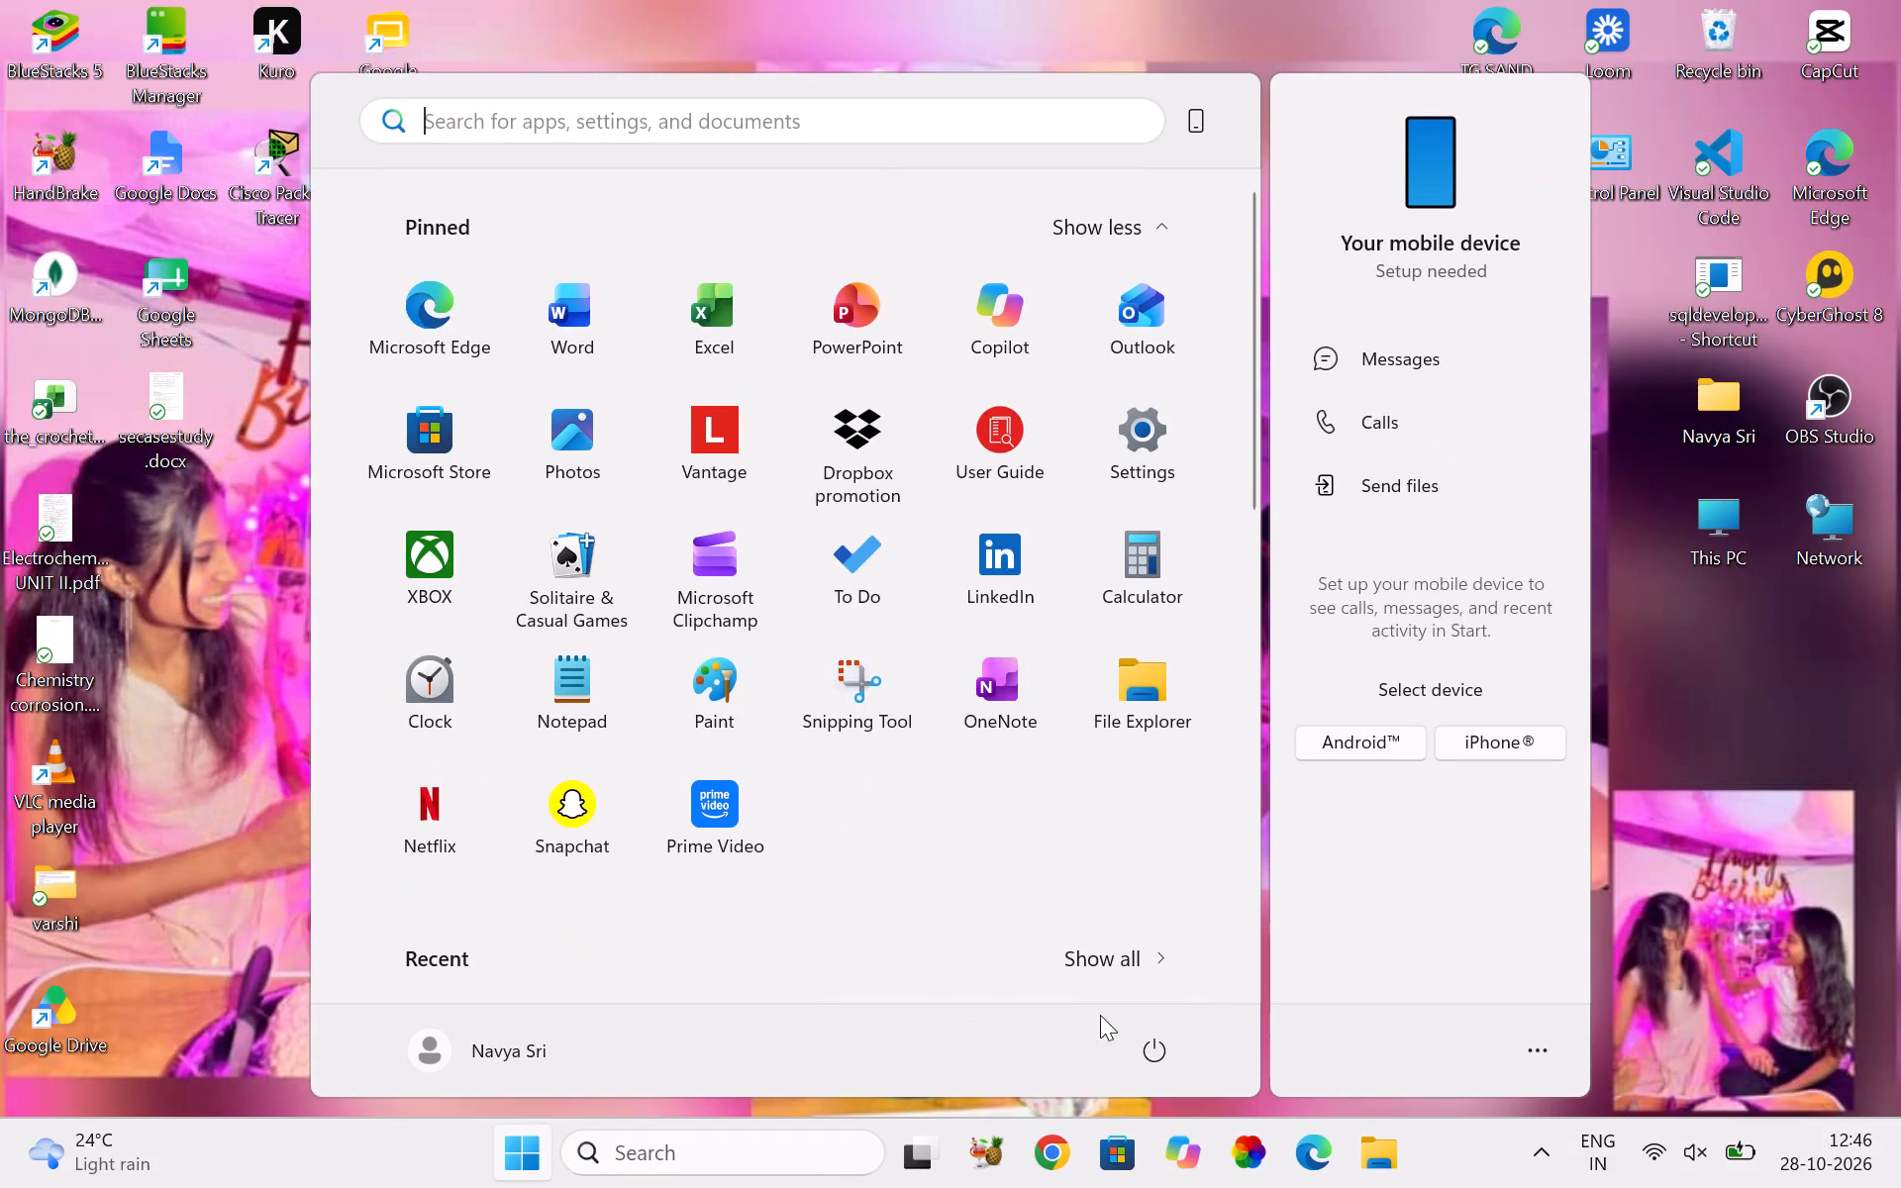
{"action": "left_click", "coordinate": [1161, 1052]}
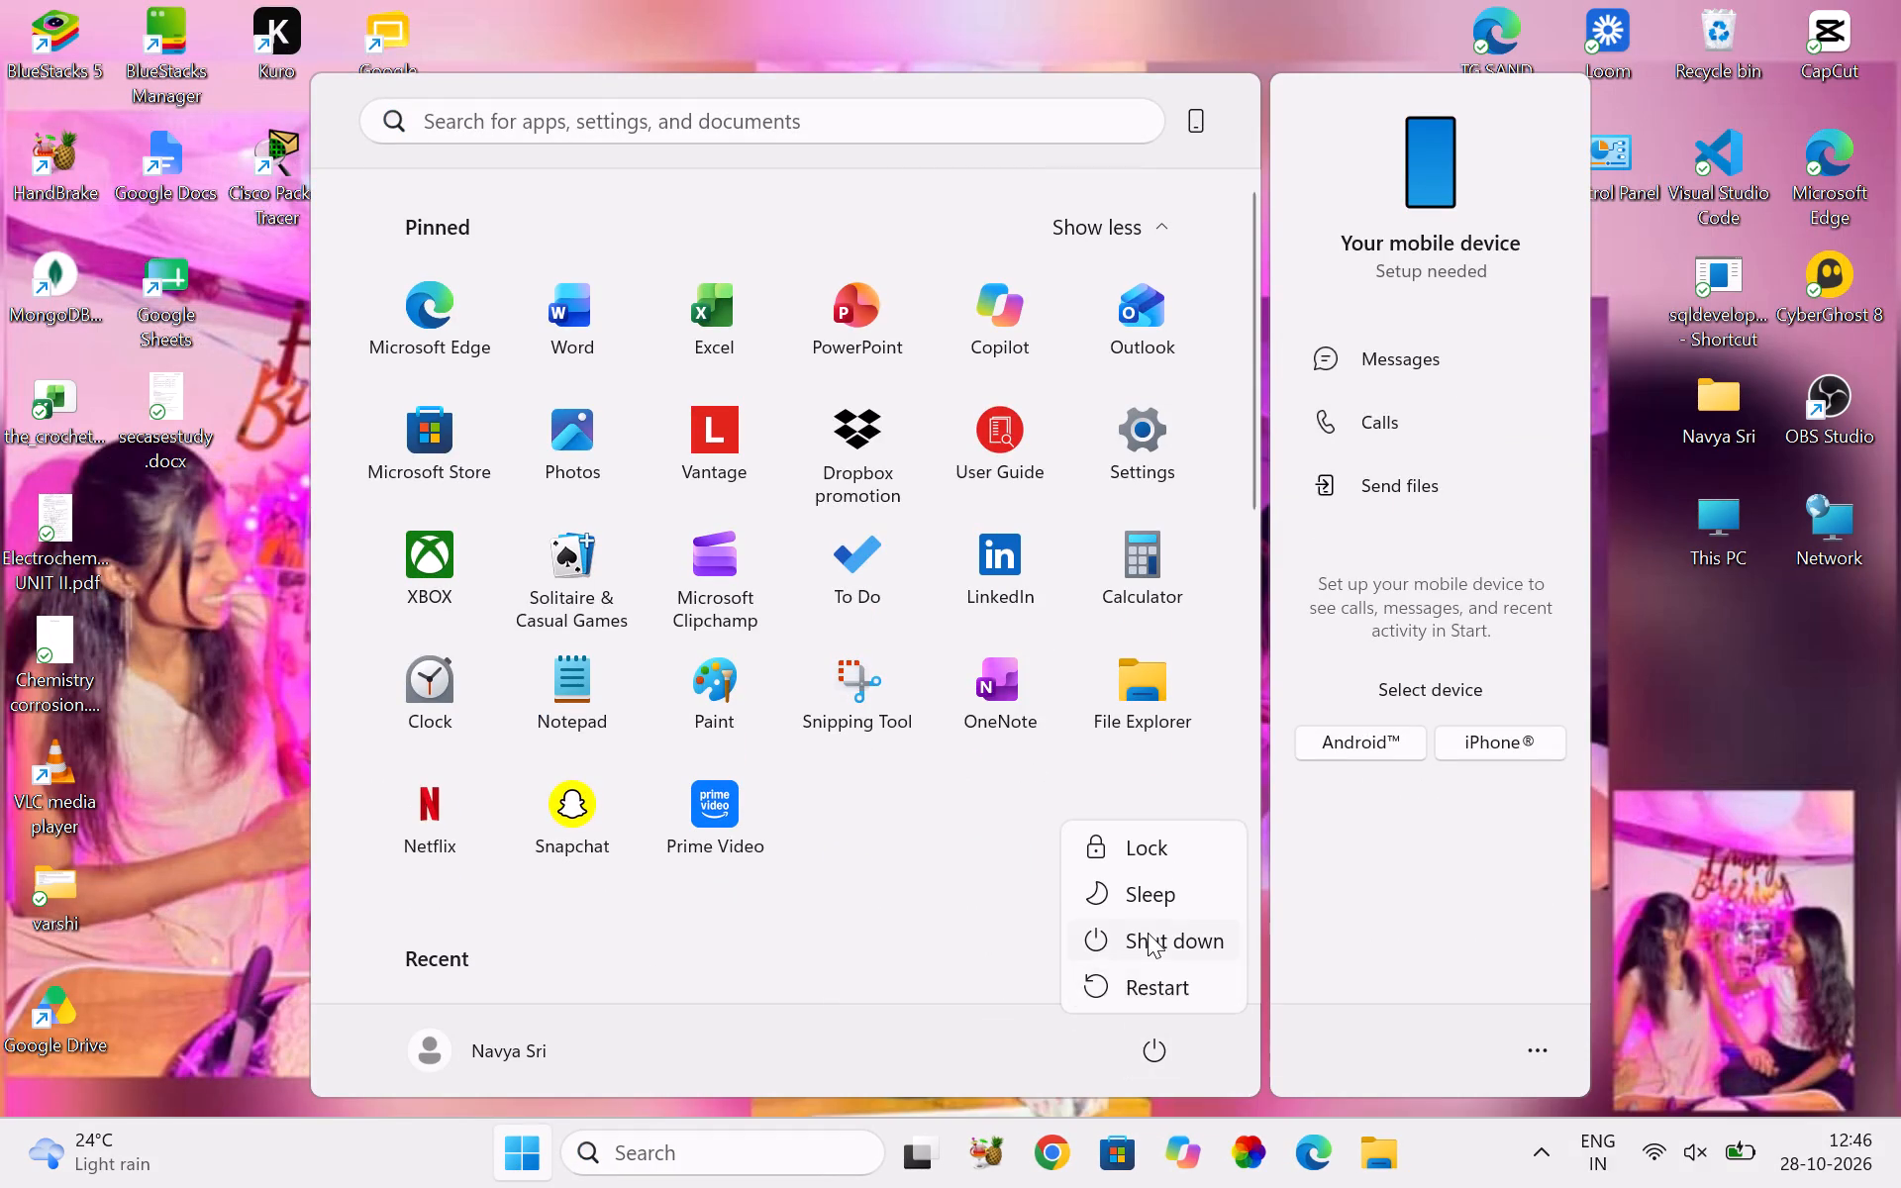